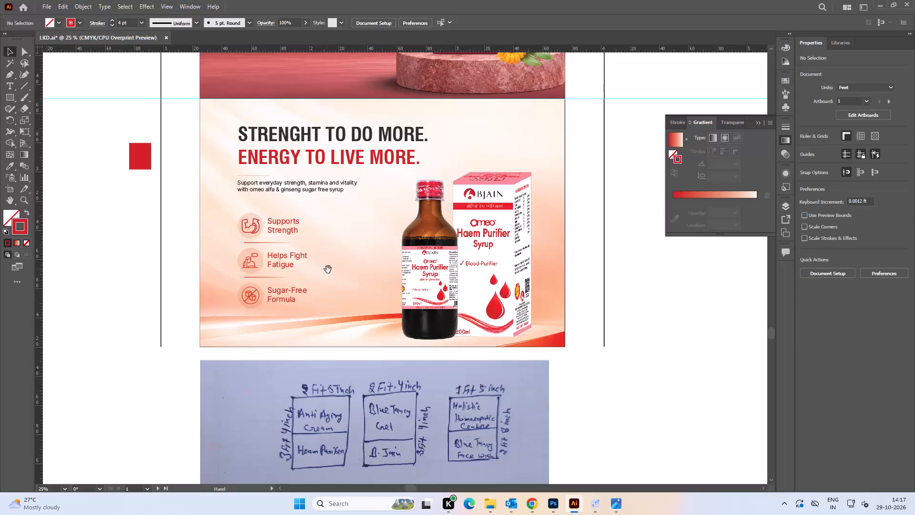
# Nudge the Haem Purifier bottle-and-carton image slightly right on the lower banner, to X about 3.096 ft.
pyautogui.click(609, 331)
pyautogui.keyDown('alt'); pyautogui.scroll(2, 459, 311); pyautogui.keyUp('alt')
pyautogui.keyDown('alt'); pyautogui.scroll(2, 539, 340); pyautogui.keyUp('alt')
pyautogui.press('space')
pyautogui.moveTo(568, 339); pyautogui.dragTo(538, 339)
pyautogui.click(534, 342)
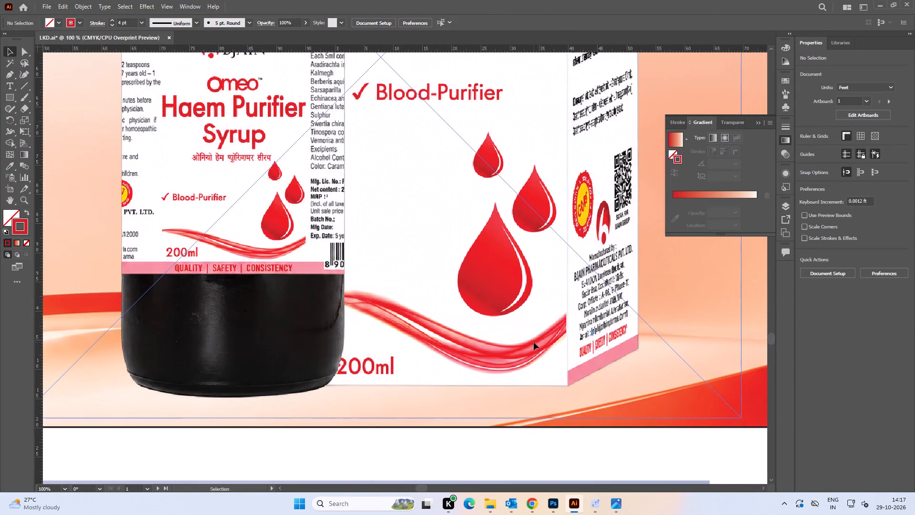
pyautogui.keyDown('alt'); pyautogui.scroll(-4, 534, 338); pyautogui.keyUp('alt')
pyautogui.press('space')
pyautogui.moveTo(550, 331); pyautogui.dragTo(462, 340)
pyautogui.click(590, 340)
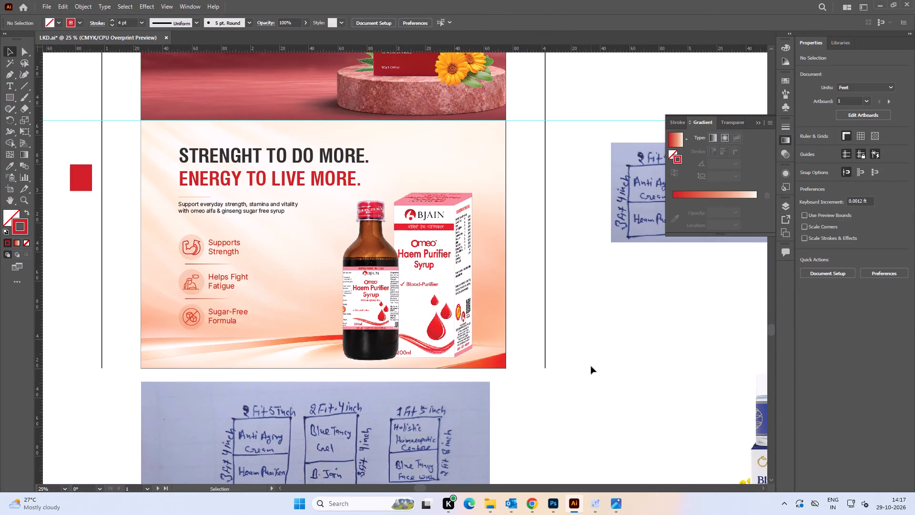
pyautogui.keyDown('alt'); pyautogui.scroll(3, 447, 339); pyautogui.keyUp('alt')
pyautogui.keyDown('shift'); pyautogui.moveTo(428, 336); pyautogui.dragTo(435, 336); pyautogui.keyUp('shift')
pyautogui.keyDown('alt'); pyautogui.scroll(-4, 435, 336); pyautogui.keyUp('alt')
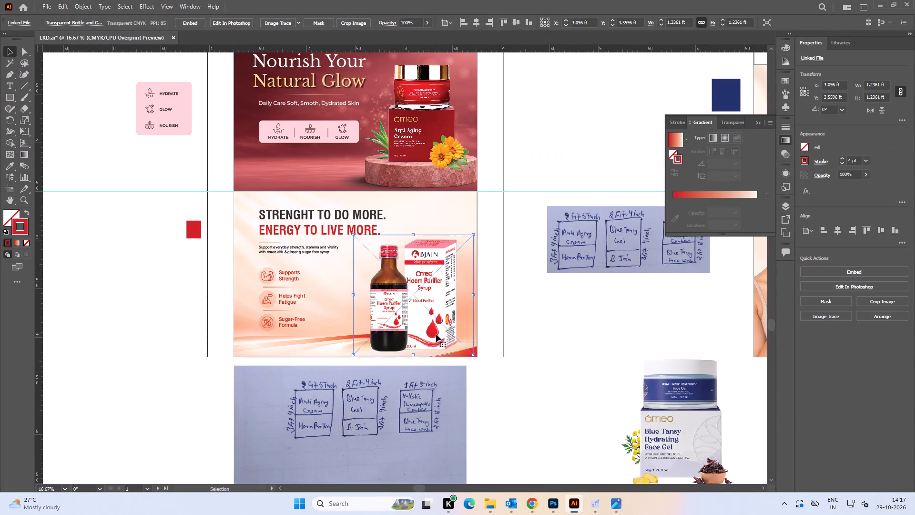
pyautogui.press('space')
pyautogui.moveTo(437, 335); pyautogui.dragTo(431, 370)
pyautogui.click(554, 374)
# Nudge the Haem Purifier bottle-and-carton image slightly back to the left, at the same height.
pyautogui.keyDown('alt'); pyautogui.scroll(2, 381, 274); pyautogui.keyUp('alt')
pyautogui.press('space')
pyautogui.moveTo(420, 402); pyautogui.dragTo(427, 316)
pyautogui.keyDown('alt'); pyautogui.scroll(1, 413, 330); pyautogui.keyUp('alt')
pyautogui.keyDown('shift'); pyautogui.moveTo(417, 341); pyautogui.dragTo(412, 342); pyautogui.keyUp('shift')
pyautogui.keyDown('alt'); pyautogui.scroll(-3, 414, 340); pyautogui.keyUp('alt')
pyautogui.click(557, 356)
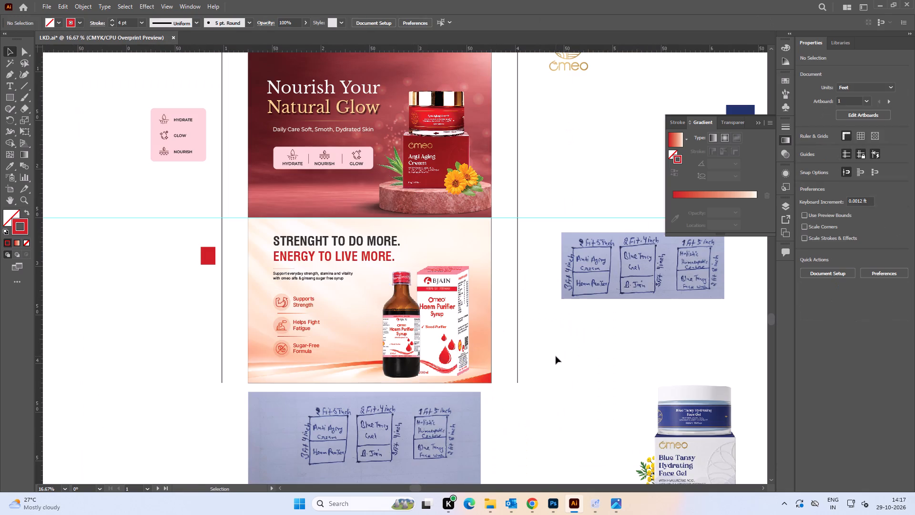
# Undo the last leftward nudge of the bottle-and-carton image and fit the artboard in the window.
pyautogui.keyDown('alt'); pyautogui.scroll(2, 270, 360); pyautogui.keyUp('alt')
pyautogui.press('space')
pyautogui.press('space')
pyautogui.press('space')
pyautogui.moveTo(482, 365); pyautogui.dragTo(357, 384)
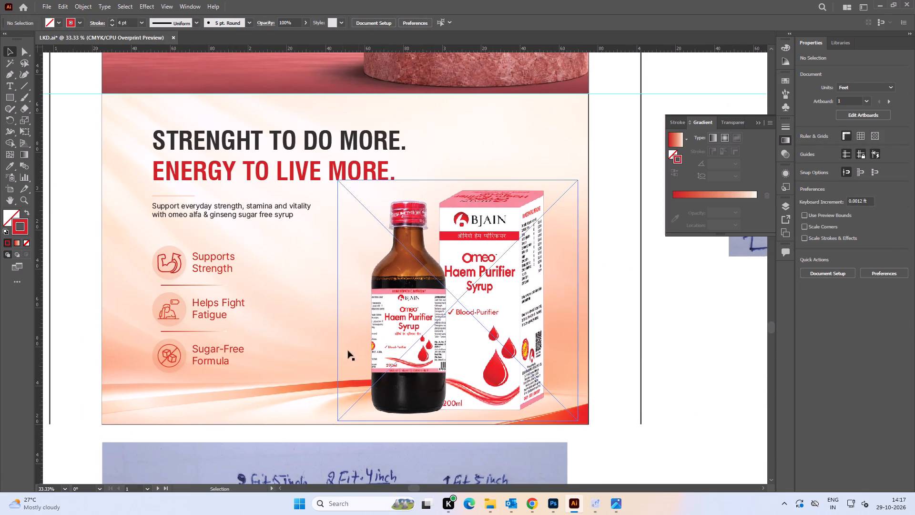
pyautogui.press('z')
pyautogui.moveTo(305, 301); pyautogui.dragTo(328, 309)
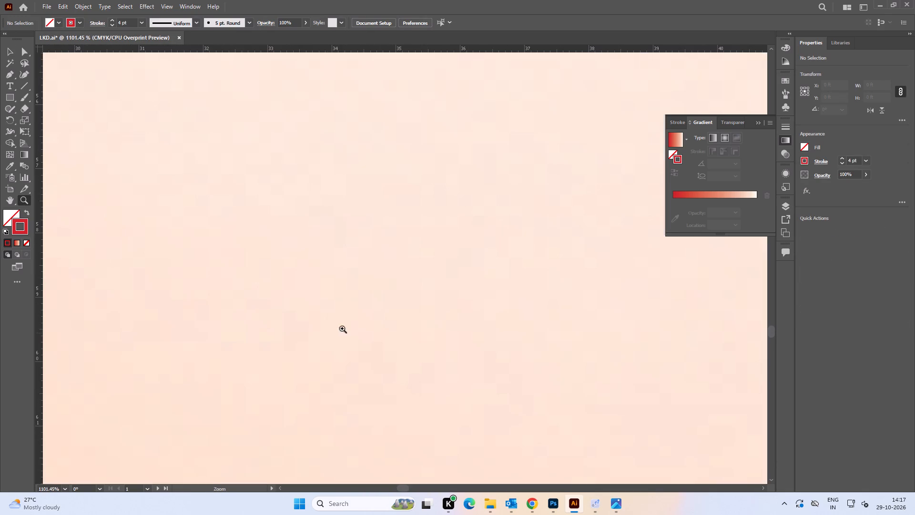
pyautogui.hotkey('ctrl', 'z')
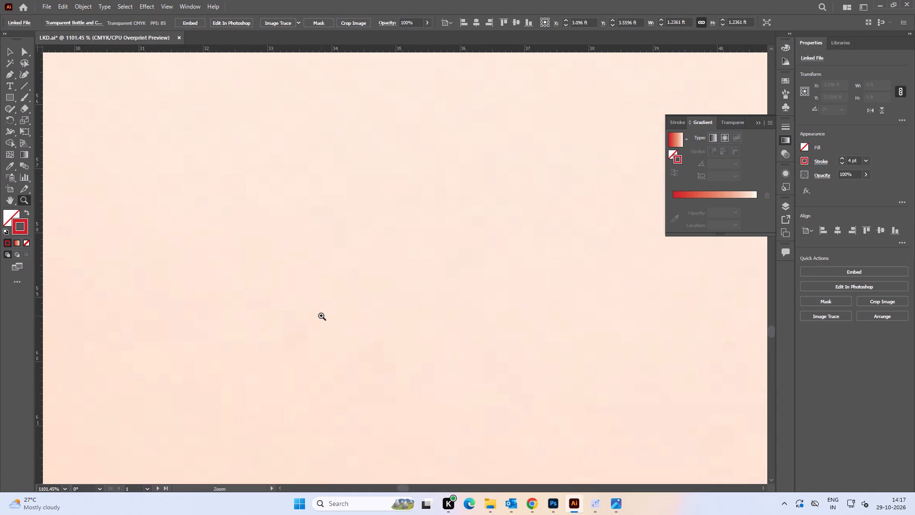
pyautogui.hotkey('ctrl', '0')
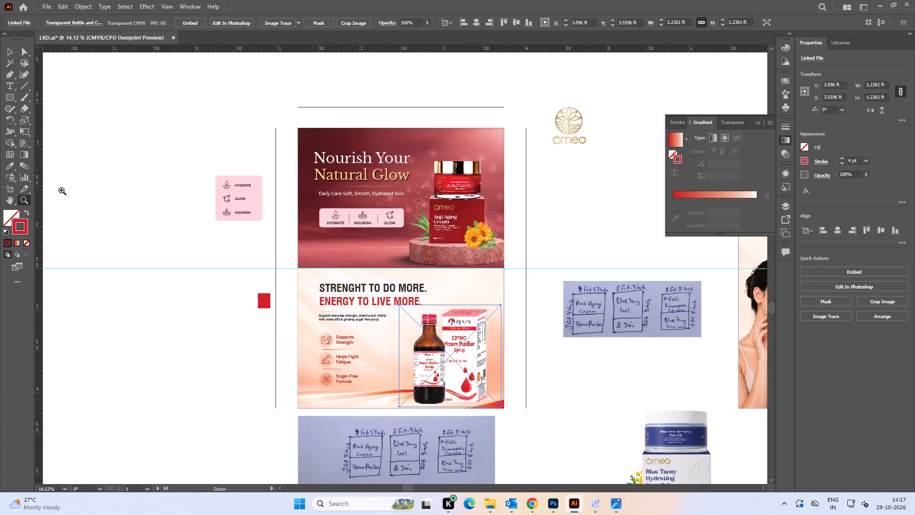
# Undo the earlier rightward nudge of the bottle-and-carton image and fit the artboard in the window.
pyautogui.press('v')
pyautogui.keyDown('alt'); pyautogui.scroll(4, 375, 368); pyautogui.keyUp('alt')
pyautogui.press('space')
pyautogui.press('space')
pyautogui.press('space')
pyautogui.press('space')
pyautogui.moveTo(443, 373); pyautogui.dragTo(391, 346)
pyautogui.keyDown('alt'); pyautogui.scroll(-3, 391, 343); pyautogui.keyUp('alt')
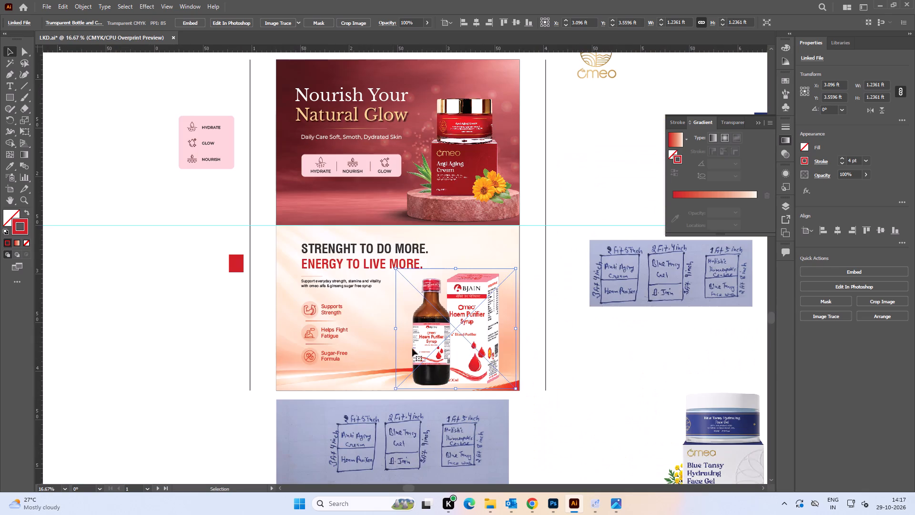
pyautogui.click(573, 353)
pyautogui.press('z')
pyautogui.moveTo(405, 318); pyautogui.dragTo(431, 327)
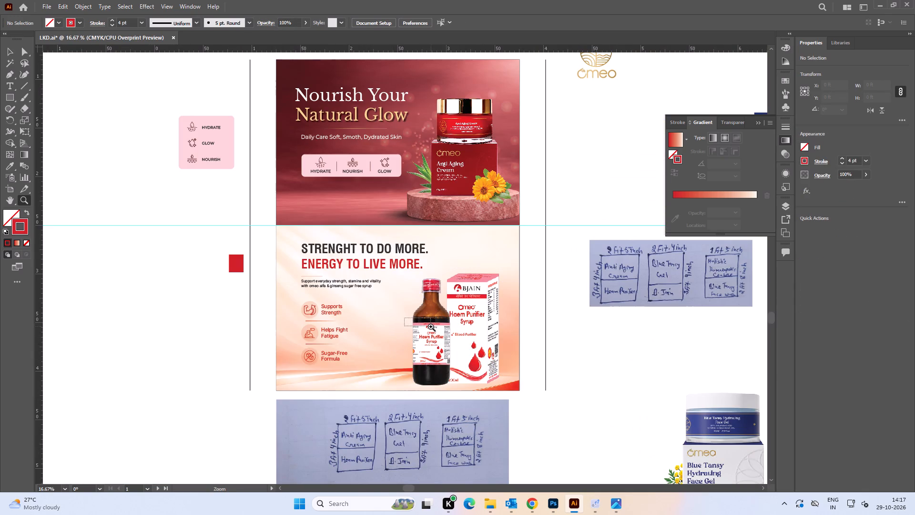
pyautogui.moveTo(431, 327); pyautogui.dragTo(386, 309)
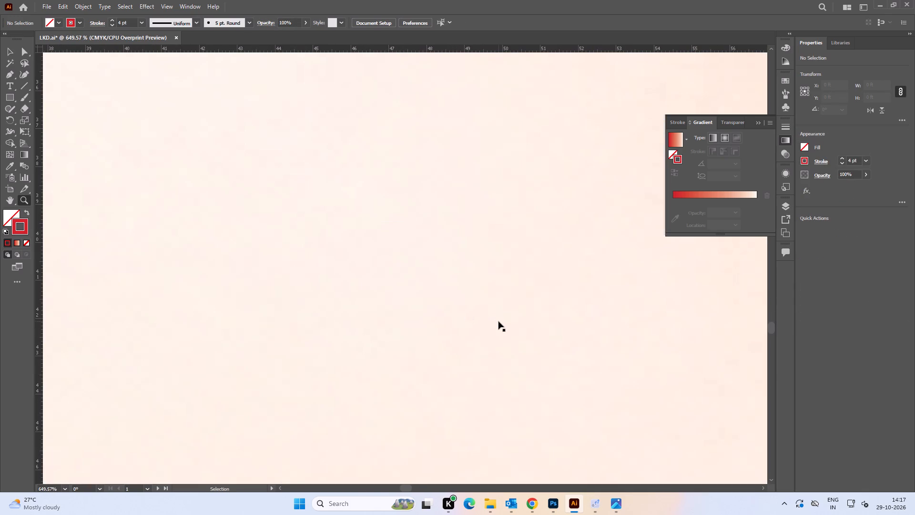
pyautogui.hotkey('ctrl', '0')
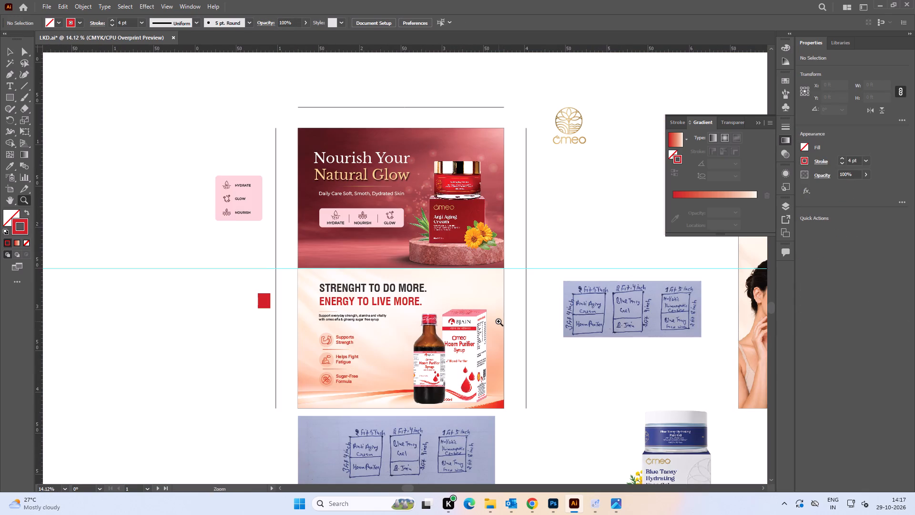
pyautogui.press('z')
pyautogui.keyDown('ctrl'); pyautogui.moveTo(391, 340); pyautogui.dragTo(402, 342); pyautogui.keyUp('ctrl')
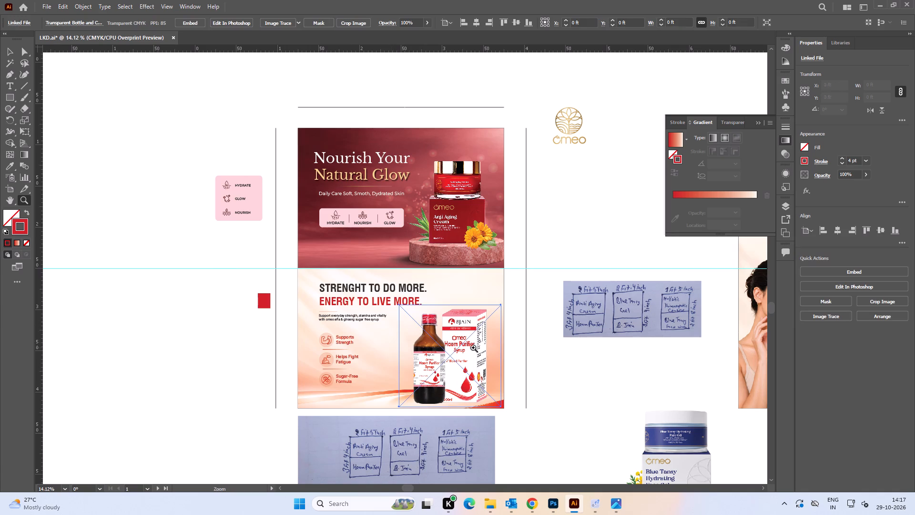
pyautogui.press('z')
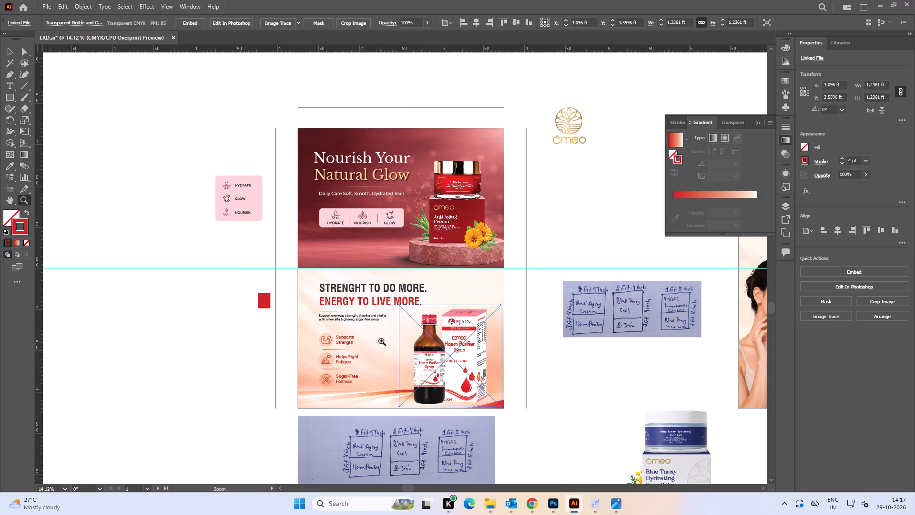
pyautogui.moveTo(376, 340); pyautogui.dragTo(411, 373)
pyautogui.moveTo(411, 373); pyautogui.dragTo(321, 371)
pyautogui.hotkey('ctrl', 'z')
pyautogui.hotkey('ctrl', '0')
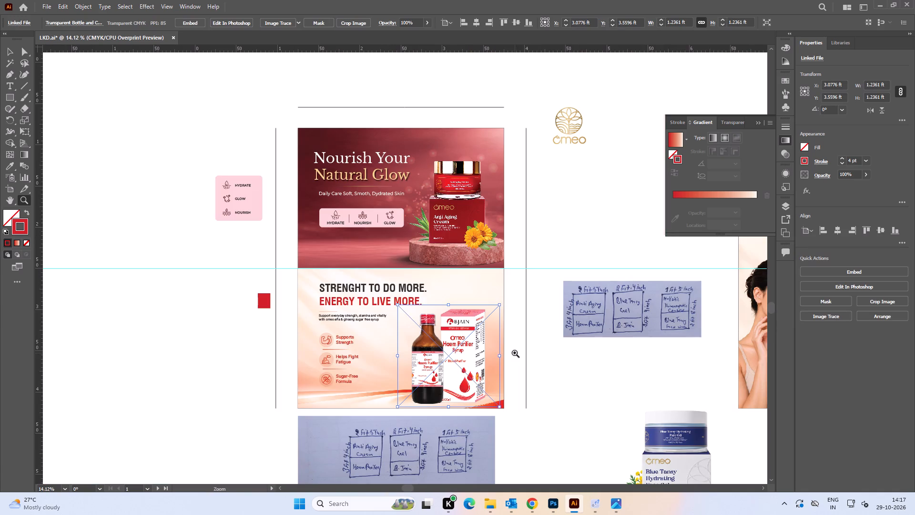
# Frame the entire "STRENGHT TO DO MORE" banner closely in the view.
pyautogui.moveTo(294, 268); pyautogui.dragTo(512, 409)
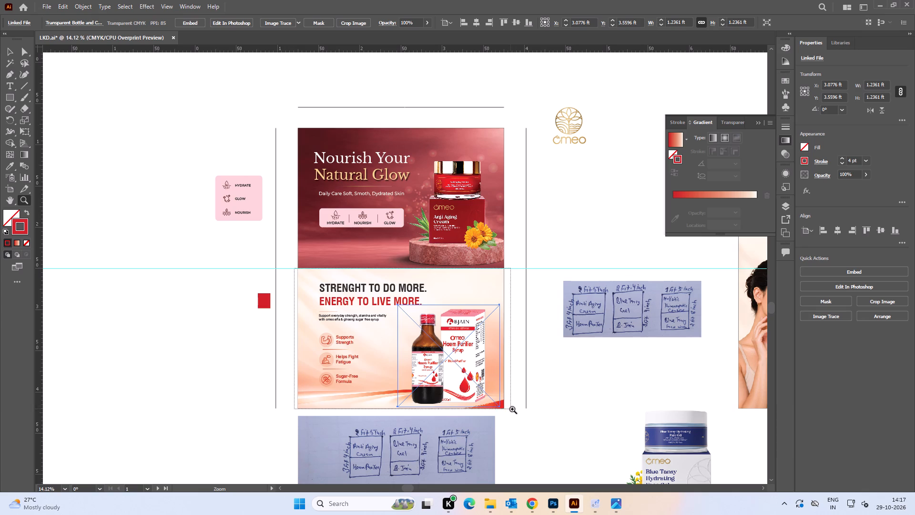
pyautogui.moveTo(512, 409); pyautogui.dragTo(512, 409)
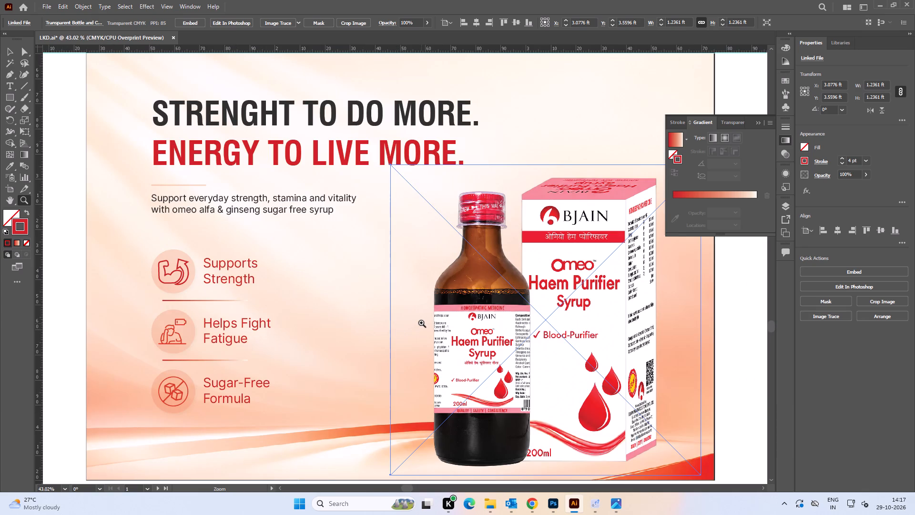
pyautogui.keyDown('alt'); pyautogui.scroll(-1, 432, 316); pyautogui.keyUp('alt')
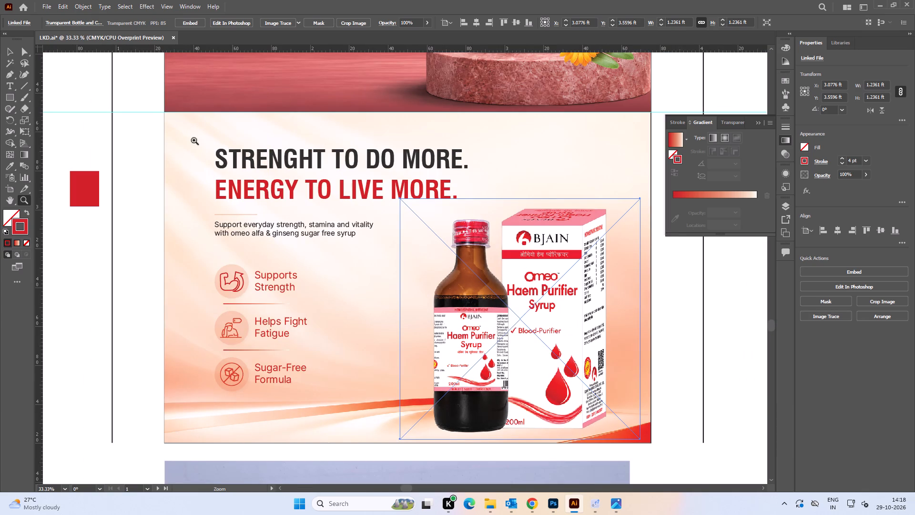
pyautogui.moveTo(154, 105); pyautogui.dragTo(656, 434)
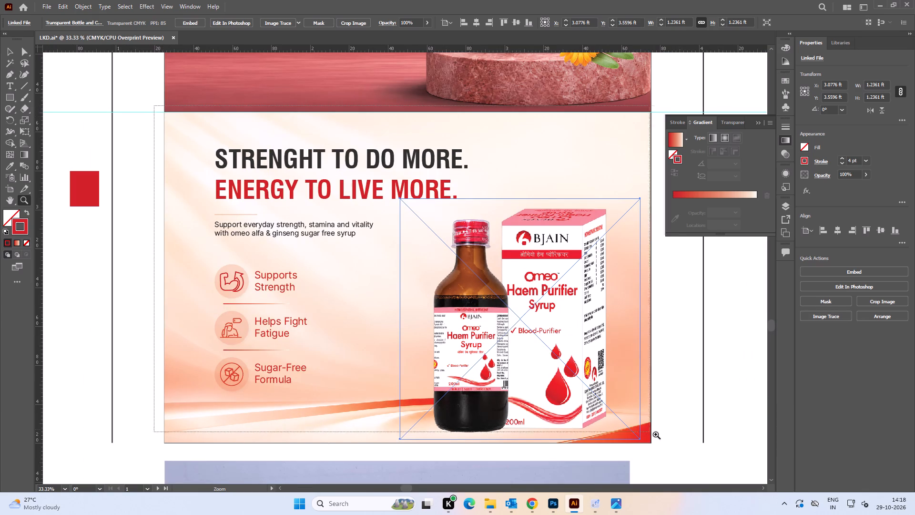
pyautogui.moveTo(656, 434); pyautogui.dragTo(658, 456)
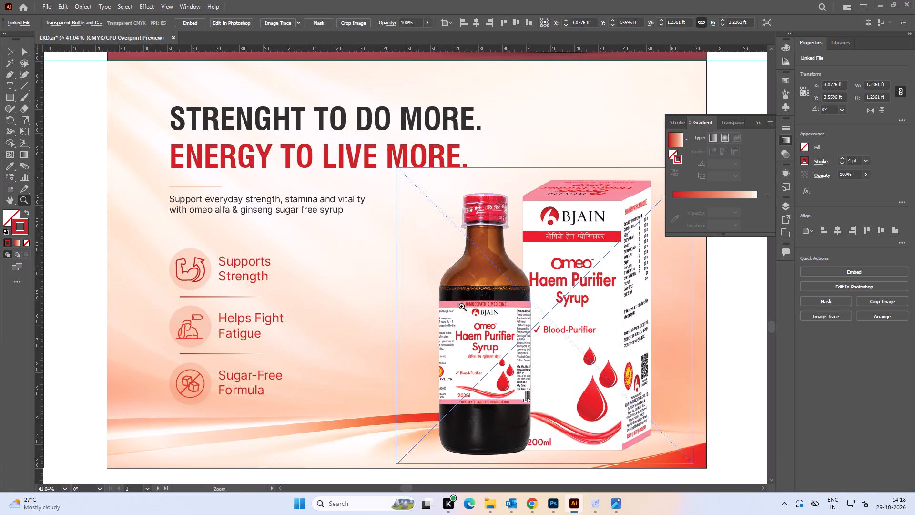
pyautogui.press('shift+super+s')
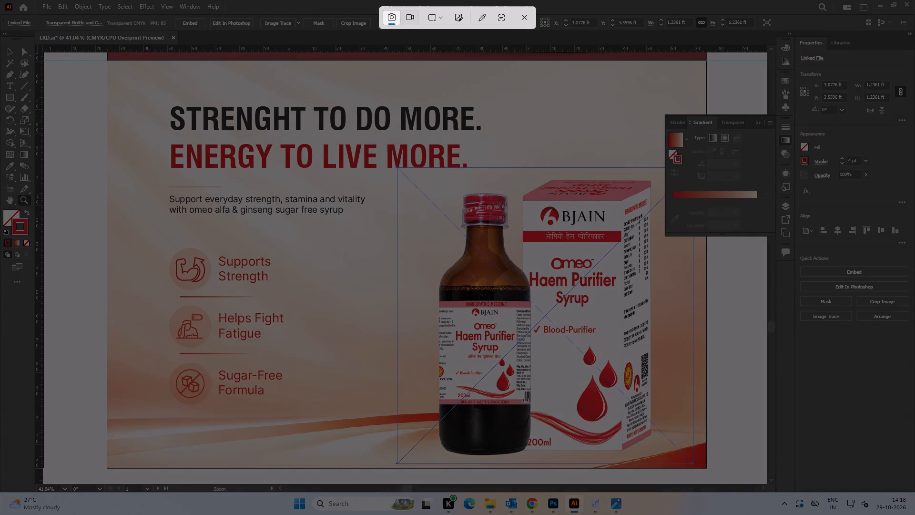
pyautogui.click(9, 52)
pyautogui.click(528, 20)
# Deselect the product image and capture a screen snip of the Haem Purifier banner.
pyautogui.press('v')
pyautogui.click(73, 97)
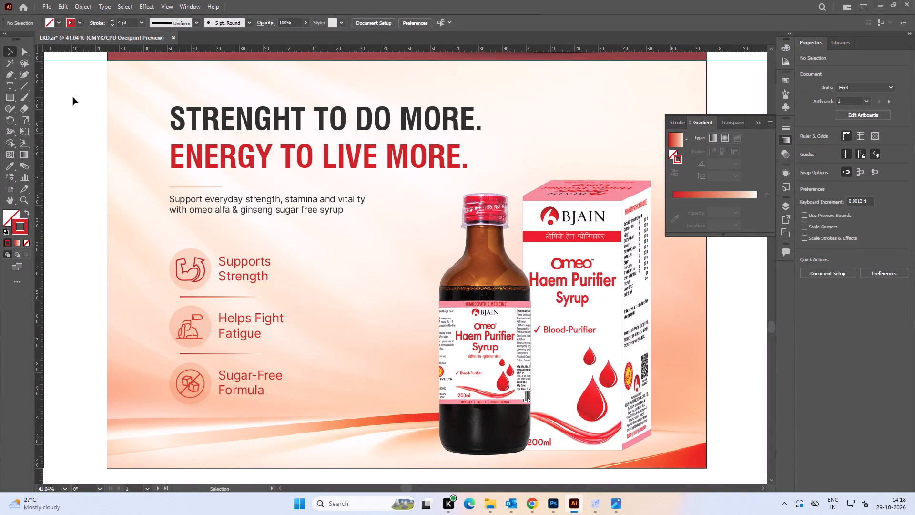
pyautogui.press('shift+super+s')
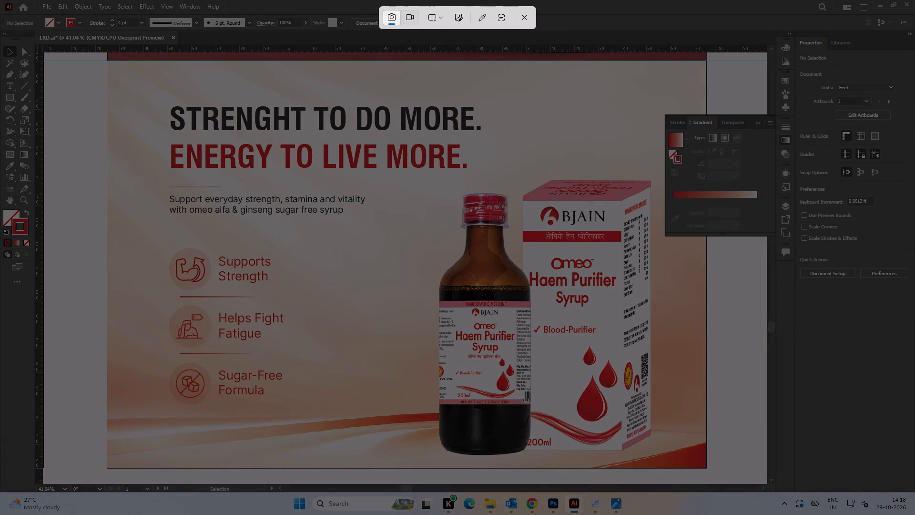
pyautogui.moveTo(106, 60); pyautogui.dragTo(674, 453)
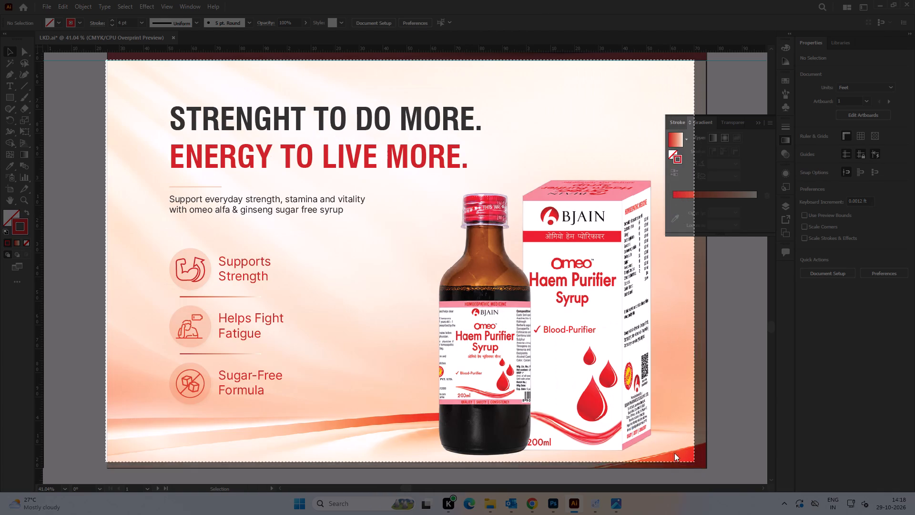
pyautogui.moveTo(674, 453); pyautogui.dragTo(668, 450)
# Recapture the whole Haem Purifier banner edge to edge, with nothing floating over it, and copy the snip.
pyautogui.click(759, 123)
pyautogui.press('shift+super+s')
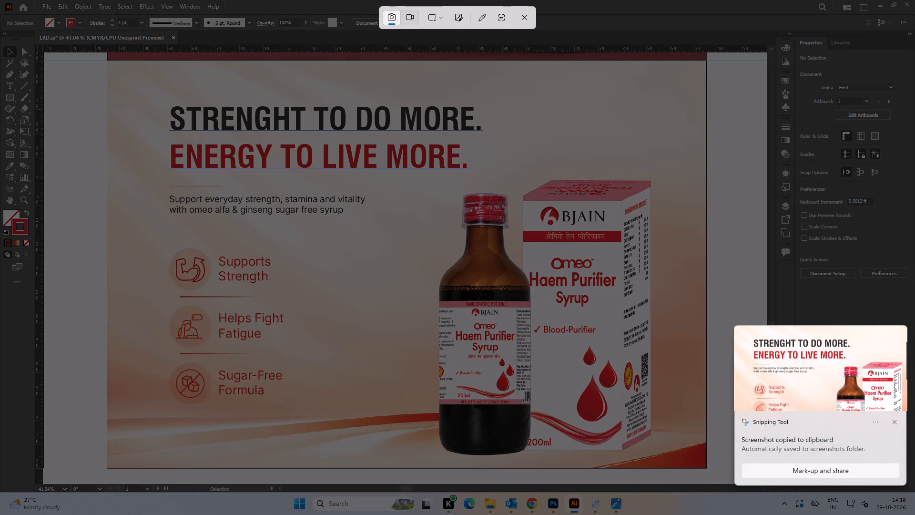
pyautogui.moveTo(106, 61); pyautogui.dragTo(708, 469)
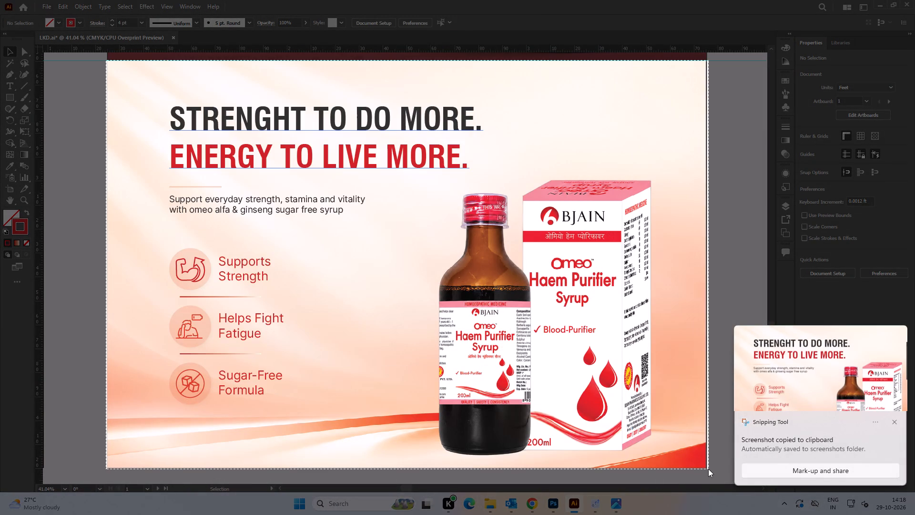
pyautogui.moveTo(708, 469); pyautogui.dragTo(708, 467)
pyautogui.click(803, 371)
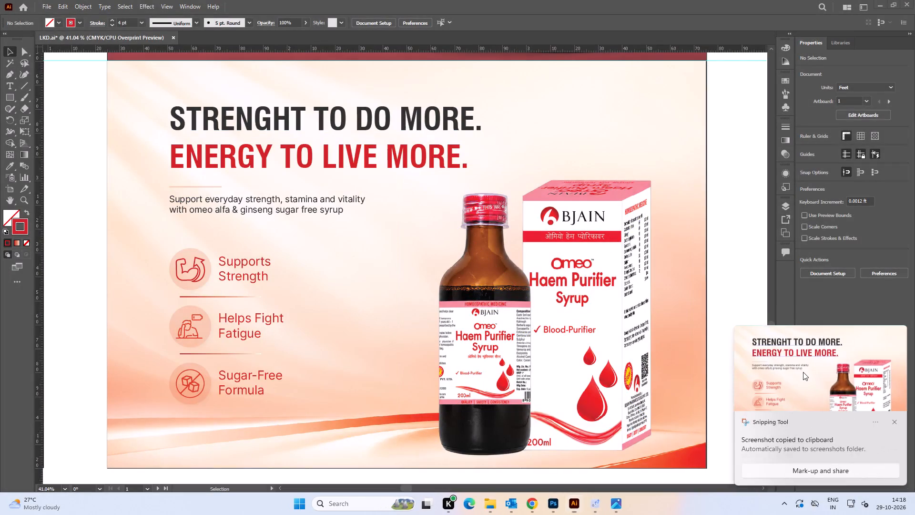
pyautogui.click(600, 26)
pyautogui.hotkey('alt', 'Tab')
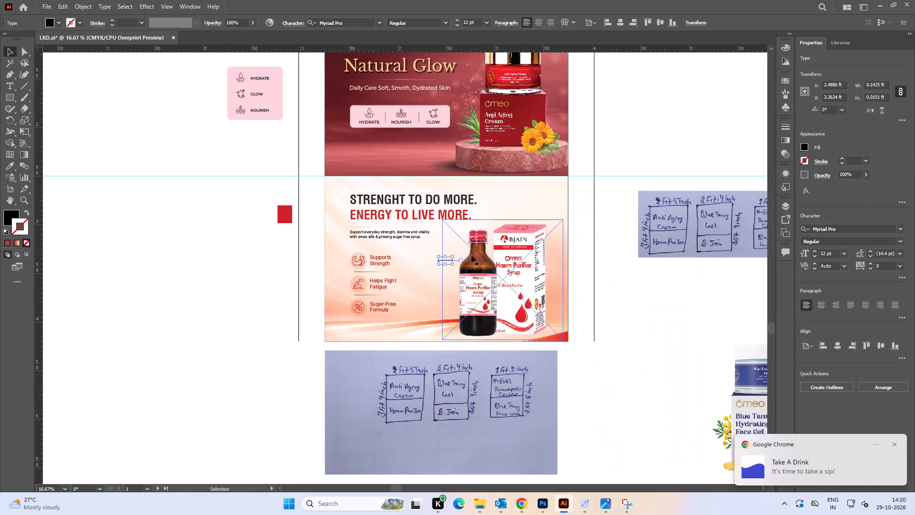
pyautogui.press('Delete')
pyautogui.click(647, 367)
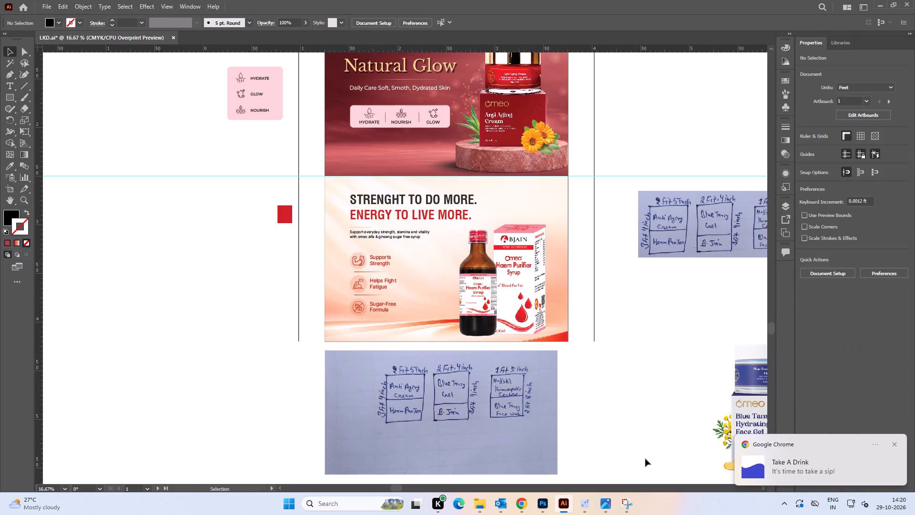
# Copy the "SUPPORT FOR HEALTHY SKIN" banner snip again from Snipping Tool and close that window.
pyautogui.click(623, 512)
pyautogui.click(604, 26)
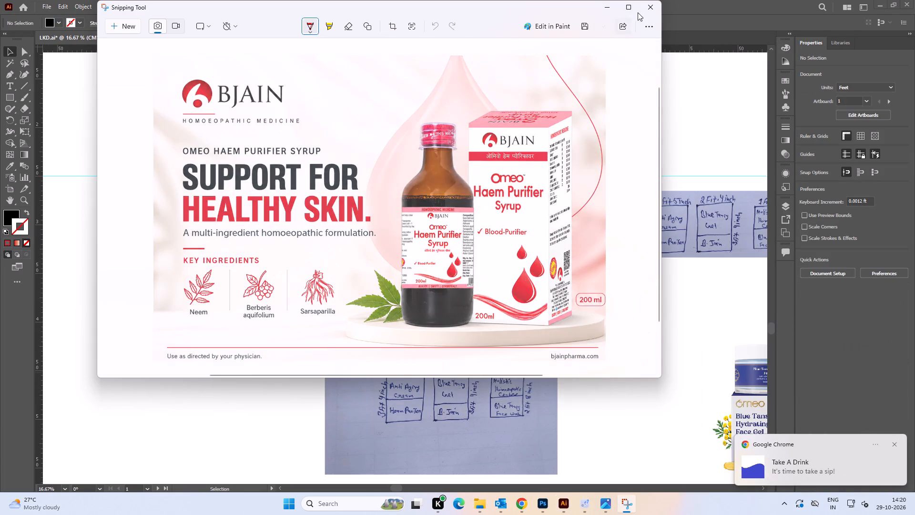
pyautogui.click(648, 10)
# Paste the banner snip into LKD.ai in Illustrator and place it on the blank canvas left of the Haem Purifier banner.
pyautogui.hotkey('ctrl', 'v')
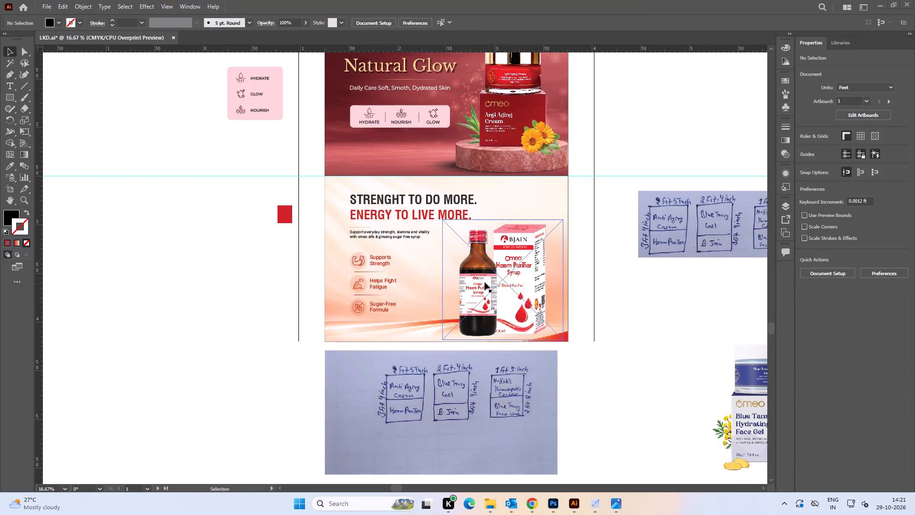
pyautogui.click(202, 242)
pyautogui.hotkey('ctrl', 'v')
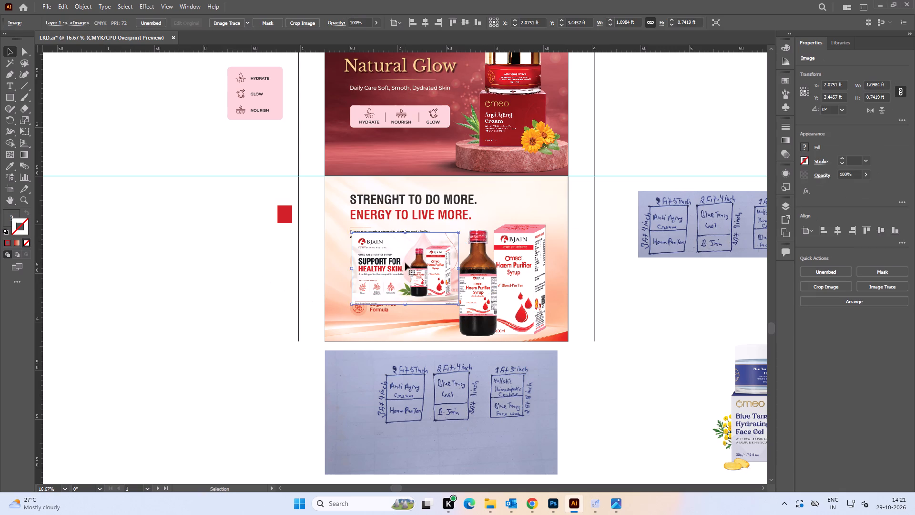
pyautogui.moveTo(405, 263); pyautogui.dragTo(205, 224)
pyautogui.click(206, 290)
# Replace the Haem Purifier banner's headline with "SUPPORT FOR" on the first line and "HEALTHY SKIN." on the second.
pyautogui.keyDown('alt'); pyautogui.scroll(3, 266, 276); pyautogui.keyUp('alt')
pyautogui.press('space')
pyautogui.moveTo(264, 268); pyautogui.dragTo(313, 314)
pyautogui.moveTo(203, 223); pyautogui.dragTo(252, 245)
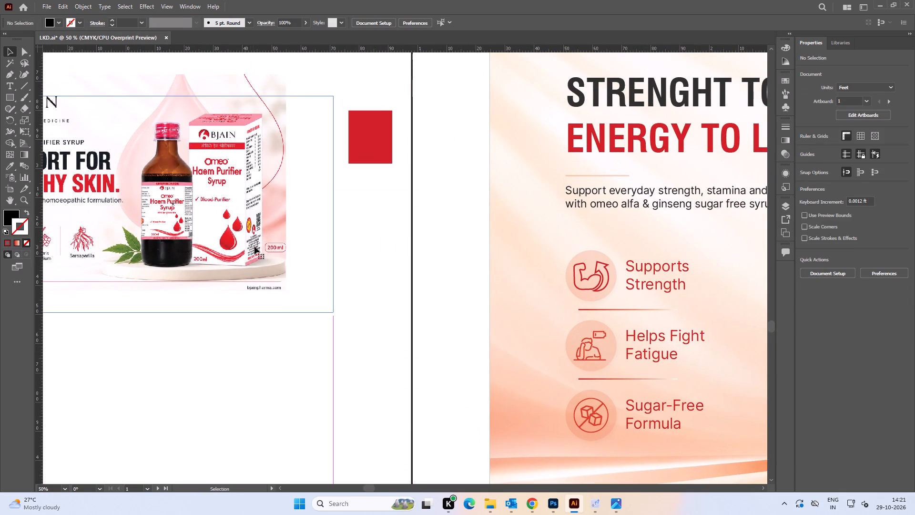
pyautogui.click(269, 345)
pyautogui.keyDown('alt'); pyautogui.scroll(-1, 279, 341); pyautogui.keyUp('alt')
pyautogui.press('space')
pyautogui.moveTo(296, 356); pyautogui.dragTo(284, 357)
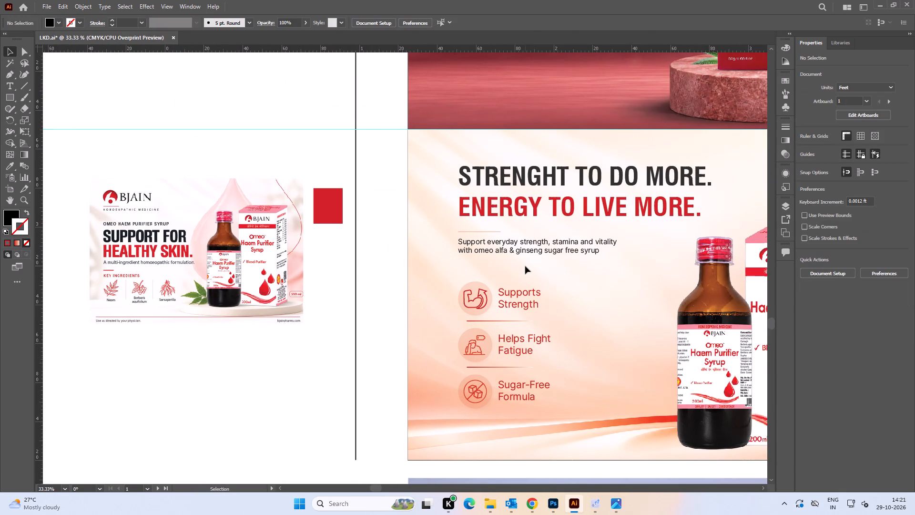
pyautogui.press('t')
pyautogui.click(550, 177)
pyautogui.hotkey('ctrl', 'a')
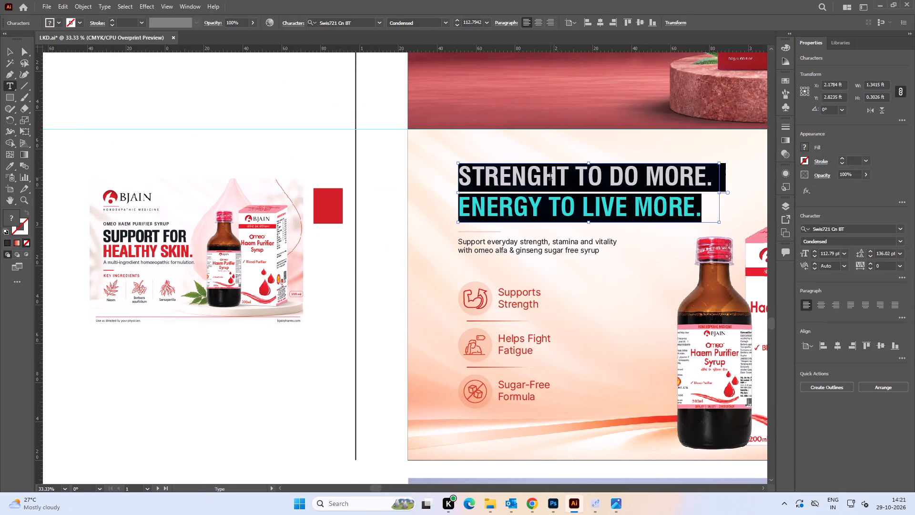
pyautogui.write('support')
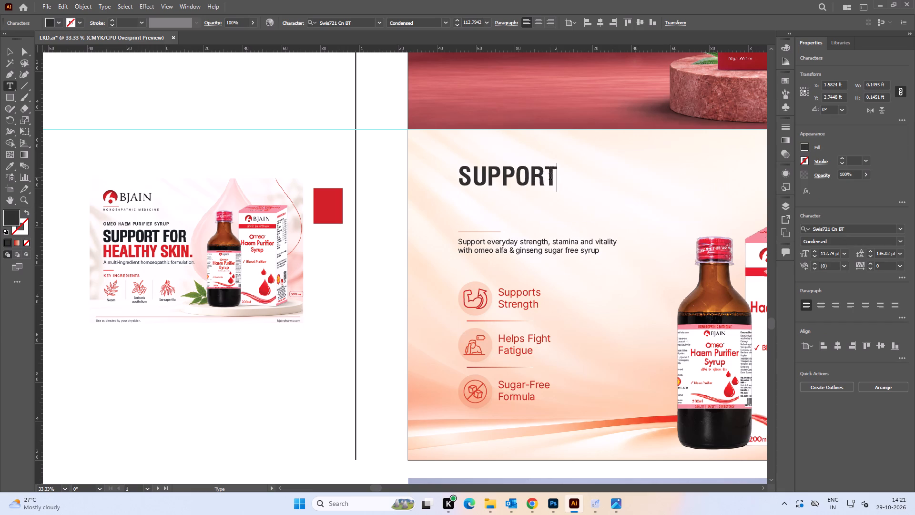
pyautogui.press('space')
pyautogui.write('for')
pyautogui.press('space')
pyautogui.press('BackSpace')
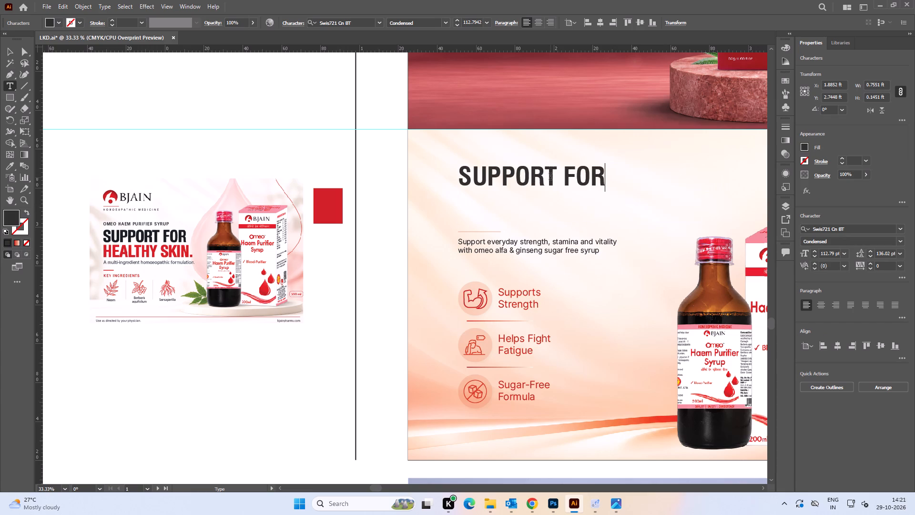
pyautogui.press('Return')
pyautogui.write('hea')
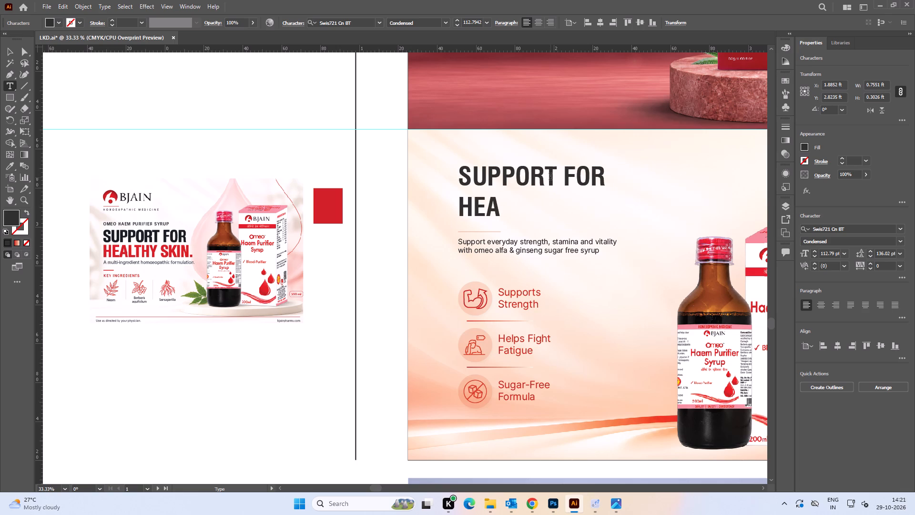
pyautogui.write('lthy skin')
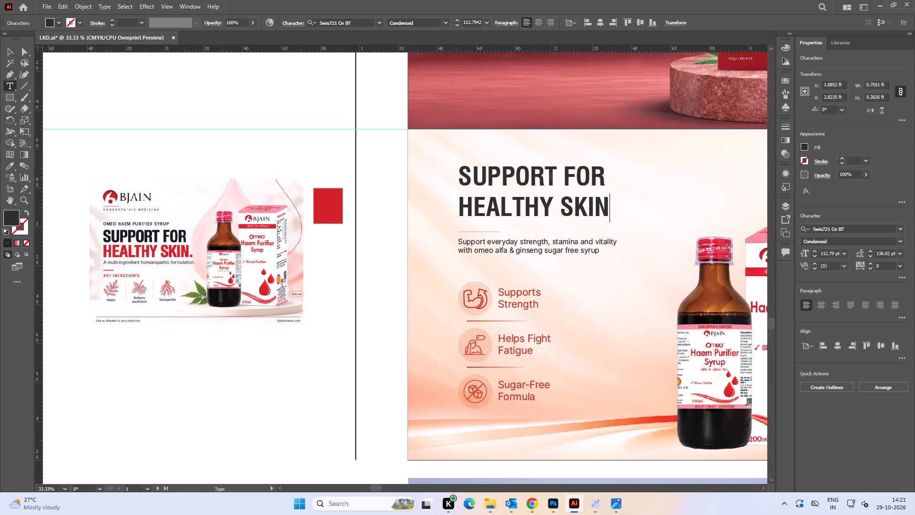
pyautogui.press('.')
# Colour the headline line "HEALTHY SKIN." red by sampling the red rectangle beside the pasted reference with the Eyedropper.
pyautogui.hotkey('ctrl', 'shift', 'Left')
pyautogui.hotkey('ctrl', 'shift', 'Left')
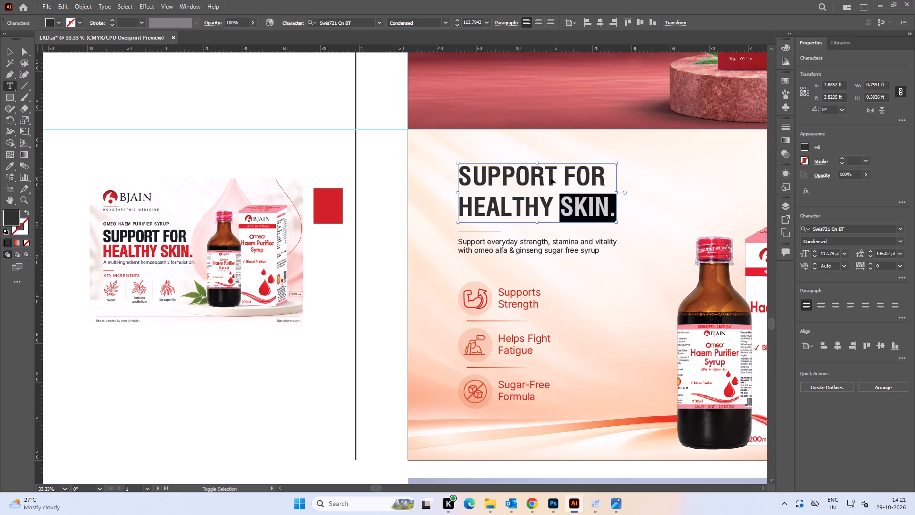
pyautogui.hotkey('ctrl', 'shift', 'Left')
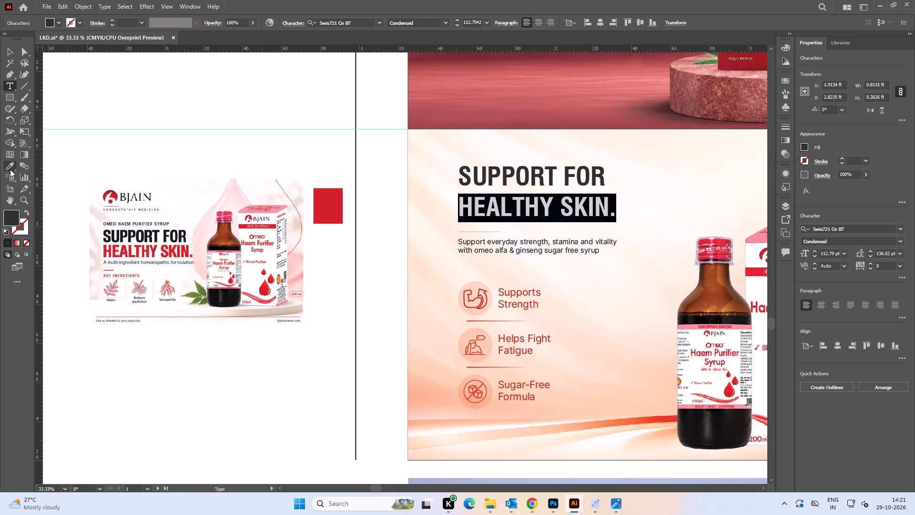
pyautogui.click(10, 166)
pyautogui.click(335, 199)
pyautogui.click(12, 51)
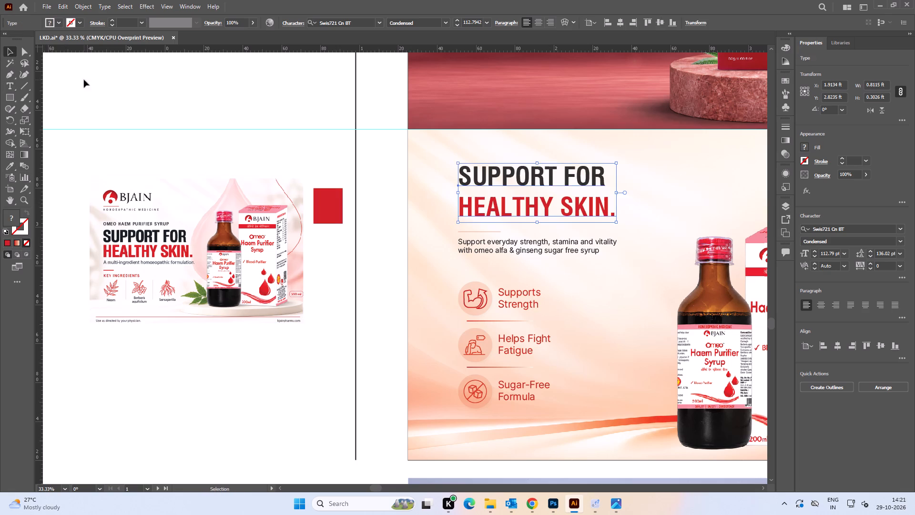
pyautogui.click(117, 78)
# Replace the description line under the Haem Purifier banner's headline with "A multi-ingredient homeopathic formulation".
pyautogui.click(514, 243)
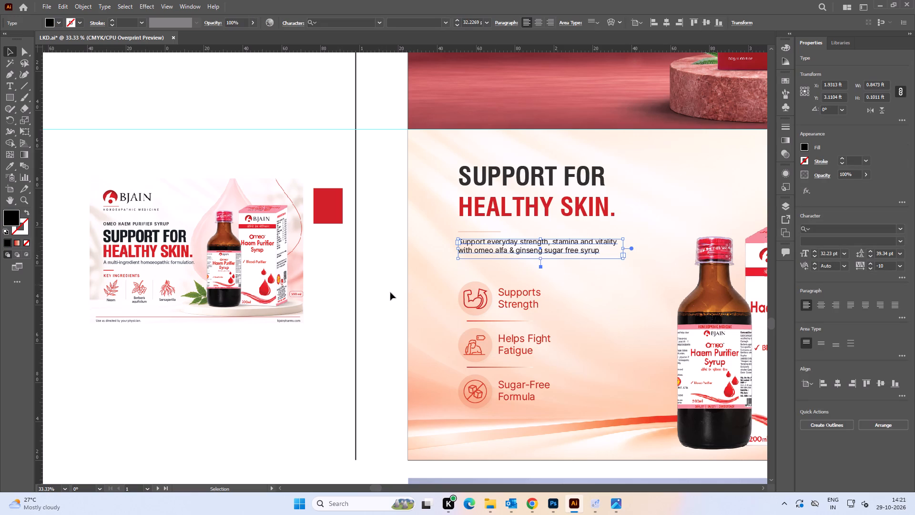
pyautogui.click(376, 300)
pyautogui.press('space')
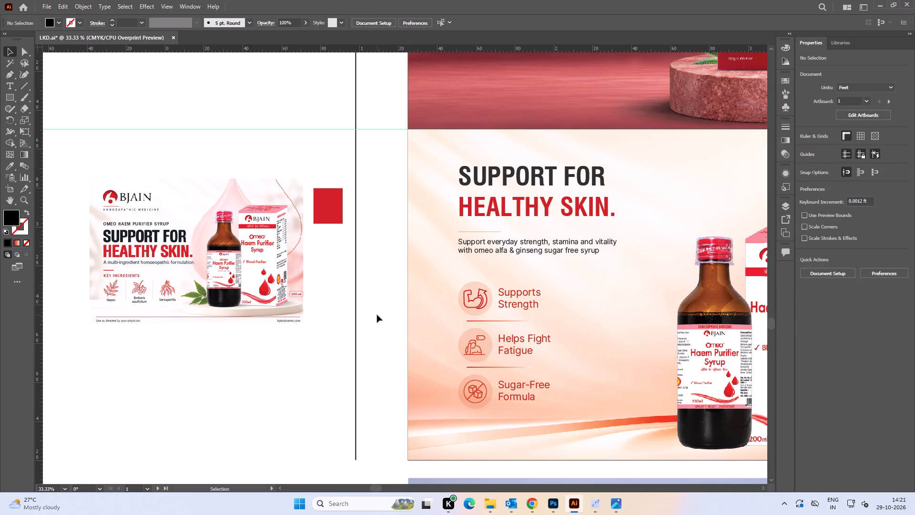
pyautogui.press('t')
pyautogui.click(527, 253)
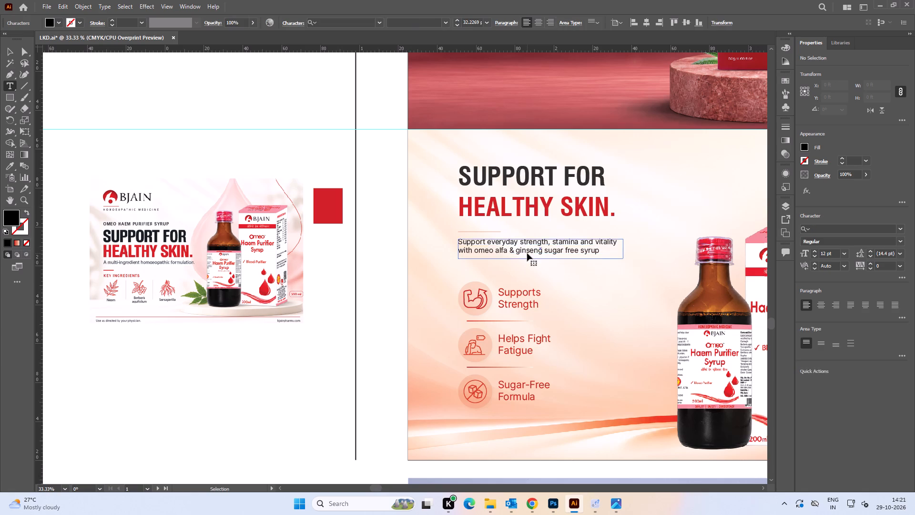
pyautogui.hotkey('ctrl', 'a')
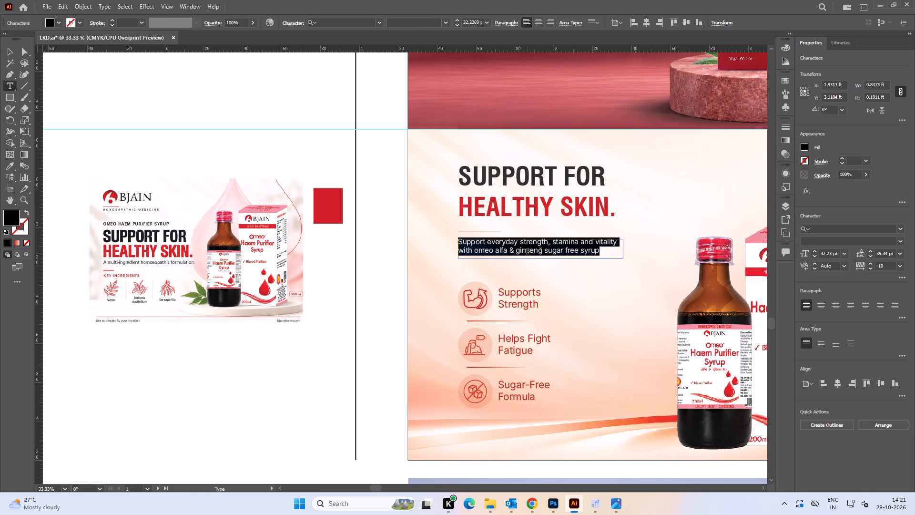
pyautogui.write('A multi')
pyautogui.press('space')
pyautogui.press('BackSpace')
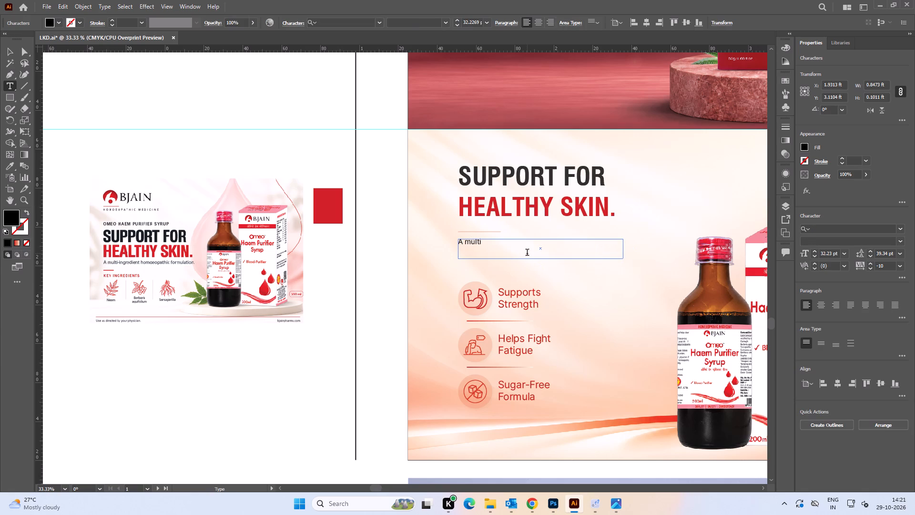
pyautogui.write('-in')
pyautogui.write('gre')
pyautogui.press('d')
pyautogui.write('ient')
pyautogui.press('space')
pyautogui.press('BackSpace')
pyautogui.press('space')
pyautogui.write('ho')
pyautogui.write('me')
pyautogui.press('o')
pyautogui.write('pathic')
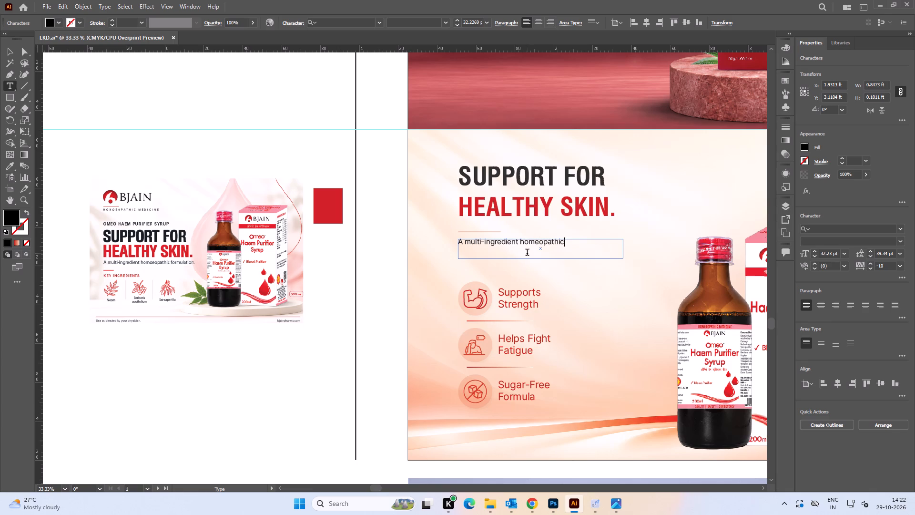
pyautogui.press('space')
pyautogui.write('for')
pyautogui.write('mula')
pyautogui.write('tion')
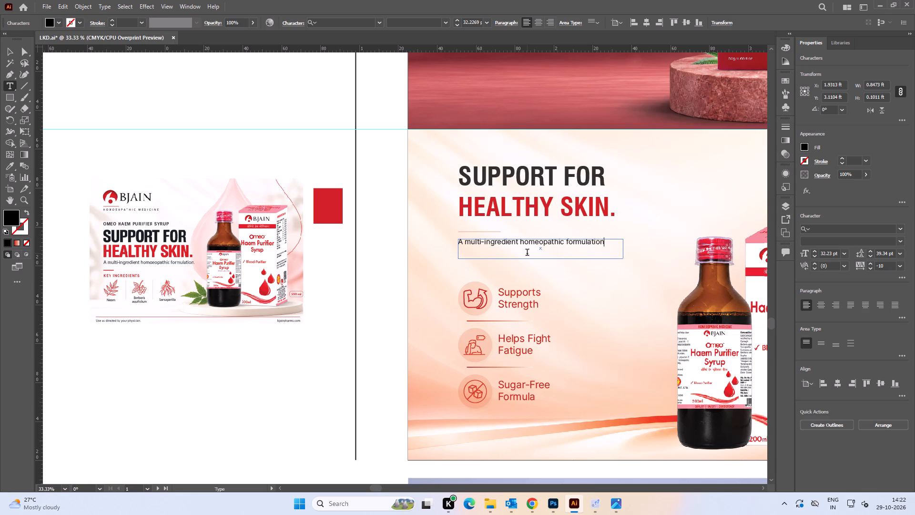
pyautogui.click(9, 50)
pyautogui.moveTo(206, 105); pyautogui.dragTo(213, 109)
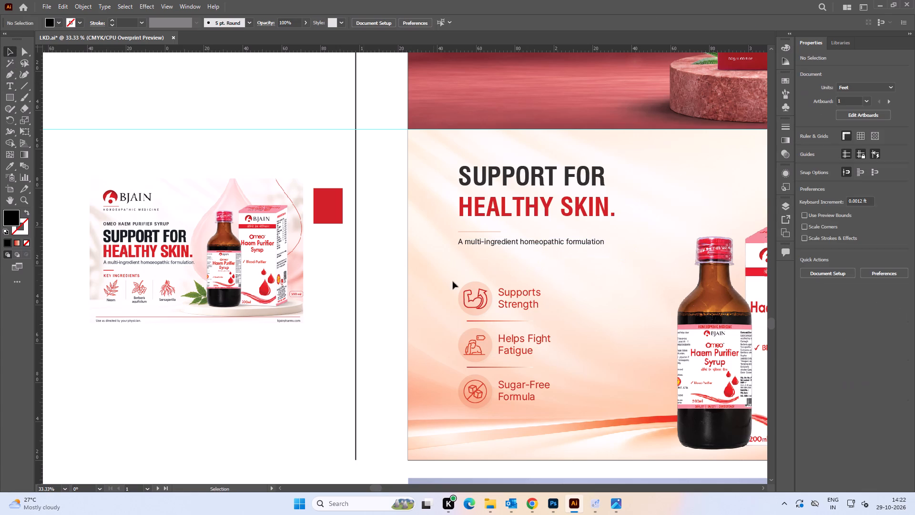
# Set the description line's font size to 34 pt and widen its text frame towards the bottle.
pyautogui.keyDown('alt'); pyautogui.scroll(2, 609, 254); pyautogui.keyUp('alt')
pyautogui.press('space')
pyautogui.moveTo(574, 232); pyautogui.dragTo(535, 231)
pyautogui.click(521, 232)
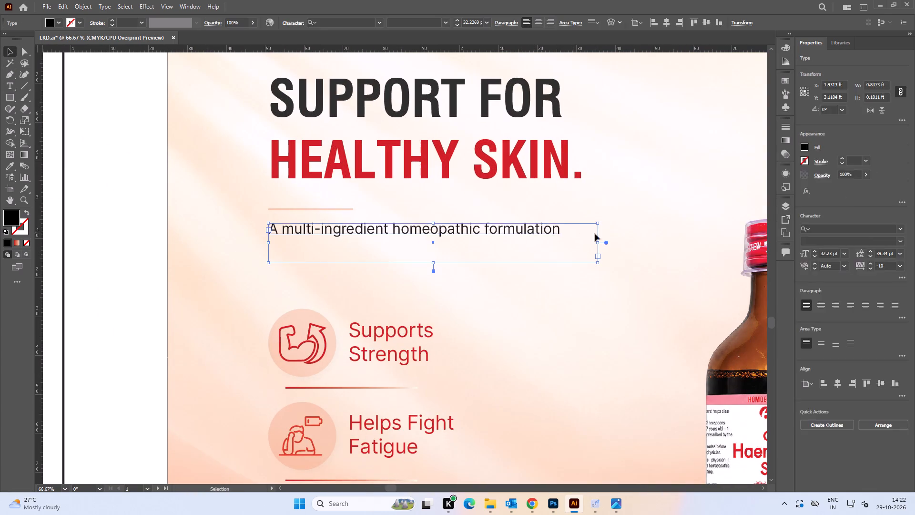
pyautogui.doubleClick(815, 252)
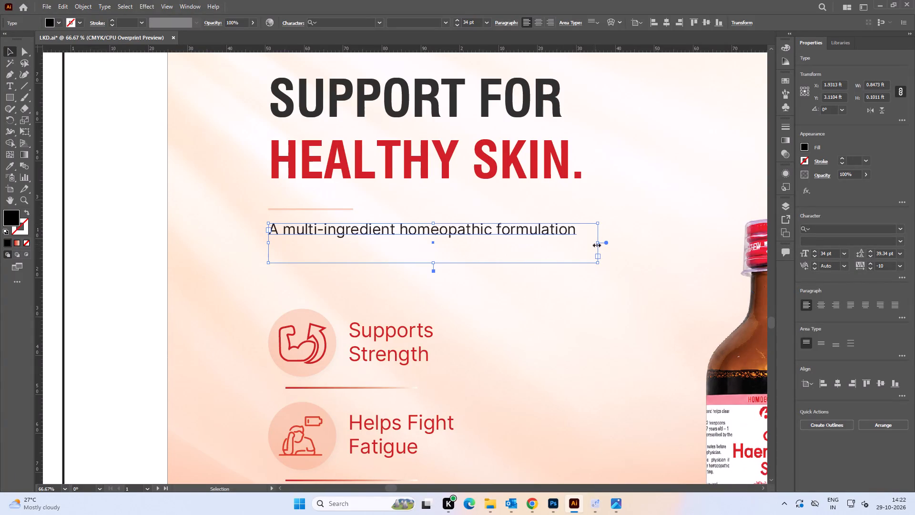
pyautogui.moveTo(596, 244); pyautogui.dragTo(648, 247)
pyautogui.keyDown('alt'); pyautogui.scroll(-2, 392, 240); pyautogui.keyUp('alt')
pyautogui.click(268, 260)
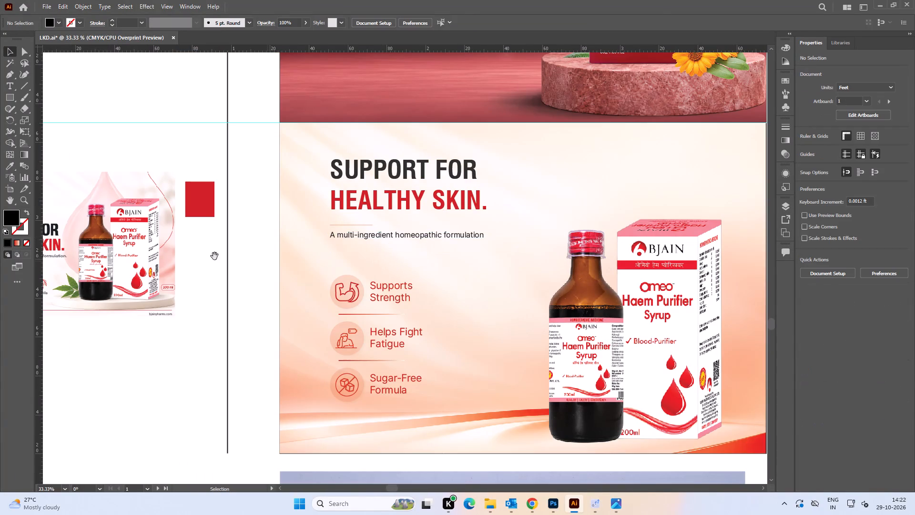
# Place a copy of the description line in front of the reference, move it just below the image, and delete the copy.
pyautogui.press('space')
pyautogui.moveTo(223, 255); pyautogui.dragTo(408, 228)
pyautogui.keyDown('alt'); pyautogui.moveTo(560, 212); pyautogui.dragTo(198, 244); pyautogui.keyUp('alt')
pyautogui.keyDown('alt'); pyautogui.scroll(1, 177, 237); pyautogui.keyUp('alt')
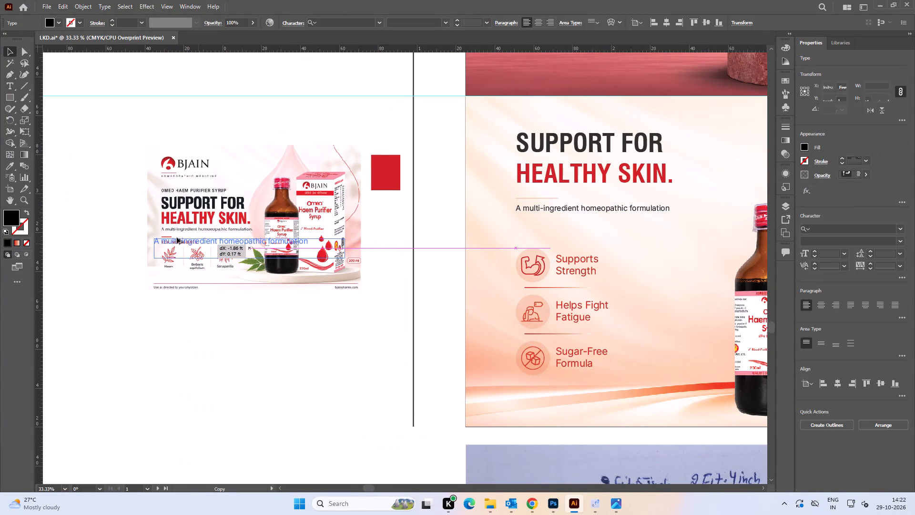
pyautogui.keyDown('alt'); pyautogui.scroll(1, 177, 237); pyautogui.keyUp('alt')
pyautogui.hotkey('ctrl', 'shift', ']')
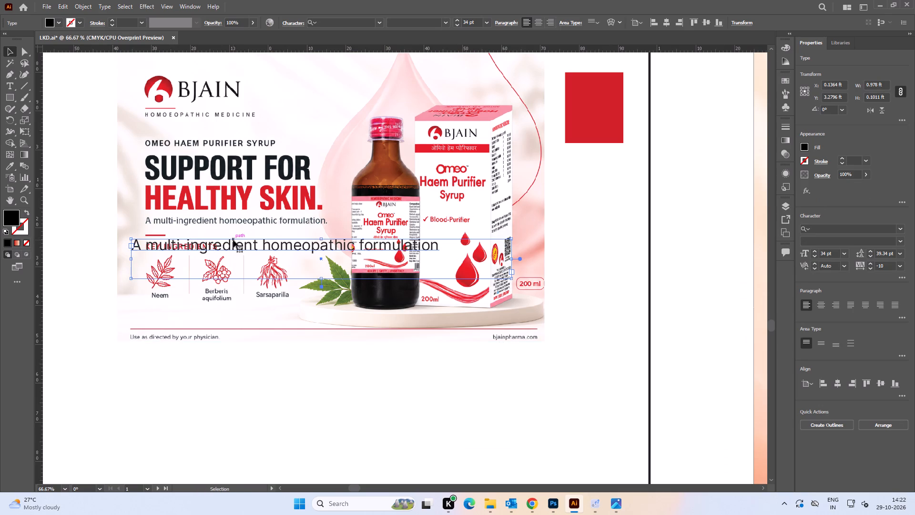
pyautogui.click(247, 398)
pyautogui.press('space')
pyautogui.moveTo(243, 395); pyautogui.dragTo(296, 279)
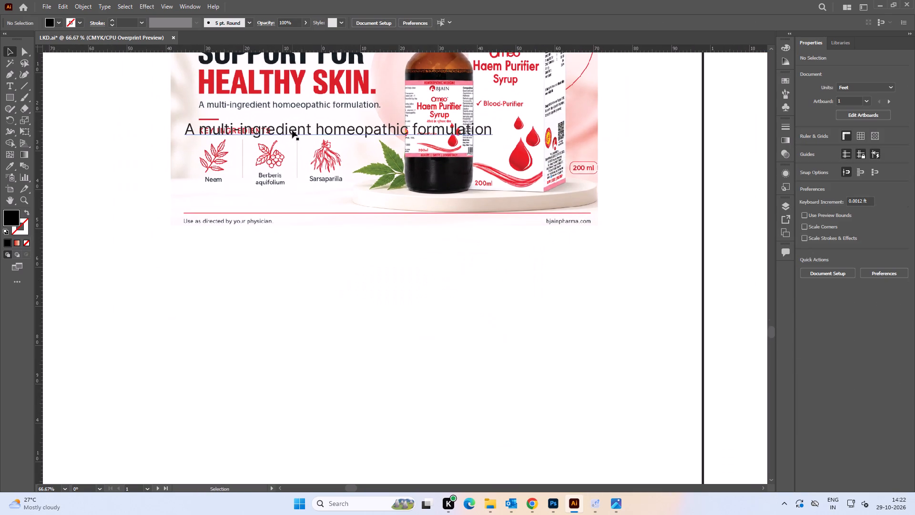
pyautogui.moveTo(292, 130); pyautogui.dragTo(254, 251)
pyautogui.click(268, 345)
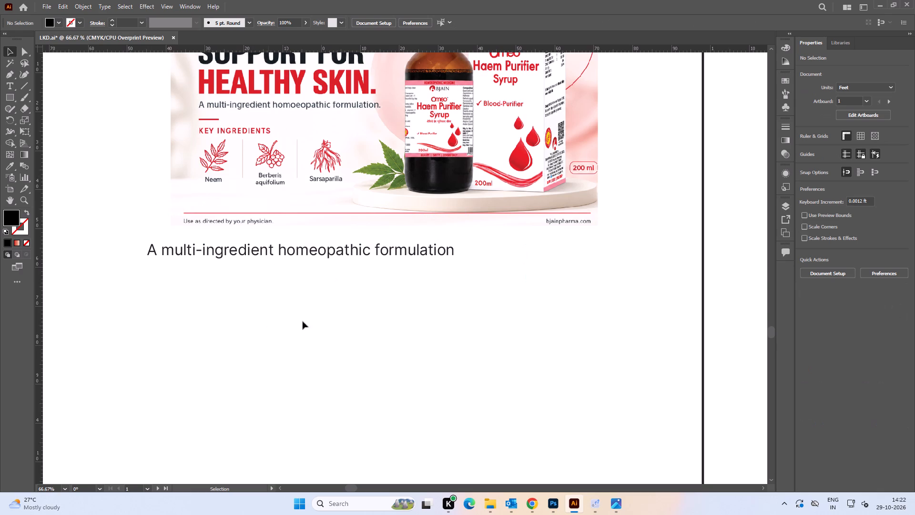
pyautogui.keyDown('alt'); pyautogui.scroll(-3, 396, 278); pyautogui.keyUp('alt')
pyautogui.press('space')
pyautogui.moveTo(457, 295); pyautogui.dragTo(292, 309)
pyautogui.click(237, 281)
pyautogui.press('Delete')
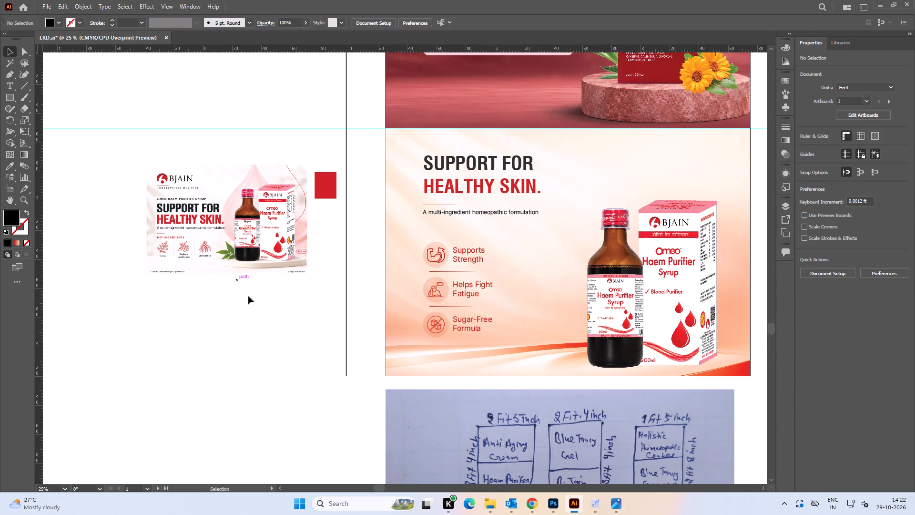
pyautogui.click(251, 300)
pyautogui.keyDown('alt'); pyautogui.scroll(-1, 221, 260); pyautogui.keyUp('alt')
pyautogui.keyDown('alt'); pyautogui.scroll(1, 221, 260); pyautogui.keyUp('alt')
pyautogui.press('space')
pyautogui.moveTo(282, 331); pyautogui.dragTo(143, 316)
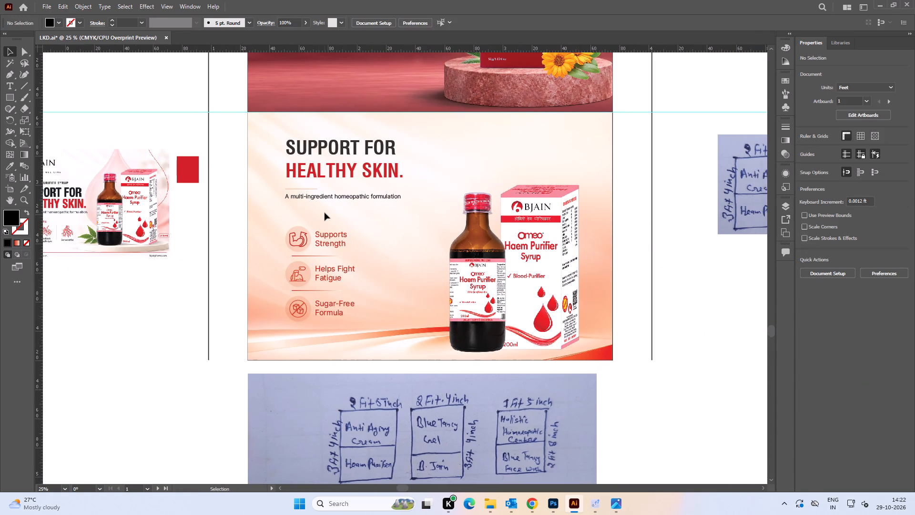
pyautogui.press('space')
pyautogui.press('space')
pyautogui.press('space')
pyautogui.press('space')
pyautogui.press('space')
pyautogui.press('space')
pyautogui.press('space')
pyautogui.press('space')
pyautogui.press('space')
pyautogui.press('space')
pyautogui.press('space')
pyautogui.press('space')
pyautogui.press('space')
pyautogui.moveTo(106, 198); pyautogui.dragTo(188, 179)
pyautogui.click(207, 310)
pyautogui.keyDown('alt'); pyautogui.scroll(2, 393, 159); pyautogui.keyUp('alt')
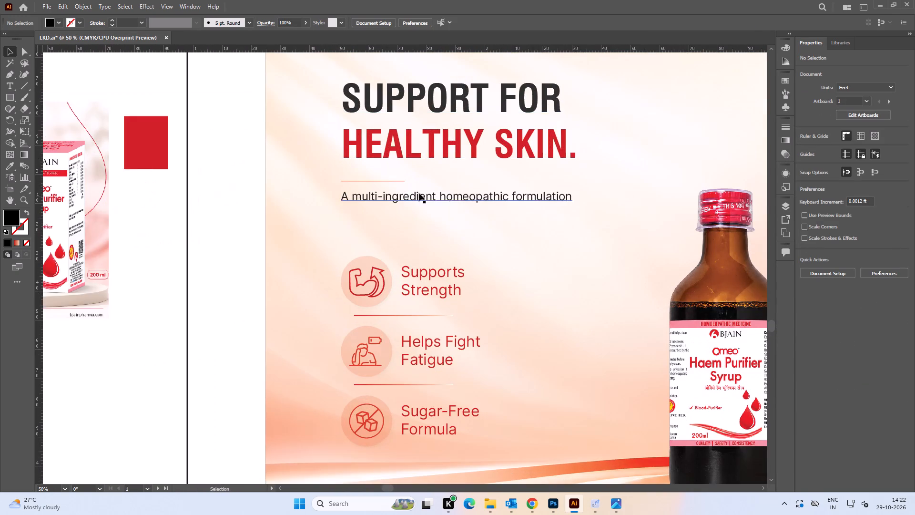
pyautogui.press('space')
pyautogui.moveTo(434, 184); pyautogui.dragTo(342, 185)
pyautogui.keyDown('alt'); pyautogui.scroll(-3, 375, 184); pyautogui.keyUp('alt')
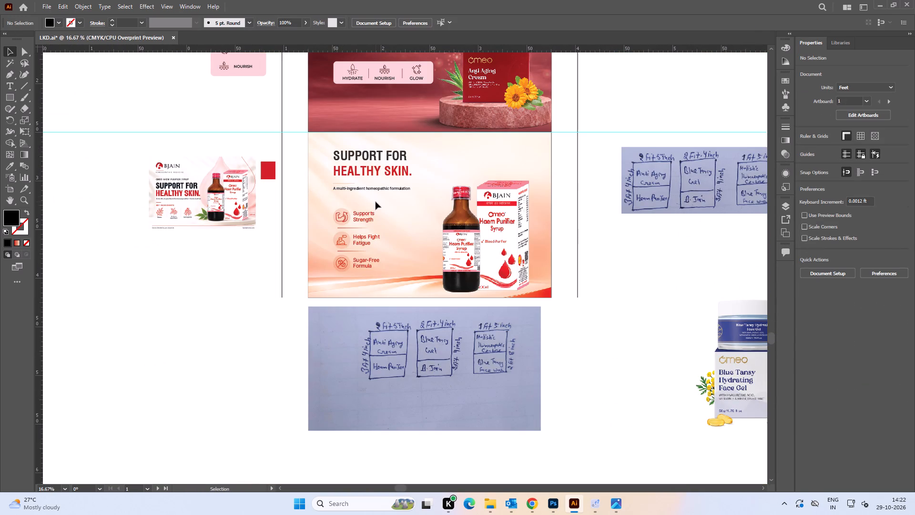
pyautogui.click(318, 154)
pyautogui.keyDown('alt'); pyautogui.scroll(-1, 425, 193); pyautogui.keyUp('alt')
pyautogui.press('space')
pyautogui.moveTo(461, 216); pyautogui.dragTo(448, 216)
pyautogui.hotkey('alt', 'Tab')
pyautogui.keyDown('alt'); pyautogui.click(340, 121); pyautogui.keyUp('alt')
pyautogui.scroll(-4, 566, 232)
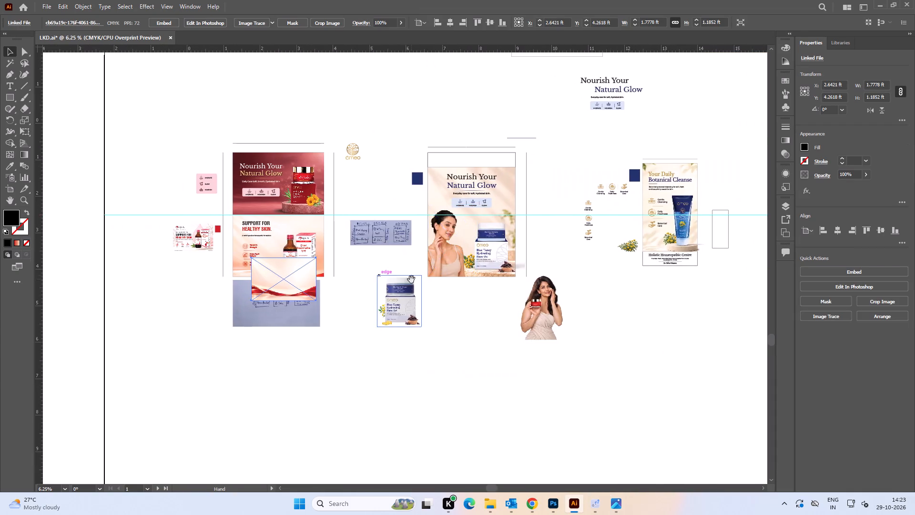
# Move the placed red-ribbon background off the Haem Purifier banner to the empty area left of the handwritten size sketch.
pyautogui.moveTo(278, 270); pyautogui.dragTo(590, 255)
pyautogui.moveTo(578, 343); pyautogui.dragTo(399, 230)
pyautogui.click(401, 232)
pyautogui.moveTo(403, 152); pyautogui.dragTo(289, 167)
pyautogui.click(340, 271)
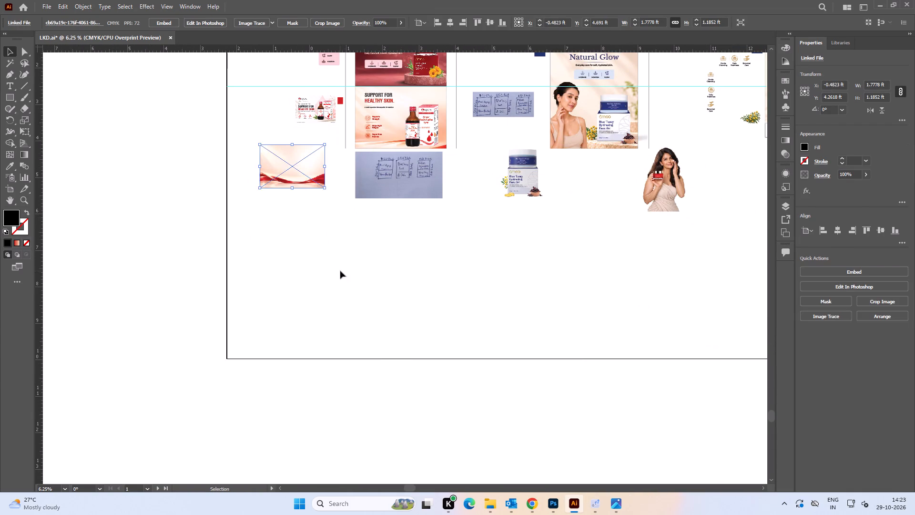
# Unlock all locked objects in the document.
pyautogui.keyDown('alt'); pyautogui.scroll(2, 382, 127); pyautogui.keyUp('alt')
pyautogui.press('space')
pyautogui.moveTo(347, 145); pyautogui.dragTo(476, 134)
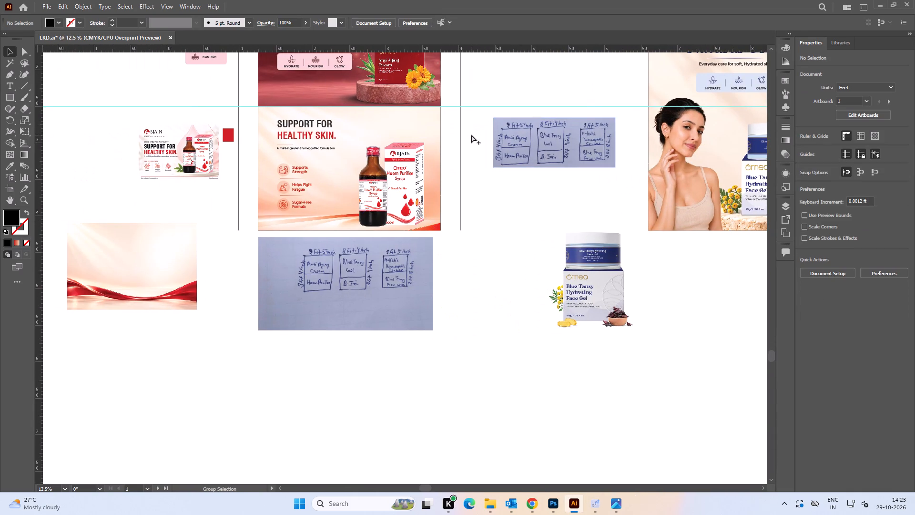
pyautogui.hotkey('ctrl', 'alt', '2')
pyautogui.click(492, 305)
pyautogui.press('space')
pyautogui.moveTo(480, 309); pyautogui.dragTo(605, 214)
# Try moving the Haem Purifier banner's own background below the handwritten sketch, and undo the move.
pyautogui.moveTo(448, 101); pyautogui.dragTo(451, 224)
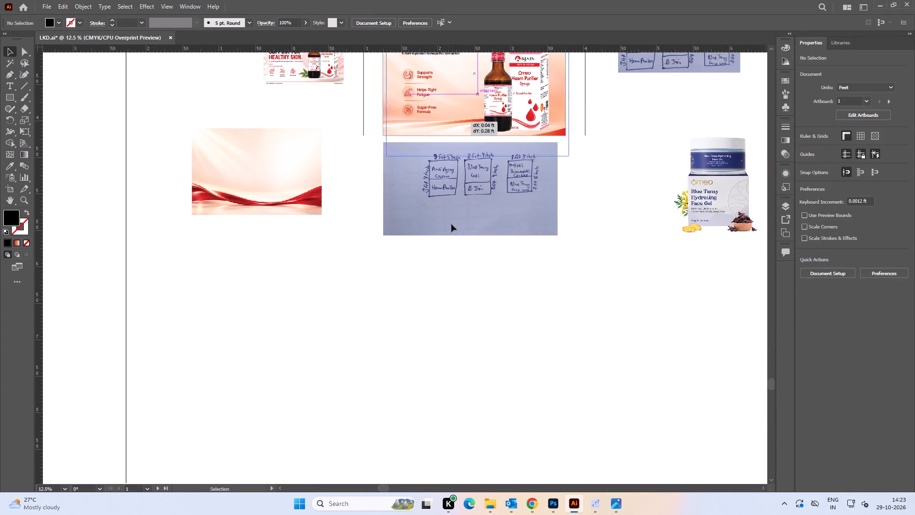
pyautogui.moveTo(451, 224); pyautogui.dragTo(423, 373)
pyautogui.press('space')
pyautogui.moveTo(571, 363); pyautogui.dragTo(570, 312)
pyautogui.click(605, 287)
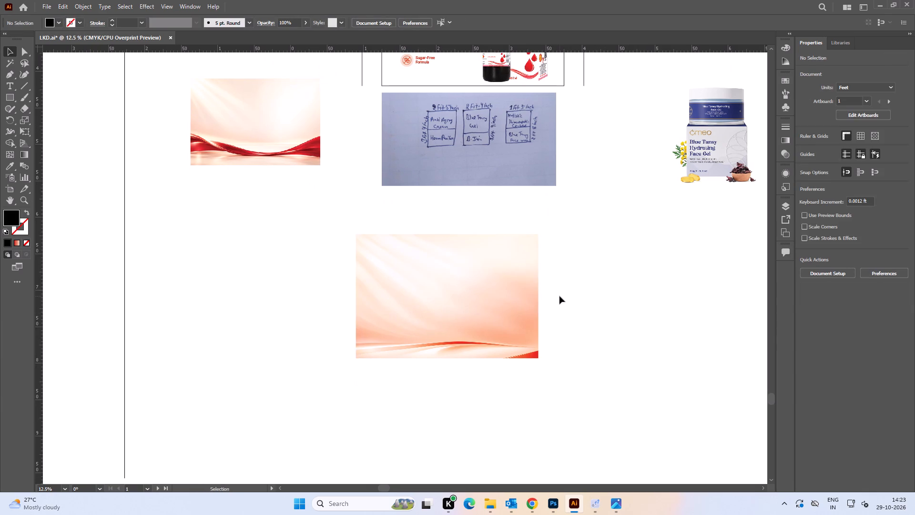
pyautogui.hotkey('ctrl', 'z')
# Place a copy of the Haem Purifier banner's clipped background in the empty area below the handwritten sketch.
pyautogui.press('space')
pyautogui.moveTo(510, 265); pyautogui.dragTo(526, 340)
pyautogui.keyDown('alt'); pyautogui.moveTo(464, 142); pyautogui.dragTo(450, 336); pyautogui.keyUp('alt')
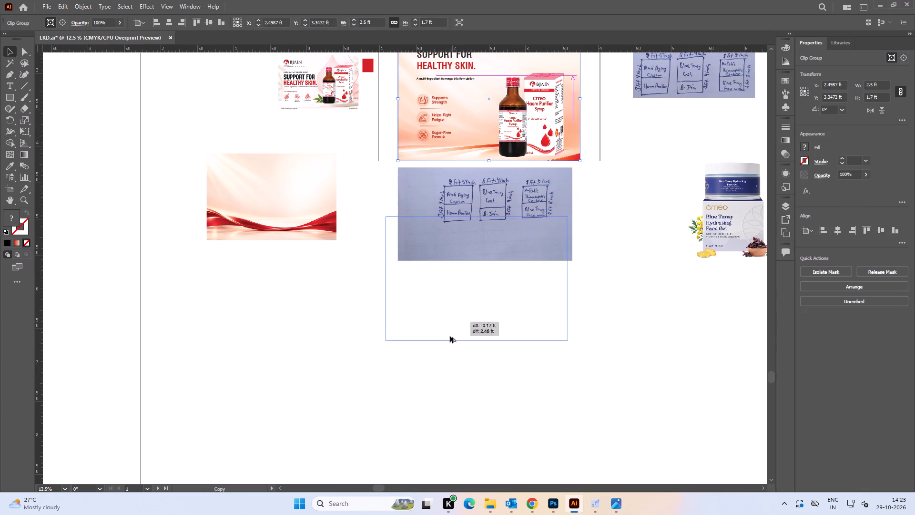
pyautogui.keyDown('alt'); pyautogui.moveTo(450, 336); pyautogui.dragTo(445, 374); pyautogui.keyUp('alt')
pyautogui.press('space')
pyautogui.moveTo(480, 367); pyautogui.dragTo(410, 214)
pyautogui.click(532, 234)
# Move the red-ribbon image down beside the copied banner background.
pyautogui.moveTo(402, 194); pyautogui.dragTo(411, 227)
pyautogui.press('space')
pyautogui.moveTo(215, 151); pyautogui.dragTo(244, 191)
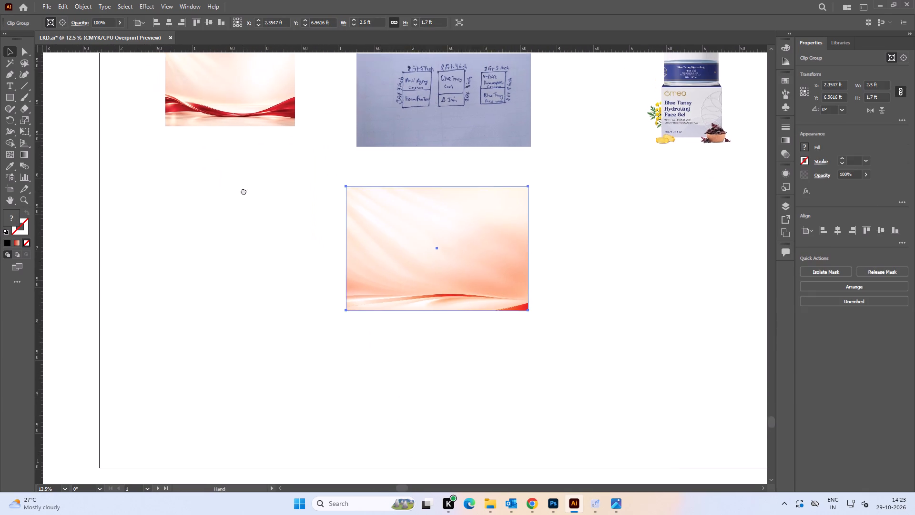
pyautogui.moveTo(244, 191); pyautogui.dragTo(243, 187)
pyautogui.moveTo(230, 97); pyautogui.dragTo(254, 231)
pyautogui.click(229, 292)
# Enlarge the red-ribbon image proportionally to about 2.14 × 1.42 ft.
pyautogui.keyDown('alt'); pyautogui.scroll(3, 234, 245); pyautogui.keyUp('alt')
pyautogui.keyDown('alt'); pyautogui.scroll(-1, 234, 244); pyautogui.keyUp('alt')
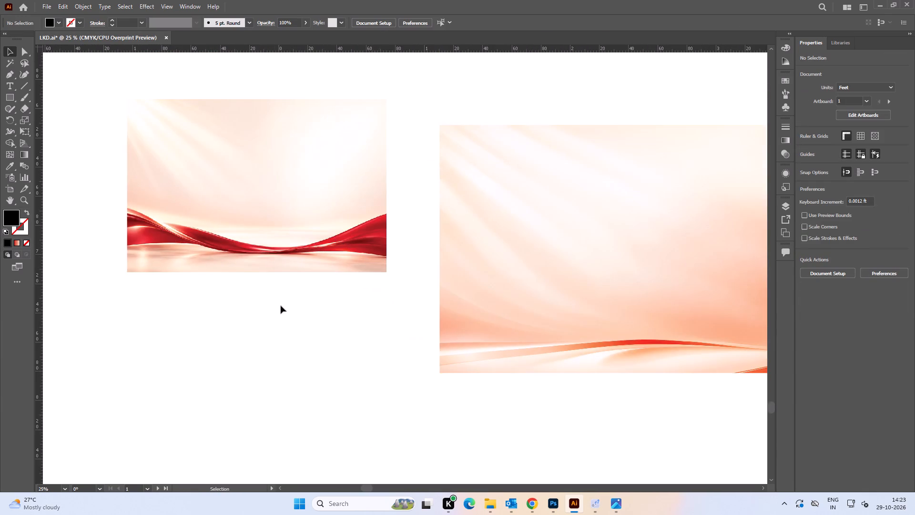
pyautogui.keyDown('alt'); pyautogui.scroll(-2, 282, 301); pyautogui.keyUp('alt')
pyautogui.press('space')
pyautogui.moveTo(288, 322); pyautogui.dragTo(272, 277)
pyautogui.click(212, 209)
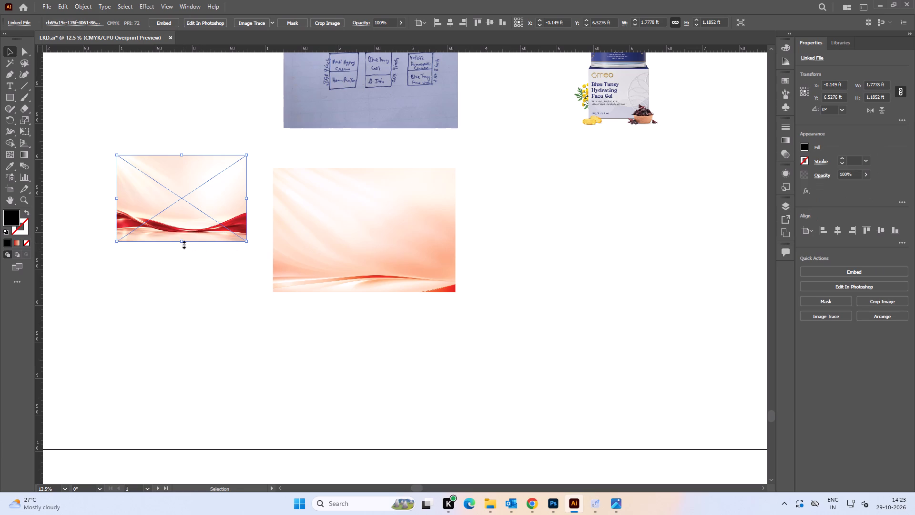
pyautogui.keyDown('shift'); pyautogui.moveTo(183, 242); pyautogui.dragTo(185, 259); pyautogui.keyUp('shift')
# Move the red-ribbon image onto the copied background and align their left and top edges.
pyautogui.moveTo(194, 229); pyautogui.dragTo(366, 244)
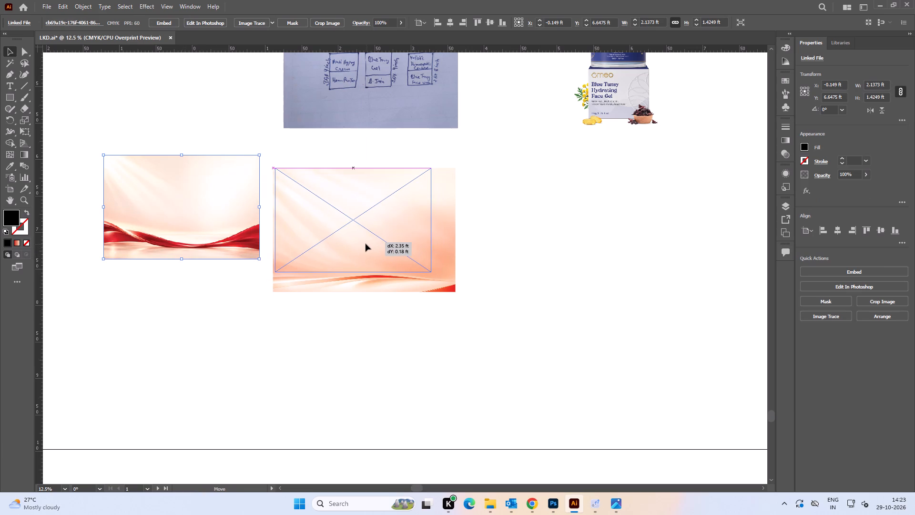
pyautogui.moveTo(366, 244); pyautogui.dragTo(365, 243)
pyautogui.keyDown('alt'); pyautogui.scroll(4, 258, 168); pyautogui.keyUp('alt')
pyautogui.moveTo(308, 132); pyautogui.dragTo(370, 232)
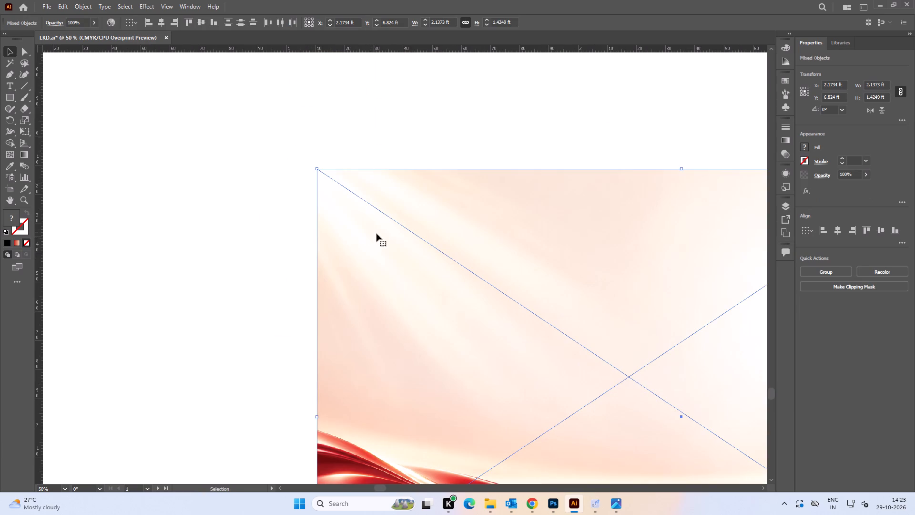
pyautogui.keyDown('alt'); pyautogui.scroll(-4, 378, 232); pyautogui.keyUp('alt')
pyautogui.click(823, 233)
pyautogui.click(864, 229)
# Enlarge the red-ribbon image to 2.55 × 1.7 ft to cover the copied background, and slide it partly off to the left.
pyautogui.press('space')
pyautogui.press('space')
pyautogui.press('space')
pyautogui.press('space')
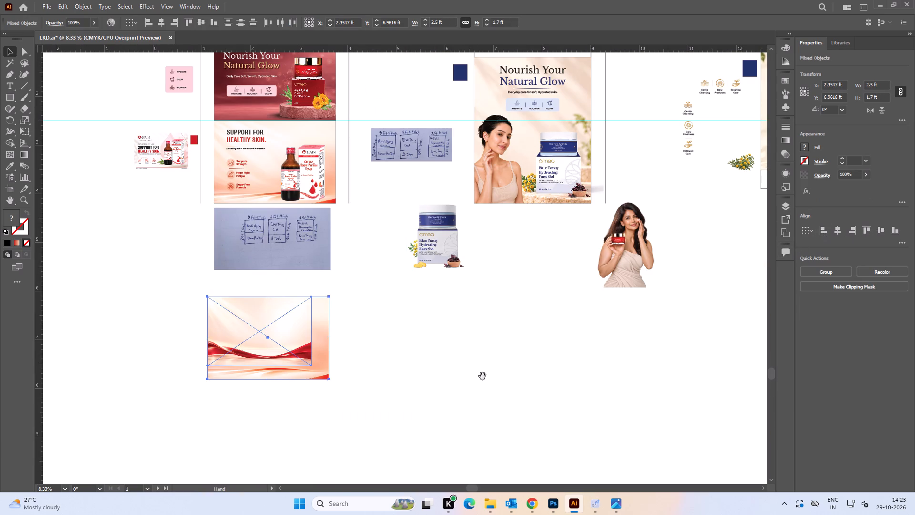
pyautogui.moveTo(478, 373); pyautogui.dragTo(639, 281)
pyautogui.click(639, 281)
pyautogui.click(439, 245)
pyautogui.keyDown('alt'); pyautogui.scroll(3, 461, 273); pyautogui.keyUp('alt')
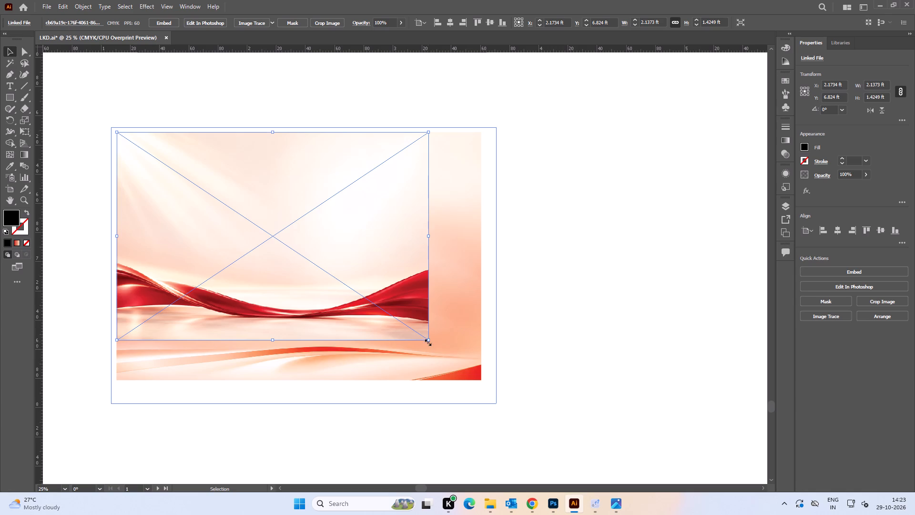
pyautogui.keyDown('shift'); pyautogui.moveTo(428, 340); pyautogui.dragTo(482, 385); pyautogui.keyUp('shift')
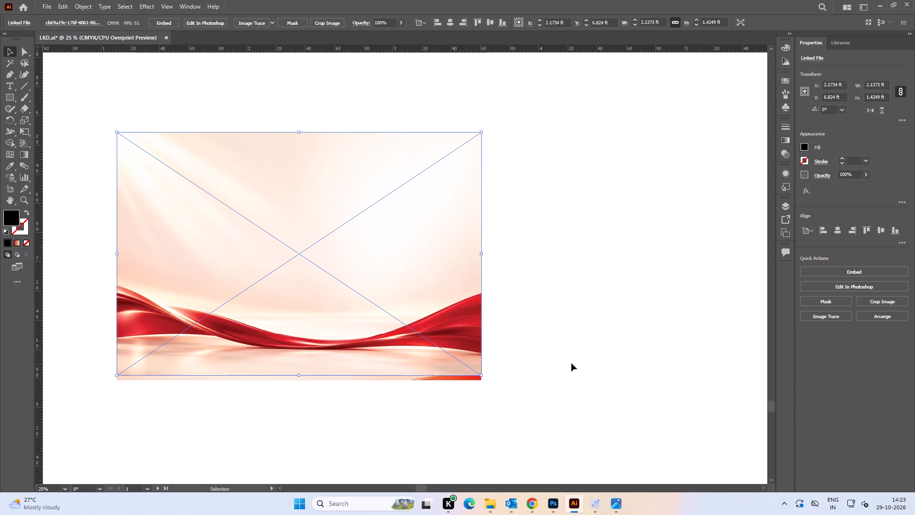
pyautogui.press('space')
pyautogui.moveTo(570, 371); pyautogui.dragTo(600, 316)
pyautogui.keyDown('alt'); pyautogui.scroll(2, 305, 321); pyautogui.keyUp('alt')
pyautogui.keyDown('shift'); pyautogui.moveTo(351, 320); pyautogui.dragTo(353, 330); pyautogui.keyUp('shift')
pyautogui.keyDown('alt'); pyautogui.scroll(-2, 346, 308); pyautogui.keyUp('alt')
pyautogui.keyDown('alt'); pyautogui.scroll(1, 346, 308); pyautogui.keyUp('alt')
pyautogui.keyDown('alt'); pyautogui.scroll(-2, 346, 308); pyautogui.keyUp('alt')
pyautogui.press('space')
pyautogui.moveTo(290, 281); pyautogui.dragTo(383, 292)
pyautogui.moveTo(420, 288); pyautogui.dragTo(240, 292)
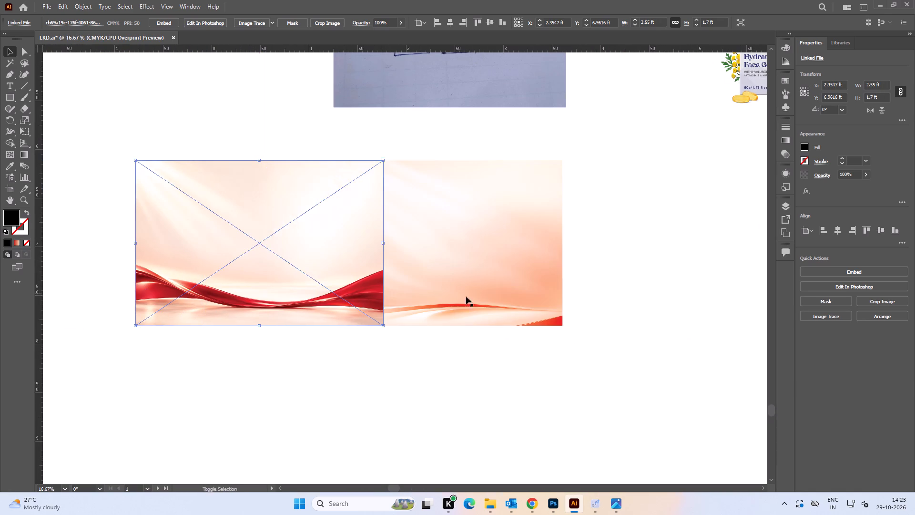
# Release the copied background's clipping mask and delete its old peach image, keeping the 2.5 × 1.7 ft rectangle.
pyautogui.click(617, 285)
pyautogui.click(455, 268)
pyautogui.rightClick(456, 268)
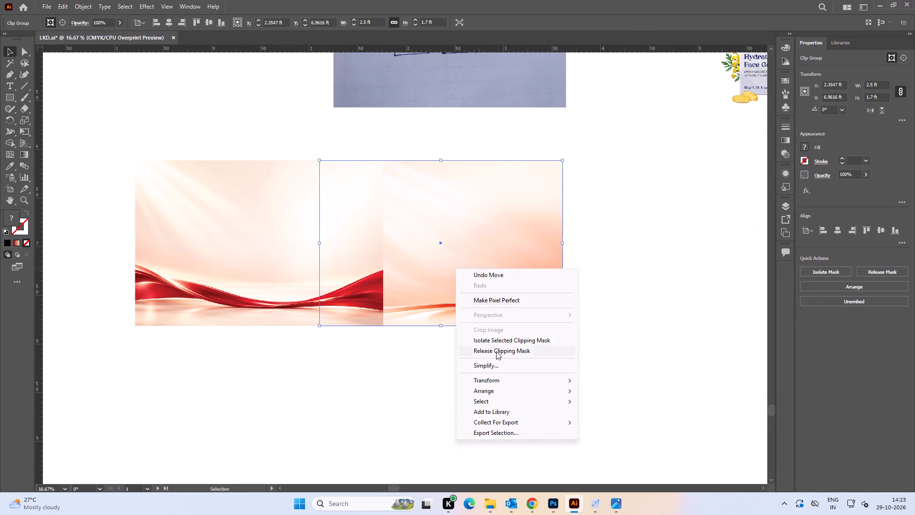
pyautogui.moveTo(496, 348); pyautogui.dragTo(508, 350)
pyautogui.click(639, 320)
pyautogui.moveTo(513, 287); pyautogui.dragTo(519, 287)
pyautogui.press('Delete')
# Give the released 2.5 × 1.7 ft rectangle a 2 pt stroke.
pyautogui.moveTo(589, 342); pyautogui.dragTo(534, 281)
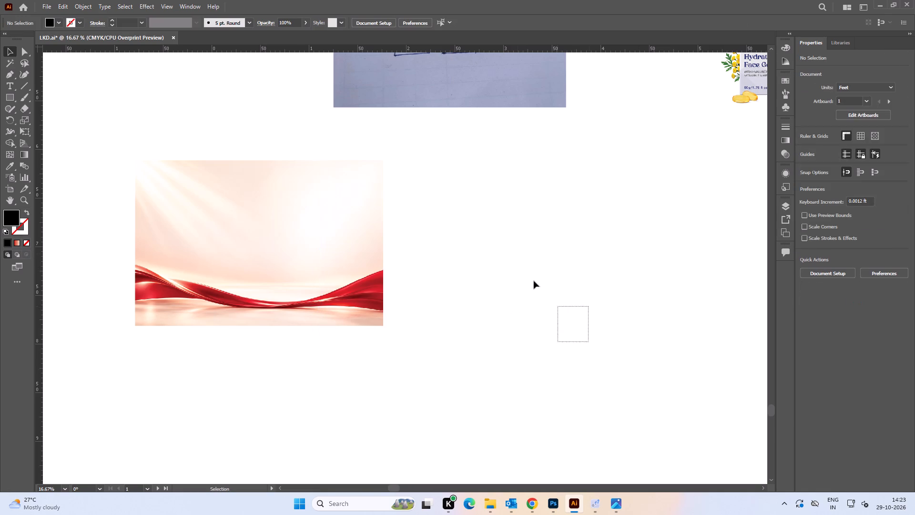
pyautogui.moveTo(534, 281); pyautogui.dragTo(499, 217)
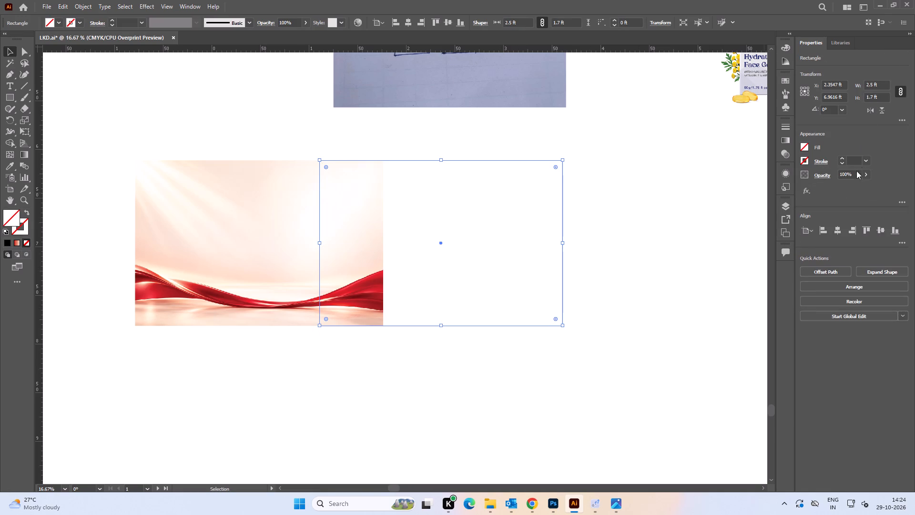
pyautogui.doubleClick(842, 158)
pyautogui.click(657, 223)
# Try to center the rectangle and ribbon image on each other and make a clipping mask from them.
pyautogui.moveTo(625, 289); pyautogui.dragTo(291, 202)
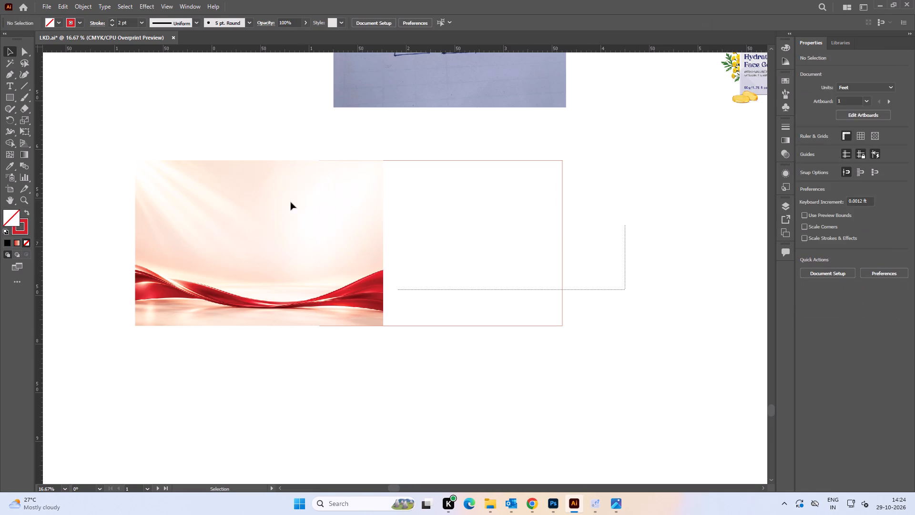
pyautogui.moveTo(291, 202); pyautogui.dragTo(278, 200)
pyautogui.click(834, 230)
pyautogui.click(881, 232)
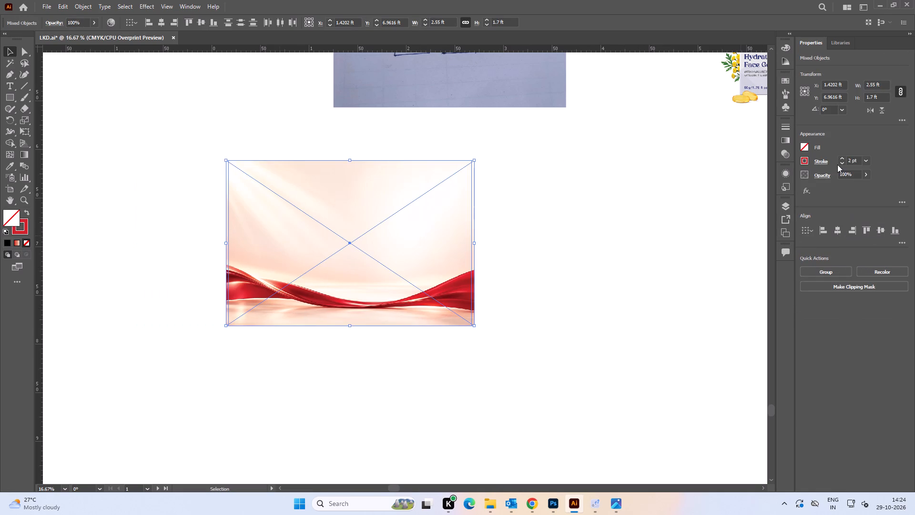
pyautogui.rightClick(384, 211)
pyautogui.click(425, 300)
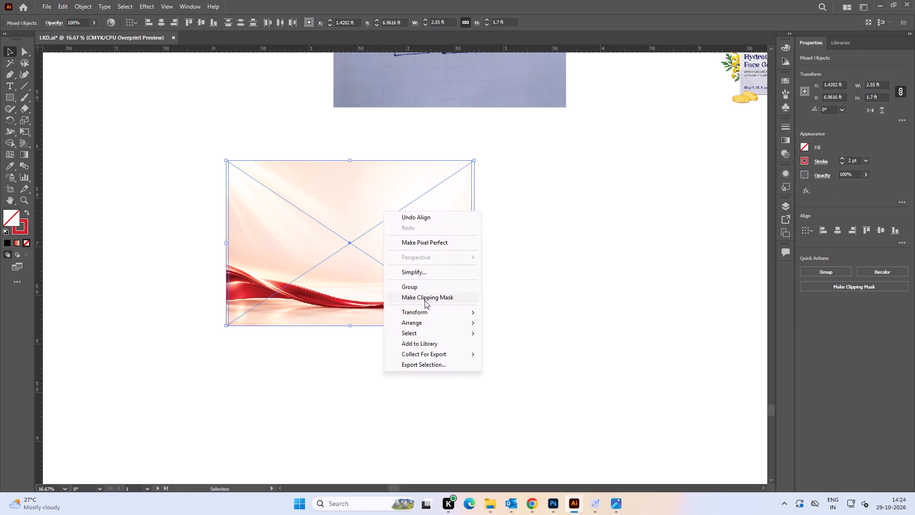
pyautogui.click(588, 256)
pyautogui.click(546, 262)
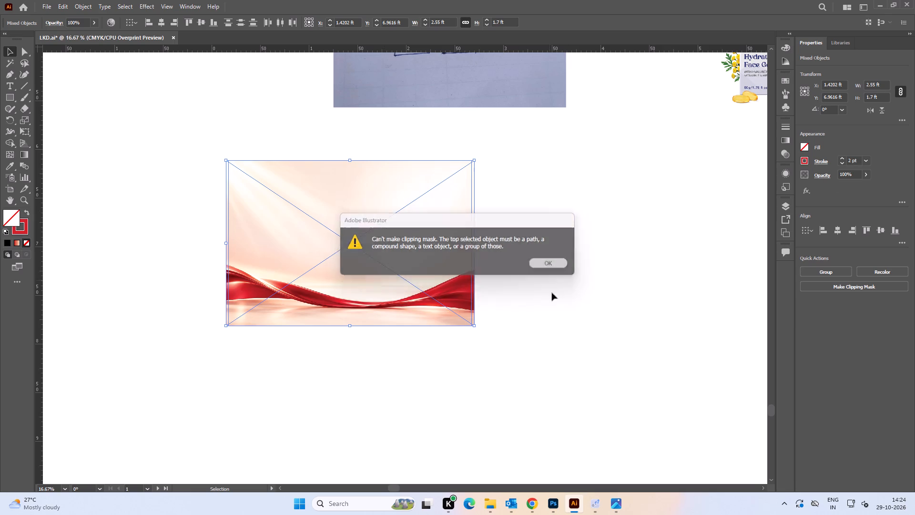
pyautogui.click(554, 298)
# Shift the ribbon image left off the rectangle and bring the rectangle to the front.
pyautogui.click(569, 247)
pyautogui.moveTo(426, 258); pyautogui.dragTo(386, 258)
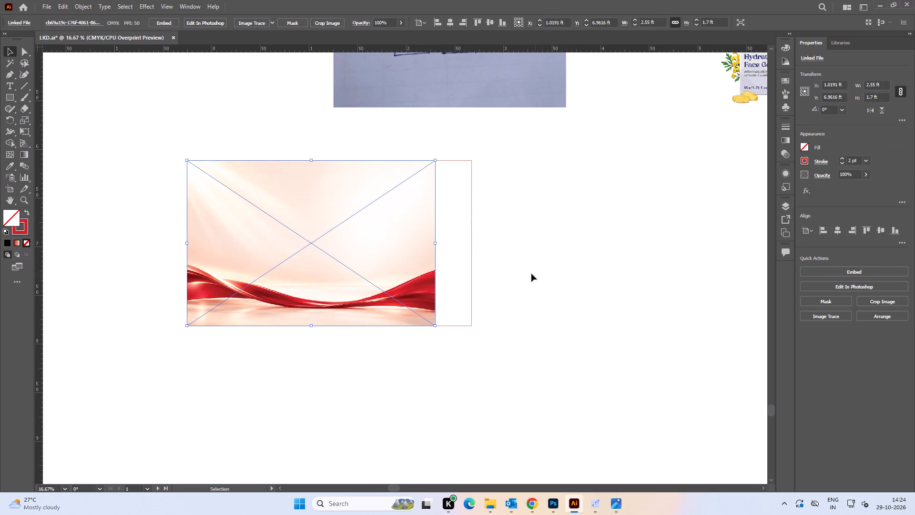
pyautogui.moveTo(527, 273); pyautogui.dragTo(457, 213)
pyautogui.hotkey('ctrl', 'shift', ']')
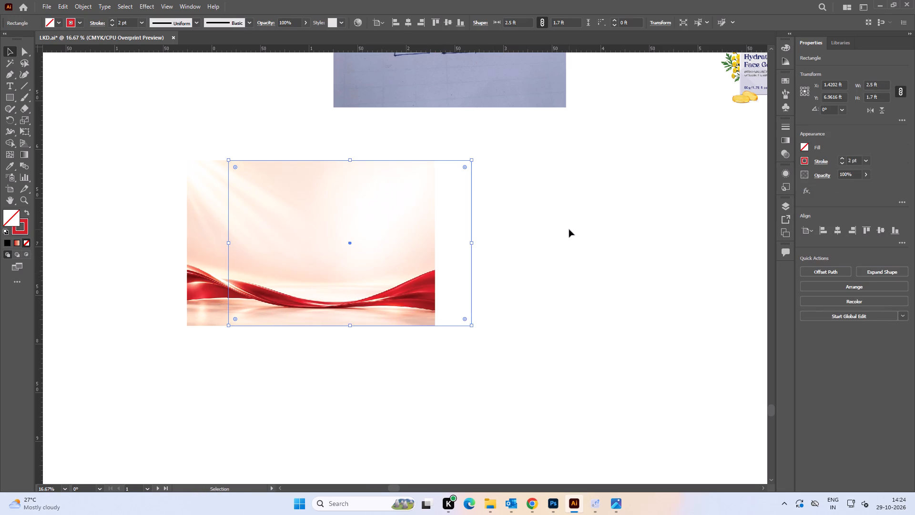
# Center the rectangle and ribbon image horizontally on each other and make a clipping mask at 2.5 × 1.7 ft.
pyautogui.click(569, 229)
pyautogui.moveTo(443, 249); pyautogui.dragTo(333, 198)
pyautogui.click(503, 264)
pyautogui.moveTo(514, 267); pyautogui.dragTo(321, 221)
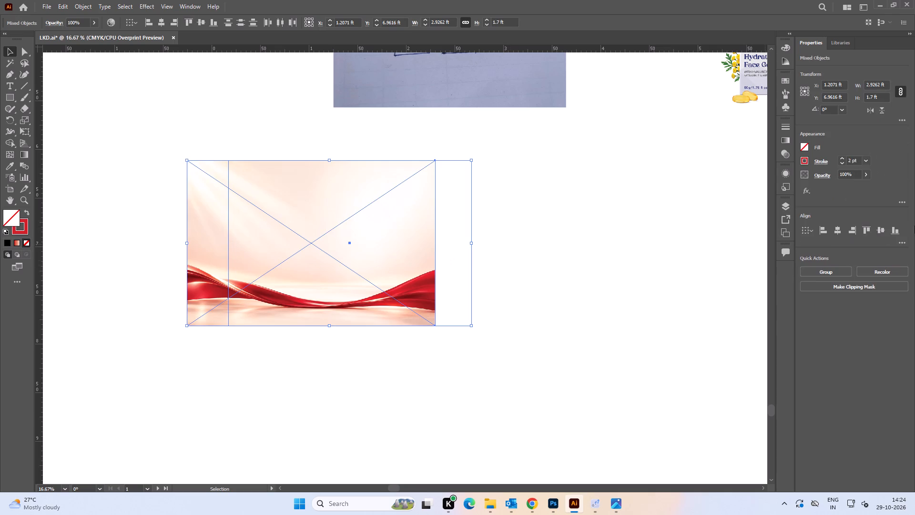
pyautogui.click(839, 234)
pyautogui.click(618, 243)
pyautogui.moveTo(558, 265); pyautogui.dragTo(338, 199)
pyautogui.rightClick(338, 199)
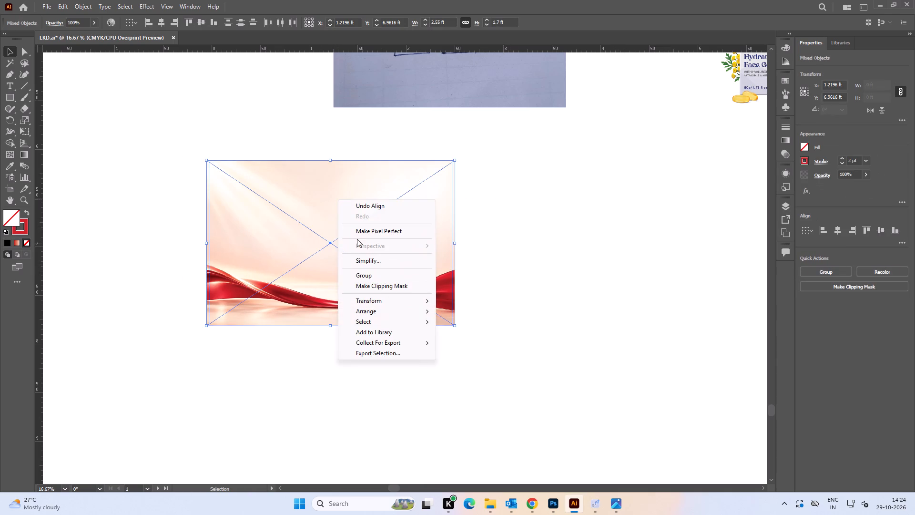
pyautogui.click(381, 289)
pyautogui.click(528, 233)
# Move the clipped ribbon background up beside the Haem Purifier banner, to about X 0 ft, Y 3.85 ft.
pyautogui.keyDown('alt'); pyautogui.scroll(-3, 522, 217); pyautogui.keyUp('alt')
pyautogui.press('space')
pyautogui.moveTo(526, 217); pyautogui.dragTo(538, 280)
pyautogui.press('space')
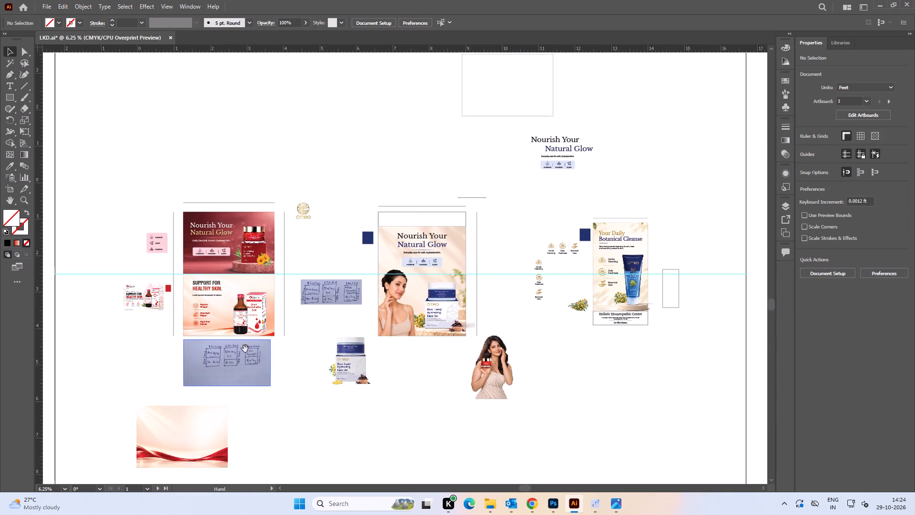
pyautogui.moveTo(245, 349); pyautogui.dragTo(430, 160)
pyautogui.press('space')
pyautogui.moveTo(404, 249); pyautogui.dragTo(353, 264)
pyautogui.moveTo(323, 271); pyautogui.dragTo(301, 176)
pyautogui.keyDown('alt'); pyautogui.scroll(2, 344, 144); pyautogui.keyUp('alt')
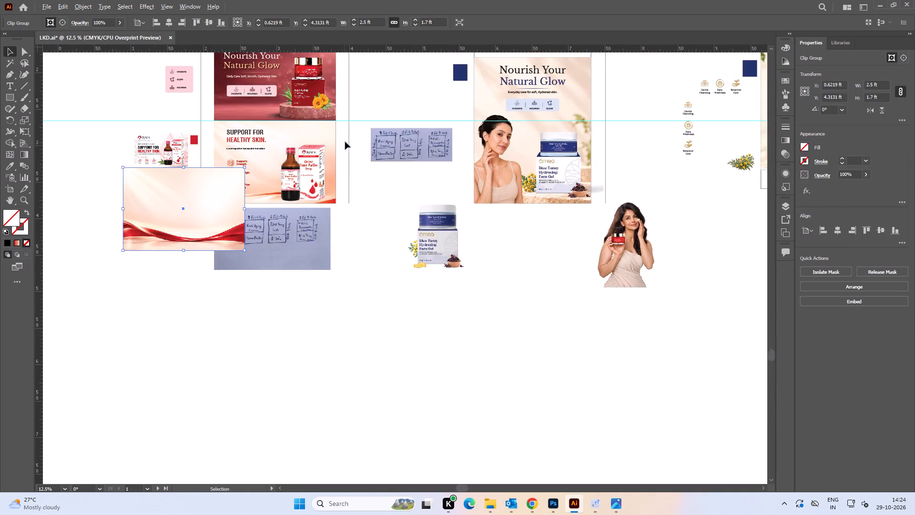
pyautogui.press('space')
pyautogui.moveTo(251, 134); pyautogui.dragTo(533, 152)
pyautogui.moveTo(429, 234); pyautogui.dragTo(365, 205)
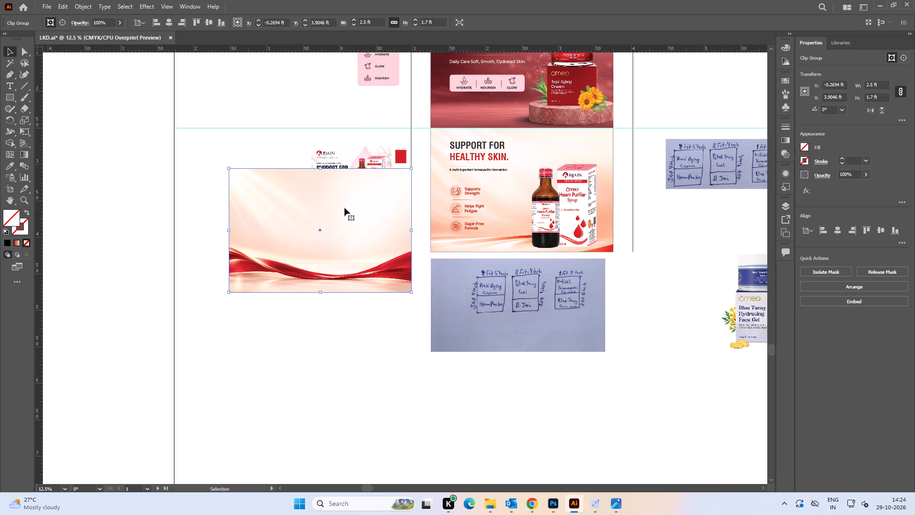
pyautogui.moveTo(346, 208); pyautogui.dragTo(365, 205)
# Examine the Haem Purifier banner's product image, description line, background and edge line beside the new ribbon background.
pyautogui.keyDown('alt'); pyautogui.scroll(2, 406, 196); pyautogui.keyUp('alt')
pyautogui.press('space')
pyautogui.moveTo(430, 130); pyautogui.dragTo(411, 161)
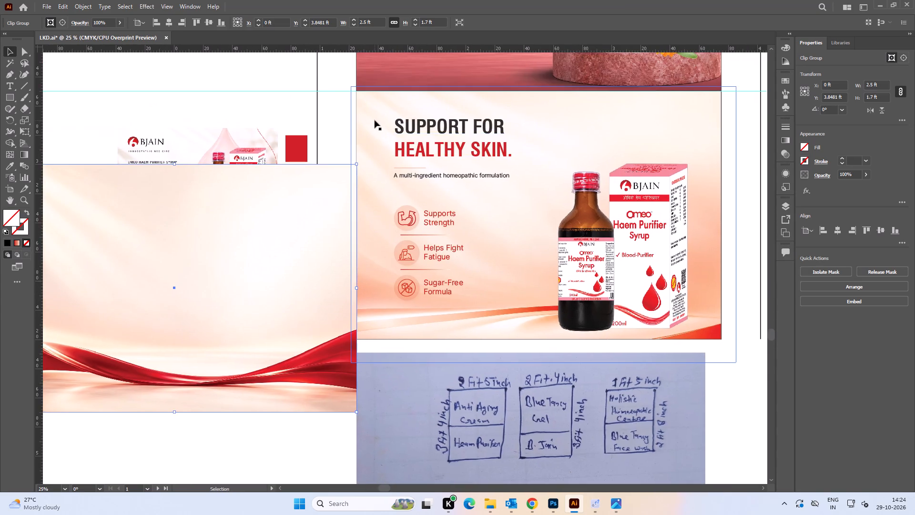
pyautogui.keyDown('alt'); pyautogui.scroll(-1, 375, 120); pyautogui.keyUp('alt')
pyautogui.click(650, 253)
pyautogui.moveTo(620, 260); pyautogui.dragTo(554, 246)
pyautogui.click(615, 240)
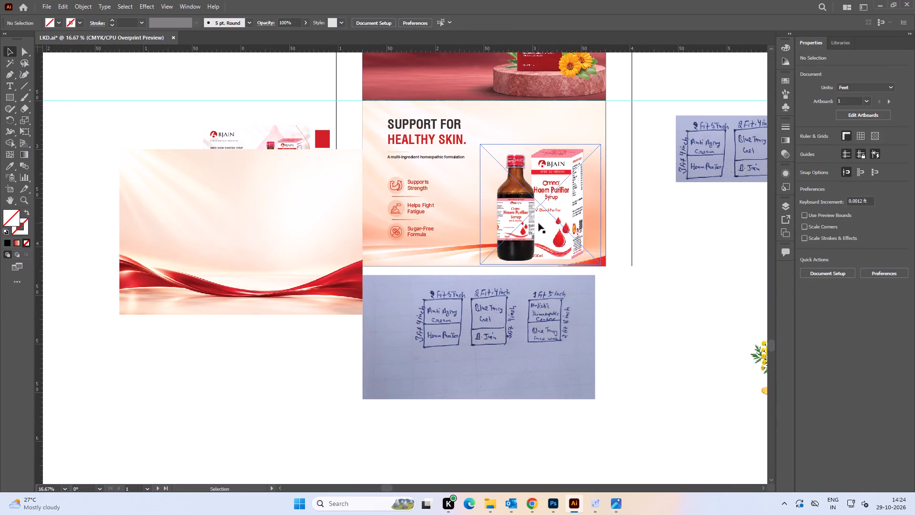
pyautogui.click(406, 156)
pyautogui.click(370, 119)
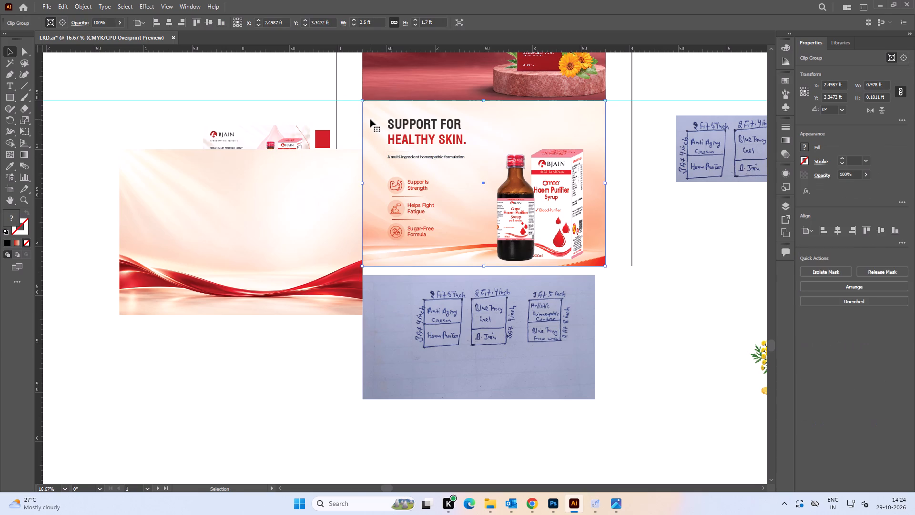
pyautogui.click(338, 114)
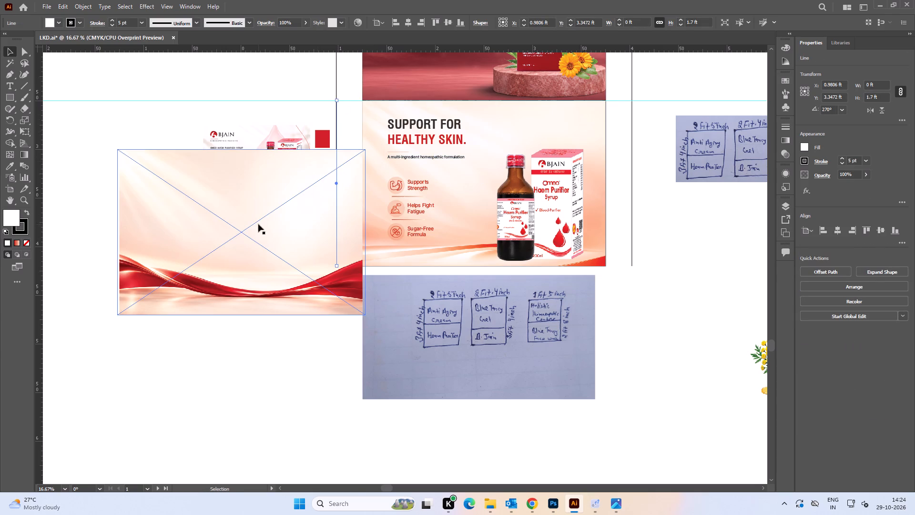
# Move the ribbon background farther left, clear of the banner's vertical edge line, to about X -0.59 ft, Y 3.83 ft.
pyautogui.moveTo(271, 236); pyautogui.dragTo(213, 234)
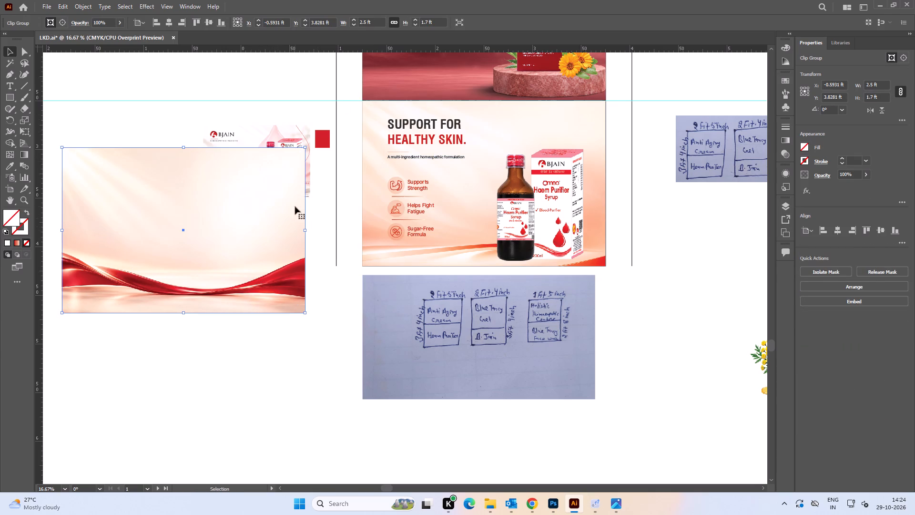
pyautogui.keyDown('alt'); pyautogui.scroll(1, 313, 212); pyautogui.keyUp('alt')
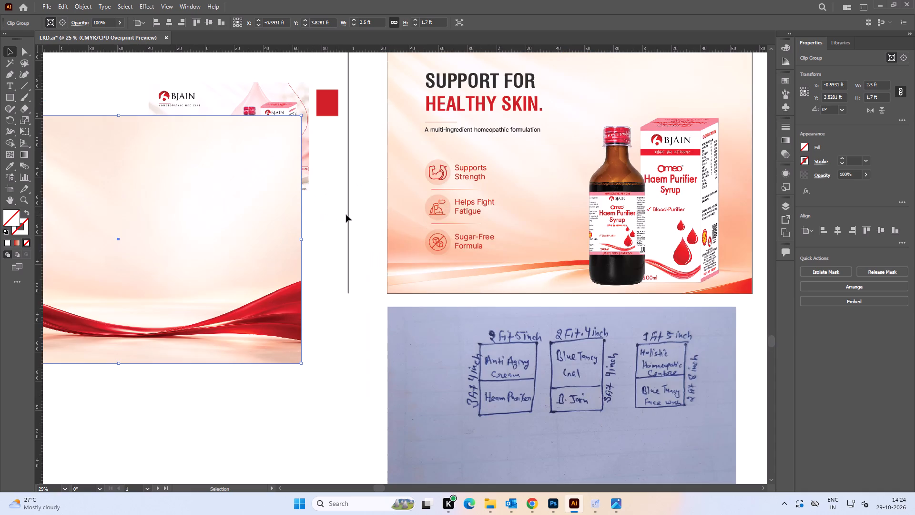
pyautogui.keyDown('alt'); pyautogui.scroll(-1, 364, 203); pyautogui.keyUp('alt')
pyautogui.press('space')
pyautogui.moveTo(365, 206); pyautogui.dragTo(335, 215)
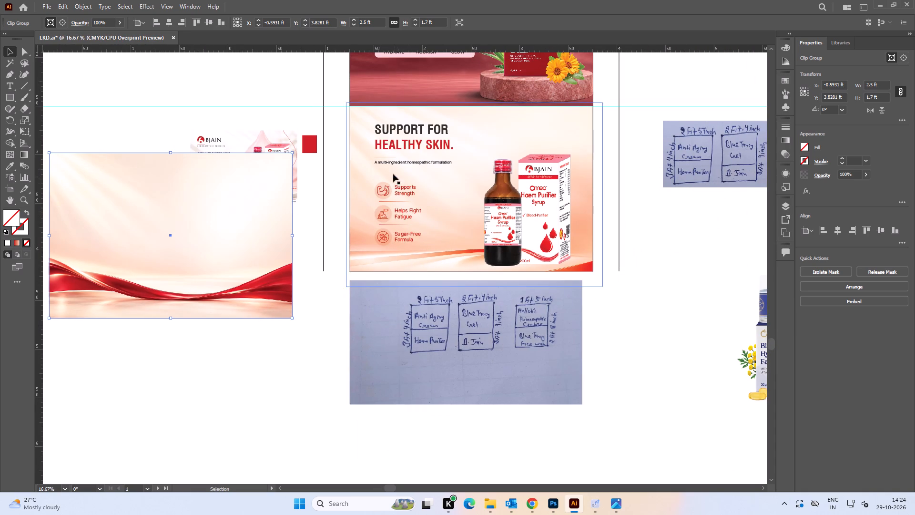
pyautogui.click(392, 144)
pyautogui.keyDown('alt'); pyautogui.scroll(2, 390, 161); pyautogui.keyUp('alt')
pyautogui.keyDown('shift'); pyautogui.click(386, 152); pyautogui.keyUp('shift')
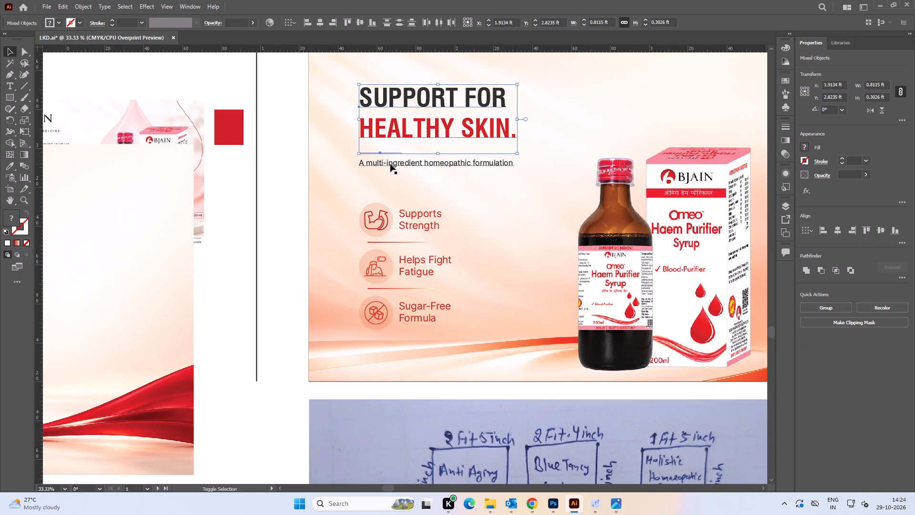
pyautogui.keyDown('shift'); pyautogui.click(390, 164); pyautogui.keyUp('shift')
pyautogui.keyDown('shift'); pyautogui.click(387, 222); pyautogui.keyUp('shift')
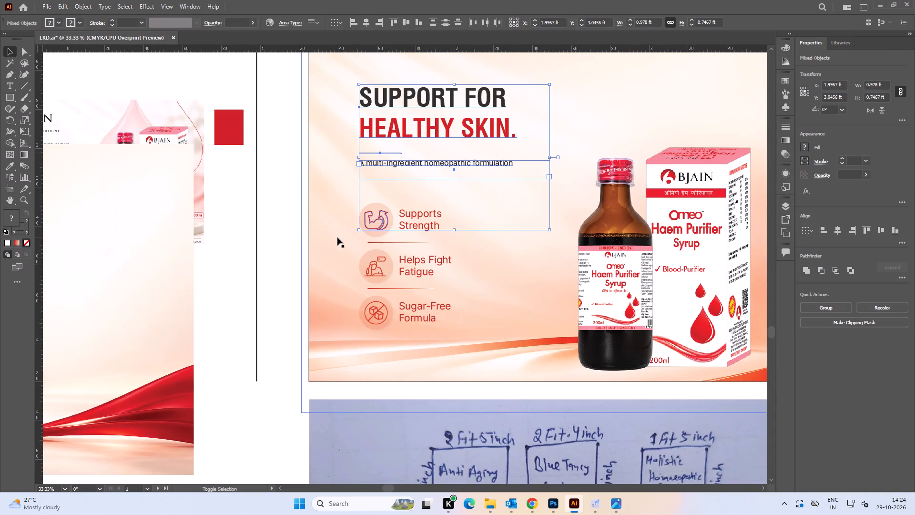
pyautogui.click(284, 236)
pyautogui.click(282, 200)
# Group the three benefit icons with their labels and the divider lines between them.
pyautogui.click(431, 225)
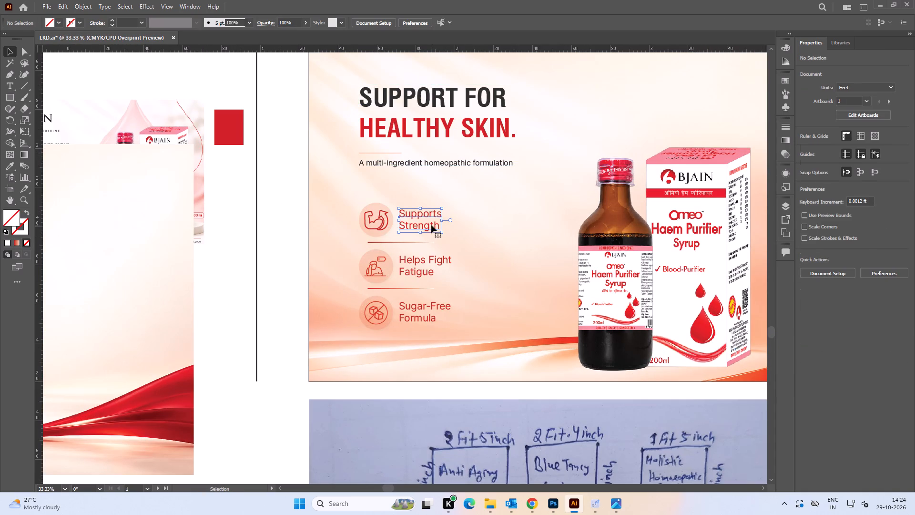
pyautogui.moveTo(278, 191); pyautogui.dragTo(468, 348)
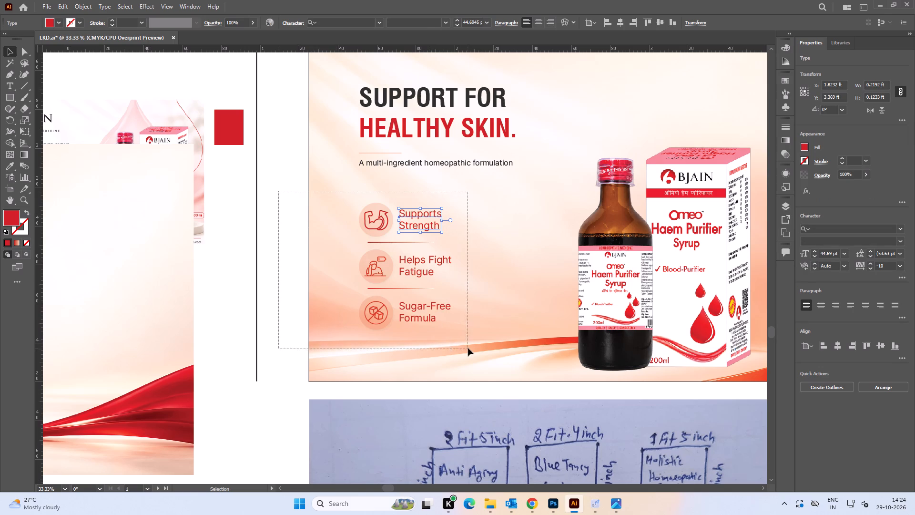
pyautogui.moveTo(468, 348); pyautogui.dragTo(468, 344)
pyautogui.keyDown('shift'); pyautogui.moveTo(286, 181); pyautogui.dragTo(331, 219); pyautogui.keyUp('shift')
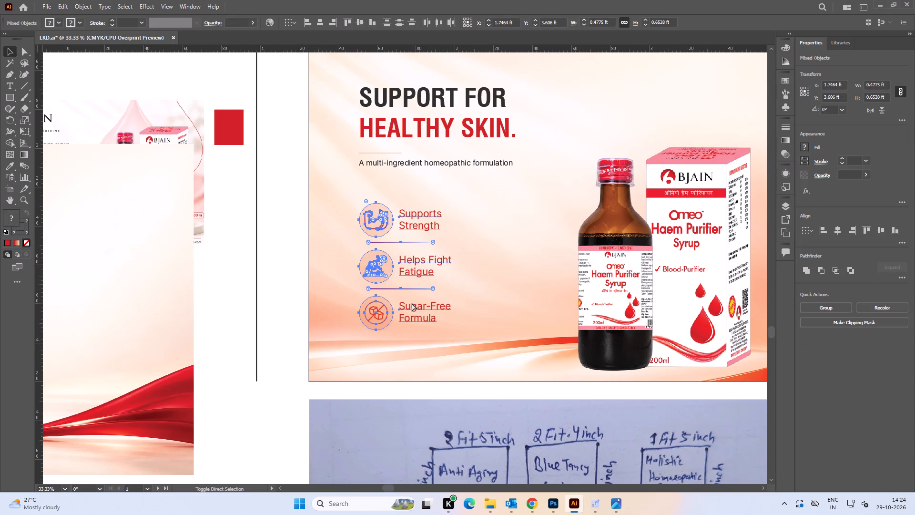
pyautogui.hotkey('ctrl', 'g')
# Group the benefits block with the description line, the short rule and the SUPPORT FOR HEALTHY SKIN heading.
pyautogui.keyDown('shift'); pyautogui.click(397, 163); pyautogui.keyUp('shift')
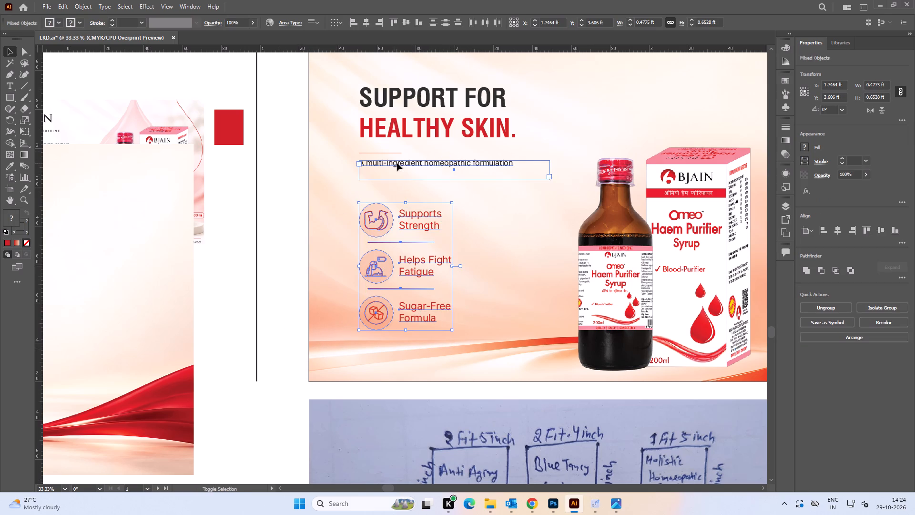
pyautogui.keyDown('shift'); pyautogui.click(385, 153); pyautogui.keyUp('shift')
pyautogui.keyDown('shift'); pyautogui.click(384, 137); pyautogui.keyUp('shift')
pyautogui.hotkey('ctrl', 'g')
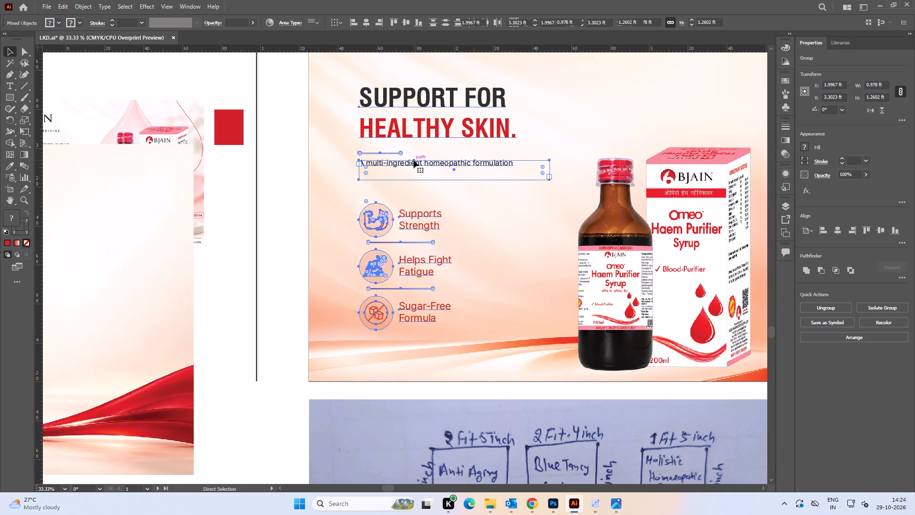
# Bring the Haem Purifier banner's text block and product image to the front.
pyautogui.keyDown('alt'); pyautogui.scroll(-3, 434, 206); pyautogui.keyUp('alt')
pyautogui.press('space')
pyautogui.keyDown('shift'); pyautogui.click(440, 231); pyautogui.keyUp('shift')
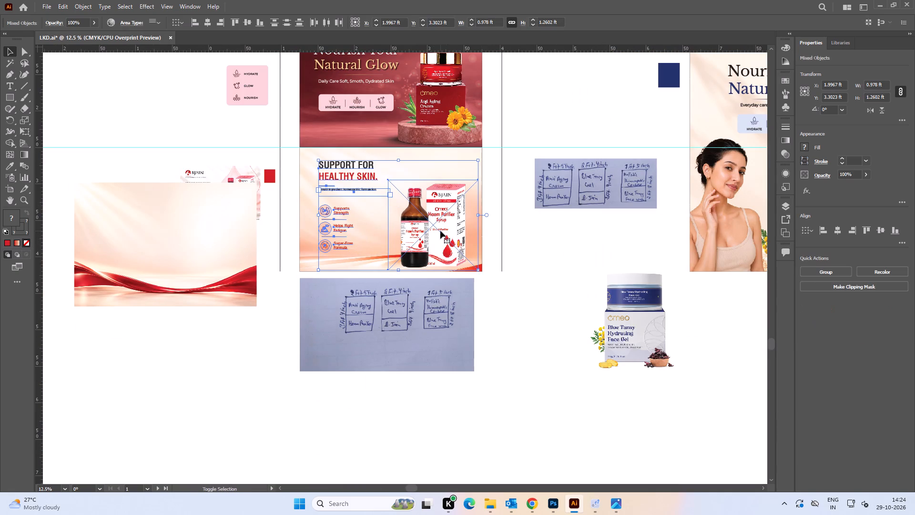
pyautogui.hotkey('ctrl', 'shift', ']')
pyautogui.click(524, 288)
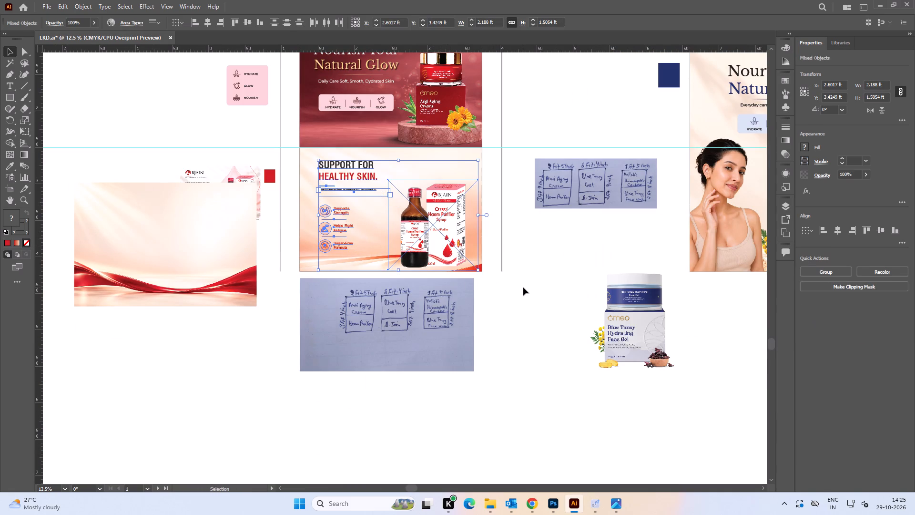
# Move the clipped ribbon background onto the Haem Purifier banner and align its left and top edges with the old background.
pyautogui.moveTo(176, 229); pyautogui.dragTo(379, 204)
pyautogui.keyDown('alt'); pyautogui.scroll(2, 367, 212); pyautogui.keyUp('alt')
pyautogui.press('space')
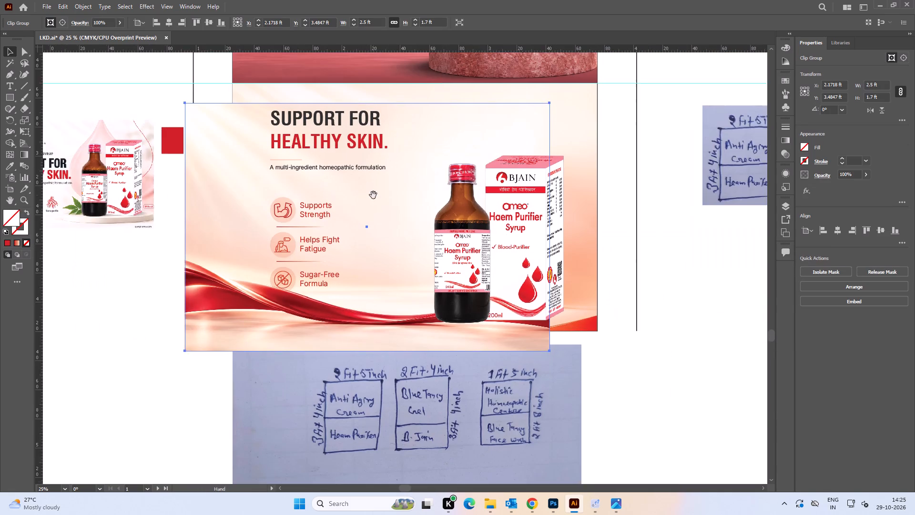
pyautogui.moveTo(369, 203); pyautogui.dragTo(351, 234)
pyautogui.keyDown('shift'); pyautogui.click(558, 146); pyautogui.keyUp('shift')
pyautogui.click(558, 154)
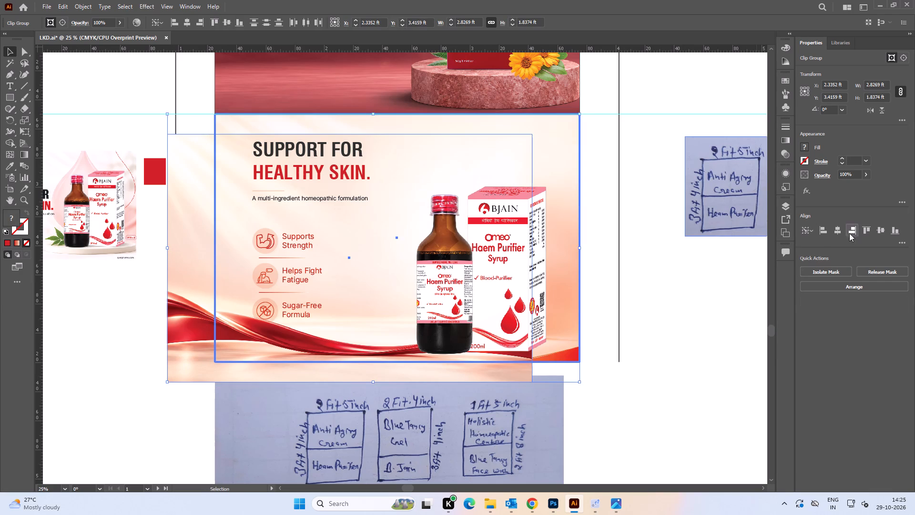
pyautogui.click(824, 232)
pyautogui.click(863, 231)
pyautogui.doubleClick(656, 243)
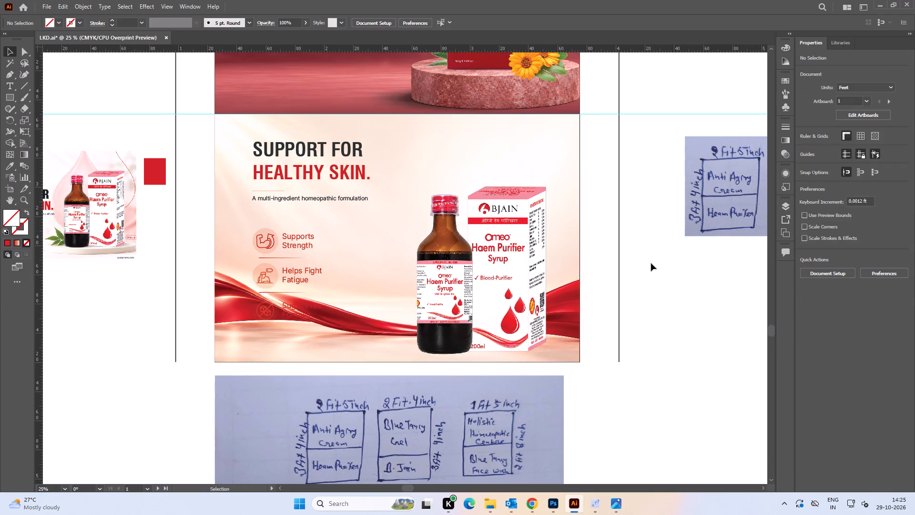
# Enlarge the ribbon image inside its clipping mask to about 2.82 × 1.88 ft, placed at about X 2.39 ft, Y 3.45 ft.
pyautogui.keyDown('alt'); pyautogui.scroll(-1, 651, 263); pyautogui.keyUp('alt')
pyautogui.press('space')
pyautogui.moveTo(665, 286); pyautogui.dragTo(651, 255)
pyautogui.click(651, 254)
pyautogui.press('space')
pyautogui.moveTo(446, 280); pyautogui.dragTo(444, 227)
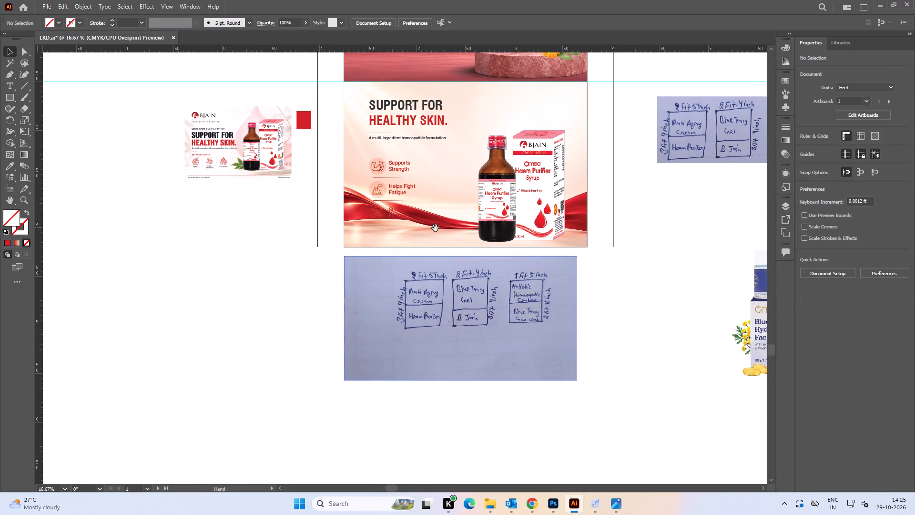
pyautogui.doubleClick(420, 232)
pyautogui.click(428, 229)
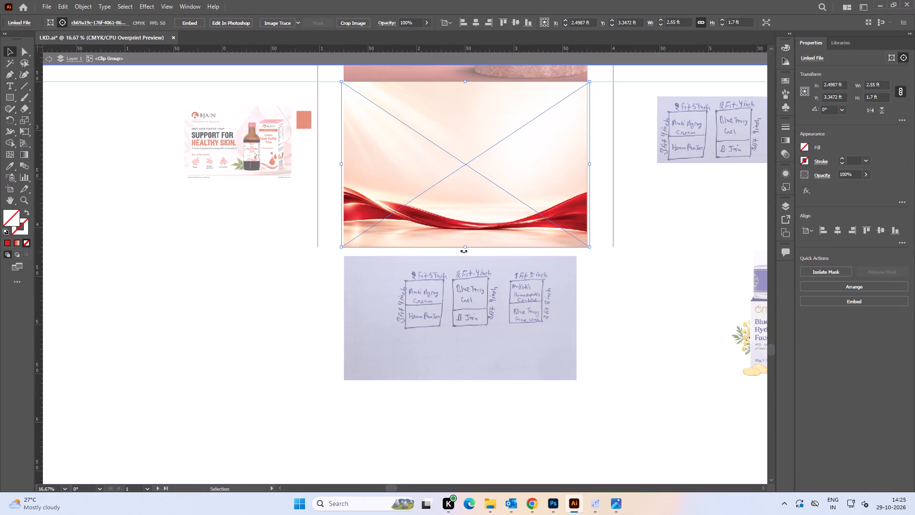
pyautogui.keyDown('shift'); pyautogui.moveTo(464, 248); pyautogui.dragTo(468, 265); pyautogui.keyUp('shift')
pyautogui.moveTo(472, 237); pyautogui.dragTo(463, 239)
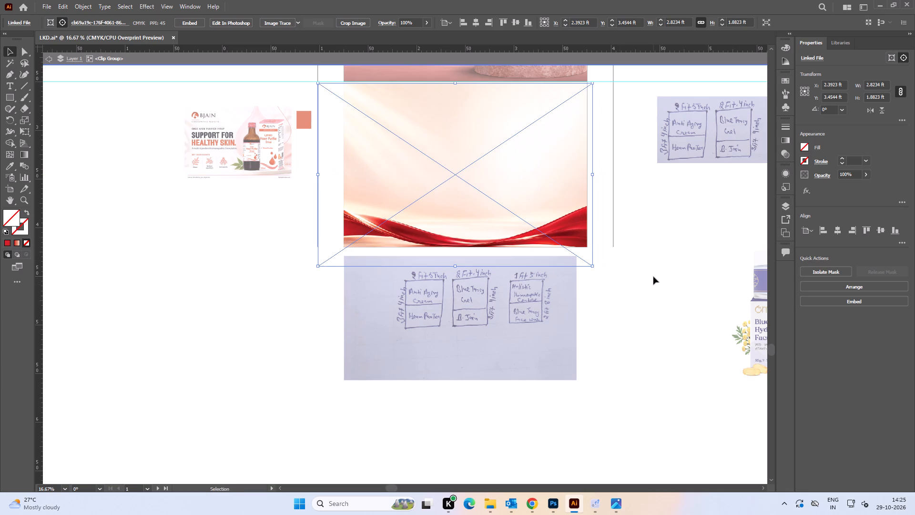
pyautogui.doubleClick(653, 277)
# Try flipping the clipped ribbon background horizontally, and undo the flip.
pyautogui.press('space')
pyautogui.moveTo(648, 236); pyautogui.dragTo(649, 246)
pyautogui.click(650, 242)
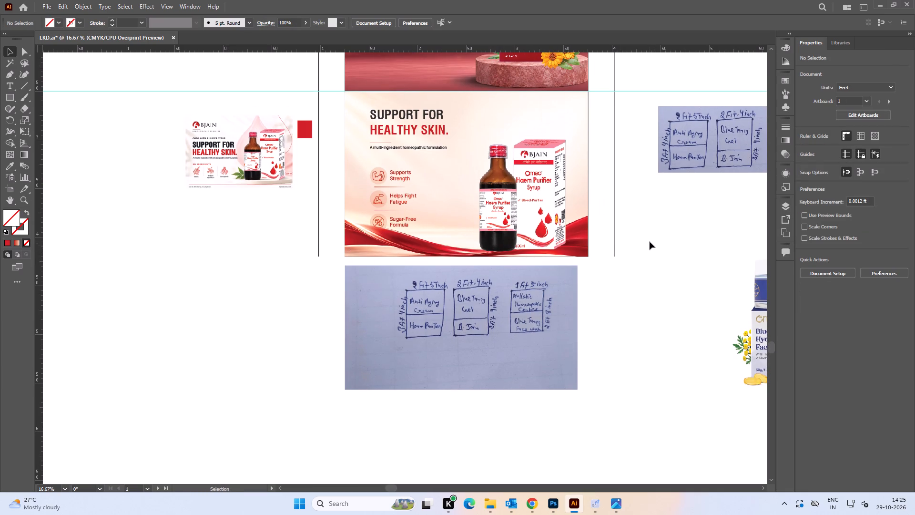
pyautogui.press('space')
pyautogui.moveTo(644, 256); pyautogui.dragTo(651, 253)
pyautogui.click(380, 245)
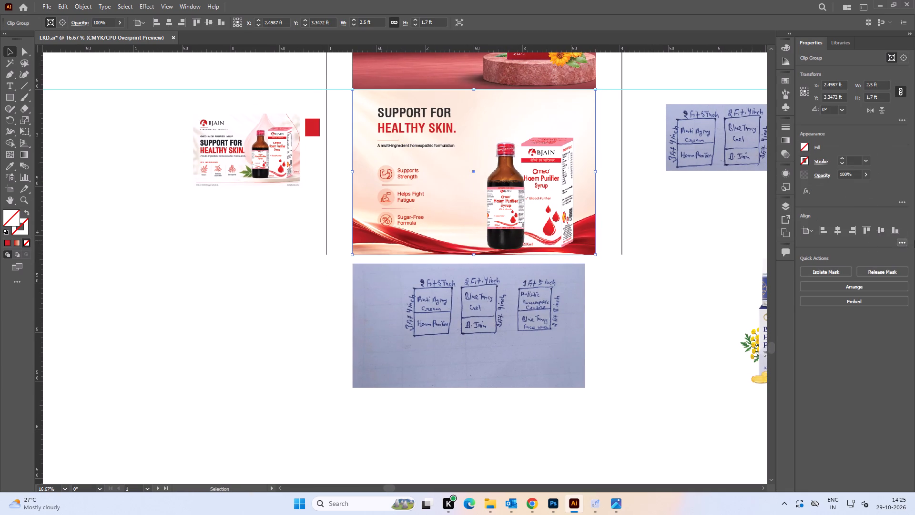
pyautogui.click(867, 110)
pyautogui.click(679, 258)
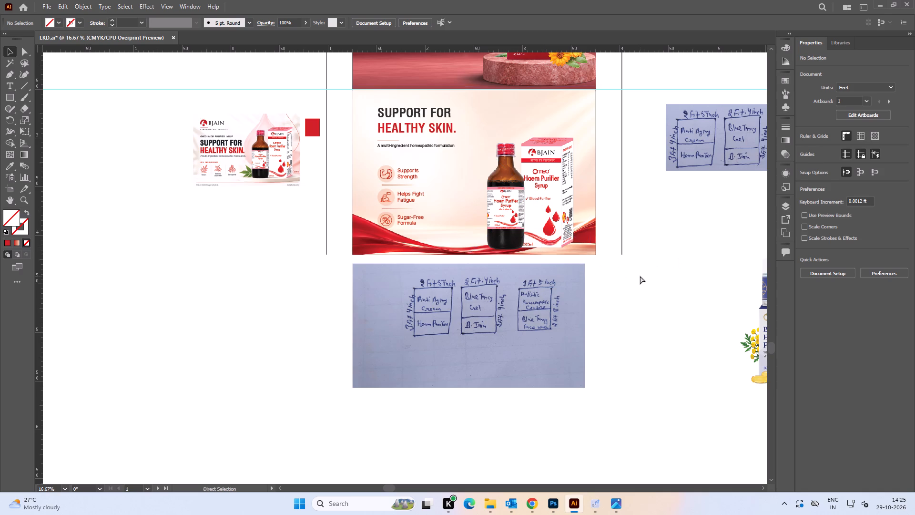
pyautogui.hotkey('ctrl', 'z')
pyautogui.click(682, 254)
# Enlarge the ribbon image inside the mask to about 3.14 × 2.09 ft and place it at about X 2.49 ft, Y 3.42 ft.
pyautogui.doubleClick(372, 238)
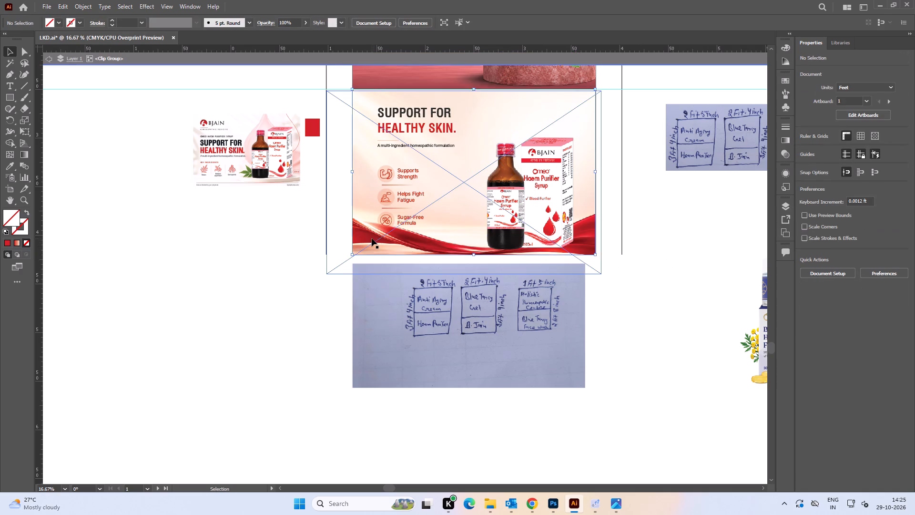
pyautogui.press('space')
pyautogui.moveTo(388, 239); pyautogui.dragTo(378, 238)
pyautogui.click(369, 234)
pyautogui.keyDown('shift'); pyautogui.moveTo(593, 272); pyautogui.dragTo(626, 293); pyautogui.keyUp('shift')
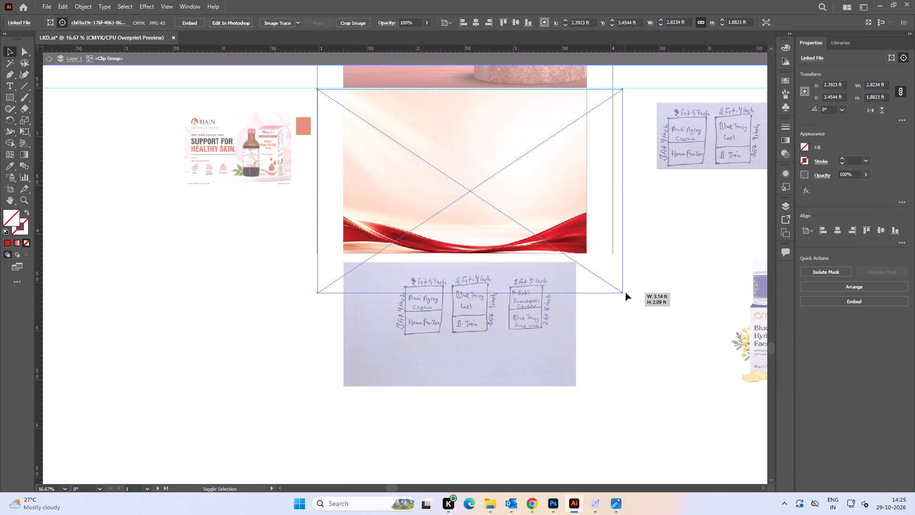
pyautogui.moveTo(565, 239); pyautogui.dragTo(558, 226)
pyautogui.doubleClick(639, 250)
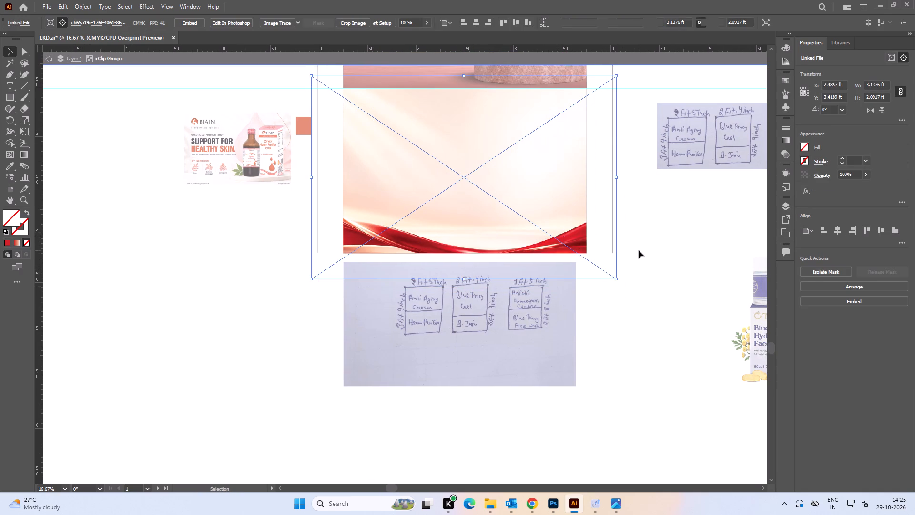
# Reposition the bottle-and-box product image over the new background, to about X 3.12 ft, Y 3.45 ft.
pyautogui.keyDown('alt'); pyautogui.scroll(-1, 658, 249); pyautogui.keyUp('alt')
pyautogui.press('space')
pyautogui.moveTo(661, 248); pyautogui.dragTo(637, 261)
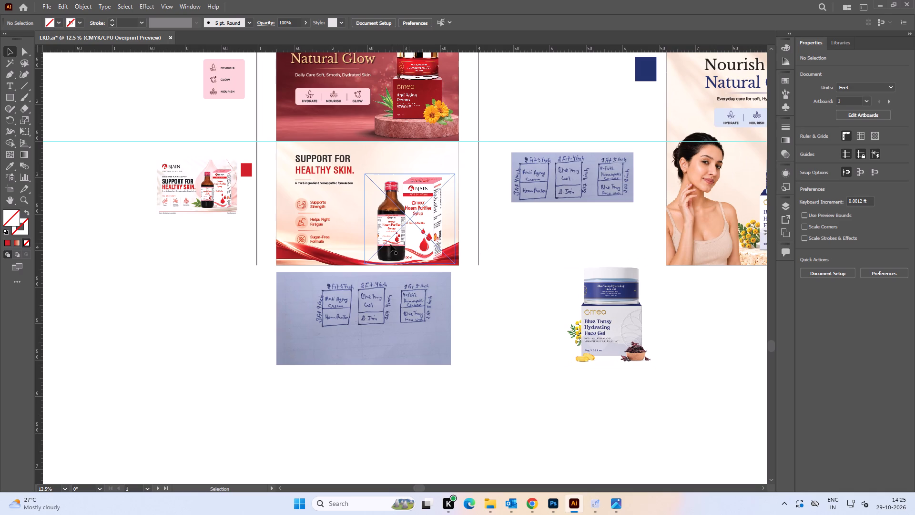
pyautogui.keyDown('alt'); pyautogui.scroll(2, 389, 245); pyautogui.keyUp('alt')
pyautogui.moveTo(423, 236); pyautogui.dragTo(440, 239)
pyautogui.press('space')
pyautogui.press('space')
pyautogui.press('space')
pyautogui.press('space')
pyautogui.press('space')
pyautogui.moveTo(472, 243); pyautogui.dragTo(461, 246)
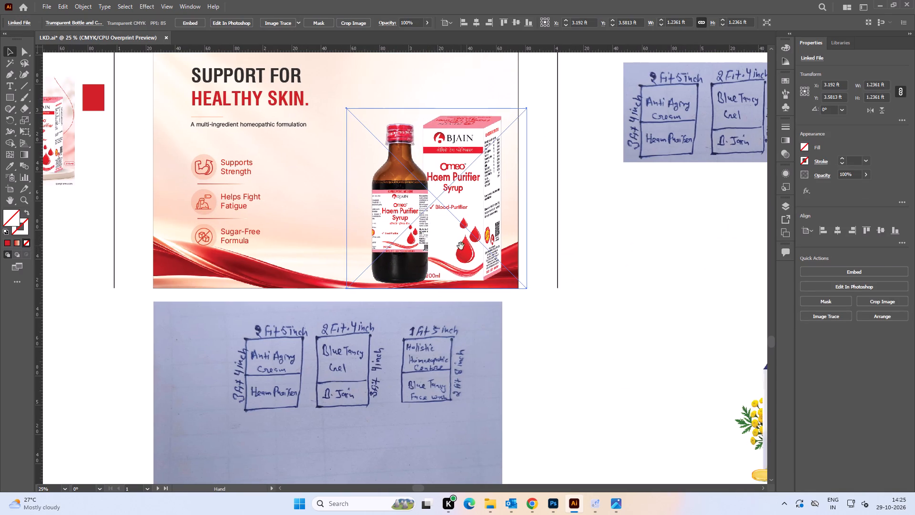
pyautogui.moveTo(463, 243); pyautogui.dragTo(458, 242)
pyautogui.keyDown('alt'); pyautogui.scroll(-2, 460, 232); pyautogui.keyUp('alt')
pyautogui.click(543, 259)
pyautogui.press('space')
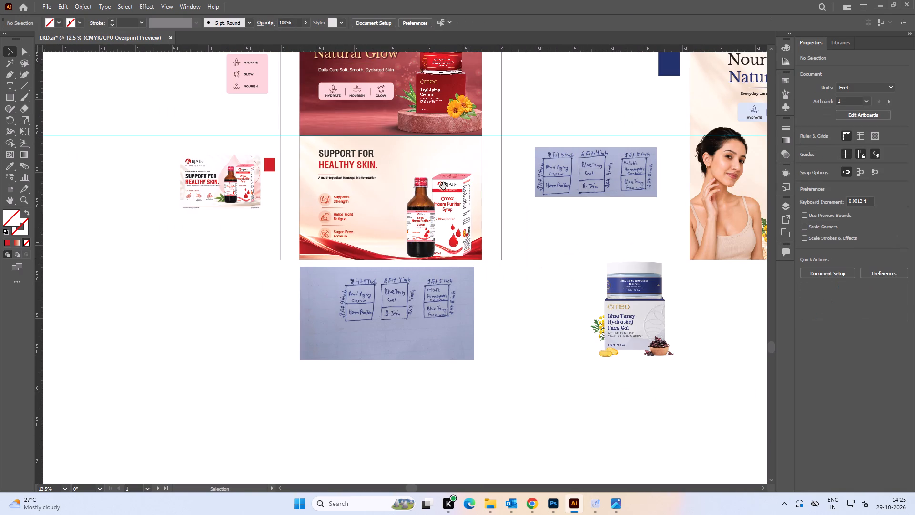
pyautogui.keyDown('alt'); pyautogui.scroll(1, 431, 177); pyautogui.keyUp('alt')
pyautogui.moveTo(447, 221); pyautogui.dragTo(444, 208)
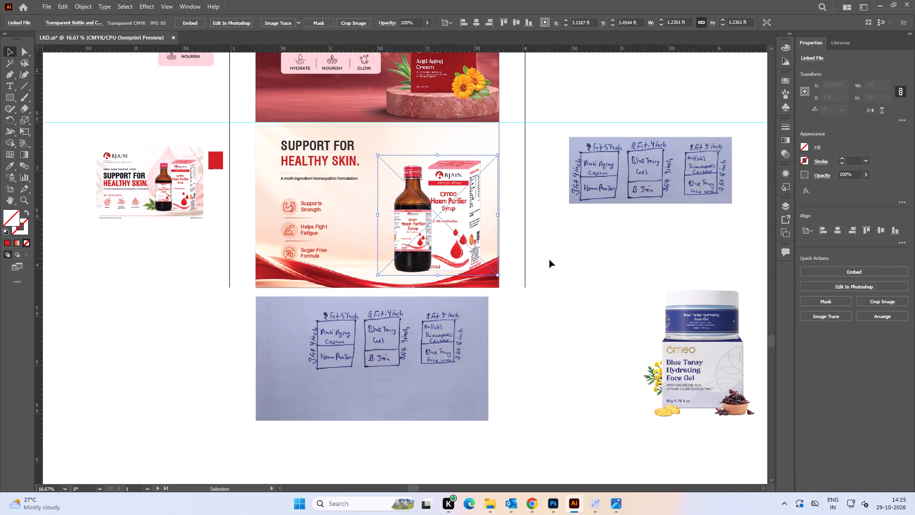
pyautogui.click(568, 262)
# Move the product image slightly left and down, to about X 3.02 ft, Y 3.48 ft.
pyautogui.press('space')
pyautogui.moveTo(560, 268); pyautogui.dragTo(572, 268)
pyautogui.moveTo(474, 243); pyautogui.dragTo(468, 243)
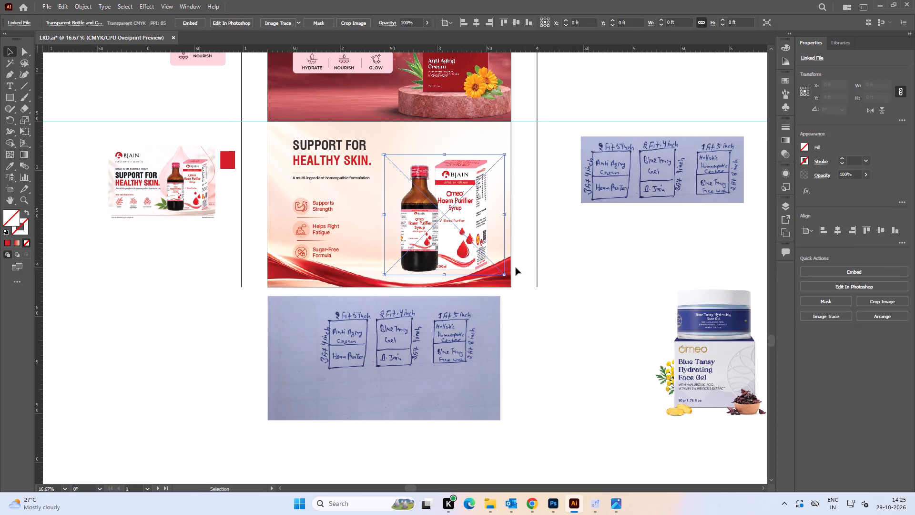
pyautogui.click(555, 278)
pyautogui.keyDown('alt'); pyautogui.scroll(2, 477, 265); pyautogui.keyUp('alt')
pyautogui.moveTo(461, 240); pyautogui.dragTo(452, 245)
pyautogui.click(622, 295)
# Enlarge the product image proportionally to about 1.34 × 1.34 ft and adjust its position above the ribbon.
pyautogui.keyDown('alt'); pyautogui.scroll(-2, 623, 293); pyautogui.keyUp('alt')
pyautogui.press('space')
pyautogui.moveTo(651, 288); pyautogui.dragTo(621, 295)
pyautogui.click(630, 289)
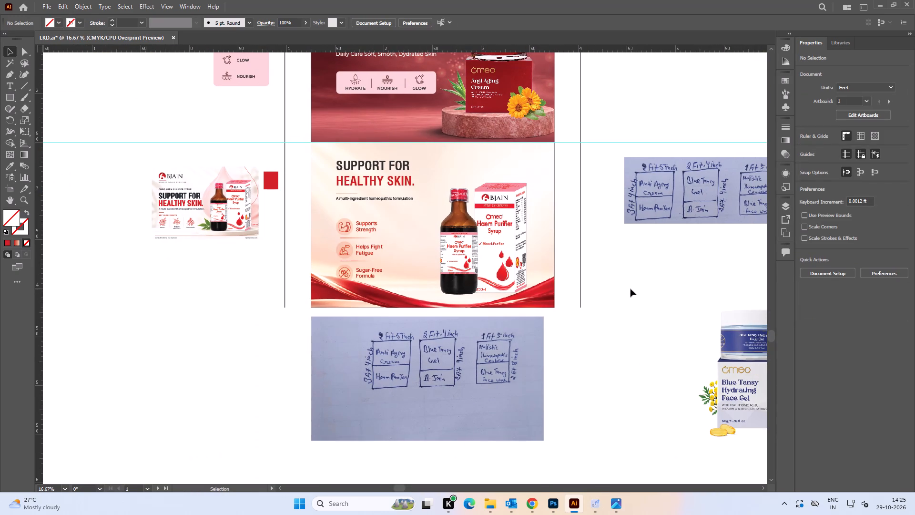
pyautogui.click(510, 216)
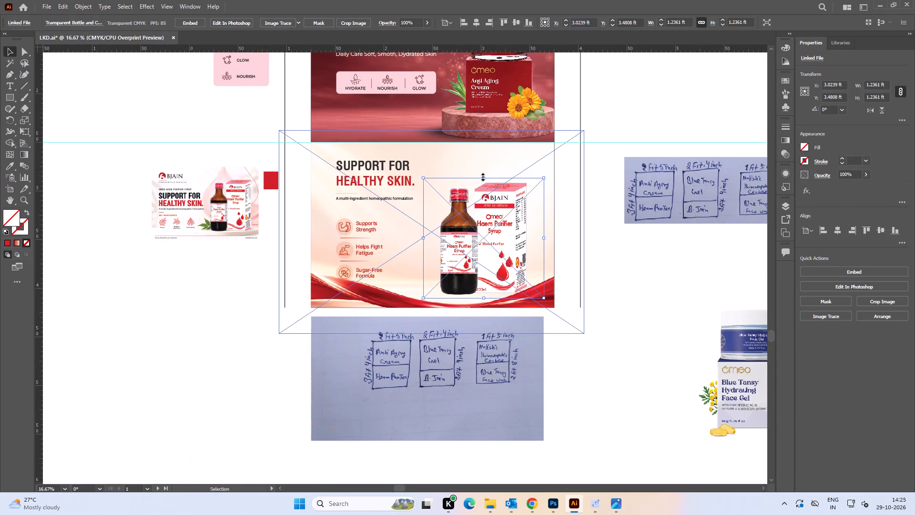
pyautogui.keyDown('shift'); pyautogui.moveTo(485, 178); pyautogui.dragTo(486, 167); pyautogui.keyUp('shift')
pyautogui.moveTo(510, 238); pyautogui.dragTo(517, 238)
pyautogui.click(616, 306)
pyautogui.keyDown('alt'); pyautogui.scroll(3, 478, 280); pyautogui.keyUp('alt')
pyautogui.moveTo(577, 272); pyautogui.dragTo(572, 275)
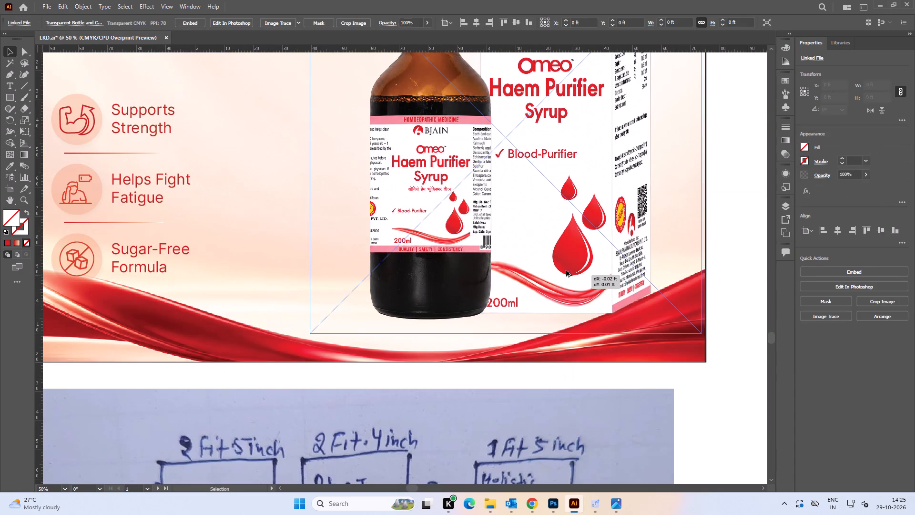
pyautogui.keyDown('alt'); pyautogui.scroll(-4, 565, 269); pyautogui.keyUp('alt')
pyautogui.click(563, 290)
# Shift the ribbon image right inside its clipping mask, to about X 2.63 ft, so the ribbon rises higher on the banner's left.
pyautogui.press('space')
pyautogui.moveTo(529, 288); pyautogui.dragTo(583, 279)
pyautogui.keyDown('alt'); pyautogui.scroll(2, 423, 290); pyautogui.keyUp('alt')
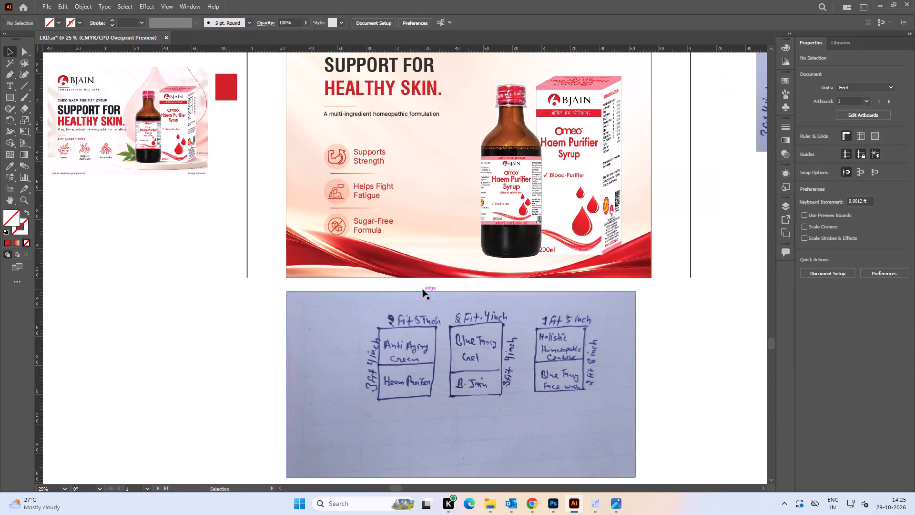
pyautogui.click(398, 249)
pyautogui.doubleClick(410, 260)
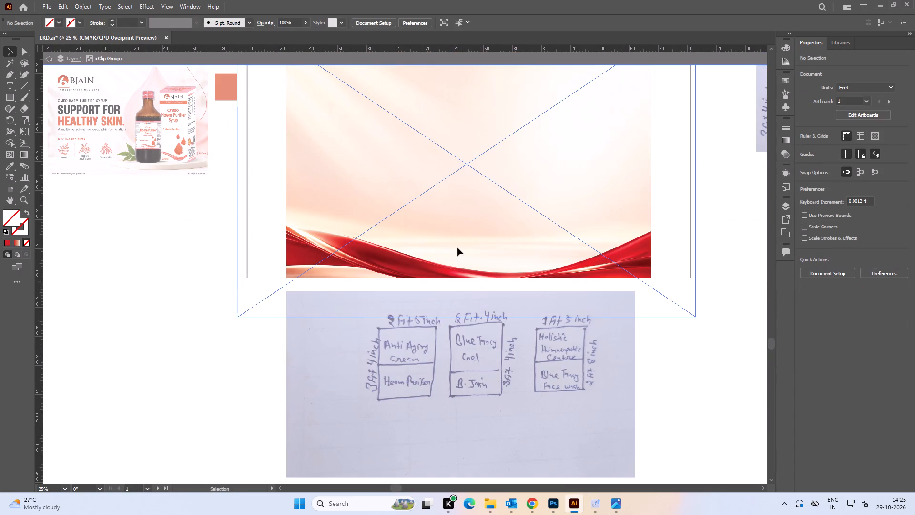
pyautogui.click(457, 248)
pyautogui.moveTo(480, 249); pyautogui.dragTo(469, 249)
pyautogui.moveTo(442, 244); pyautogui.dragTo(475, 243)
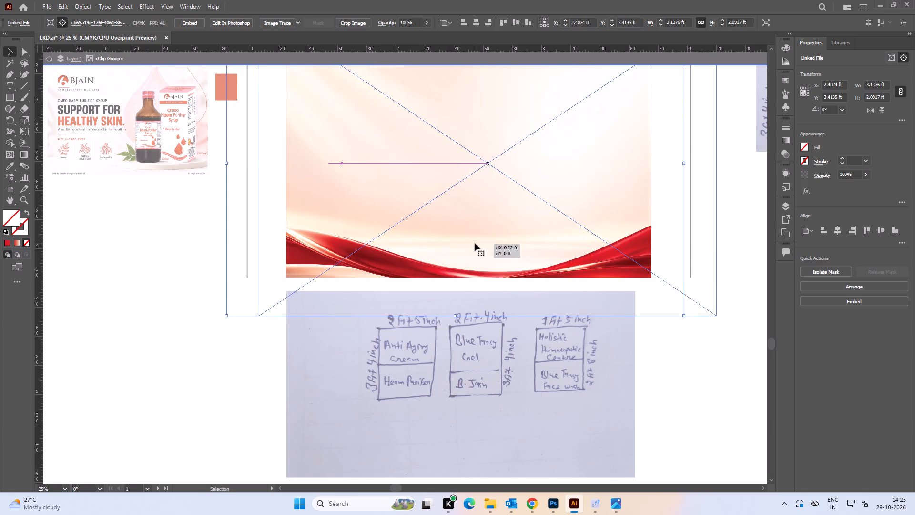
pyautogui.click(467, 243)
pyautogui.doubleClick(682, 361)
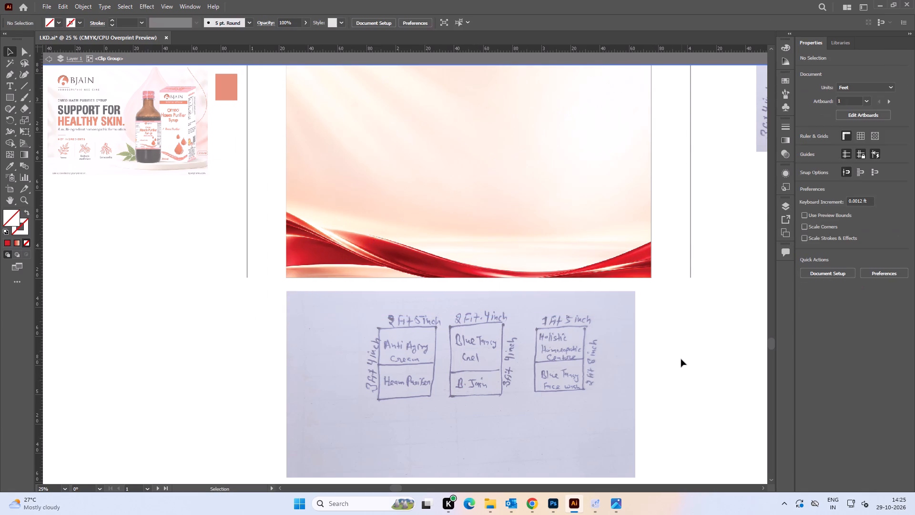
# Nudge the product image slightly right and down, to about X 3.09 ft, Y 3.45 ft.
pyautogui.keyDown('alt'); pyautogui.scroll(-1, 670, 338); pyautogui.keyUp('alt')
pyautogui.press('space')
pyautogui.moveTo(684, 330); pyautogui.dragTo(656, 332)
pyautogui.doubleClick(679, 314)
pyautogui.keyDown('alt'); pyautogui.scroll(2, 583, 290); pyautogui.keyUp('alt')
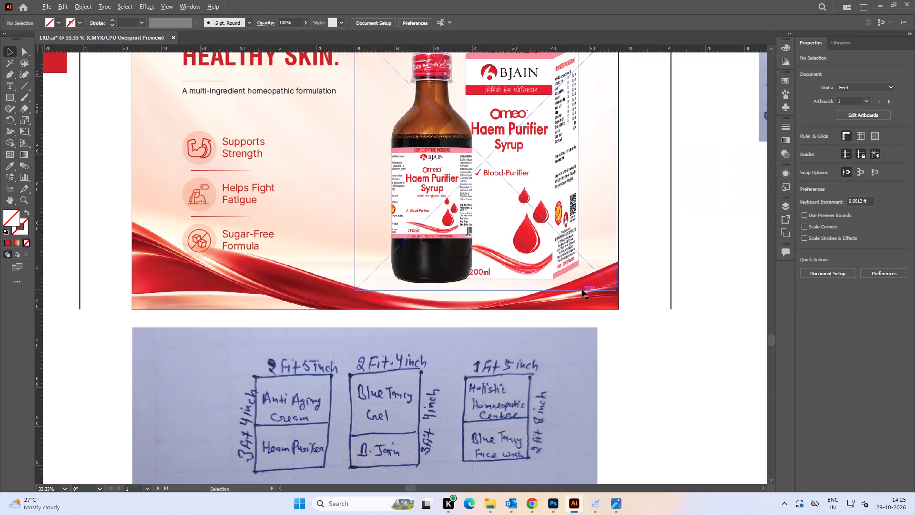
pyautogui.moveTo(538, 246); pyautogui.dragTo(543, 249)
pyautogui.keyDown('alt'); pyautogui.scroll(3, 558, 270); pyautogui.keyUp('alt')
pyautogui.moveTo(554, 257); pyautogui.dragTo(554, 257)
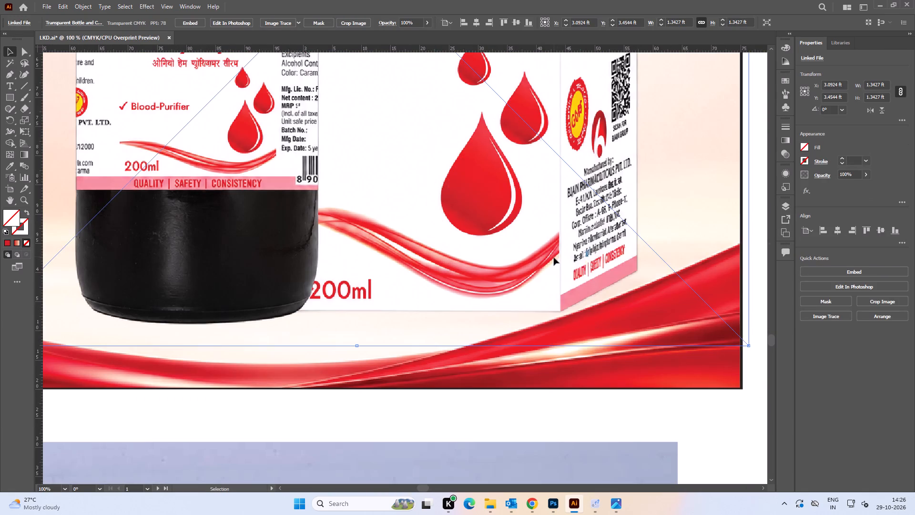
# Nudge the product image slightly down, to about Y 3.46 ft.
pyautogui.moveTo(554, 257); pyautogui.dragTo(553, 261)
pyautogui.keyDown('alt'); pyautogui.scroll(-4, 549, 259); pyautogui.keyUp('alt')
pyautogui.doubleClick(642, 333)
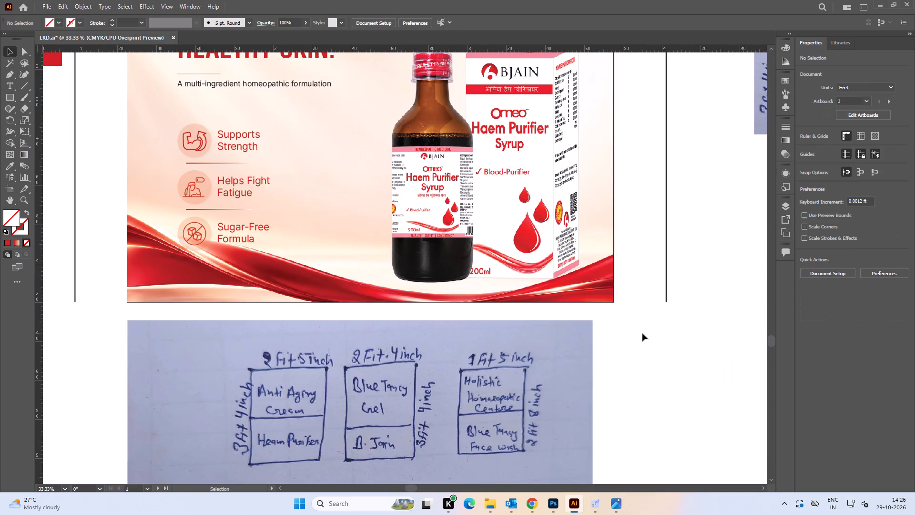
# Enlarge the ribbon image inside its clipping mask proportionally from its lower-left corner, to about 3.21 × 2.14 ft.
pyautogui.keyDown('alt'); pyautogui.scroll(-2, 642, 329); pyautogui.keyUp('alt')
pyautogui.press('space')
pyautogui.moveTo(674, 323); pyautogui.dragTo(654, 331)
pyautogui.click(682, 313)
pyautogui.press('space')
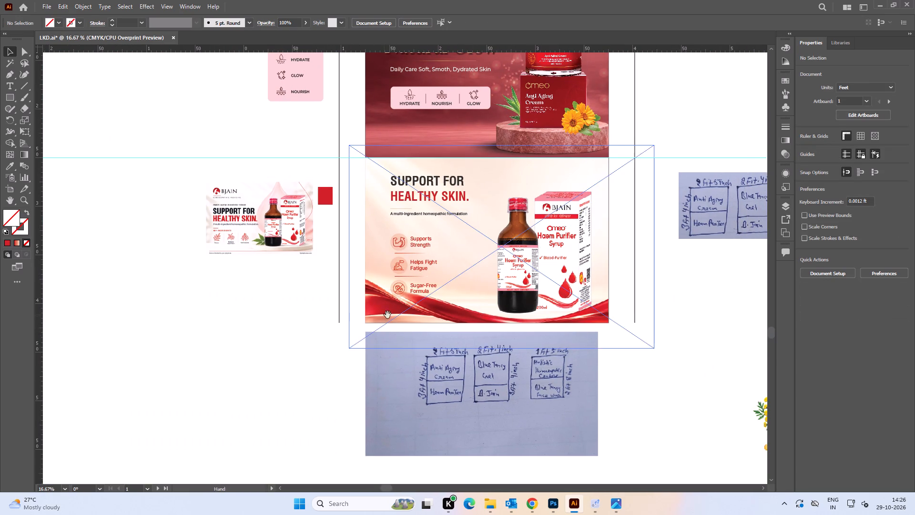
pyautogui.moveTo(384, 314); pyautogui.dragTo(467, 276)
pyautogui.doubleClick(456, 269)
pyautogui.click(466, 271)
pyautogui.keyDown('shift'); pyautogui.moveTo(433, 312); pyautogui.dragTo(428, 318); pyautogui.keyUp('shift')
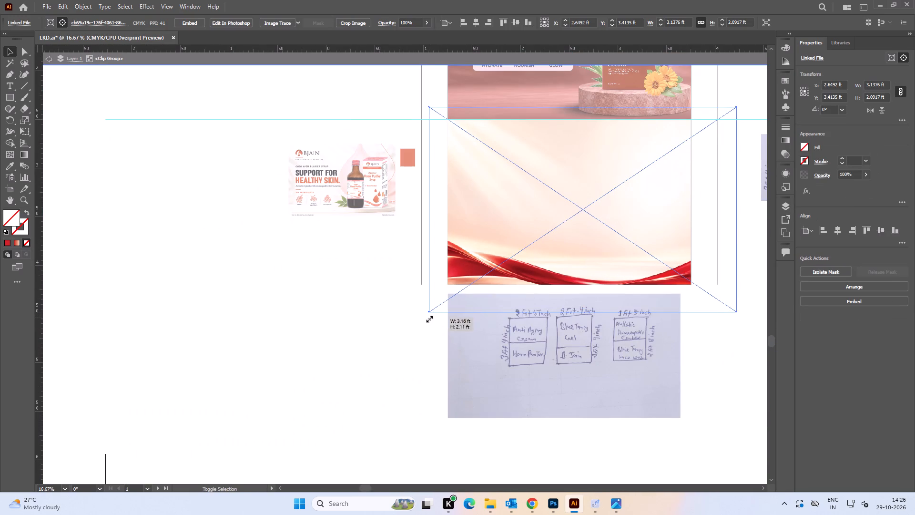
pyautogui.keyDown('shift'); pyautogui.moveTo(428, 318); pyautogui.dragTo(424, 325); pyautogui.keyUp('shift')
pyautogui.press('space')
pyautogui.moveTo(667, 268); pyautogui.dragTo(564, 290)
pyautogui.doubleClick(701, 298)
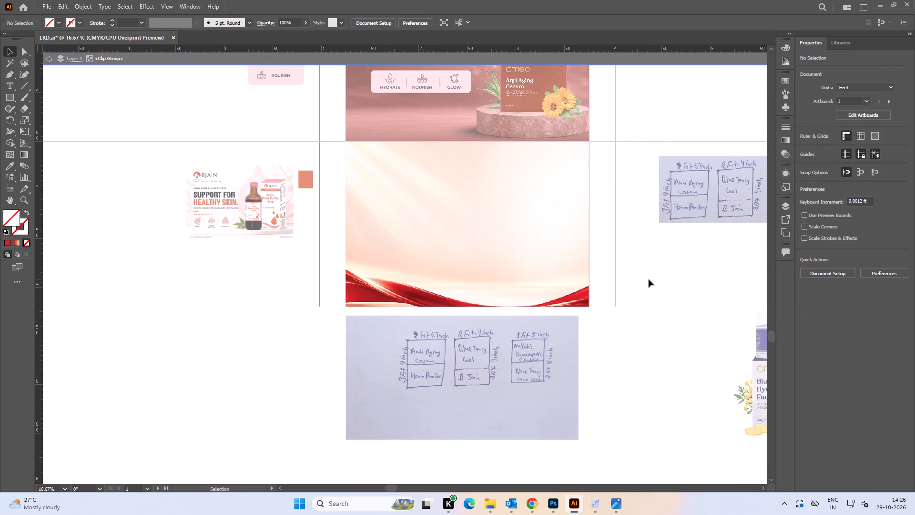
pyautogui.doubleClick(656, 286)
# Enlarge the product image proportionally to about 1.42 × 1.42 ft.
pyautogui.press('space')
pyautogui.click(646, 288)
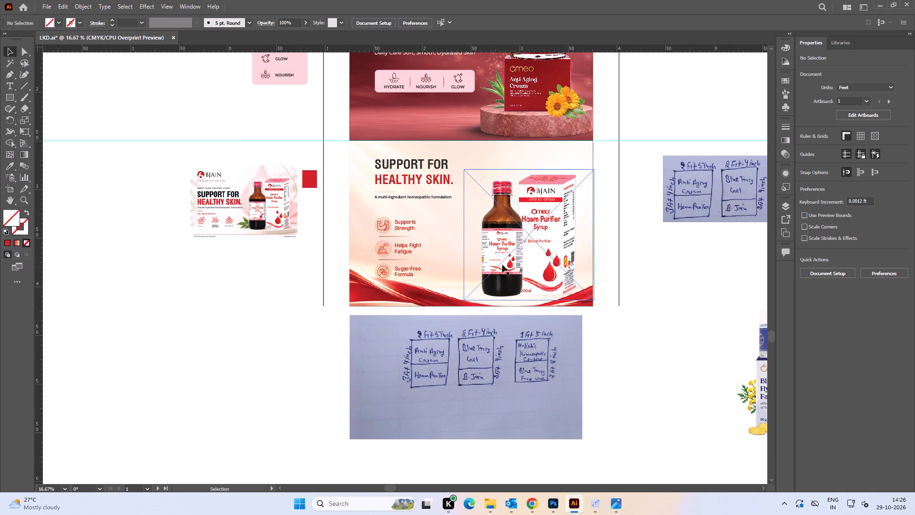
pyautogui.press('space')
pyautogui.moveTo(518, 259); pyautogui.dragTo(475, 267)
pyautogui.click(622, 292)
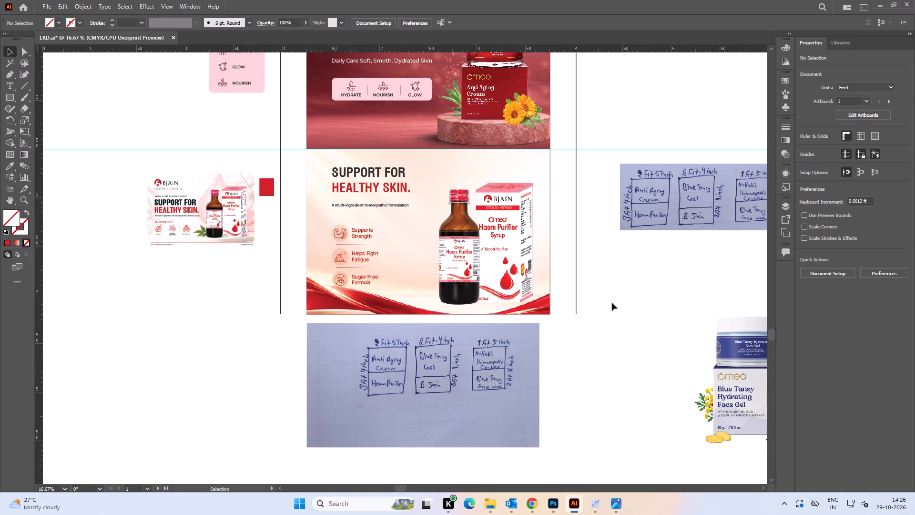
pyautogui.press('space')
pyautogui.moveTo(602, 309); pyautogui.dragTo(608, 307)
pyautogui.keyDown('alt'); pyautogui.scroll(2, 494, 255); pyautogui.keyUp('alt')
pyautogui.click(488, 233)
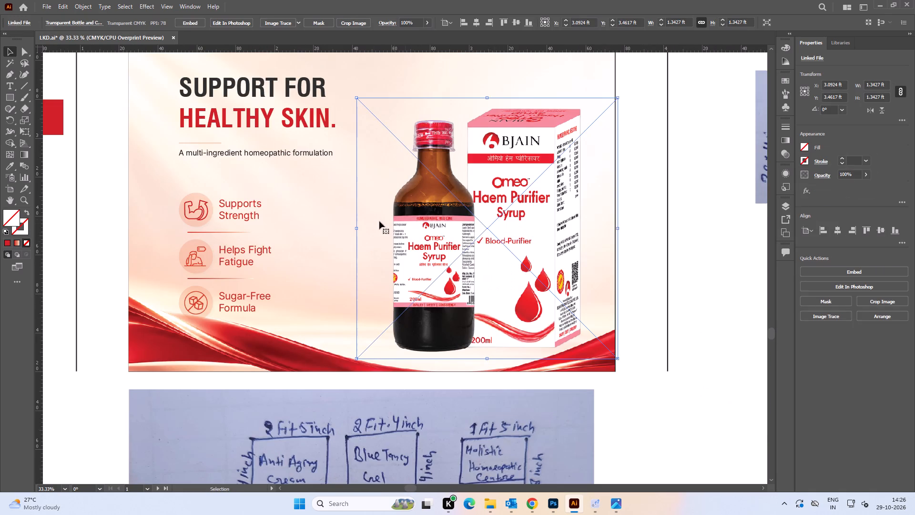
pyautogui.keyDown('shift'); pyautogui.moveTo(357, 227); pyautogui.dragTo(342, 226); pyautogui.keyUp('shift')
# Nudge the enlarged product image slightly left and up, to about X 3.03 ft, Y 3.45 ft.
pyautogui.keyDown('alt'); pyautogui.scroll(-1, 484, 221); pyautogui.keyUp('alt')
pyautogui.press('space')
pyautogui.moveTo(498, 221); pyautogui.dragTo(468, 230)
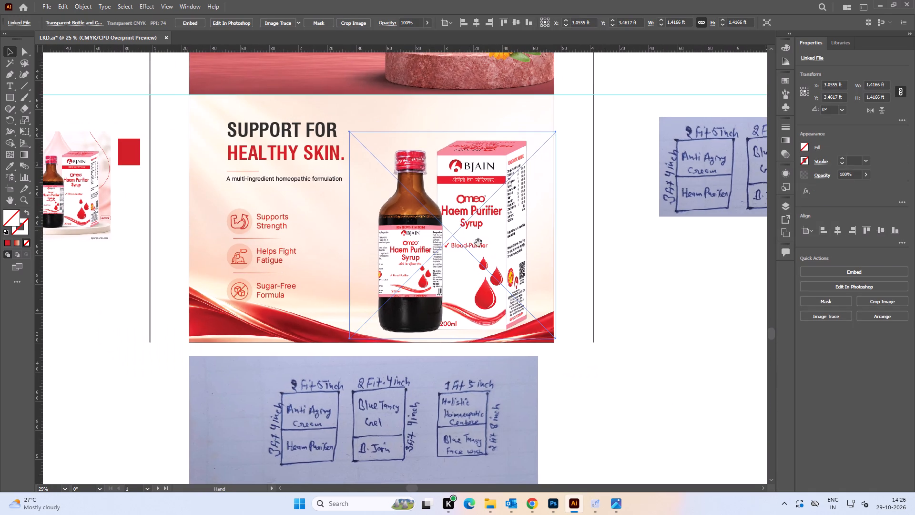
pyautogui.moveTo(483, 252); pyautogui.dragTo(478, 249)
pyautogui.doubleClick(652, 320)
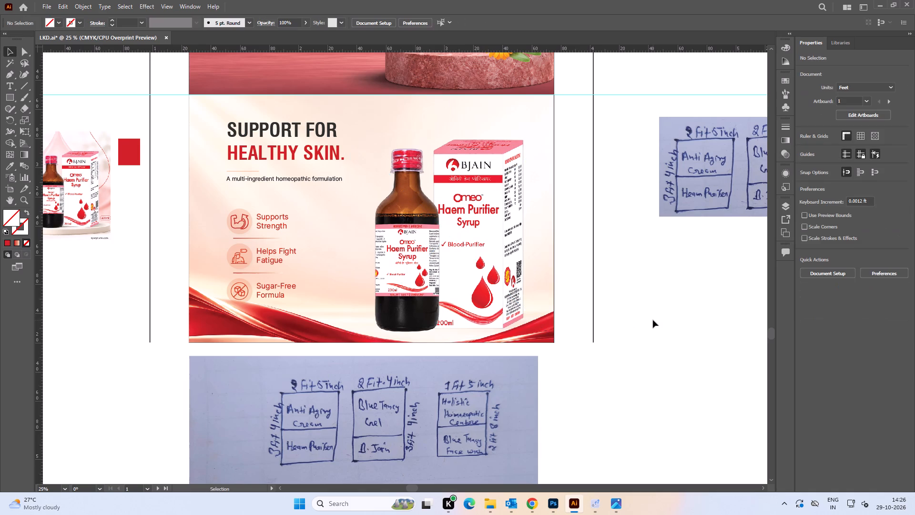
# Examine the product image up close and against the ribbon background of the Haem Purifier banner.
pyautogui.press('space')
pyautogui.moveTo(655, 305); pyautogui.dragTo(657, 315)
pyautogui.click(473, 250)
pyautogui.keyDown('alt'); pyautogui.scroll(2, 472, 250); pyautogui.keyUp('alt')
pyautogui.scroll(3, 461, 114)
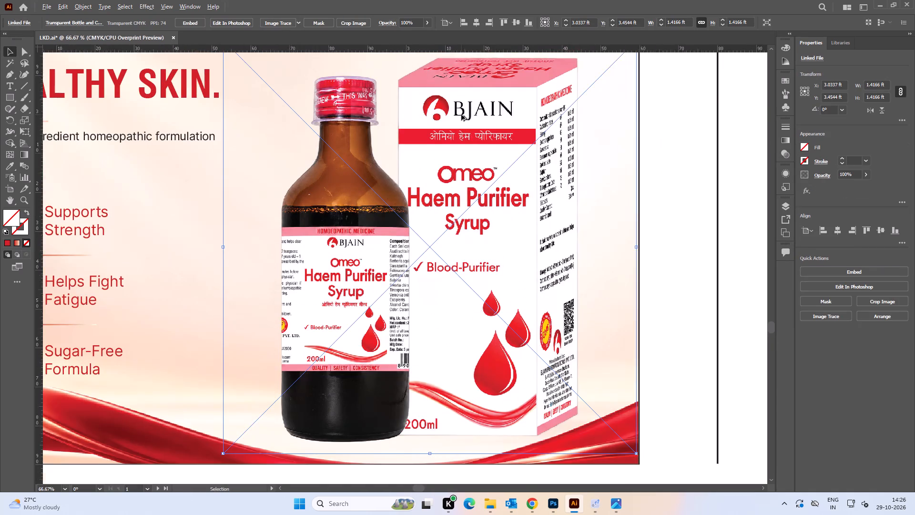
pyautogui.keyDown('alt'); pyautogui.scroll(-3, 461, 114); pyautogui.keyUp('alt')
pyautogui.keyDown('alt'); pyautogui.scroll(1, 488, 224); pyautogui.keyUp('alt')
pyautogui.keyDown('shift'); pyautogui.click(488, 224); pyautogui.keyUp('shift')
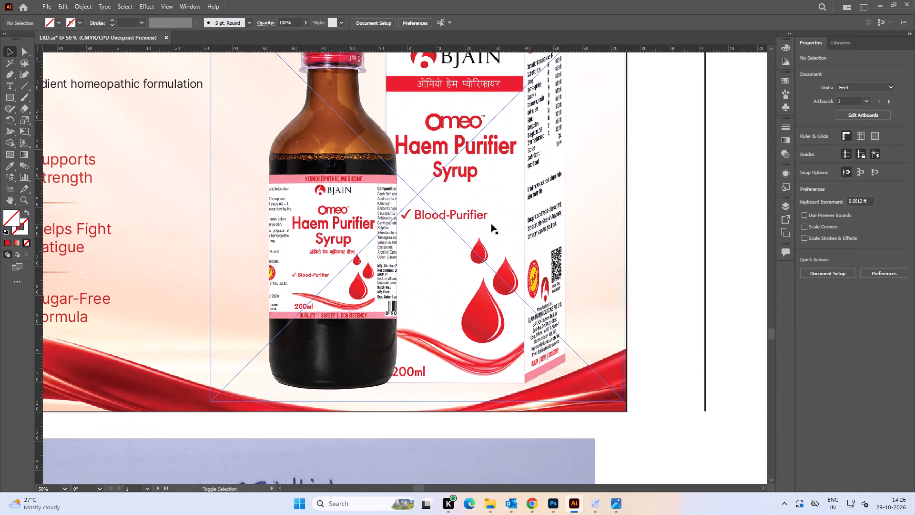
pyautogui.keyDown('alt'); pyautogui.scroll(-3, 489, 224); pyautogui.keyUp('alt')
pyautogui.click(558, 241)
pyautogui.keyDown('alt'); pyautogui.scroll(1, 465, 223); pyautogui.keyUp('alt')
pyautogui.press('space')
pyautogui.moveTo(415, 203); pyautogui.dragTo(498, 218)
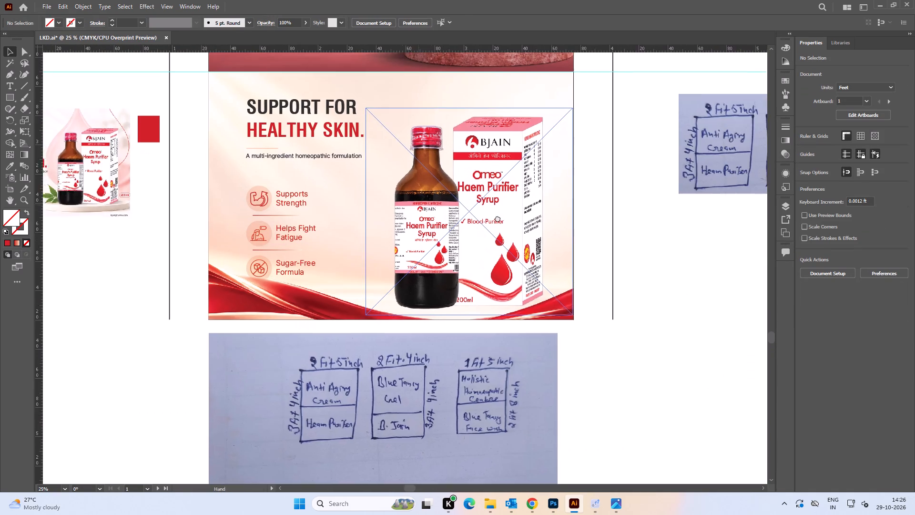
pyautogui.moveTo(498, 218); pyautogui.dragTo(550, 219)
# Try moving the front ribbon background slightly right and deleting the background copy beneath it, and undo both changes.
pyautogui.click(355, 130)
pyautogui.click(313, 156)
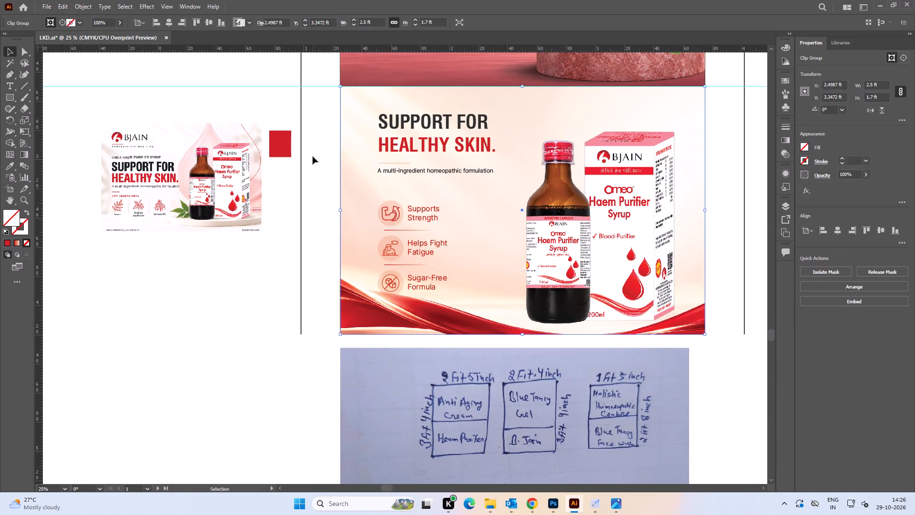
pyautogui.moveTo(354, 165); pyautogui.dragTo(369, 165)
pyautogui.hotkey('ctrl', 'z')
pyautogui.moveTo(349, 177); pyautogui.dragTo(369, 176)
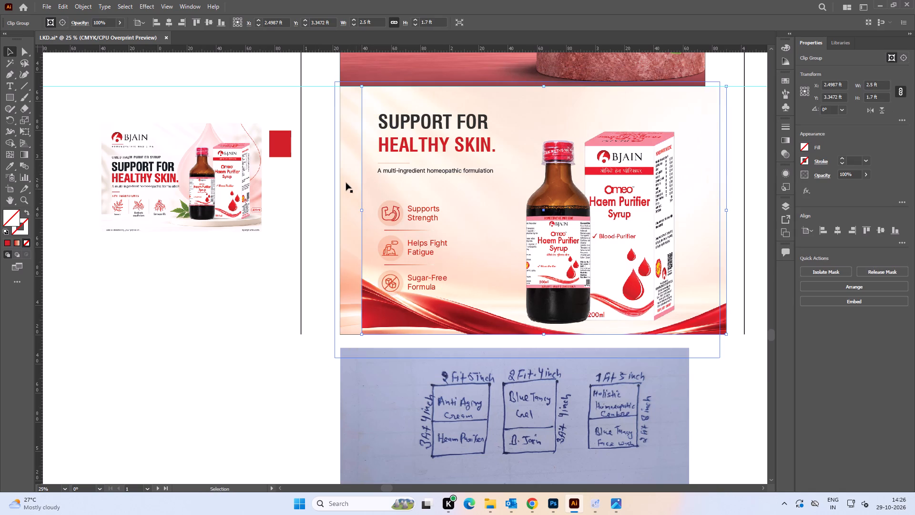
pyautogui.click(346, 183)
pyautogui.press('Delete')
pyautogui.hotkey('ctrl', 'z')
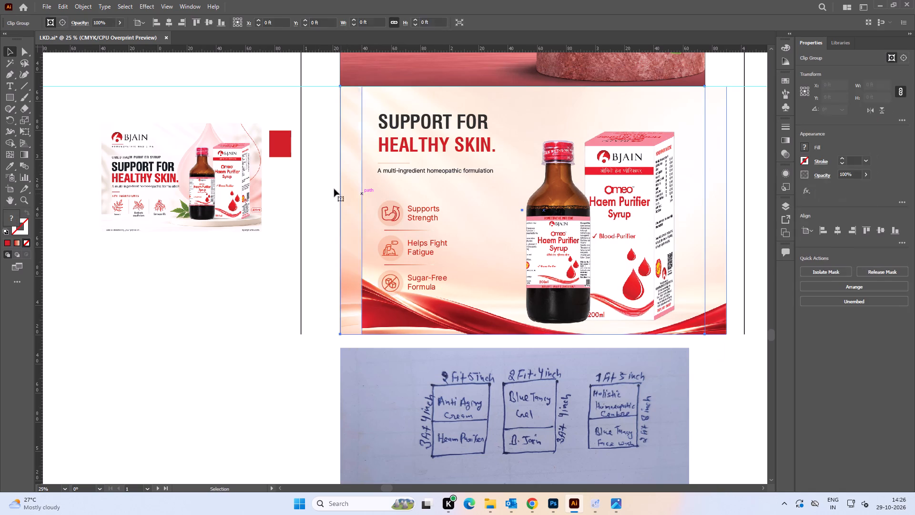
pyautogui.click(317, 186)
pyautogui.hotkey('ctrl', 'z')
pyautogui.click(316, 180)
# Move the ribbon image down inside its clipping mask, to about Y 3.49 ft.
pyautogui.press('space')
pyautogui.moveTo(316, 209); pyautogui.dragTo(322, 209)
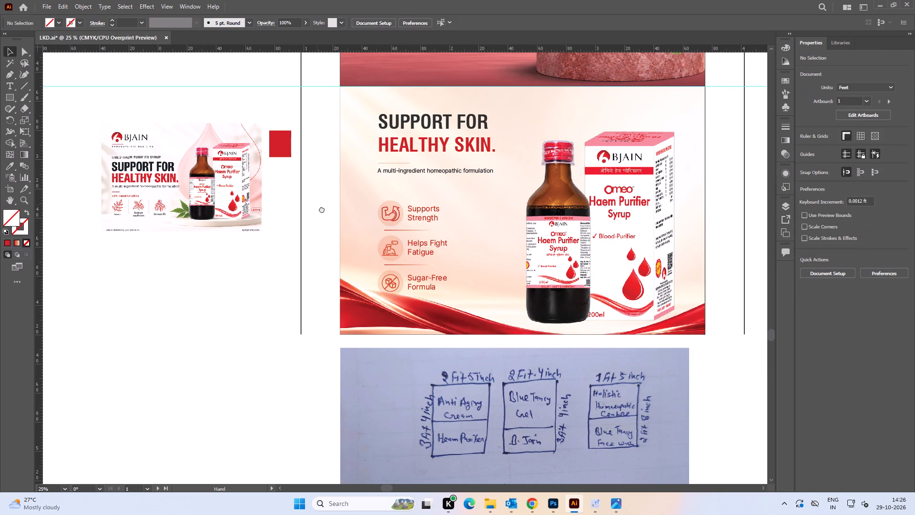
pyautogui.moveTo(322, 209); pyautogui.dragTo(331, 208)
pyautogui.press('space')
pyautogui.moveTo(371, 284); pyautogui.dragTo(378, 195)
pyautogui.click(380, 231)
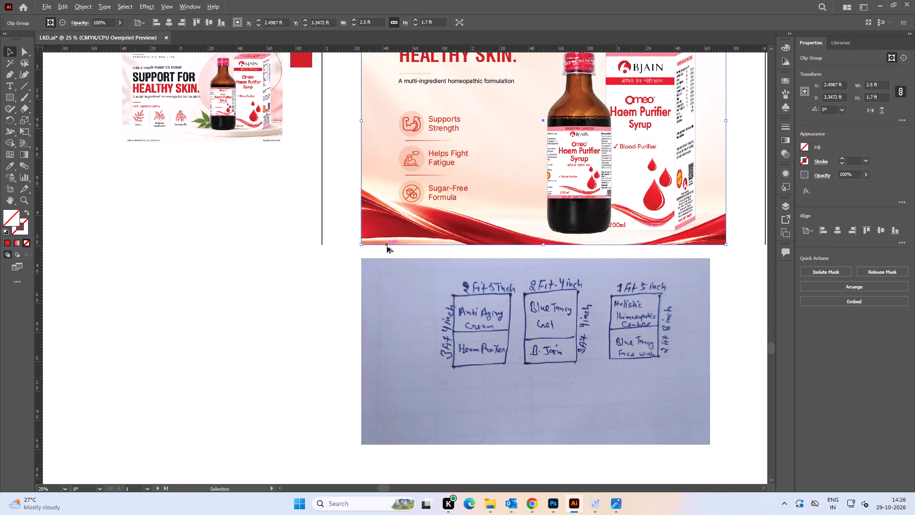
pyautogui.press('space')
pyautogui.moveTo(349, 254); pyautogui.dragTo(373, 198)
pyautogui.click(347, 215)
pyautogui.doubleClick(405, 172)
pyautogui.keyDown('alt'); pyautogui.scroll(3, 405, 183); pyautogui.keyUp('alt')
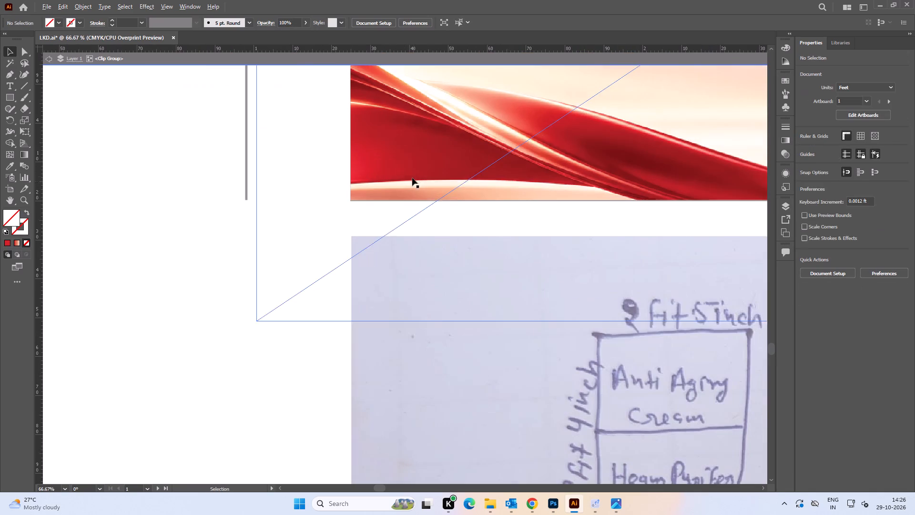
pyautogui.moveTo(414, 175); pyautogui.dragTo(417, 156)
pyautogui.hotkey('ctrl', 'z')
pyautogui.doubleClick(417, 155)
pyautogui.moveTo(417, 151); pyautogui.dragTo(419, 138)
pyautogui.hotkey('ctrl', 'z')
pyautogui.moveTo(420, 136); pyautogui.dragTo(421, 154)
pyautogui.keyDown('alt'); pyautogui.scroll(-3, 423, 155); pyautogui.keyUp('alt')
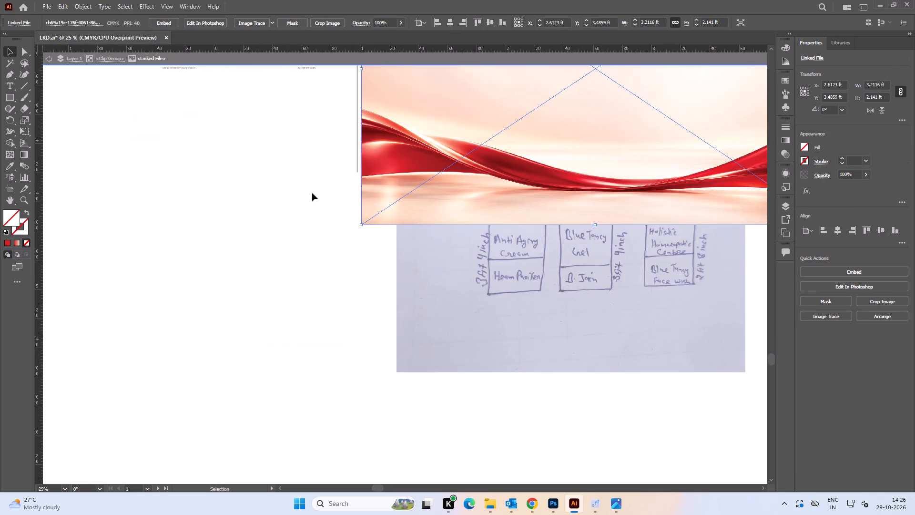
pyautogui.doubleClick(311, 193)
# Nudge the ribbon image slightly further down inside its clipping mask.
pyautogui.keyDown('alt'); pyautogui.scroll(-2, 319, 197); pyautogui.keyUp('alt')
pyautogui.press('space')
pyautogui.moveTo(321, 200); pyautogui.dragTo(302, 206)
pyautogui.press('space')
pyautogui.moveTo(471, 198); pyautogui.dragTo(502, 194)
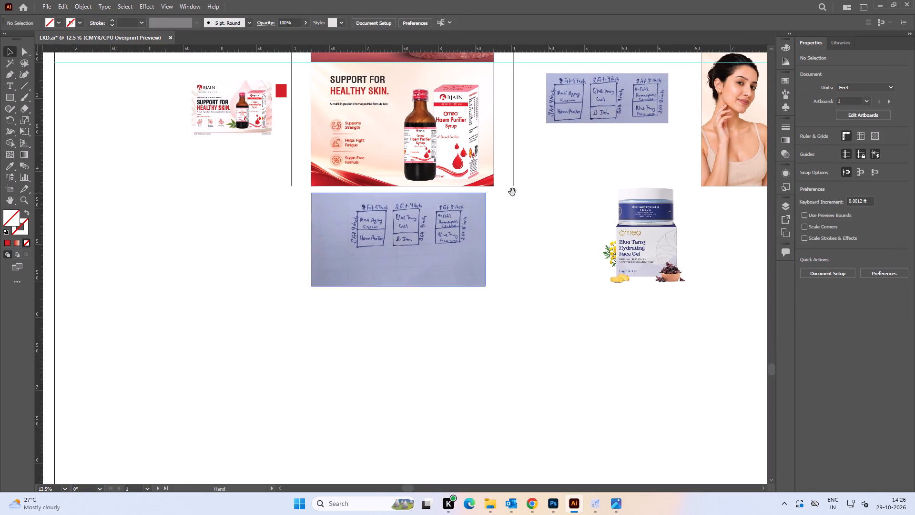
pyautogui.click(523, 192)
pyautogui.keyDown('alt'); pyautogui.scroll(2, 335, 183); pyautogui.keyUp('alt')
pyautogui.doubleClick(303, 171)
pyautogui.keyDown('alt'); pyautogui.scroll(2, 305, 174); pyautogui.keyUp('alt')
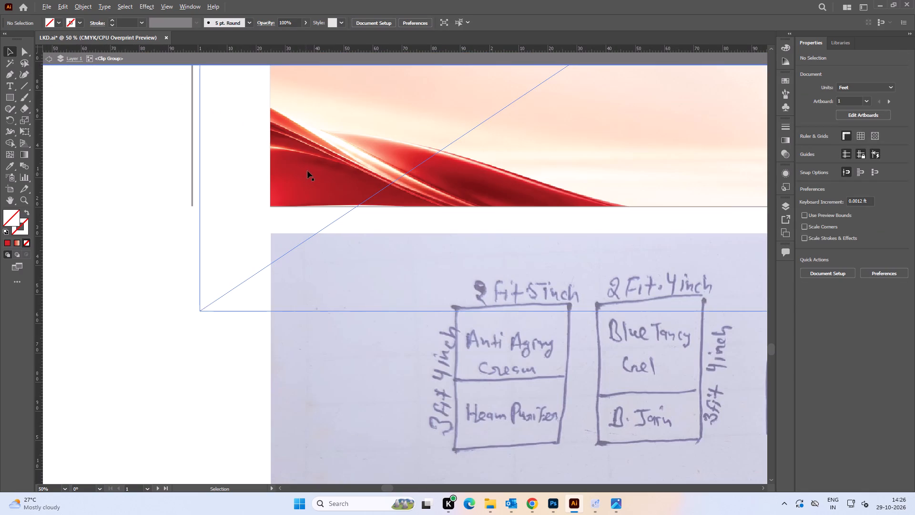
pyautogui.click(309, 168)
pyautogui.click(315, 164)
pyautogui.doubleClick(183, 193)
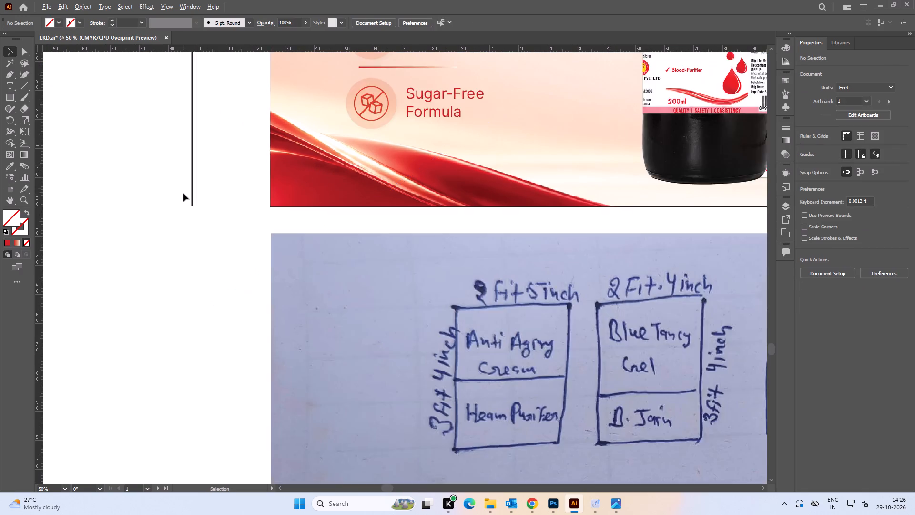
# Review the overall Haem Purifier banner layout alongside the neighbouring artwork.
pyautogui.keyDown('alt'); pyautogui.scroll(-3, 184, 194); pyautogui.keyUp('alt')
pyautogui.press('space')
pyautogui.moveTo(506, 189); pyautogui.dragTo(524, 201)
pyautogui.press('space')
pyautogui.moveTo(371, 147); pyautogui.dragTo(391, 224)
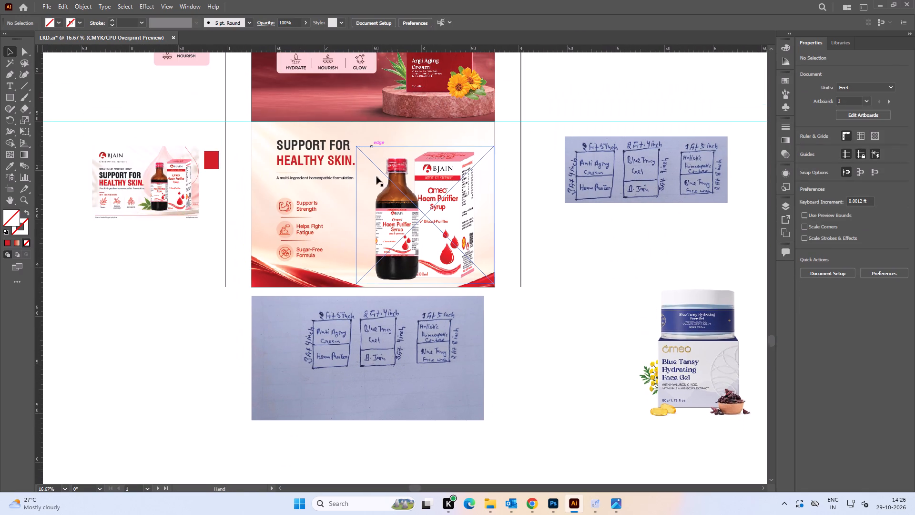
pyautogui.keyDown('alt'); pyautogui.scroll(3, 363, 130); pyautogui.keyUp('alt')
pyautogui.keyDown('alt'); pyautogui.scroll(-3, 374, 128); pyautogui.keyUp('alt')
pyautogui.press('space')
pyautogui.moveTo(398, 246); pyautogui.dragTo(404, 175)
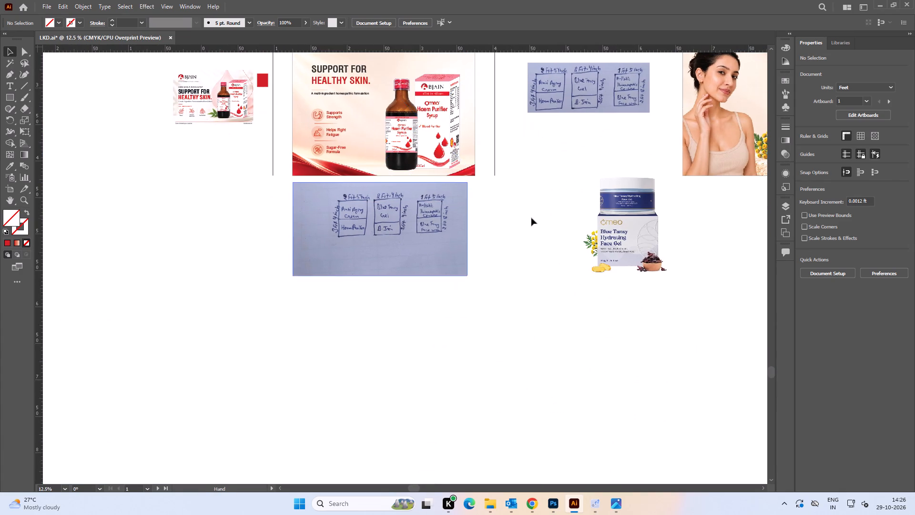
pyautogui.click(531, 218)
# Move the product image slightly right and down, to about X 3.08 ft, Y 3.49 ft.
pyautogui.keyDown('alt'); pyautogui.scroll(3, 445, 148); pyautogui.keyUp('alt')
pyautogui.keyDown('alt'); pyautogui.scroll(1, 446, 198); pyautogui.keyUp('alt')
pyautogui.moveTo(448, 177); pyautogui.dragTo(454, 185)
pyautogui.moveTo(454, 177); pyautogui.dragTo(457, 185)
pyautogui.moveTo(457, 184); pyautogui.dragTo(456, 179)
pyautogui.click(454, 180)
pyautogui.click(460, 179)
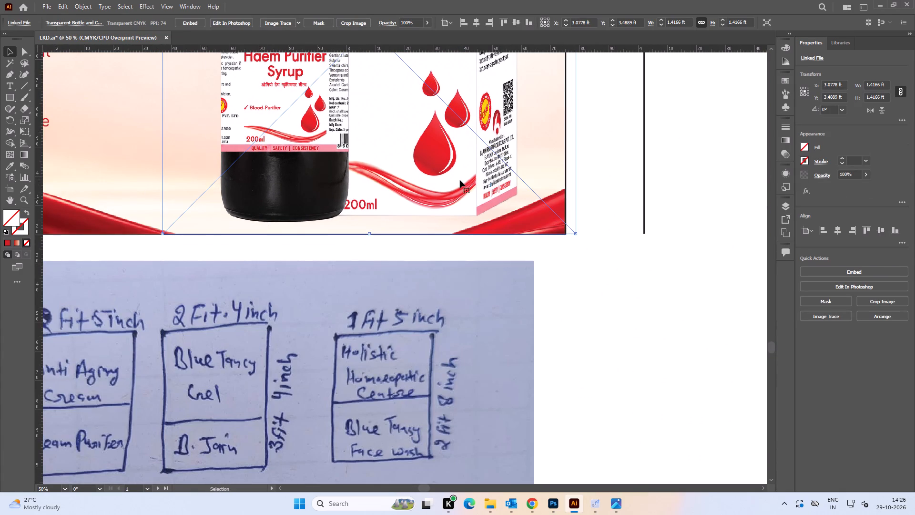
pyautogui.keyDown('alt'); pyautogui.scroll(-3, 460, 180); pyautogui.keyUp('alt')
pyautogui.doubleClick(520, 209)
# Enlarge the product image proportionally upward from its bottom edge, to about 1.51 × 1.51 ft.
pyautogui.press('space')
pyautogui.moveTo(539, 184); pyautogui.dragTo(560, 271)
pyautogui.click(471, 182)
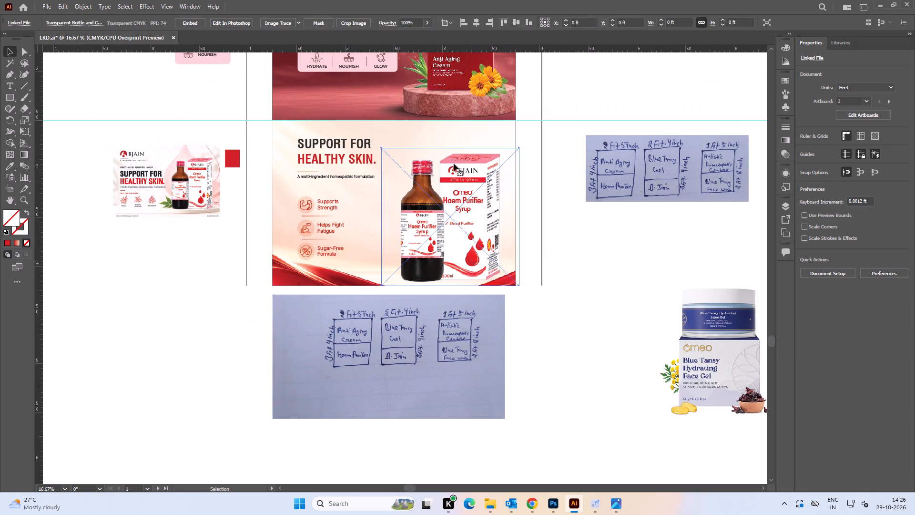
pyautogui.keyDown('shift'); pyautogui.moveTo(452, 148); pyautogui.dragTo(452, 139); pyautogui.keyUp('shift')
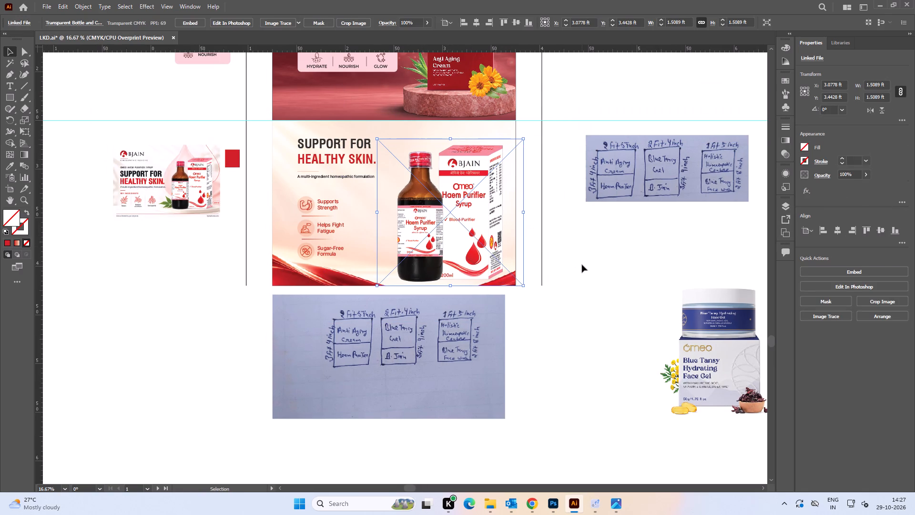
pyautogui.doubleClick(582, 265)
# Shift the product image slightly left, to about X 3.05 ft.
pyautogui.keyDown('alt'); pyautogui.scroll(1, 478, 257); pyautogui.keyUp('alt')
pyautogui.moveTo(482, 255); pyautogui.dragTo(478, 255)
pyautogui.doubleClick(593, 271)
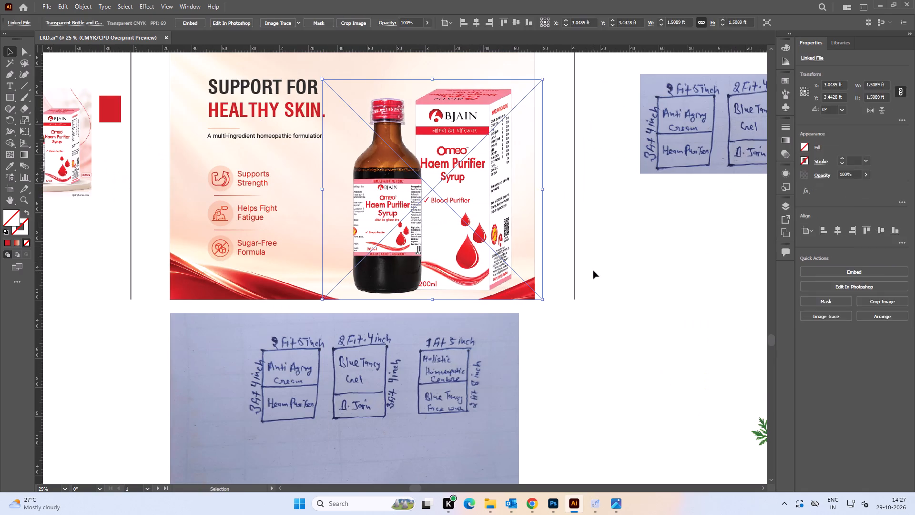
# Select the ribbon background behind the Haem Purifier text and lock it.
pyautogui.keyDown('alt'); pyautogui.scroll(-1, 590, 266); pyautogui.keyUp('alt')
pyautogui.press('space')
pyautogui.moveTo(416, 220); pyautogui.dragTo(511, 226)
pyautogui.click(393, 154)
pyautogui.moveTo(395, 147); pyautogui.dragTo(414, 179)
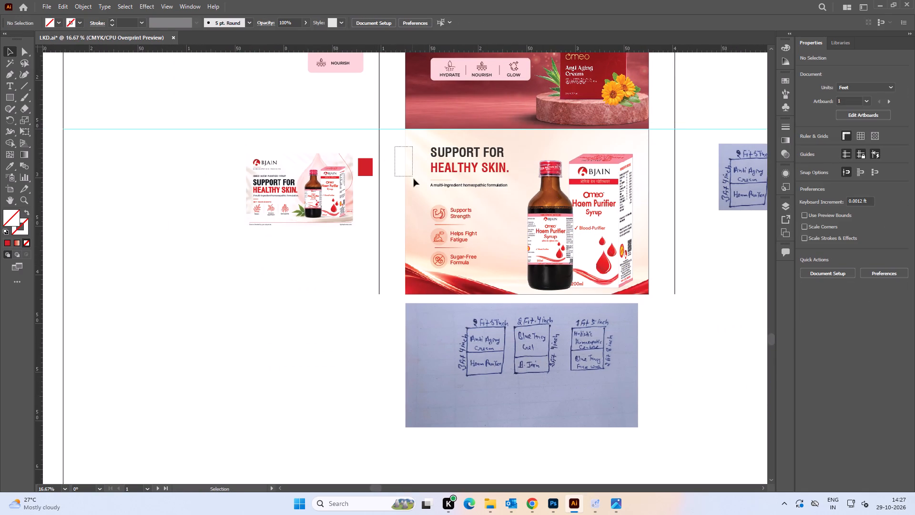
pyautogui.moveTo(414, 179); pyautogui.dragTo(415, 185)
pyautogui.hotkey('ctrl', '2')
# Enlarge the headline and feature list group proportionally to about 1.09 × 1.41 ft, keeping its left edge in place.
pyautogui.press('space')
pyautogui.moveTo(388, 221); pyautogui.dragTo(362, 214)
pyautogui.keyDown('alt'); pyautogui.scroll(2, 440, 169); pyautogui.keyUp('alt')
pyautogui.press('space')
pyautogui.moveTo(454, 168); pyautogui.dragTo(414, 179)
pyautogui.click(405, 166)
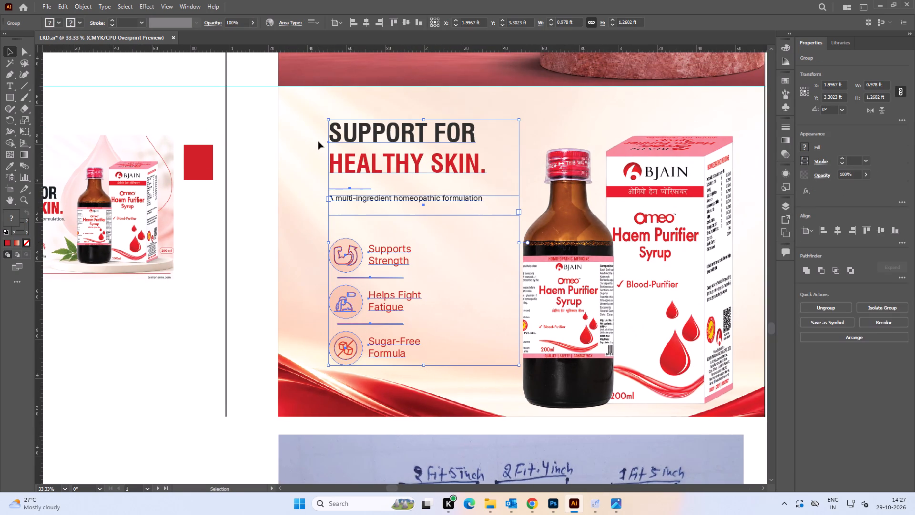
pyautogui.keyDown('shift'); pyautogui.moveTo(518, 243); pyautogui.dragTo(540, 245); pyautogui.keyUp('shift')
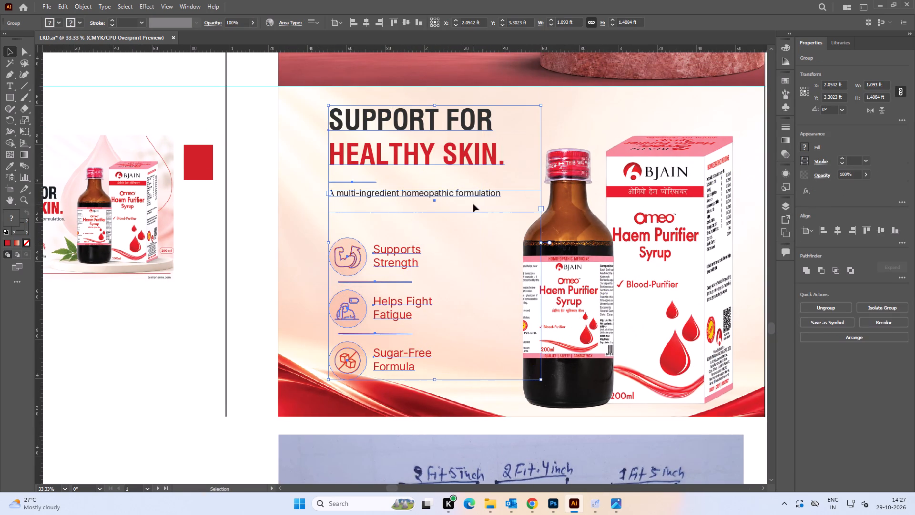
pyautogui.click(245, 245)
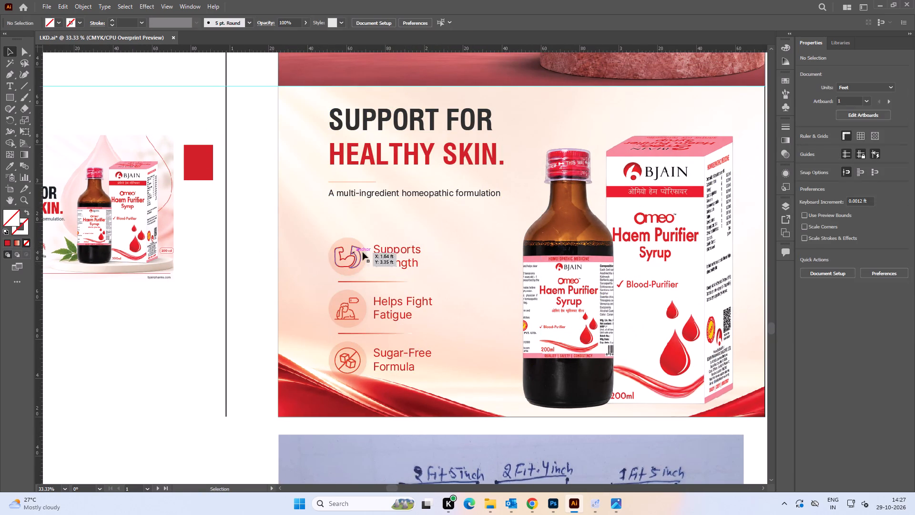
# Ungroup the headline and feature list group.
pyautogui.click(380, 253)
pyautogui.hotkey('ctrl', 'shift', 'g')
pyautogui.click(257, 218)
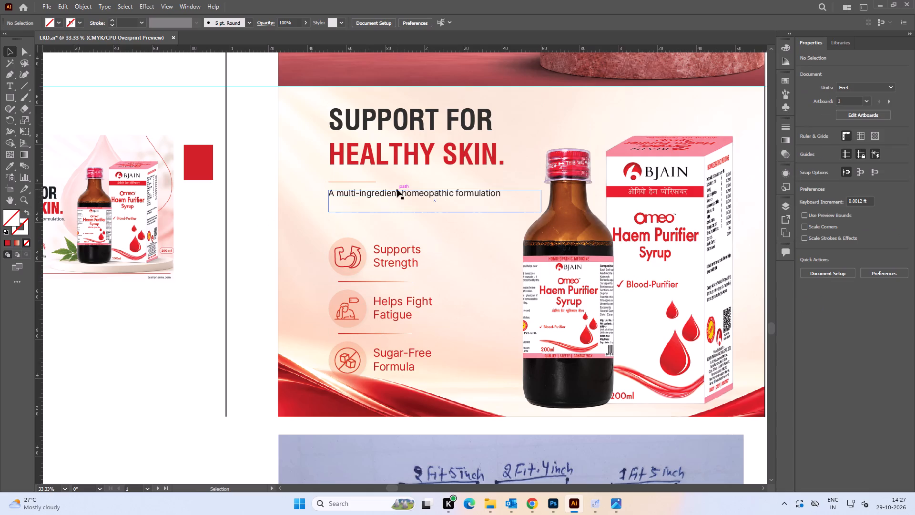
# Move the three-item feature list right and down, to about X 1.77 ft, Y 3.64 ft.
pyautogui.click(396, 251)
pyautogui.moveTo(397, 250); pyautogui.dragTo(444, 272)
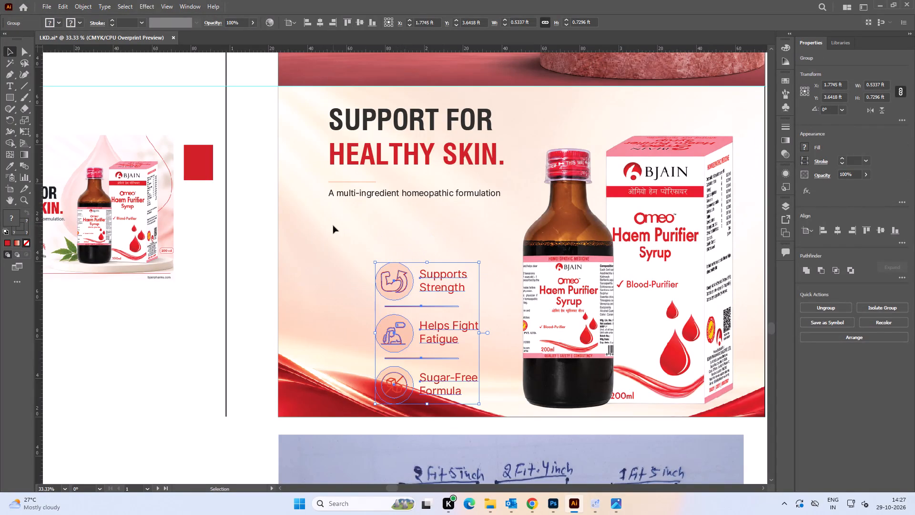
# Move the headline, divider line and tagline together slightly left and down, to about X 2.00 ft, Y 2.93 ft.
pyautogui.moveTo(316, 103); pyautogui.dragTo(373, 202)
pyautogui.moveTo(375, 161); pyautogui.dragTo(366, 172)
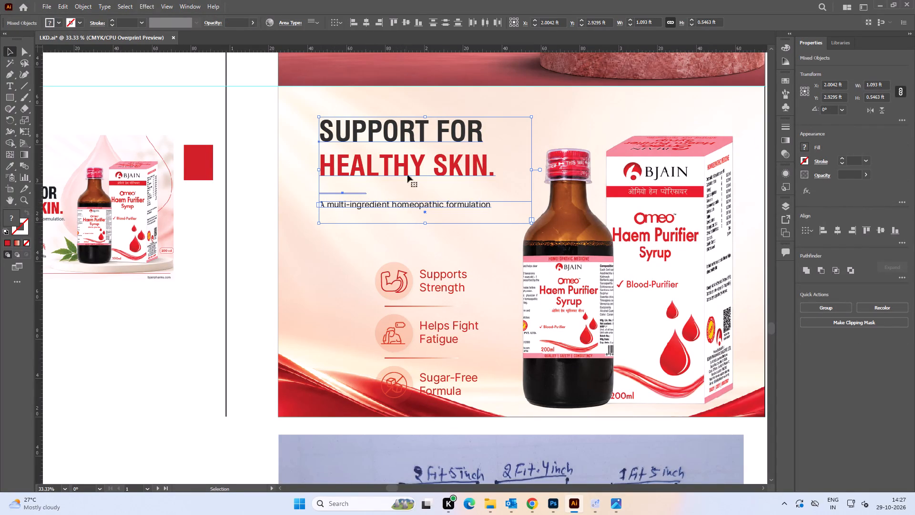
# Move the headline, divider line and tagline together slightly right and down, to about X 2.01 ft, Y 2.95 ft.
pyautogui.keyDown('alt'); pyautogui.scroll(1, 405, 167); pyautogui.keyUp('alt')
pyautogui.press('space')
pyautogui.moveTo(406, 165); pyautogui.dragTo(407, 176)
pyautogui.moveTo(407, 176); pyautogui.dragTo(407, 182)
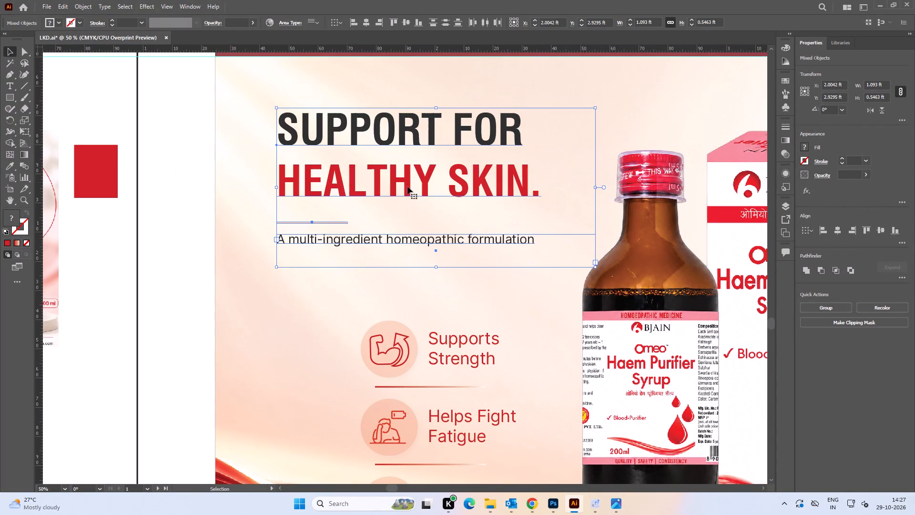
pyautogui.click(408, 187)
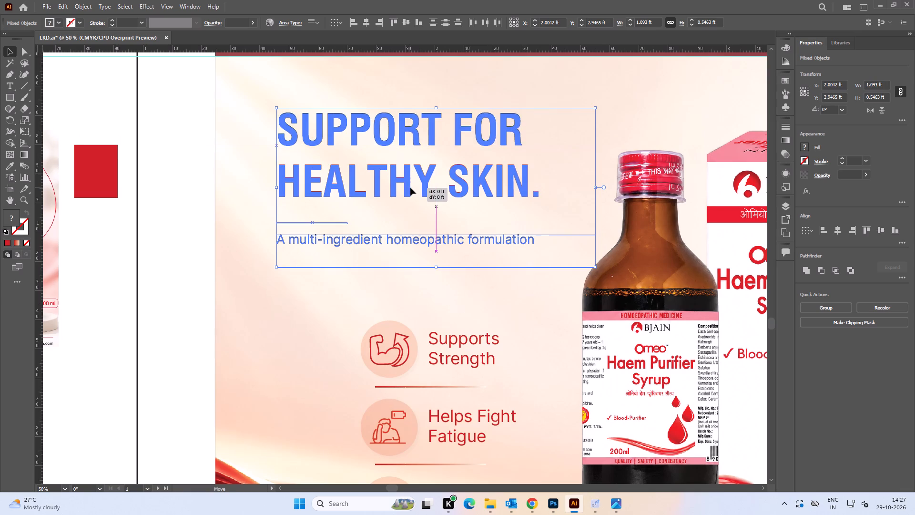
# Lower only the headline slightly toward the divider line, to about X 1.92 ft, Y 2.87 ft.
pyautogui.keyDown('alt'); pyautogui.scroll(-2, 409, 190); pyautogui.keyUp('alt')
pyautogui.click(354, 251)
pyautogui.press('space')
pyautogui.moveTo(348, 270); pyautogui.dragTo(355, 208)
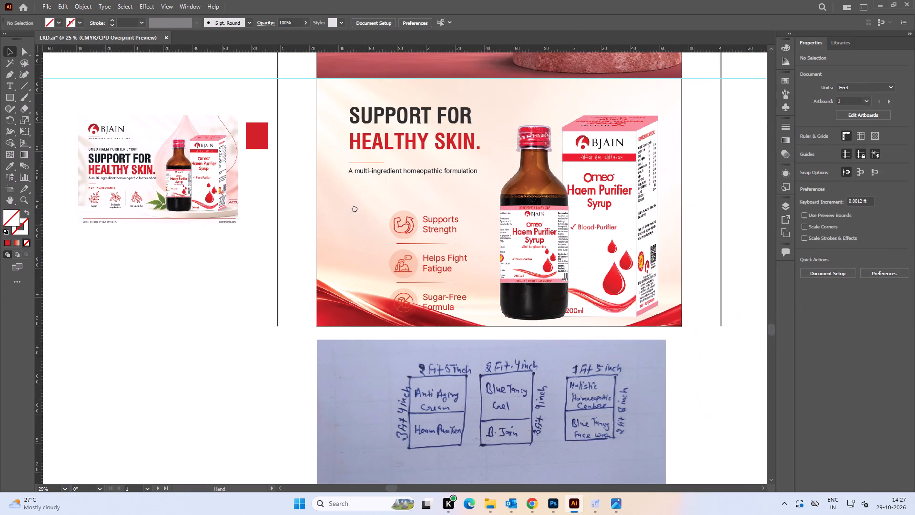
pyautogui.moveTo(355, 208); pyautogui.dragTo(355, 207)
pyautogui.moveTo(432, 208); pyautogui.dragTo(411, 205)
pyautogui.click(354, 194)
pyautogui.keyDown('alt'); pyautogui.scroll(-1, 354, 194); pyautogui.keyUp('alt')
pyautogui.press('space')
pyautogui.moveTo(356, 194); pyautogui.dragTo(366, 194)
pyautogui.keyDown('alt'); pyautogui.scroll(2, 407, 142); pyautogui.keyUp('alt')
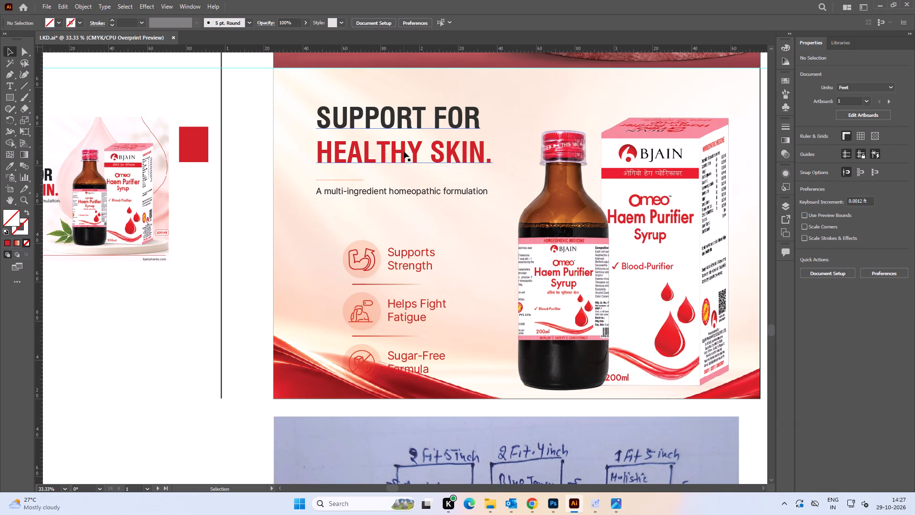
pyautogui.click(404, 152)
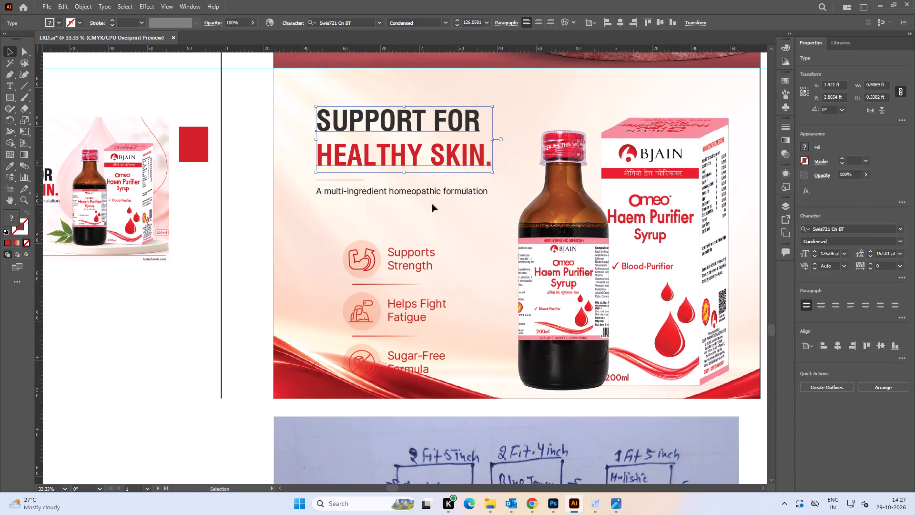
pyautogui.click(433, 217)
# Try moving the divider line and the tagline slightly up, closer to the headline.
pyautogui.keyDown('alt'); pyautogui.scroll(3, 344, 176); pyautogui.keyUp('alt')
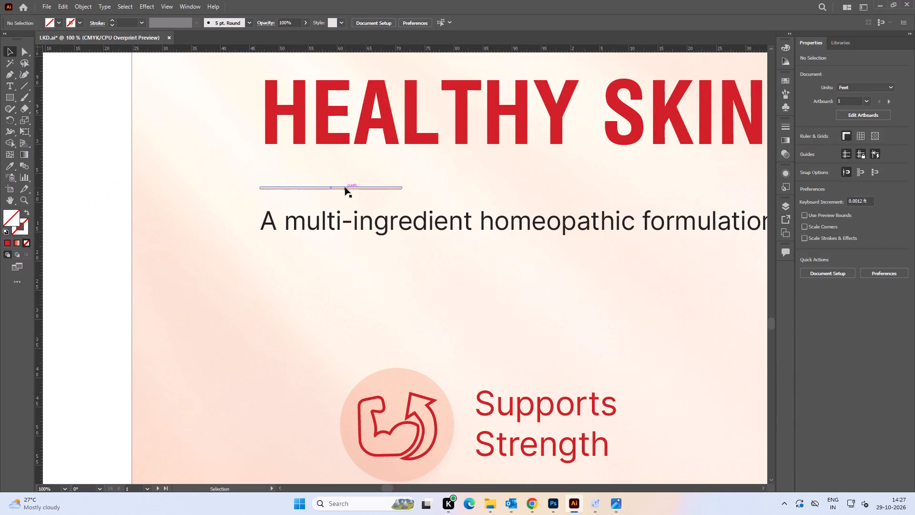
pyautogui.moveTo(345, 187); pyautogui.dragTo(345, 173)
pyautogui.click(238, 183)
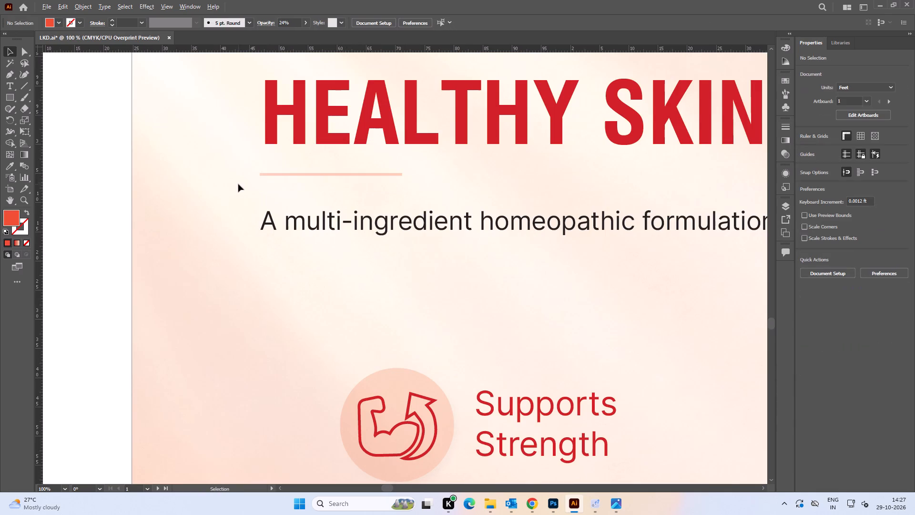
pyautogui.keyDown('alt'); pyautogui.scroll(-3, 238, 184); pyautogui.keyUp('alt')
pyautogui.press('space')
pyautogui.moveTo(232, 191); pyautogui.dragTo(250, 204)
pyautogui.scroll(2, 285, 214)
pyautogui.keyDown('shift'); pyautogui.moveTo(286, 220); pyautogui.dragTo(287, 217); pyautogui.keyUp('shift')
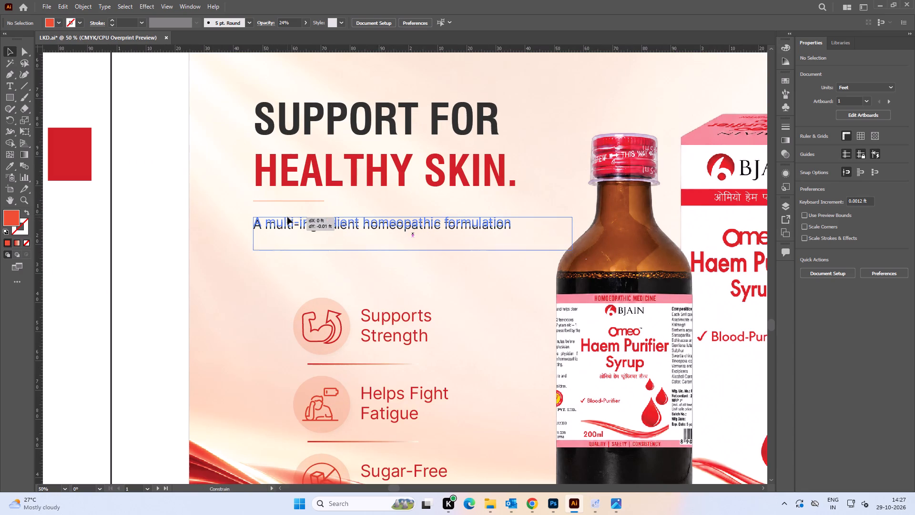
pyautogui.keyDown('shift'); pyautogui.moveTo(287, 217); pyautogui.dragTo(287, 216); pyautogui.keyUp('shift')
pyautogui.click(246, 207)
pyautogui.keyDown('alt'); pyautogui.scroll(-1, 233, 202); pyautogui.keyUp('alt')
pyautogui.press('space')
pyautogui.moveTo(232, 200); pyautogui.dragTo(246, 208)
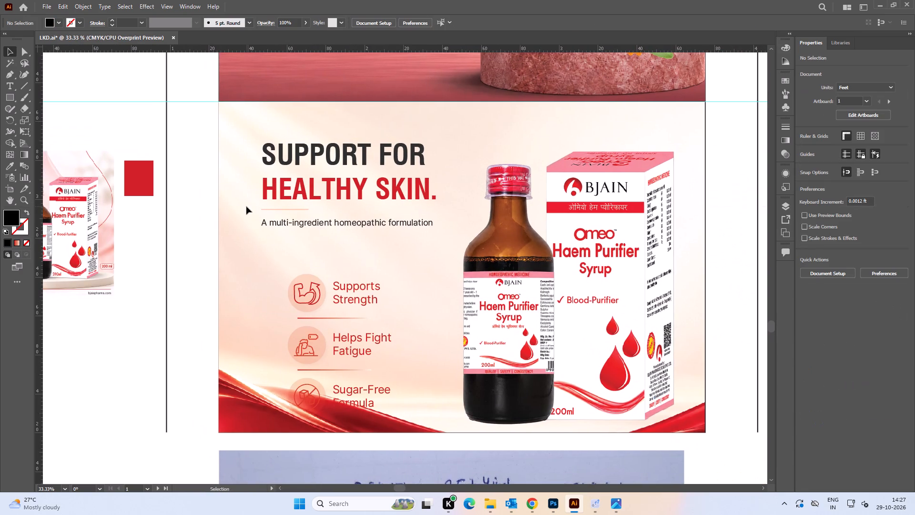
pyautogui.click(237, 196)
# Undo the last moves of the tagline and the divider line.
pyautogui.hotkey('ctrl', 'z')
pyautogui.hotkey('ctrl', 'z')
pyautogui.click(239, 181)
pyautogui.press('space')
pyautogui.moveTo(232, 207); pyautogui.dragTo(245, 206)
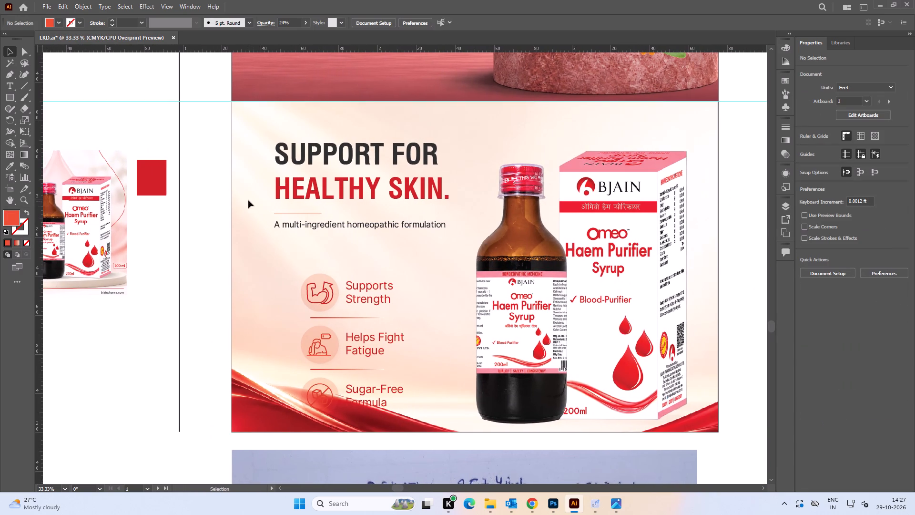
# Move the three-item feature list up closer to the tagline, to about X 1.85 ft, Y 3.61 ft.
pyautogui.press('space')
pyautogui.moveTo(251, 233); pyautogui.dragTo(301, 208)
pyautogui.keyDown('alt'); pyautogui.scroll(-2, 311, 239); pyautogui.keyUp('alt')
pyautogui.press('space')
pyautogui.moveTo(298, 257); pyautogui.dragTo(318, 243)
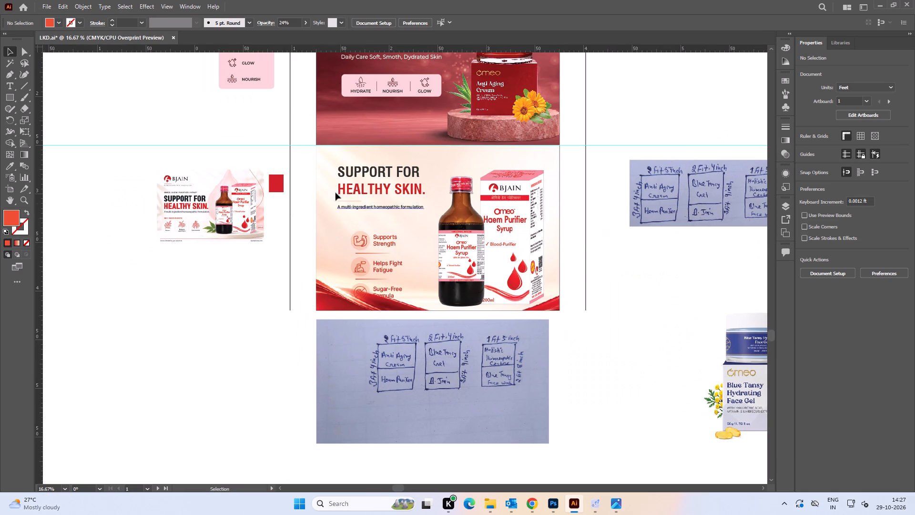
pyautogui.moveTo(322, 161); pyautogui.dragTo(359, 216)
pyautogui.keyDown('alt'); pyautogui.scroll(2, 362, 196); pyautogui.keyUp('alt')
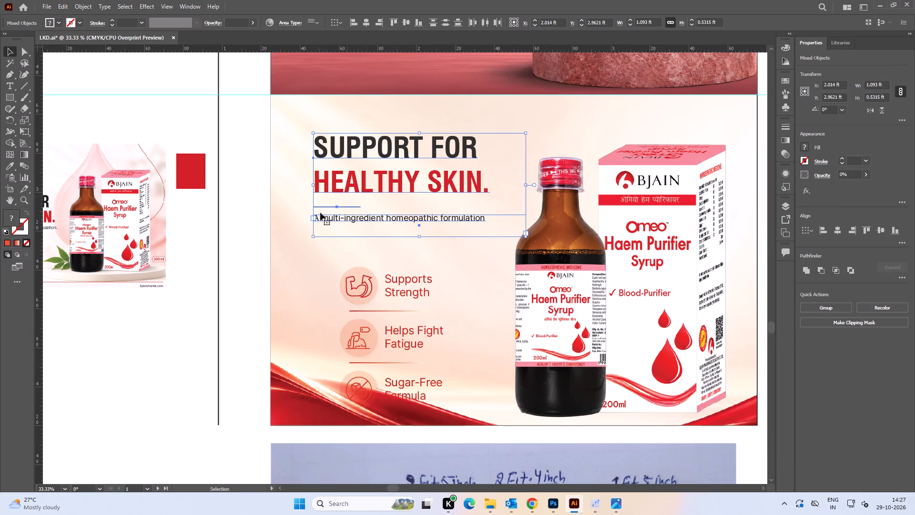
pyautogui.click(322, 279)
pyautogui.moveTo(398, 290); pyautogui.dragTo(395, 264)
pyautogui.click(306, 288)
pyautogui.press('space')
pyautogui.moveTo(289, 292); pyautogui.dragTo(329, 267)
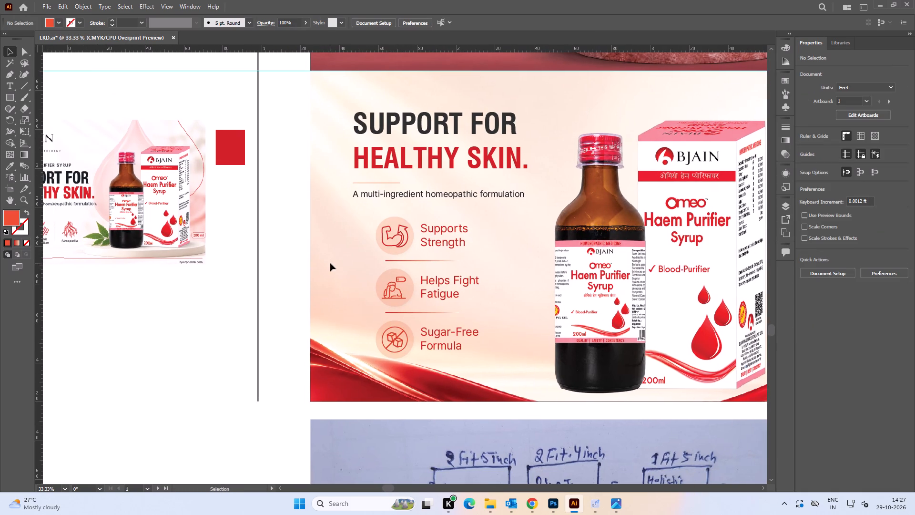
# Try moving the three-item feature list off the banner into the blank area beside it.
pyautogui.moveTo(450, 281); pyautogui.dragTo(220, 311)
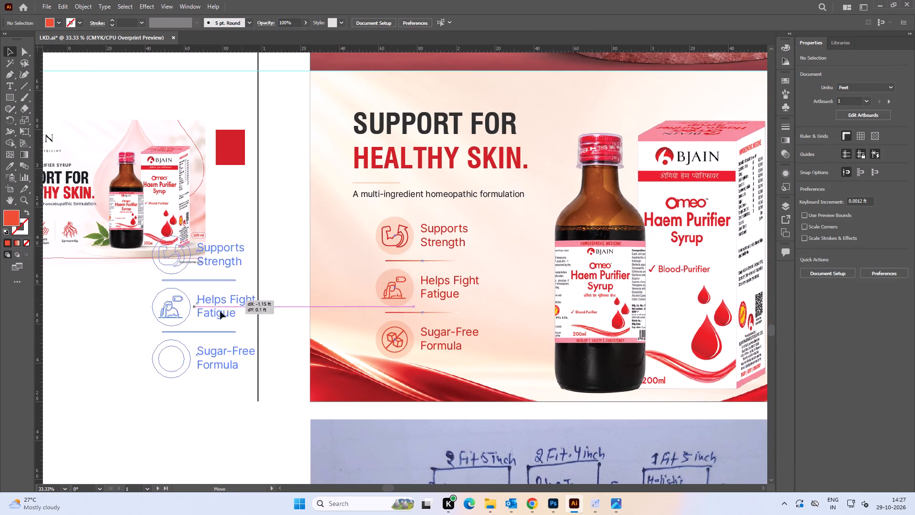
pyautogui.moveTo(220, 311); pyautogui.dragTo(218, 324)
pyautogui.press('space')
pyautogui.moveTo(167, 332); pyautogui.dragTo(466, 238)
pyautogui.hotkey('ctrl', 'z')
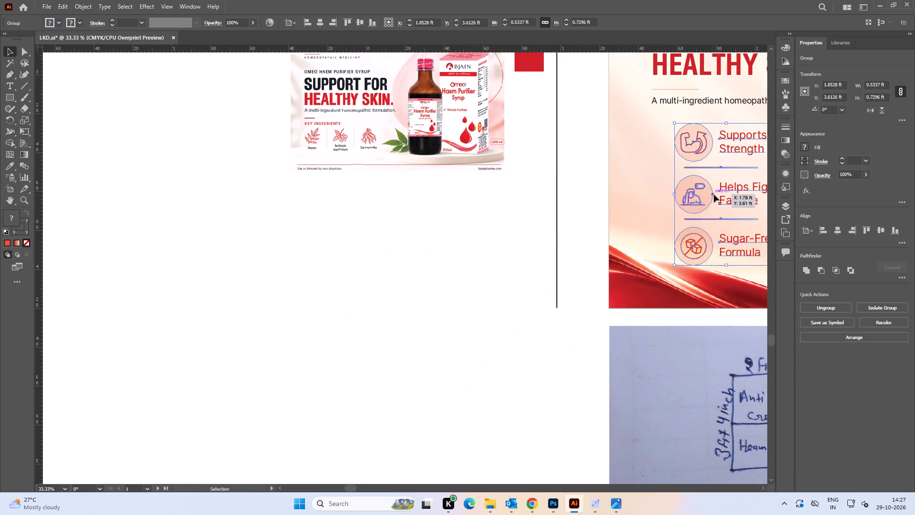
# Place a copy of the three-item feature list in the blank area below the small reference banner.
pyautogui.keyDown('alt'); pyautogui.moveTo(727, 185); pyautogui.dragTo(363, 256); pyautogui.keyUp('alt')
pyautogui.press('space')
pyautogui.moveTo(564, 221); pyautogui.dragTo(279, 256)
pyautogui.click(349, 212)
pyautogui.click(459, 216)
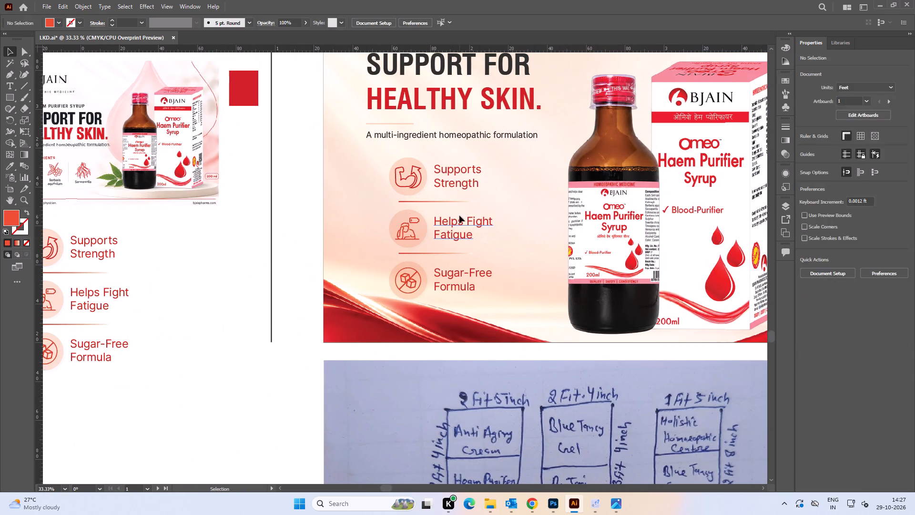
# Ungroup the copied feature list outside the banner.
pyautogui.click(343, 221)
pyautogui.press('space')
pyautogui.press('space')
pyautogui.press('space')
pyautogui.press('space')
pyautogui.press('space')
pyautogui.press('space')
pyautogui.press('space')
pyautogui.press('space')
pyautogui.press('space')
pyautogui.press('space')
pyautogui.press('space')
pyautogui.press('space')
pyautogui.press('space')
pyautogui.press('space')
pyautogui.press('space')
pyautogui.press('space')
pyautogui.press('space')
pyautogui.press('space')
pyautogui.press('space')
pyautogui.press('space')
pyautogui.moveTo(323, 252); pyautogui.dragTo(442, 157)
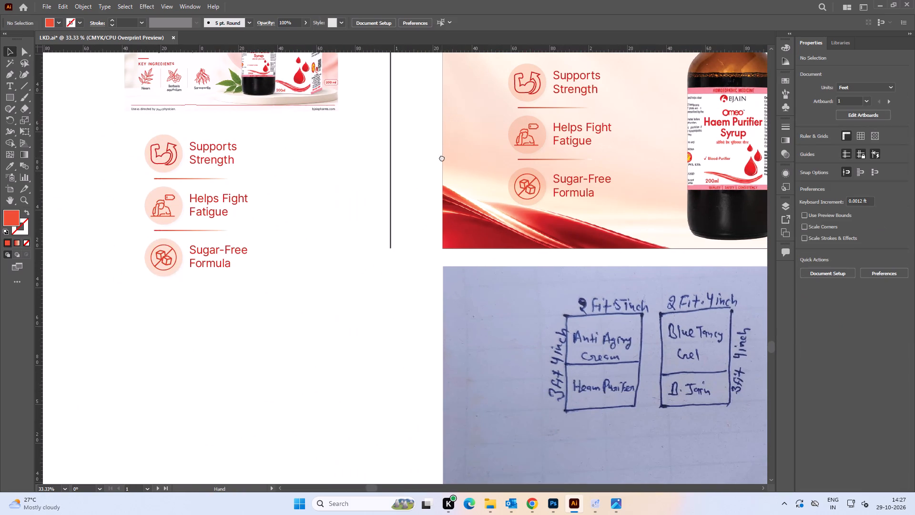
pyautogui.moveTo(442, 157); pyautogui.dragTo(442, 157)
pyautogui.moveTo(322, 205); pyautogui.dragTo(544, 204)
pyautogui.click(544, 204)
pyautogui.keyDown('alt'); pyautogui.scroll(2, 362, 178); pyautogui.keyUp('alt')
pyautogui.press('space')
pyautogui.moveTo(342, 179); pyautogui.dragTo(393, 202)
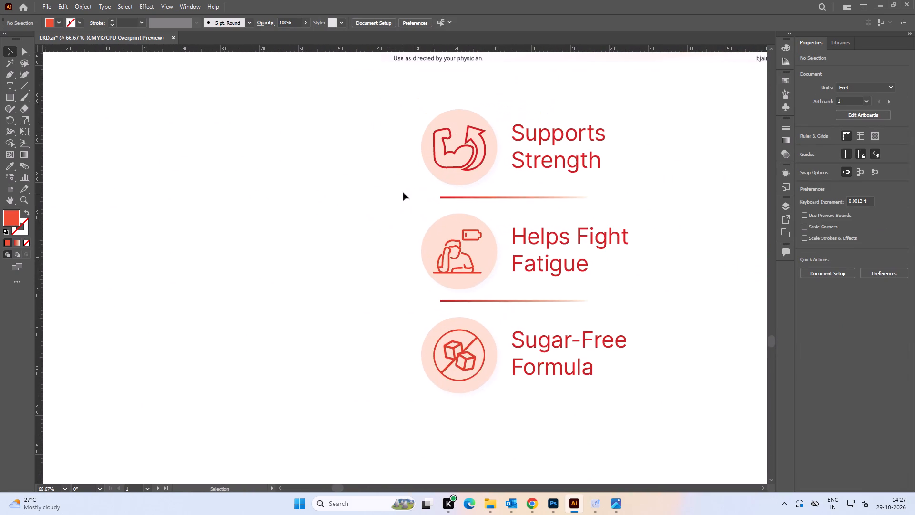
pyautogui.click(532, 198)
pyautogui.hotkey('ctrl', 'shift', 'g')
pyautogui.click(365, 200)
# Move the copied Supports Strength icon and text straight left, well clear of the other two items.
pyautogui.keyDown('alt'); pyautogui.scroll(-1, 368, 204); pyautogui.keyUp('alt')
pyautogui.press('space')
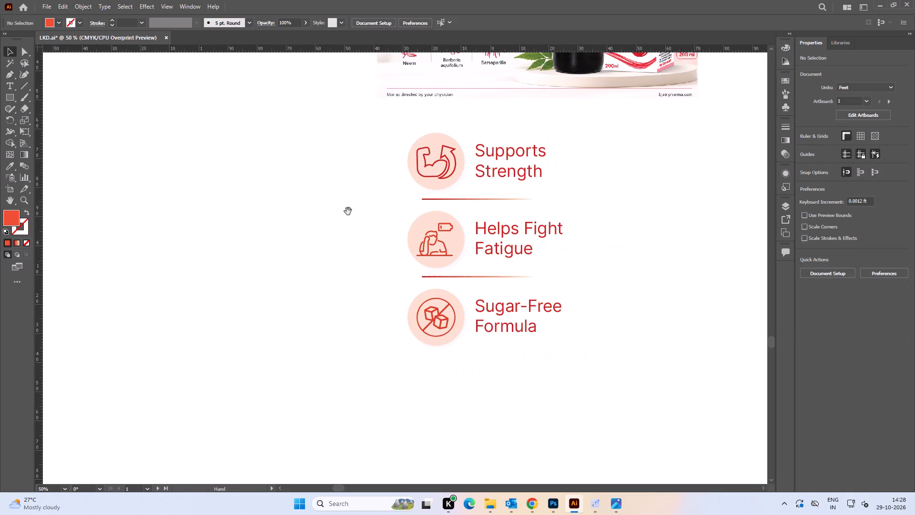
pyautogui.moveTo(350, 212); pyautogui.dragTo(379, 218)
pyautogui.moveTo(404, 151); pyautogui.dragTo(471, 178)
pyautogui.click(395, 151)
pyautogui.moveTo(393, 143); pyautogui.dragTo(549, 182)
pyautogui.moveTo(486, 179); pyautogui.dragTo(282, 189)
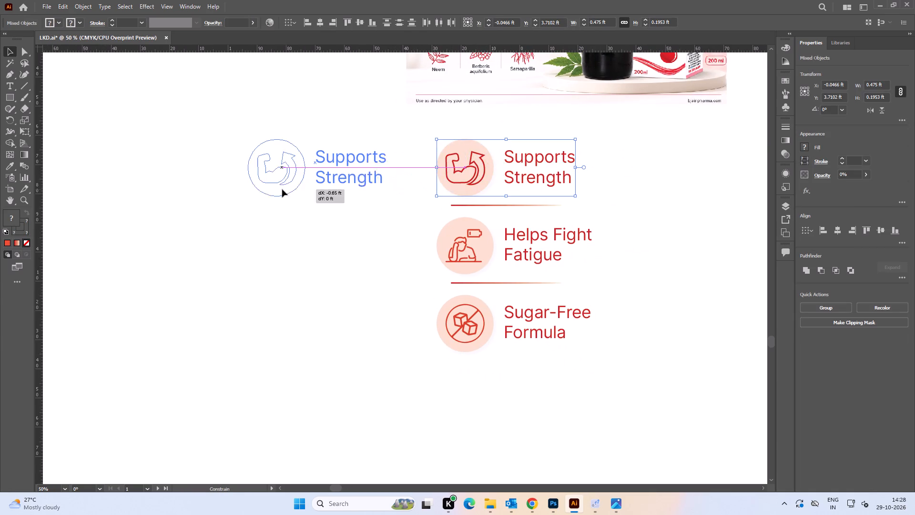
pyautogui.moveTo(282, 189); pyautogui.dragTo(254, 191)
pyautogui.click(338, 193)
# Move the copied Helps Fight Fatigue icon and text up beside the Supports Strength item.
pyautogui.press('space')
pyautogui.moveTo(331, 217); pyautogui.dragTo(351, 216)
pyautogui.moveTo(403, 219); pyautogui.dragTo(590, 248)
pyautogui.moveTo(577, 240); pyautogui.dragTo(484, 176)
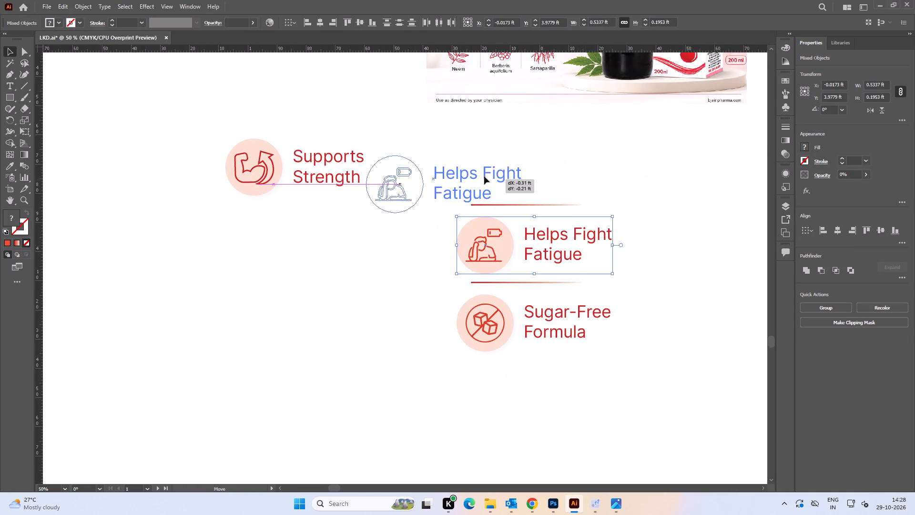
pyautogui.moveTo(484, 176); pyautogui.dragTo(525, 156)
pyautogui.click(414, 253)
# Move the copied Sugar-Free Formula icon and text up beside Helps Fight Fatigue to form a horizontal row.
pyautogui.press('space')
pyautogui.moveTo(590, 256); pyautogui.dragTo(484, 261)
pyautogui.moveTo(330, 320); pyautogui.dragTo(498, 340)
pyautogui.moveTo(450, 321); pyautogui.dragTo(584, 218)
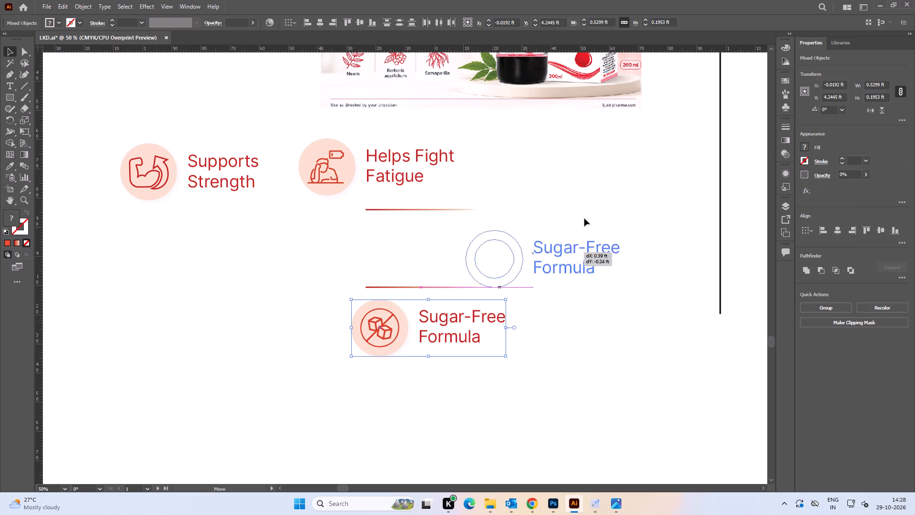
pyautogui.moveTo(584, 218); pyautogui.dragTo(584, 154)
pyautogui.click(536, 298)
pyautogui.click(413, 232)
# Move the two copied gradient separator lines down, well below the row of features.
pyautogui.moveTo(467, 318); pyautogui.dragTo(394, 214)
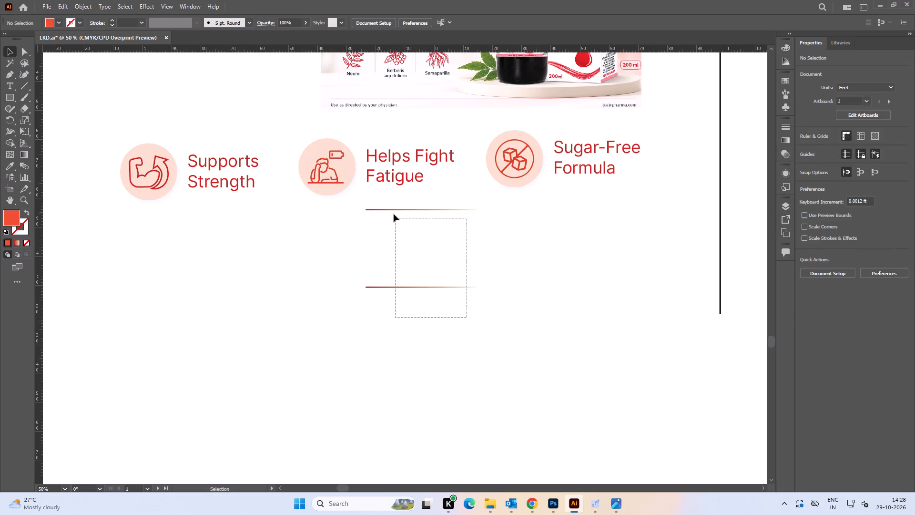
pyautogui.moveTo(394, 214); pyautogui.dragTo(393, 207)
pyautogui.moveTo(400, 207); pyautogui.dragTo(399, 319)
pyautogui.moveTo(395, 210); pyautogui.dragTo(399, 317)
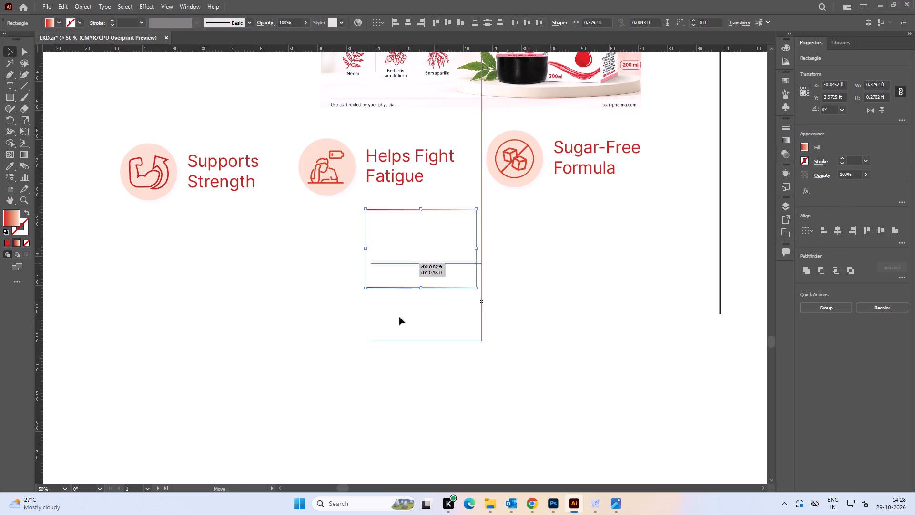
pyautogui.moveTo(399, 317); pyautogui.dragTo(398, 346)
pyautogui.click(311, 291)
# Move the Supports Strength text beneath its arm icon, to about X -0.96 ft, Y 3.89 ft.
pyautogui.press('space')
pyautogui.moveTo(240, 277); pyautogui.dragTo(514, 302)
pyautogui.keyDown('alt'); pyautogui.scroll(1, 468, 221); pyautogui.keyUp('alt')
pyautogui.moveTo(490, 205); pyautogui.dragTo(398, 285)
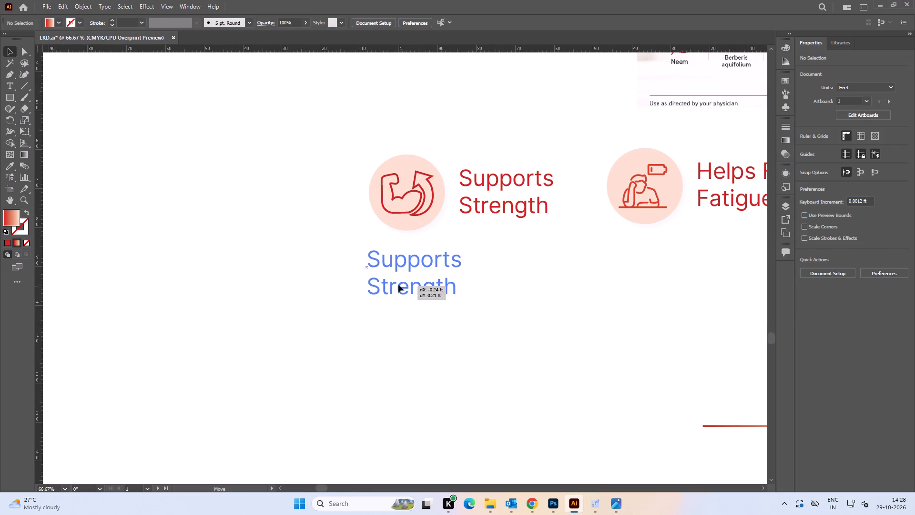
pyautogui.moveTo(398, 285); pyautogui.dragTo(398, 275)
pyautogui.moveTo(597, 269); pyautogui.dragTo(444, 279)
pyautogui.press('space')
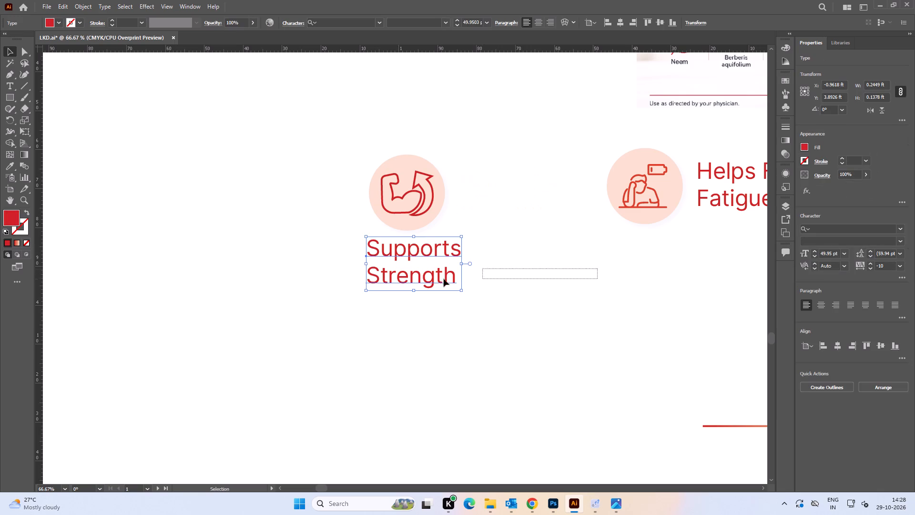
pyautogui.moveTo(444, 279); pyautogui.dragTo(439, 278)
# Move the Helps Fight Fatigue text beneath its icon, to about X -0.23 ft, Y 3.90 ft.
pyautogui.press('space')
pyautogui.moveTo(721, 208); pyautogui.dragTo(559, 226)
pyautogui.moveTo(573, 214); pyautogui.dragTo(514, 296)
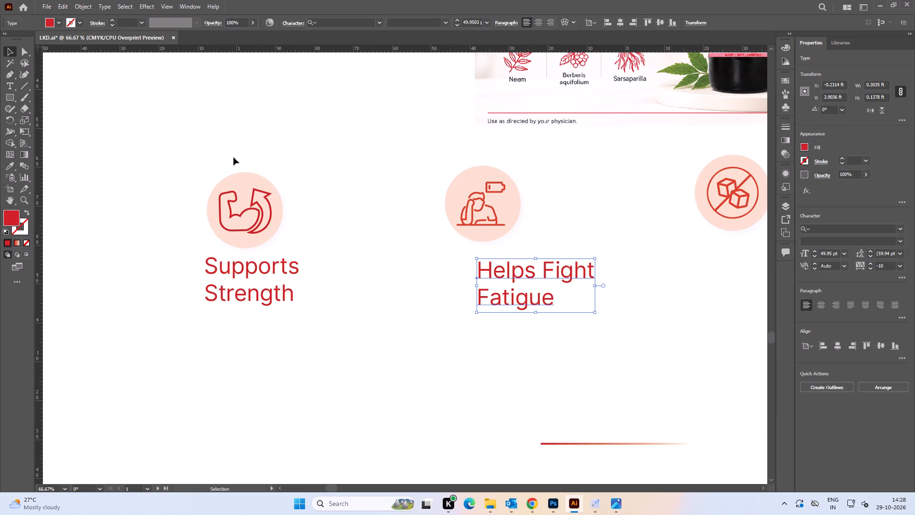
# Group the copied arm icon with its circular background.
pyautogui.moveTo(228, 155); pyautogui.dragTo(281, 211)
pyautogui.click(321, 213)
pyautogui.moveTo(267, 208); pyautogui.dragTo(272, 208)
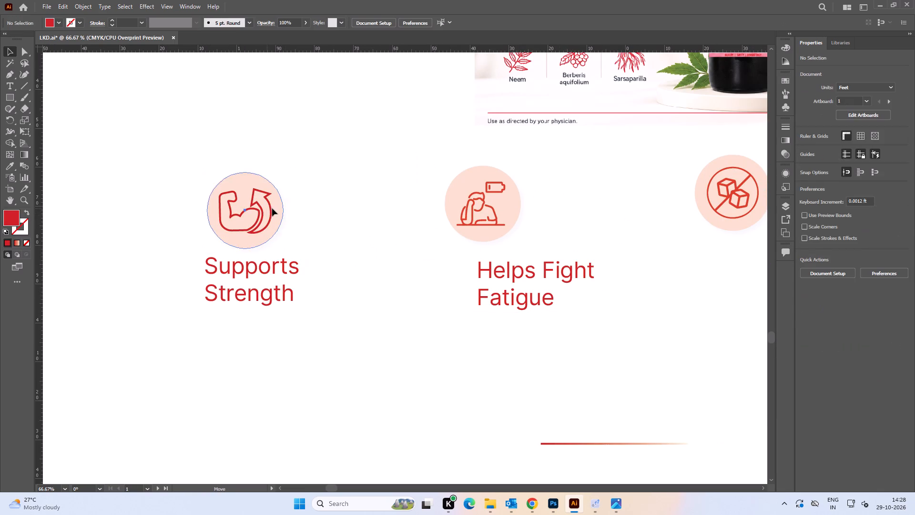
pyautogui.moveTo(272, 208); pyautogui.dragTo(273, 208)
pyautogui.hotkey('ctrl', 'z')
pyautogui.moveTo(305, 216); pyautogui.dragTo(307, 221)
pyautogui.moveTo(315, 235); pyautogui.dragTo(236, 196)
pyautogui.click(328, 184)
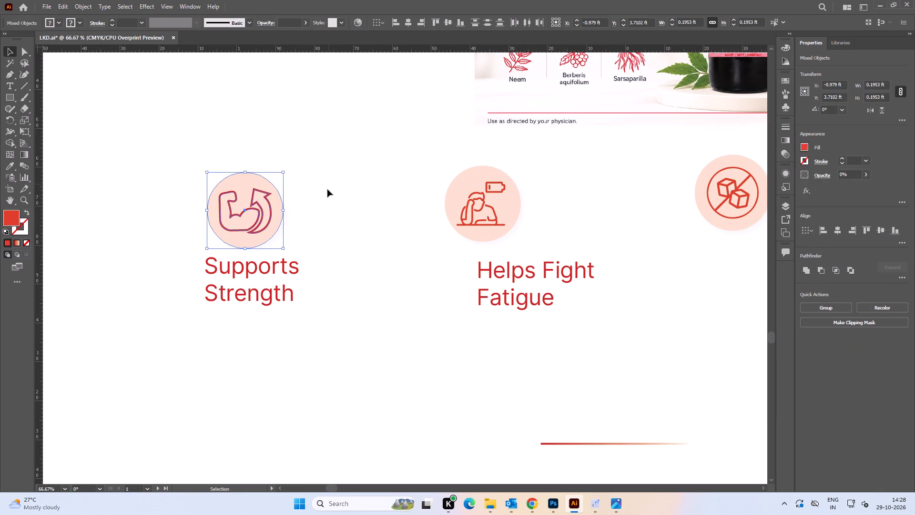
pyautogui.moveTo(314, 211); pyautogui.dragTo(264, 193)
pyautogui.click(317, 221)
pyautogui.moveTo(311, 217); pyautogui.dragTo(242, 191)
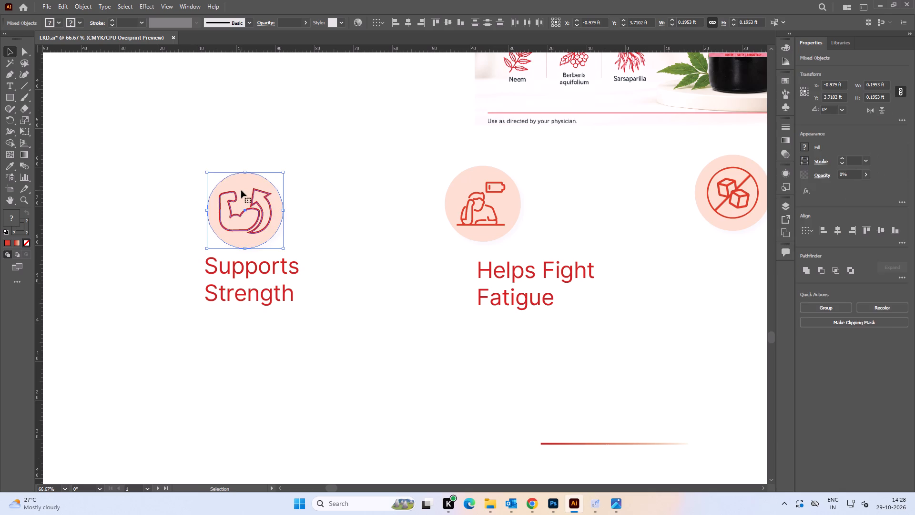
pyautogui.hotkey('ctrl', 'g')
# Group the copied fatigue icon and the copied sugar-cube icon, each with its own circular background.
pyautogui.moveTo(392, 161); pyautogui.dragTo(522, 209)
pyautogui.hotkey('ctrl', 'g')
pyautogui.press('space')
pyautogui.moveTo(646, 220); pyautogui.dragTo(529, 212)
pyautogui.moveTo(535, 172); pyautogui.dragTo(616, 195)
pyautogui.hotkey('ctrl', 'g')
# Move the Sugar-Free Formula text beneath its sugar-cube icon.
pyautogui.press('space')
pyautogui.moveTo(652, 267); pyautogui.dragTo(523, 241)
pyautogui.moveTo(573, 180); pyautogui.dragTo(561, 227)
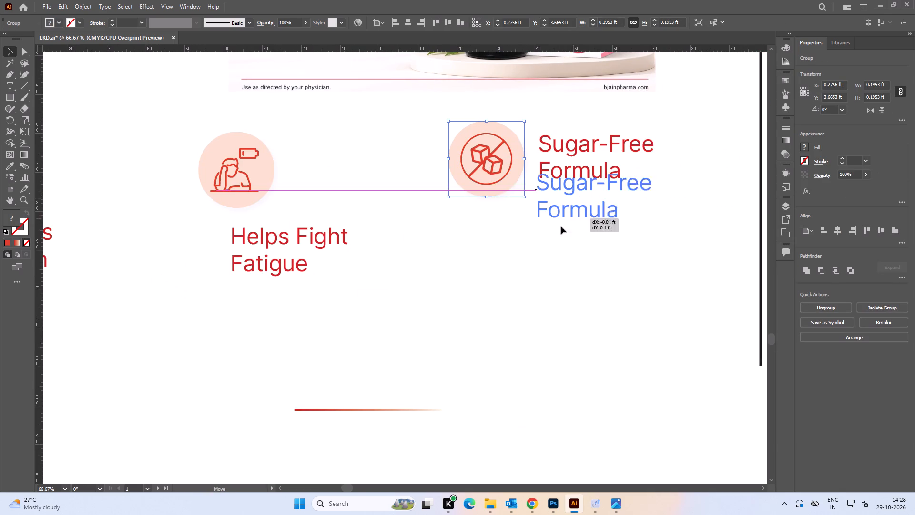
pyautogui.moveTo(561, 227); pyautogui.dragTo(483, 258)
# Align the three copied feature labels along their top edges.
pyautogui.keyDown('alt'); pyautogui.scroll(-2, 479, 254); pyautogui.keyUp('alt')
pyautogui.click(383, 253)
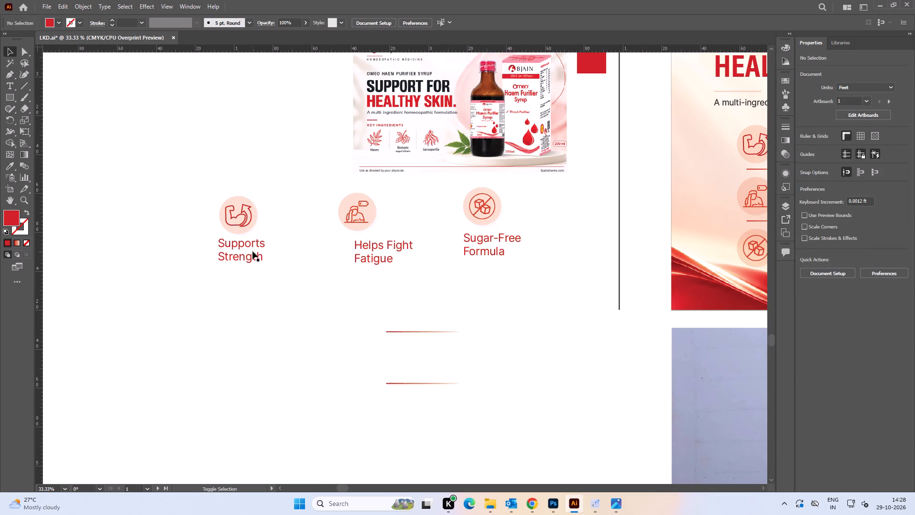
pyautogui.keyDown('shift'); pyautogui.click(253, 251); pyautogui.keyUp('shift')
pyautogui.click(539, 274)
pyautogui.moveTo(542, 284); pyautogui.dragTo(173, 247)
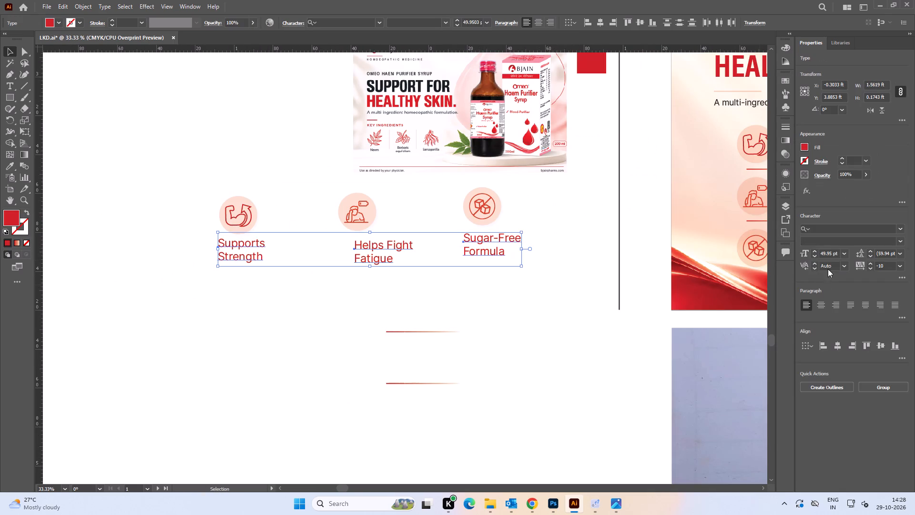
pyautogui.click(870, 343)
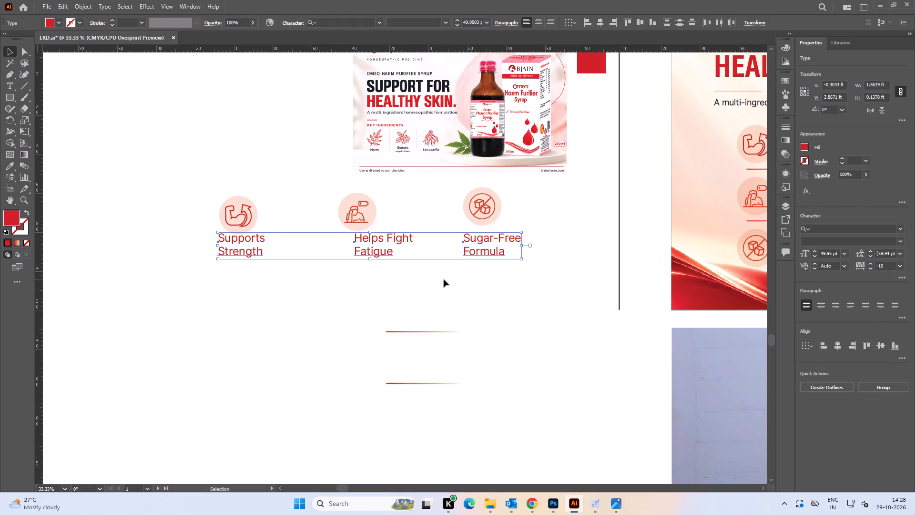
# Align the three copied feature icons along their top edges.
pyautogui.click(533, 288)
pyautogui.moveTo(552, 223); pyautogui.dragTo(183, 184)
pyautogui.click(865, 231)
pyautogui.click(467, 296)
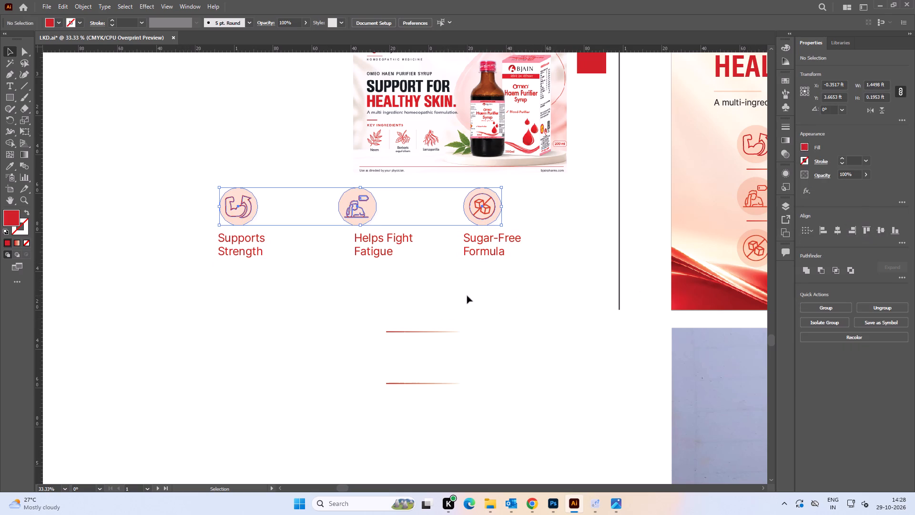
# Centre the paragraph alignment of the three copied feature labels.
pyautogui.keyDown('alt'); pyautogui.scroll(1, 309, 244); pyautogui.keyUp('alt')
pyautogui.moveTo(131, 235); pyautogui.dragTo(617, 293)
pyautogui.click(822, 302)
pyautogui.click(600, 302)
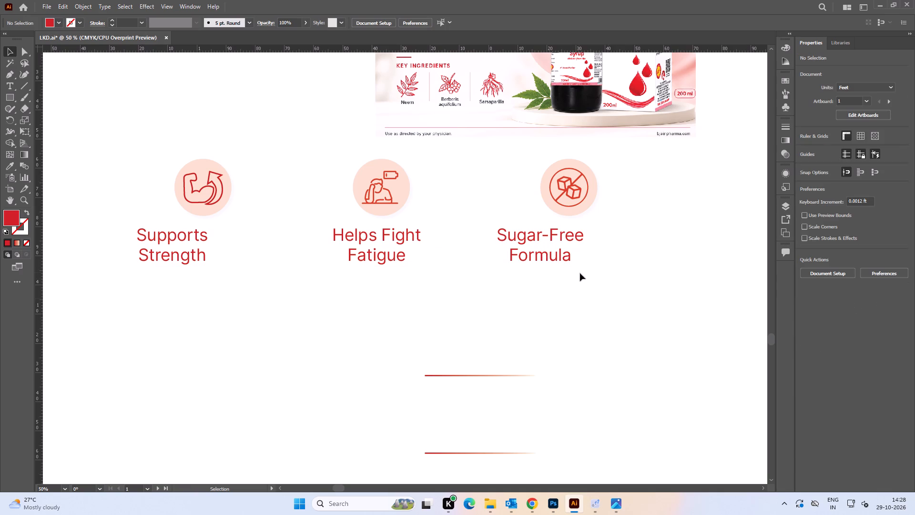
# Centre each copied icon and its label on each other horizontally, for the sugar-free, fatigue and strength pairs.
pyautogui.moveTo(610, 294); pyautogui.dragTo(561, 160)
pyautogui.click(572, 190)
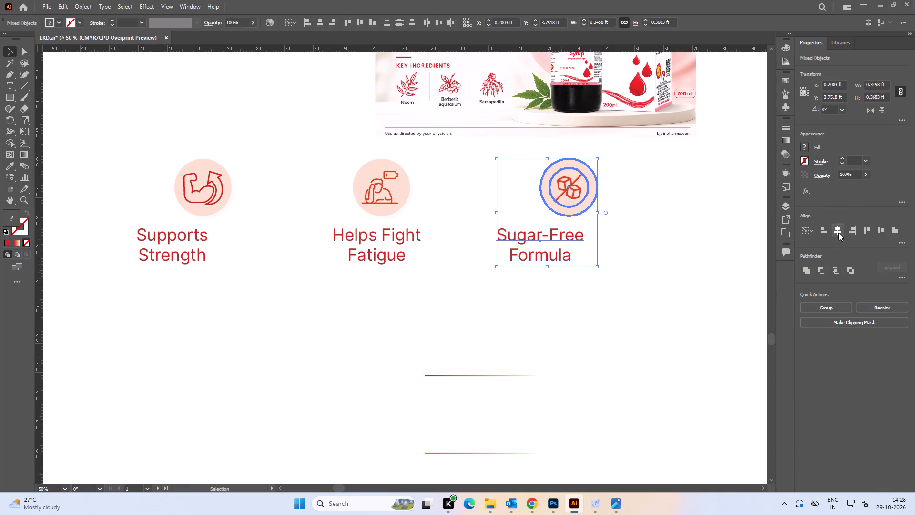
pyautogui.click(838, 231)
pyautogui.click(587, 297)
pyautogui.moveTo(441, 304); pyautogui.dragTo(390, 186)
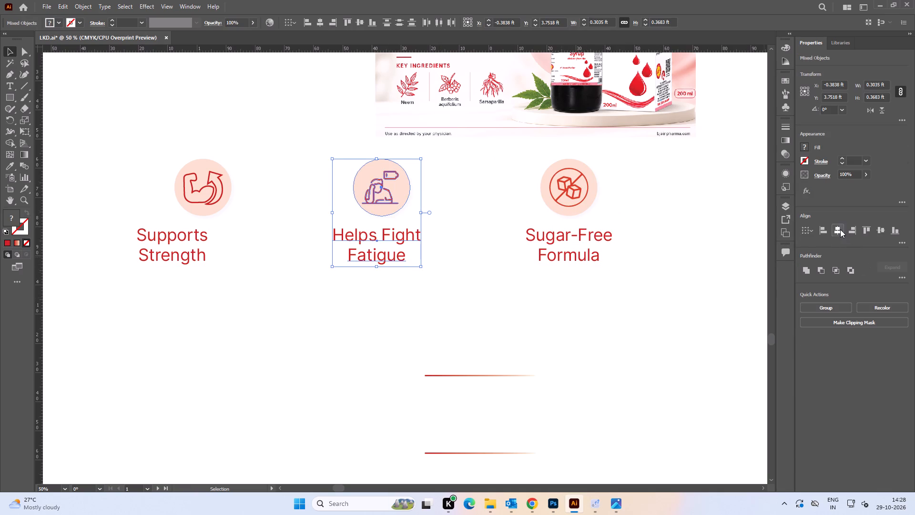
pyautogui.click(840, 229)
pyautogui.moveTo(159, 124); pyautogui.dragTo(174, 316)
pyautogui.moveTo(167, 143); pyautogui.dragTo(224, 268)
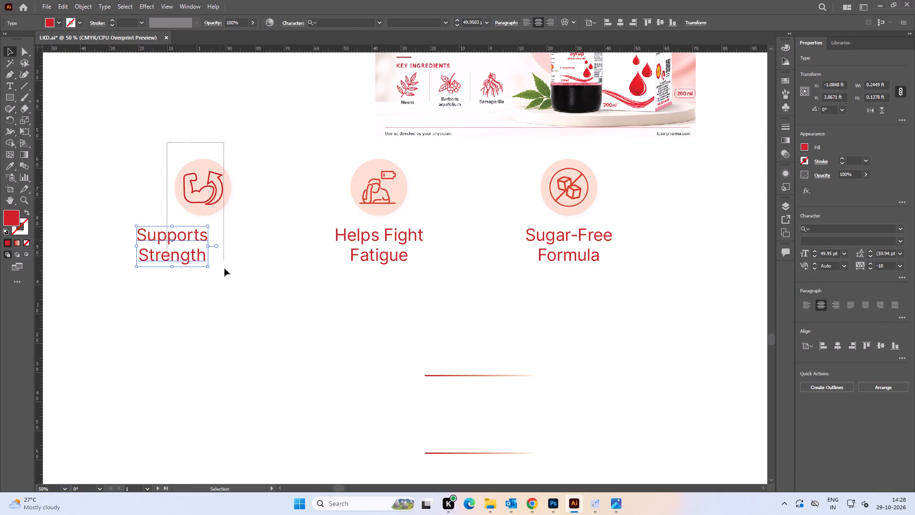
pyautogui.moveTo(224, 268); pyautogui.dragTo(224, 269)
pyautogui.click(837, 233)
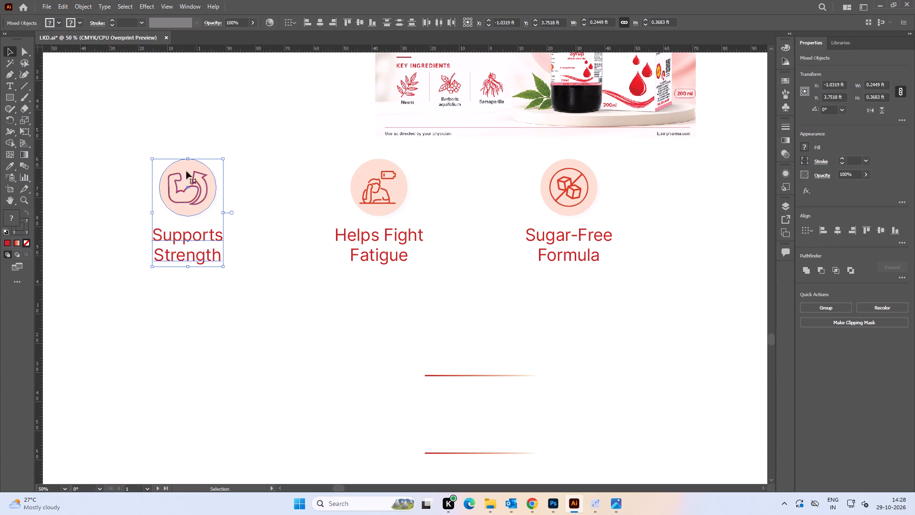
# Move the Supports Strength and Sugar-Free Formula icon-and-label pairs closer to the Helps Fight Fatigue pair.
pyautogui.moveTo(179, 193); pyautogui.dragTo(237, 195)
pyautogui.moveTo(645, 300); pyautogui.dragTo(584, 191)
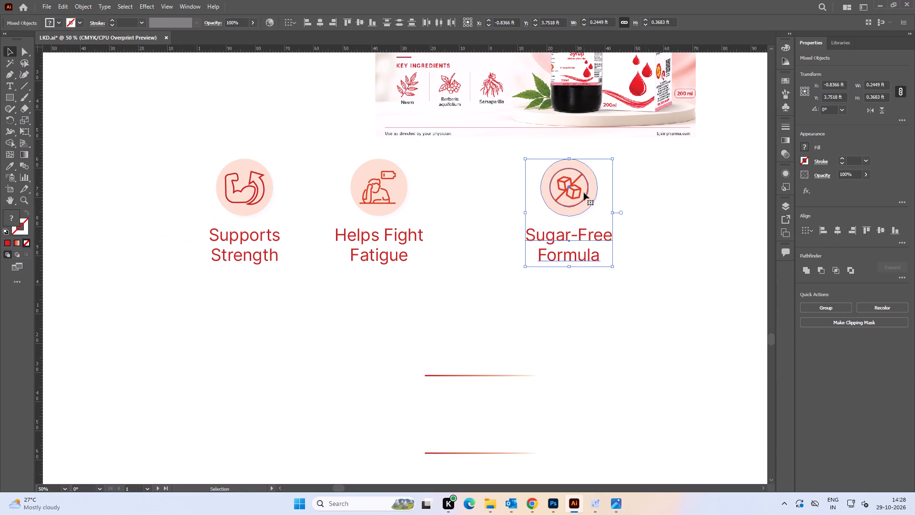
pyautogui.moveTo(580, 194); pyautogui.dragTo(537, 193)
pyautogui.click(615, 214)
# Draw a red spacer rectangle about 0.27 by 0.16 ft filling the gap between the arm and fatigue icon circles.
pyautogui.press('space')
pyautogui.moveTo(524, 249); pyautogui.dragTo(572, 257)
pyautogui.keyDown('alt'); pyautogui.scroll(2, 481, 278); pyautogui.keyUp('alt')
pyautogui.press('space')
pyautogui.moveTo(474, 271); pyautogui.dragTo(504, 304)
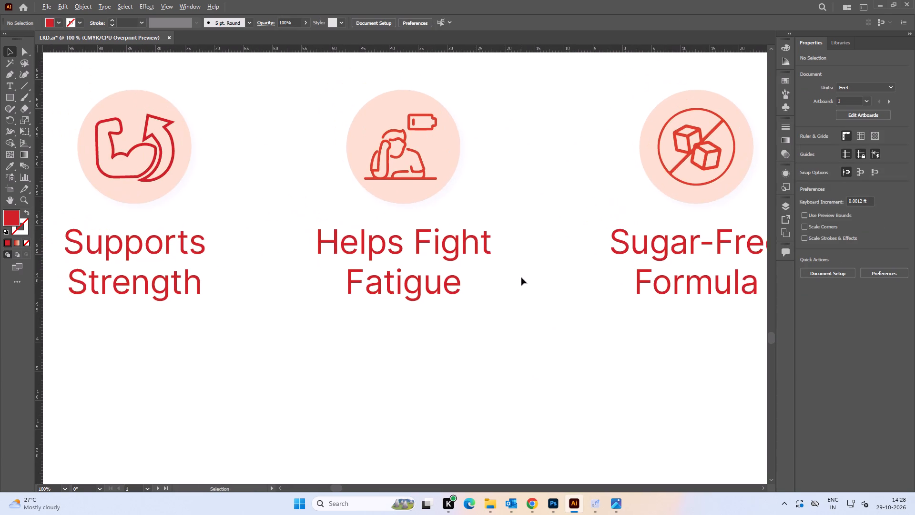
pyautogui.keyDown('alt'); pyautogui.scroll(-1, 521, 278); pyautogui.keyUp('alt')
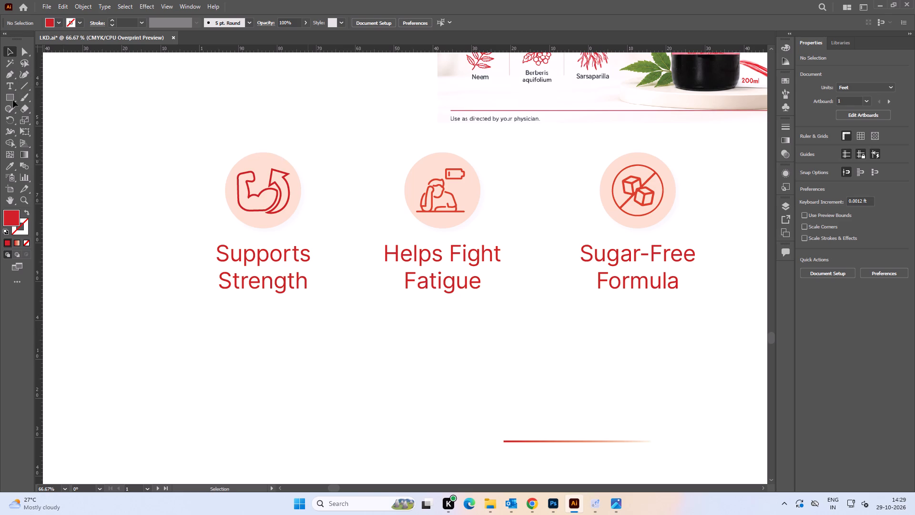
pyautogui.click(13, 100)
pyautogui.keyDown('alt'); pyautogui.scroll(2, 375, 183); pyautogui.keyUp('alt')
pyautogui.press('space')
pyautogui.moveTo(377, 184); pyautogui.dragTo(355, 198)
pyautogui.keyDown('alt'); pyautogui.scroll(1, 293, 208); pyautogui.keyUp('alt')
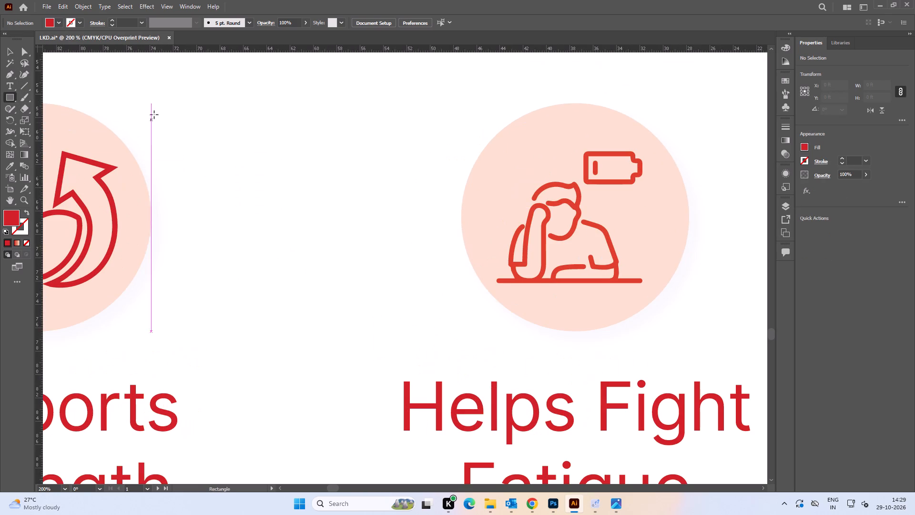
pyautogui.moveTo(156, 109); pyautogui.dragTo(461, 299)
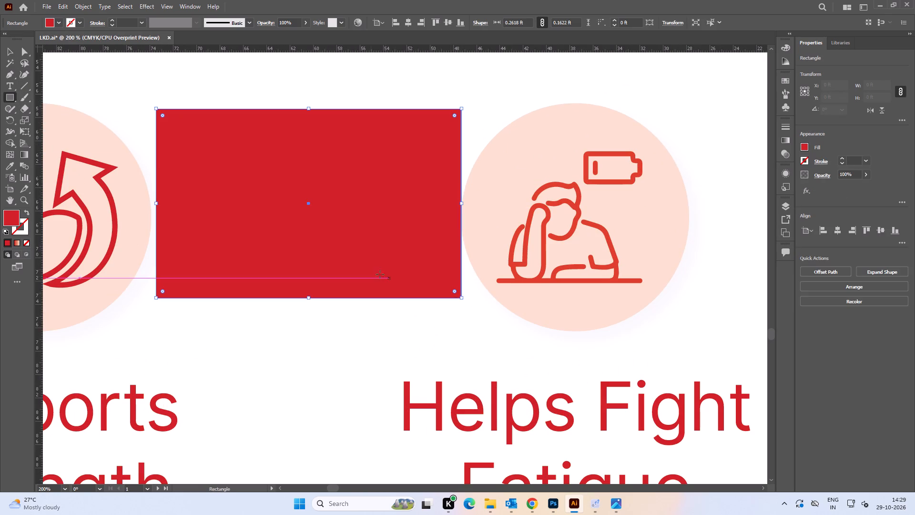
pyautogui.keyDown('alt'); pyautogui.scroll(2, 129, 204); pyautogui.keyUp('alt')
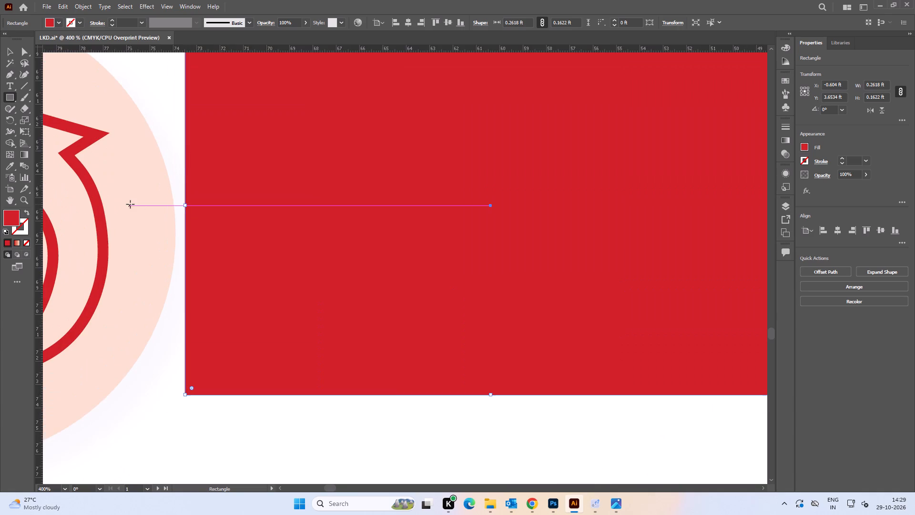
pyautogui.press('v')
pyautogui.moveTo(184, 206); pyautogui.dragTo(176, 206)
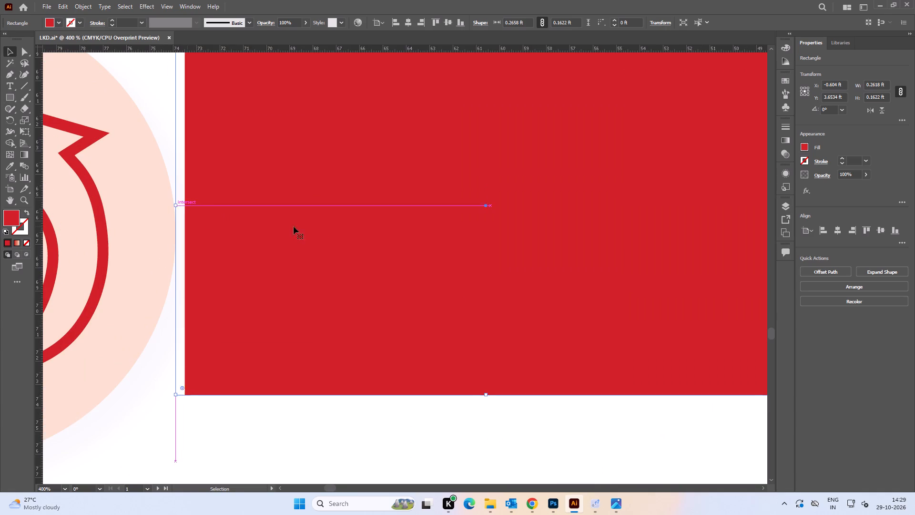
# Reduce the spacer rectangle's height to about 0.1 ft, keeping its width.
pyautogui.keyDown('alt'); pyautogui.scroll(-2, 326, 225); pyautogui.keyUp('alt')
pyautogui.keyDown('alt'); pyautogui.scroll(1, 326, 225); pyautogui.keyUp('alt')
pyautogui.keyDown('alt'); pyautogui.scroll(-2, 326, 225); pyautogui.keyUp('alt')
pyautogui.moveTo(386, 144); pyautogui.dragTo(389, 190)
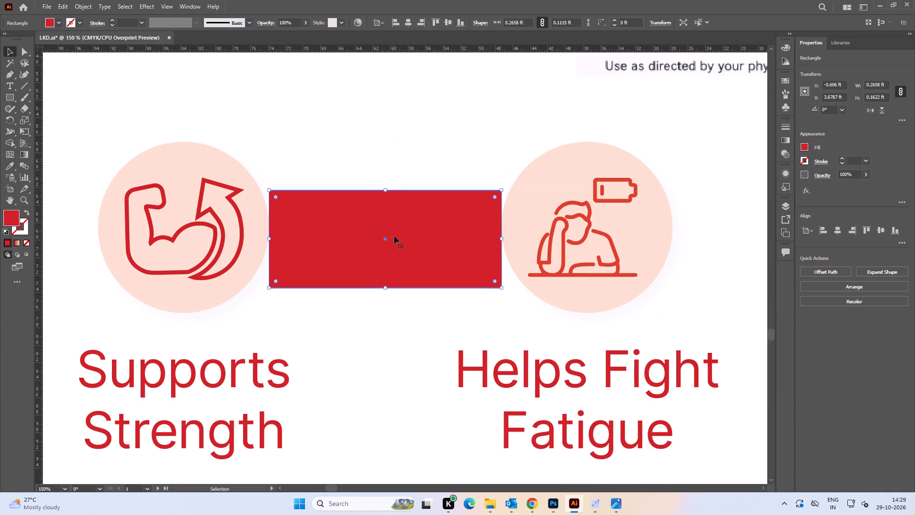
pyautogui.press('space')
pyautogui.moveTo(393, 238); pyautogui.dragTo(389, 190)
pyautogui.moveTo(382, 239); pyautogui.dragTo(382, 228)
pyautogui.keyDown('alt'); pyautogui.scroll(-2, 385, 199); pyautogui.keyUp('alt')
# Duplicate the red spacer horizontally into the gap before the sugar-cube icon, touching the fatigue icon's circle.
pyautogui.press('space')
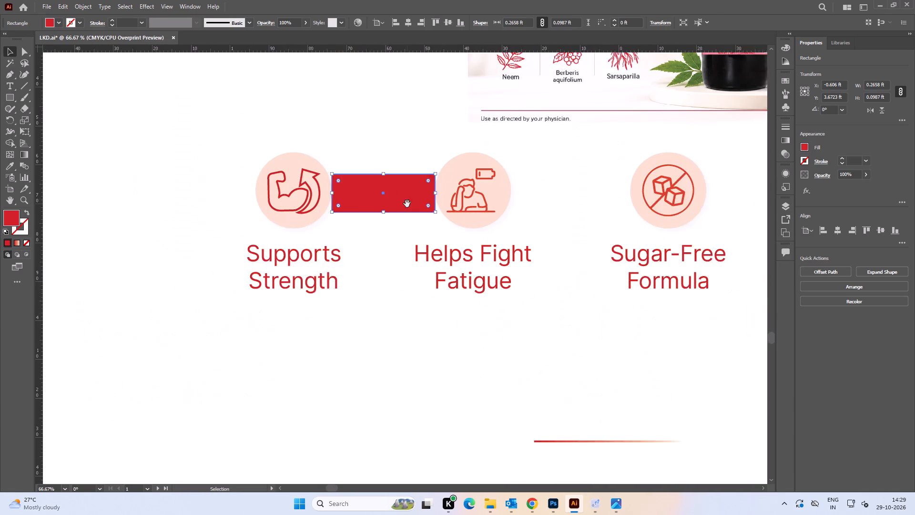
pyautogui.moveTo(407, 204); pyautogui.dragTo(348, 206)
pyautogui.keyDown('alt'); pyautogui.moveTo(323, 204); pyautogui.dragTo(504, 204); pyautogui.keyUp('alt')
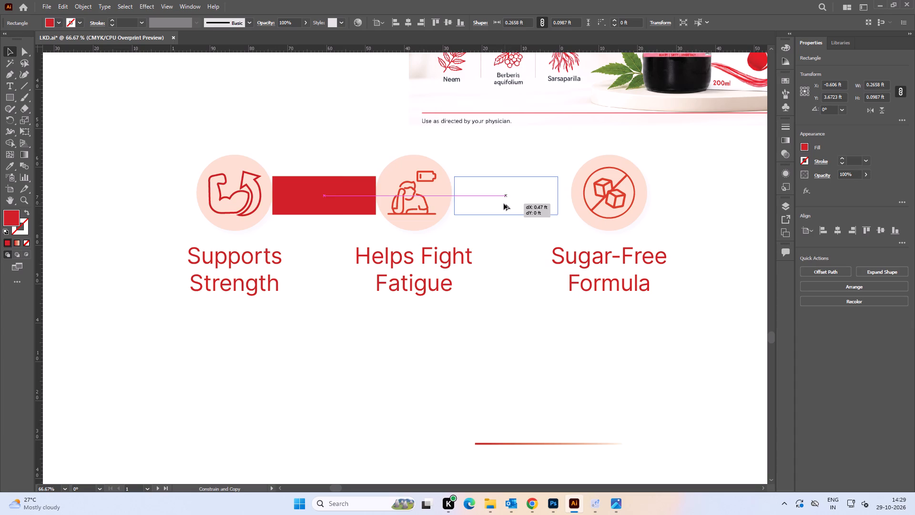
pyautogui.keyDown('alt'); pyautogui.moveTo(504, 204); pyautogui.dragTo(503, 204); pyautogui.keyUp('alt')
pyautogui.click(509, 256)
pyautogui.keyDown('alt'); pyautogui.scroll(3, 442, 197); pyautogui.keyUp('alt')
pyautogui.press('space')
pyautogui.press('space')
pyautogui.press('space')
pyautogui.press('space')
pyautogui.press('space')
pyautogui.press('space')
pyautogui.press('space')
pyautogui.press('space')
pyautogui.press('space')
pyautogui.press('space')
pyautogui.moveTo(566, 220); pyautogui.dragTo(386, 229)
pyautogui.moveTo(517, 227); pyautogui.dragTo(282, 228)
# Move the Sugar-Free Formula icon and label horizontally until the icon's circle touches the second spacer.
pyautogui.keyDown('alt'); pyautogui.scroll(-3, 570, 263); pyautogui.keyUp('alt')
pyautogui.moveTo(638, 354); pyautogui.dragTo(558, 191)
pyautogui.keyDown('alt'); pyautogui.scroll(3, 542, 232); pyautogui.keyUp('alt')
pyautogui.keyDown('alt'); pyautogui.scroll(2, 513, 259); pyautogui.keyUp('alt')
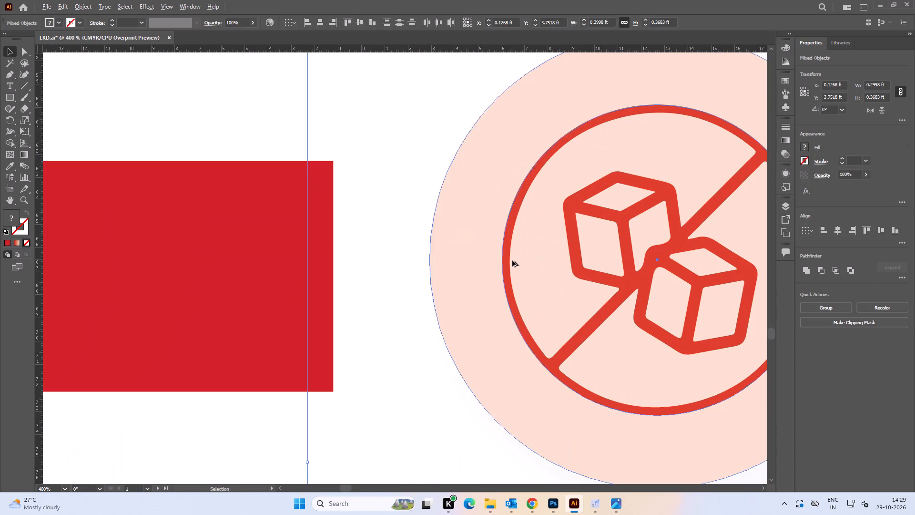
pyautogui.moveTo(523, 257); pyautogui.dragTo(428, 261)
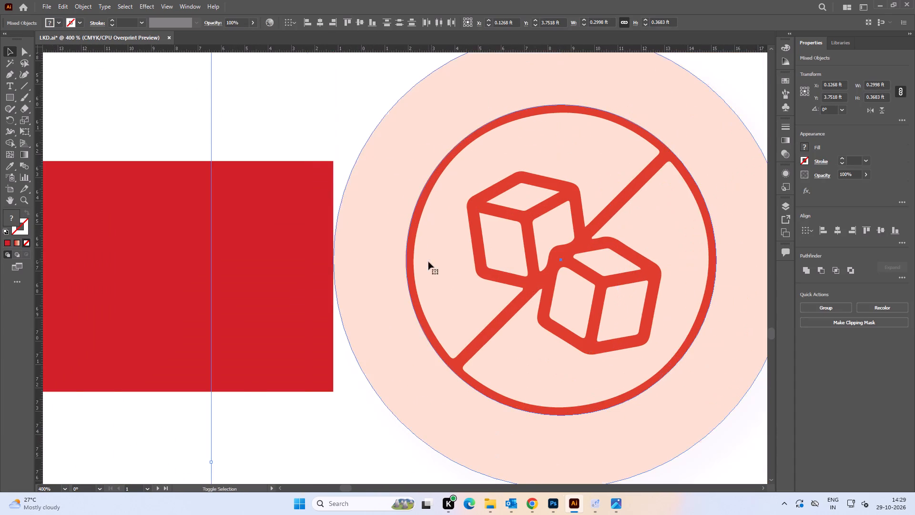
pyautogui.keyDown('alt'); pyautogui.scroll(-5, 429, 260); pyautogui.keyUp('alt')
pyautogui.press('space')
pyautogui.moveTo(330, 270); pyautogui.dragTo(409, 252)
pyautogui.click(434, 334)
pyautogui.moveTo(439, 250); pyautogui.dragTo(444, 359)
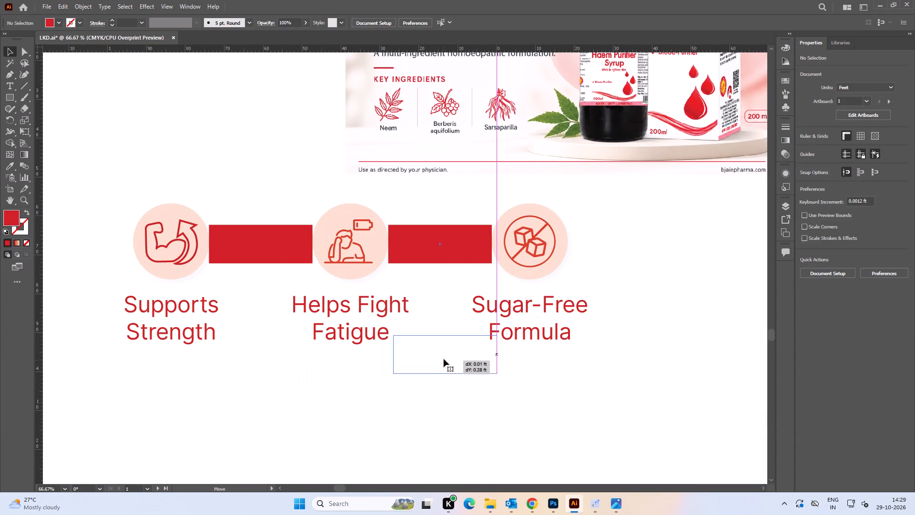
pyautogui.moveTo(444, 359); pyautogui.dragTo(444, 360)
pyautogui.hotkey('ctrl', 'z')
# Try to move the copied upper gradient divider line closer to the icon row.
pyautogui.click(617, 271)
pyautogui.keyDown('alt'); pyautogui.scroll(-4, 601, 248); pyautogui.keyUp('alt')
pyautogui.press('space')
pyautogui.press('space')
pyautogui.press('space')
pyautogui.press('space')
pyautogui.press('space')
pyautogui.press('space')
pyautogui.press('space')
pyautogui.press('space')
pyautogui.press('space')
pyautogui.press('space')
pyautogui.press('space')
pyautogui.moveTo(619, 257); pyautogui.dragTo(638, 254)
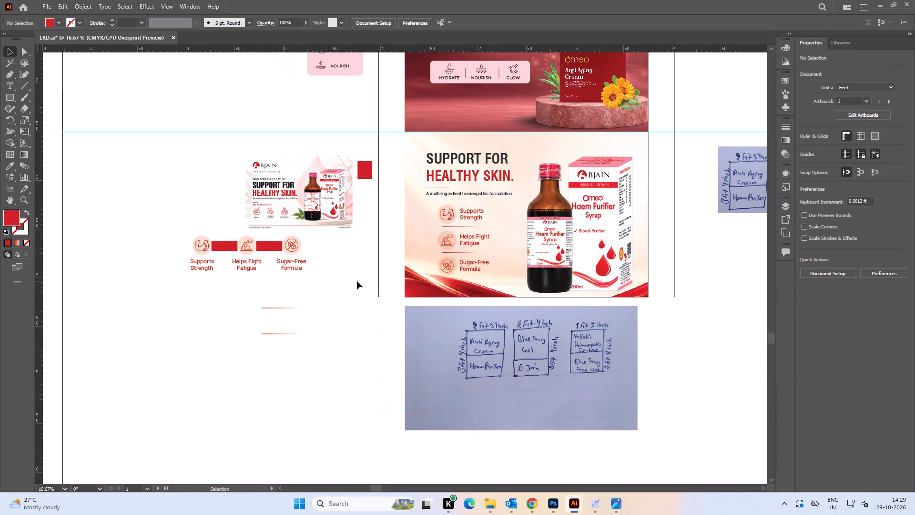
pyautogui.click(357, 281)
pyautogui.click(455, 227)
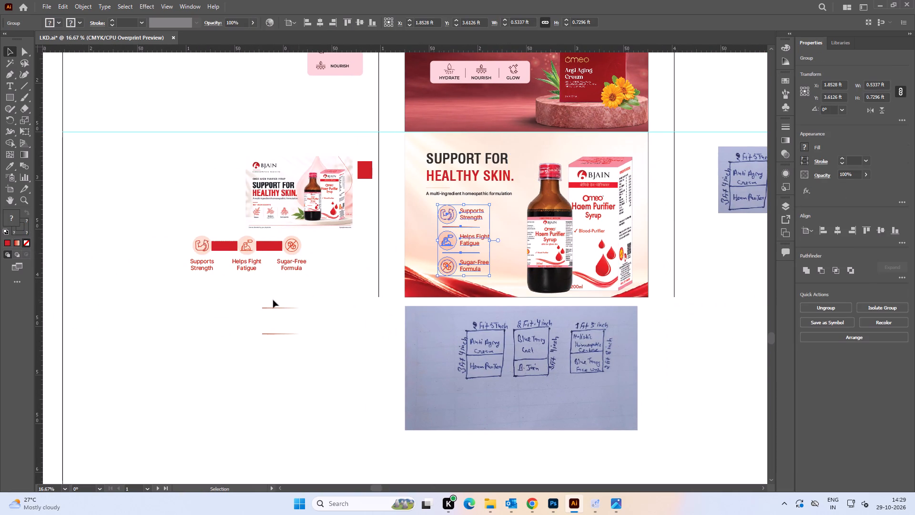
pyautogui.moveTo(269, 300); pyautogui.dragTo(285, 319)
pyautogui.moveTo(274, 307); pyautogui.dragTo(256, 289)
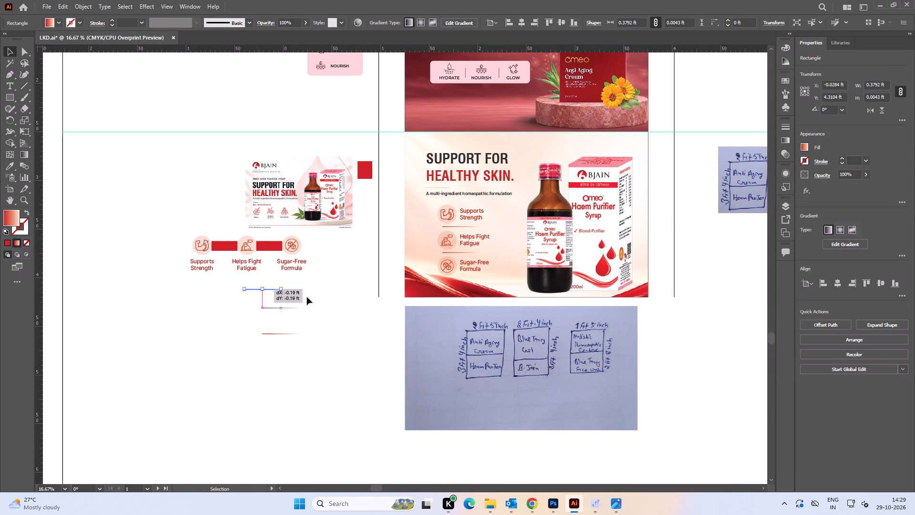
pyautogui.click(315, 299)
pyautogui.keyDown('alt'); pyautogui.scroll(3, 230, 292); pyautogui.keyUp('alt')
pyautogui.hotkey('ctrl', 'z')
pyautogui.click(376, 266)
# Draw a thin vertical divider rectangle about 0.003 by 0.174 ft beneath the copied feature labels.
pyautogui.keyDown('alt'); pyautogui.scroll(2, 342, 281); pyautogui.keyUp('alt')
pyautogui.press('space')
pyautogui.moveTo(390, 264); pyautogui.dragTo(381, 304)
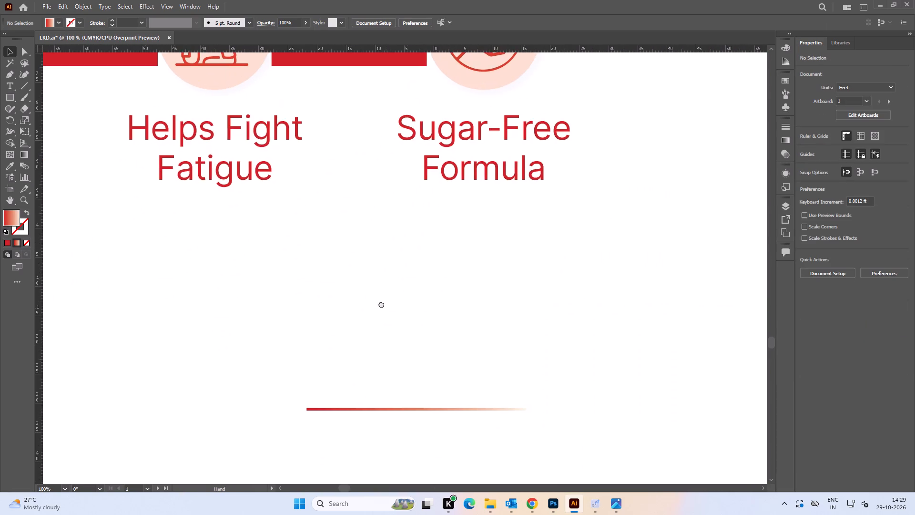
pyautogui.moveTo(381, 304); pyautogui.dragTo(381, 309)
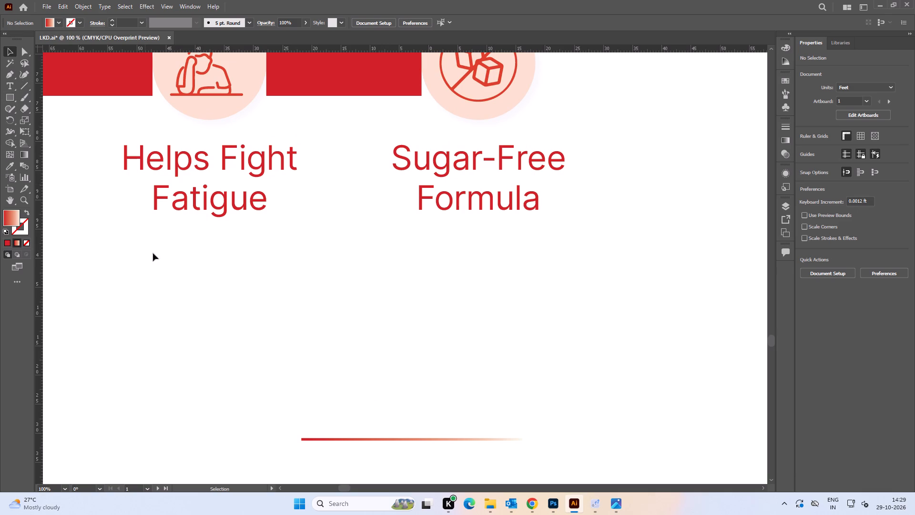
pyautogui.press('m')
pyautogui.moveTo(322, 240); pyautogui.dragTo(332, 324)
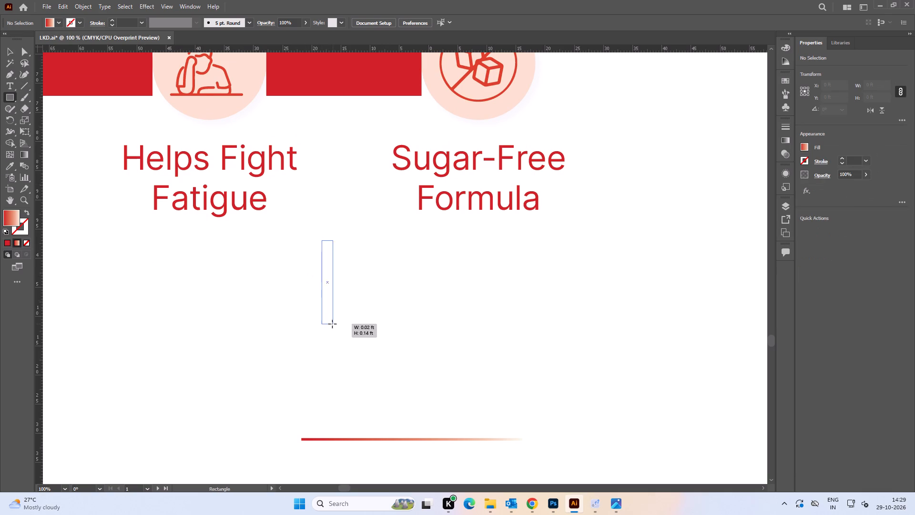
pyautogui.moveTo(332, 324); pyautogui.dragTo(324, 342)
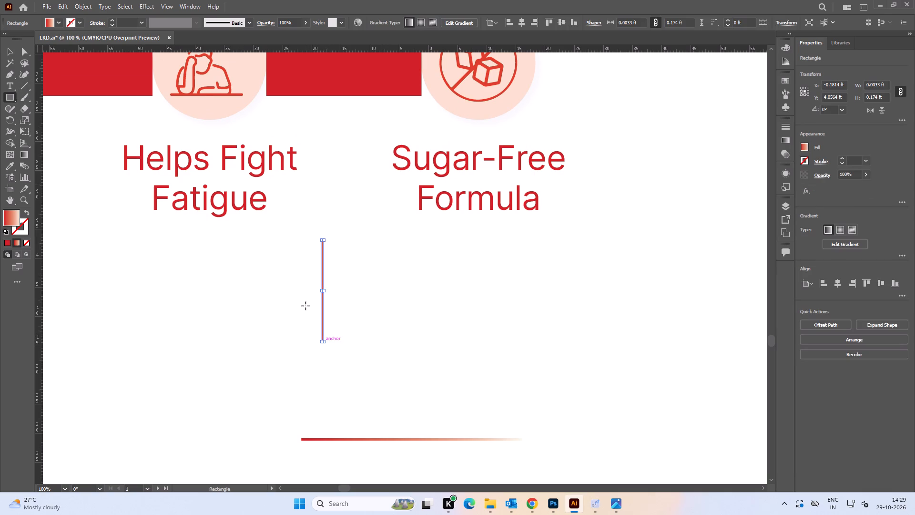
pyautogui.moveTo(6, 48); pyautogui.dragTo(6, 52)
pyautogui.click(249, 330)
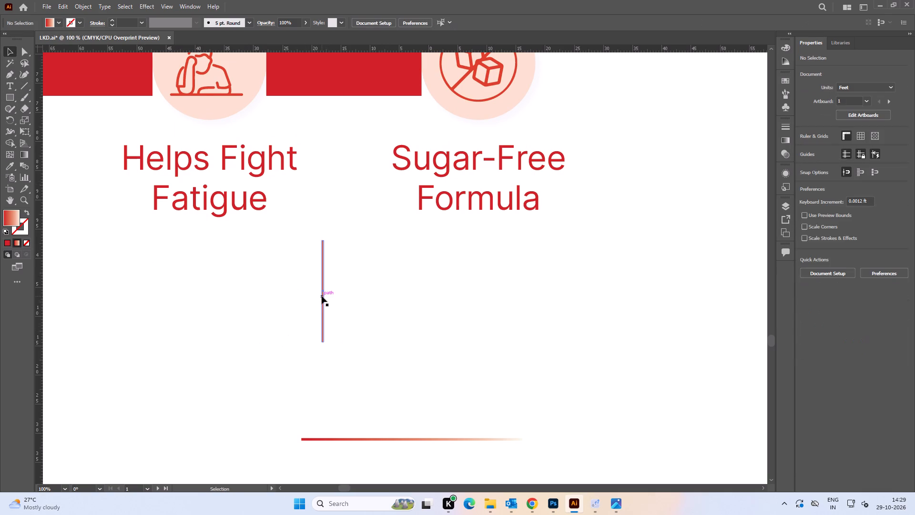
# Make the vertical divider's gradient solid red by duplicating the red stop, deleting the light end stop and placing the duplicate at about 94%.
pyautogui.click(322, 296)
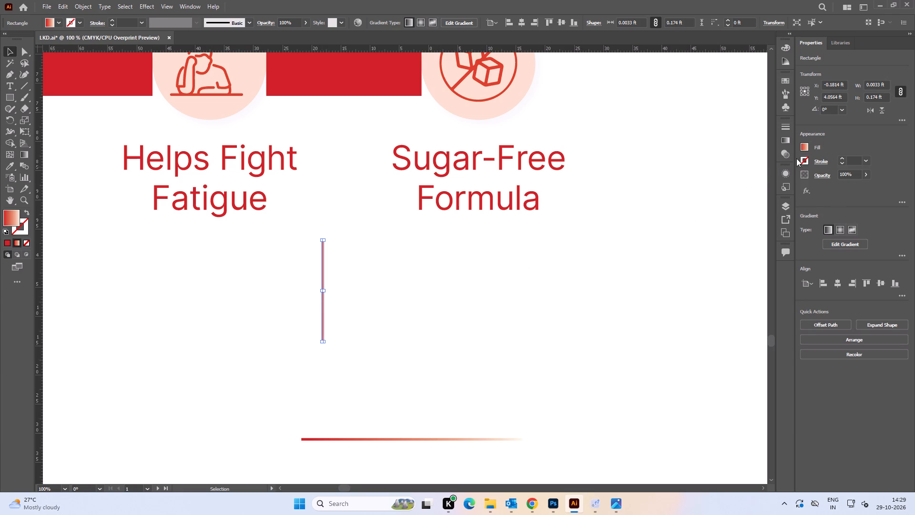
pyautogui.click(787, 140)
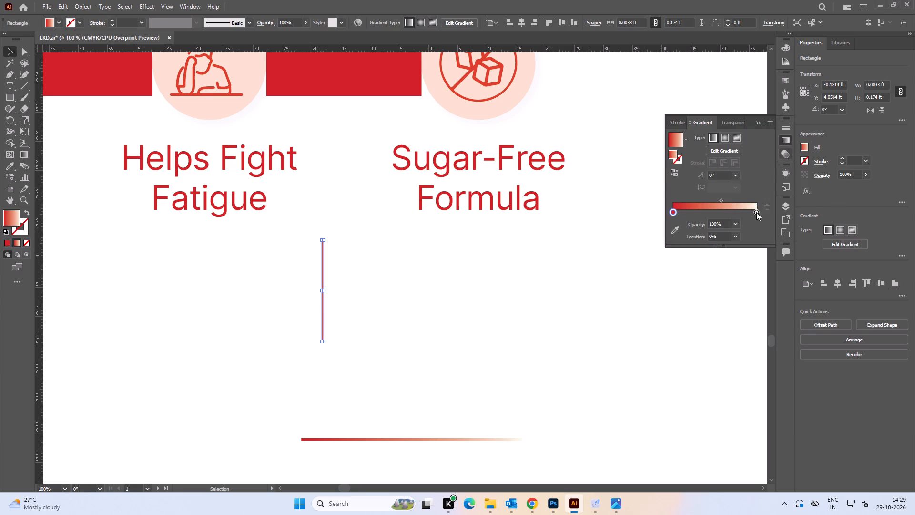
pyautogui.keyDown('alt'); pyautogui.moveTo(673, 213); pyautogui.dragTo(699, 216); pyautogui.keyUp('alt')
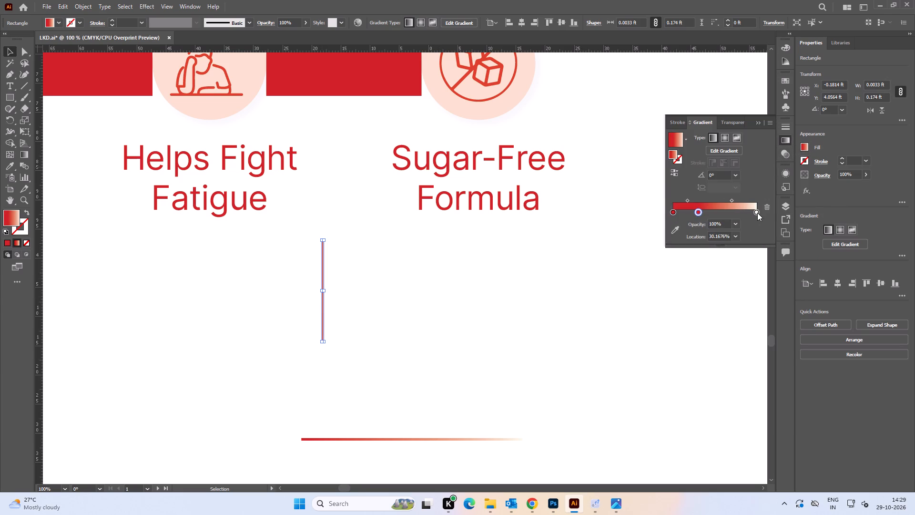
pyautogui.click(758, 210)
pyautogui.click(757, 212)
pyautogui.click(764, 208)
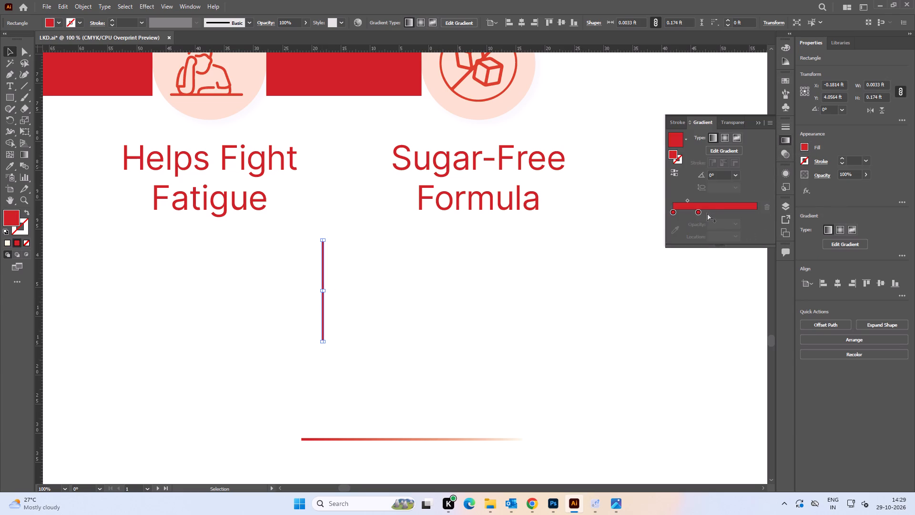
pyautogui.moveTo(698, 213); pyautogui.dragTo(752, 216)
pyautogui.doubleClick(670, 306)
# Move the vertical divider line onto the red spacer between the fatigue and sugar-cube icons.
pyautogui.press('space')
pyautogui.moveTo(418, 300); pyautogui.dragTo(468, 301)
pyautogui.moveTo(345, 244); pyautogui.dragTo(405, 312)
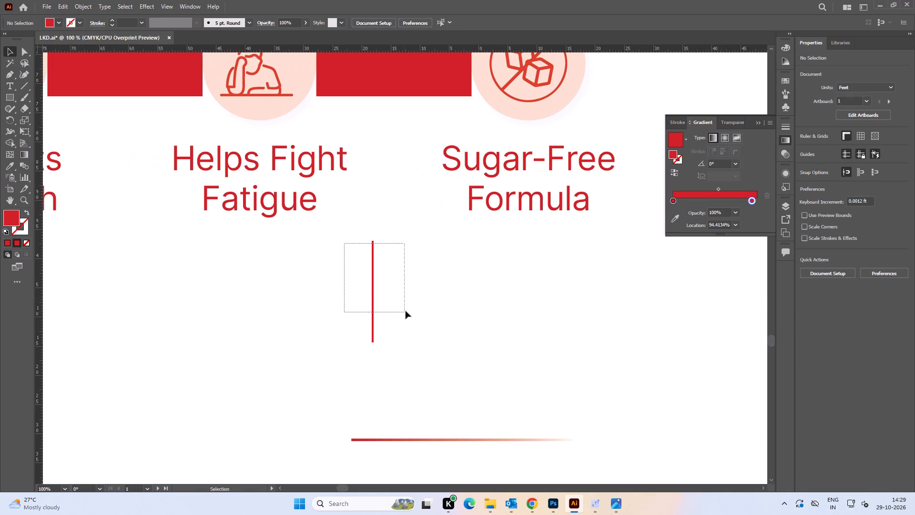
pyautogui.keyDown('alt'); pyautogui.scroll(-1, 414, 288); pyautogui.keyUp('alt')
pyautogui.press('space')
pyautogui.moveTo(420, 276); pyautogui.dragTo(428, 314)
pyautogui.keyDown('alt'); pyautogui.scroll(1, 390, 310); pyautogui.keyUp('alt')
pyautogui.click(364, 300)
pyautogui.moveTo(371, 282); pyautogui.dragTo(418, 339)
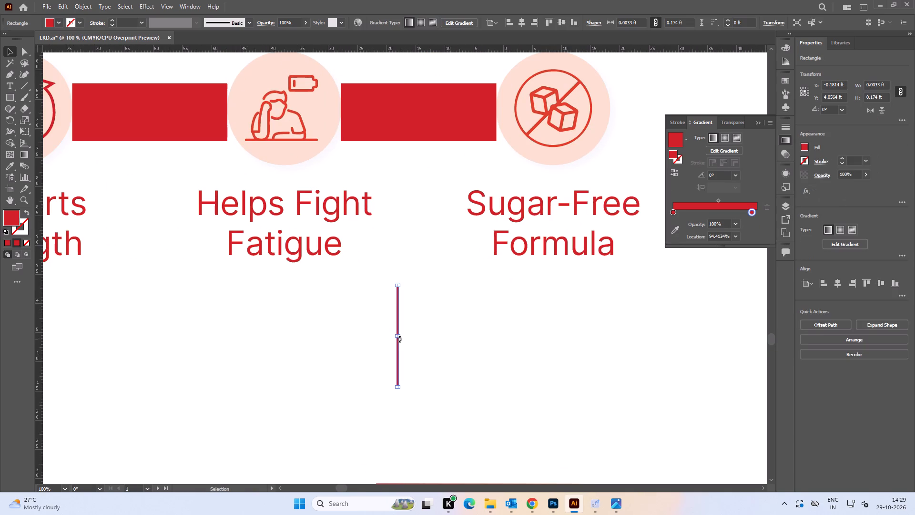
pyautogui.moveTo(398, 347); pyautogui.dragTo(418, 125)
# Centre the divider line horizontally on the second red spacer, using the spacer as the alignment reference.
pyautogui.press('space')
pyautogui.press('space')
pyautogui.moveTo(427, 124); pyautogui.dragTo(441, 202)
pyautogui.keyDown('shift'); pyautogui.click(395, 190); pyautogui.keyUp('shift')
pyautogui.click(466, 200)
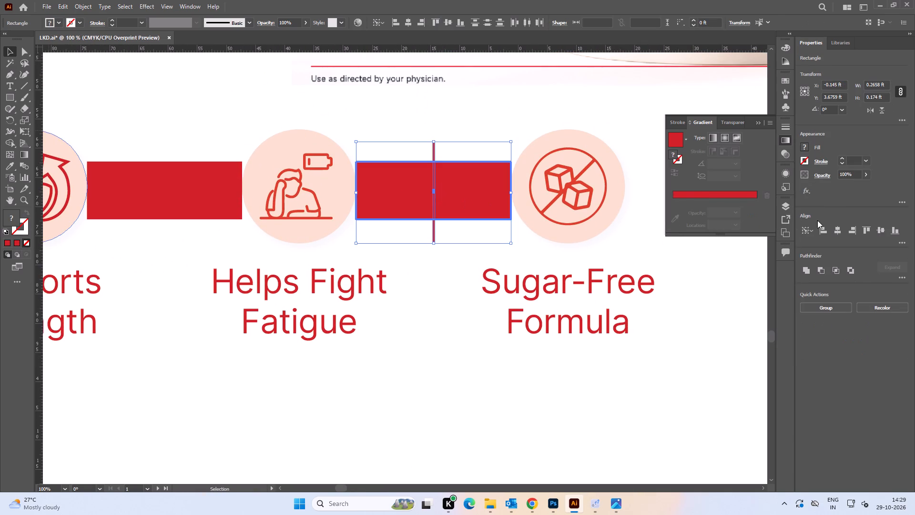
pyautogui.click(838, 230)
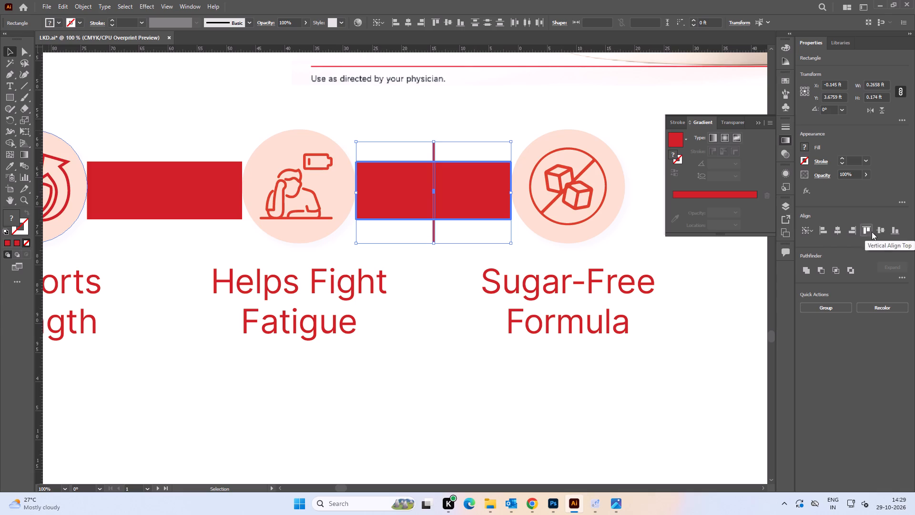
# Centre the divider line vertically on the second red spacer between the fatigue and sugar-cube icons.
pyautogui.click(877, 232)
pyautogui.click(450, 327)
# Copy the divider line horizontally onto the centre of the first red spacer, between the arm and fatigue icons.
pyautogui.press('space')
pyautogui.moveTo(423, 294); pyautogui.dragTo(500, 314)
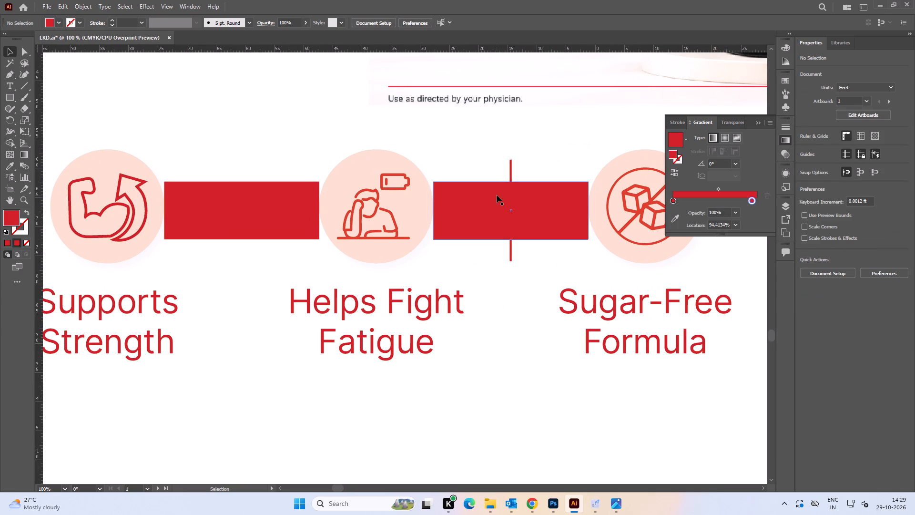
pyautogui.keyDown('alt'); pyautogui.moveTo(512, 170); pyautogui.dragTo(256, 181); pyautogui.keyUp('alt')
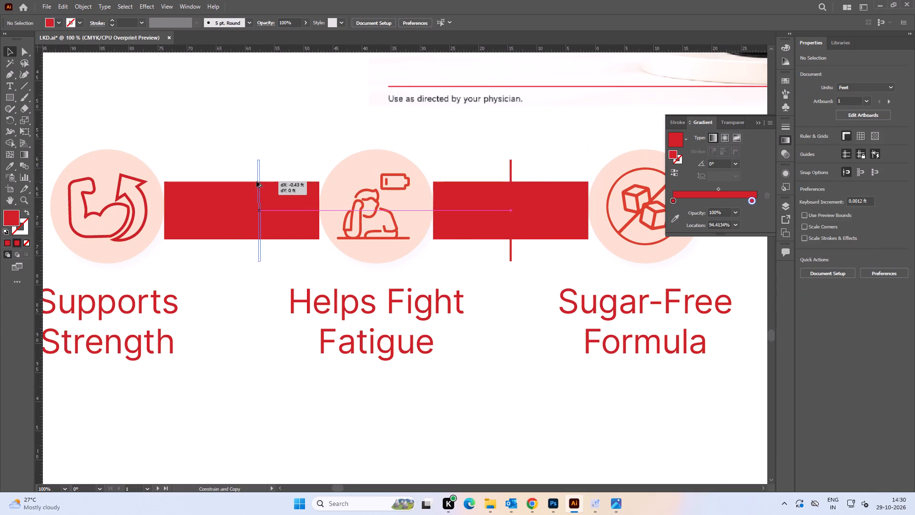
pyautogui.keyDown('alt'); pyautogui.moveTo(256, 181); pyautogui.dragTo(242, 182); pyautogui.keyUp('alt')
# Delete both red spacer rectangles from between the icons, keeping the divider lines.
pyautogui.click(281, 210)
pyautogui.press('Delete')
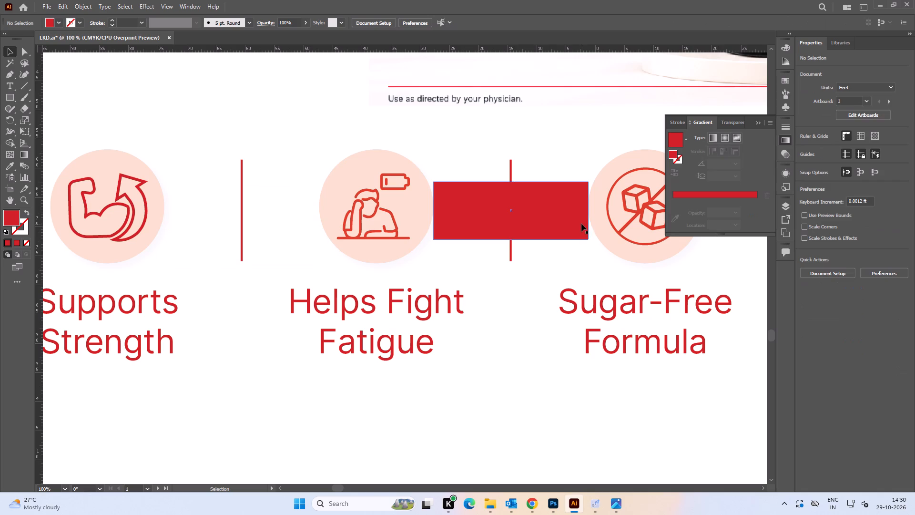
pyautogui.click(568, 216)
pyautogui.press('Delete')
# Resize both divider lines together to about 0.204 ft high, starting below the circle tops and reaching down beside the first label line.
pyautogui.keyDown('alt'); pyautogui.scroll(-2, 483, 230); pyautogui.keyUp('alt')
pyautogui.moveTo(342, 174); pyautogui.dragTo(361, 213)
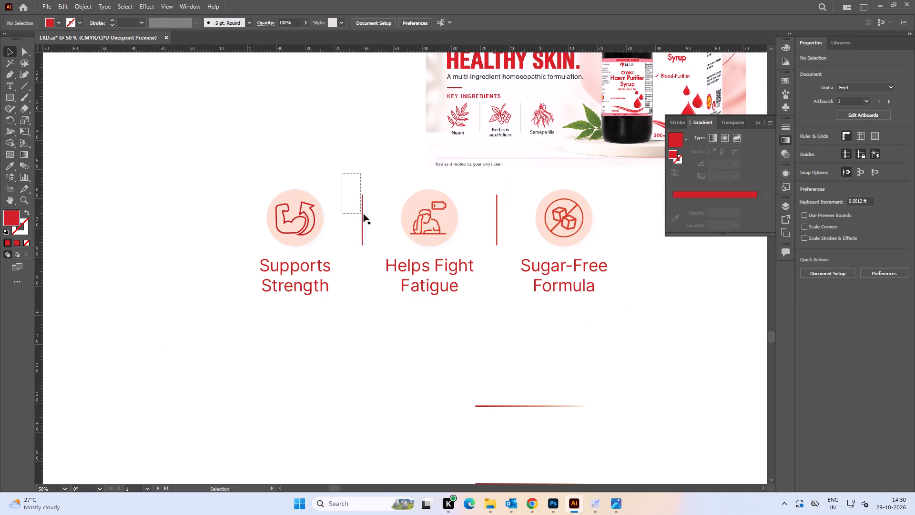
pyautogui.moveTo(342, 180); pyautogui.dragTo(372, 227)
pyautogui.keyDown('shift'); pyautogui.moveTo(490, 187); pyautogui.dragTo(510, 219); pyautogui.keyUp('shift')
pyautogui.keyDown('alt'); pyautogui.scroll(2, 405, 205); pyautogui.keyUp('alt')
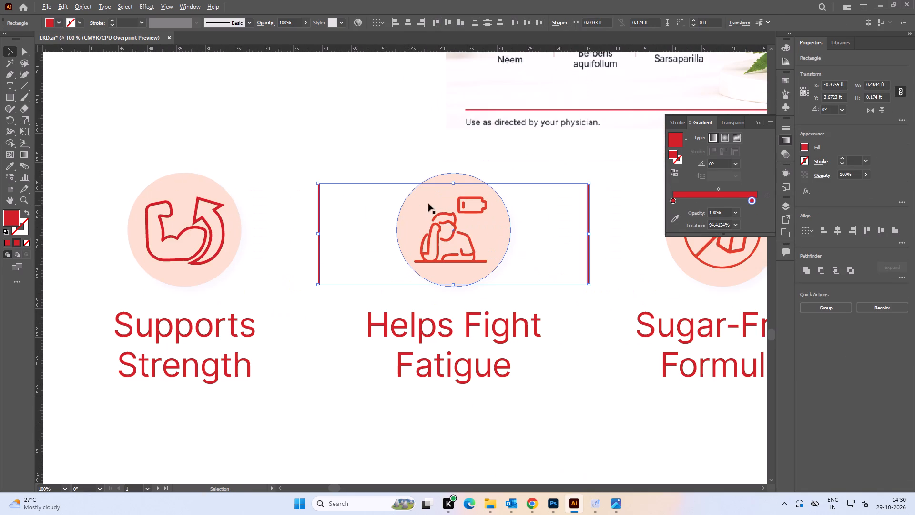
pyautogui.keyDown('shift'); pyautogui.moveTo(453, 182); pyautogui.dragTo(453, 195); pyautogui.keyUp('shift')
pyautogui.hotkey('ctrl', 'z')
pyautogui.moveTo(454, 182); pyautogui.dragTo(454, 197)
pyautogui.keyDown('alt'); pyautogui.scroll(-2, 454, 198); pyautogui.keyUp('alt')
pyautogui.keyDown('alt'); pyautogui.scroll(1, 464, 244); pyautogui.keyUp('alt')
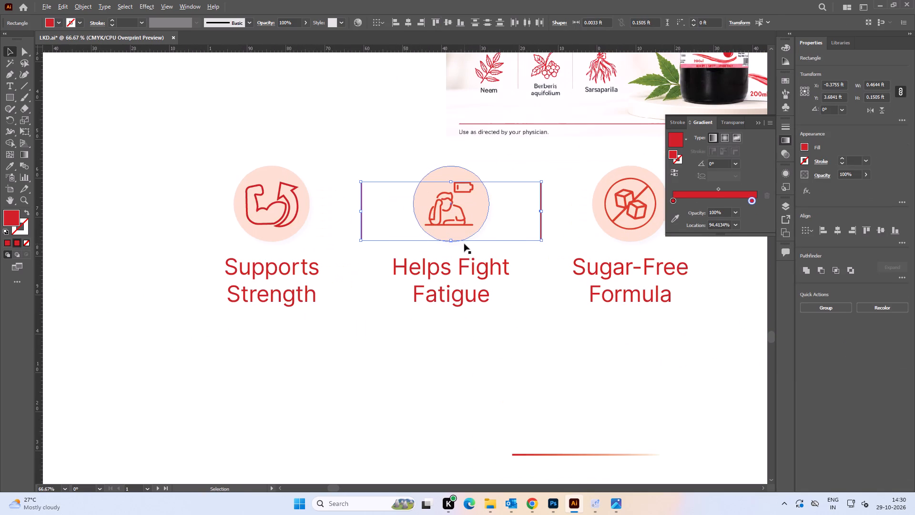
pyautogui.moveTo(541, 227); pyautogui.dragTo(541, 235)
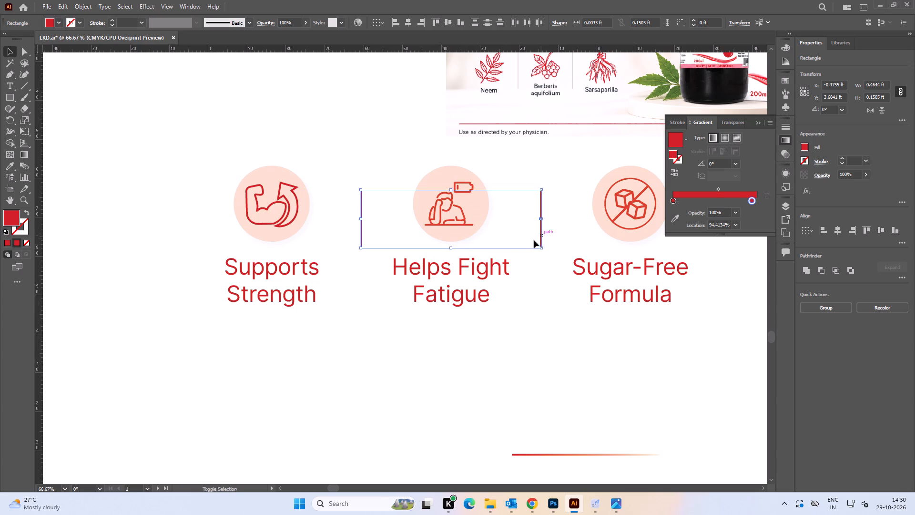
pyautogui.moveTo(451, 248); pyautogui.dragTo(452, 269)
pyautogui.click(376, 347)
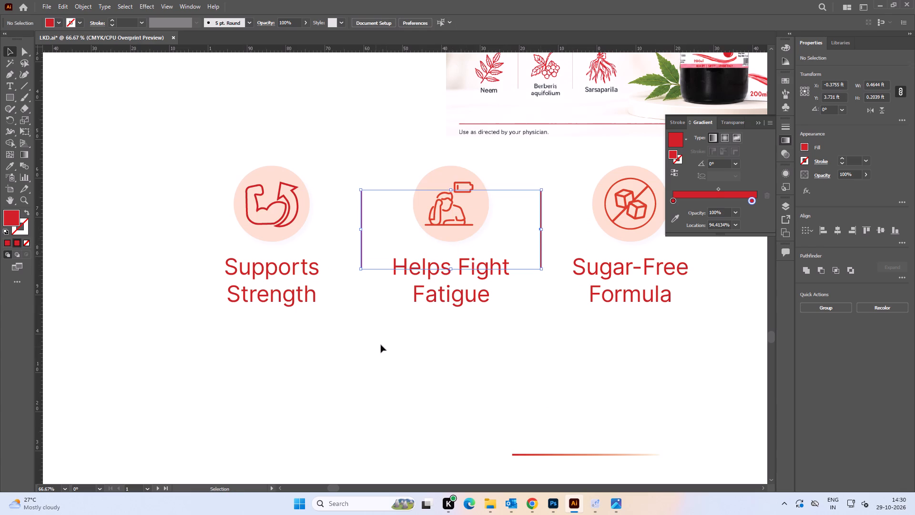
# Examine the resized dividers within the icon row, both in the overall layout and up close.
pyautogui.keyDown('alt'); pyautogui.scroll(-1, 383, 340); pyautogui.keyUp('alt')
pyautogui.press('space')
pyautogui.moveTo(423, 366); pyautogui.dragTo(398, 338)
pyautogui.keyDown('alt'); pyautogui.scroll(-1, 532, 307); pyautogui.keyUp('alt')
pyautogui.press('space')
pyautogui.moveTo(559, 310); pyautogui.dragTo(523, 328)
pyautogui.click(528, 325)
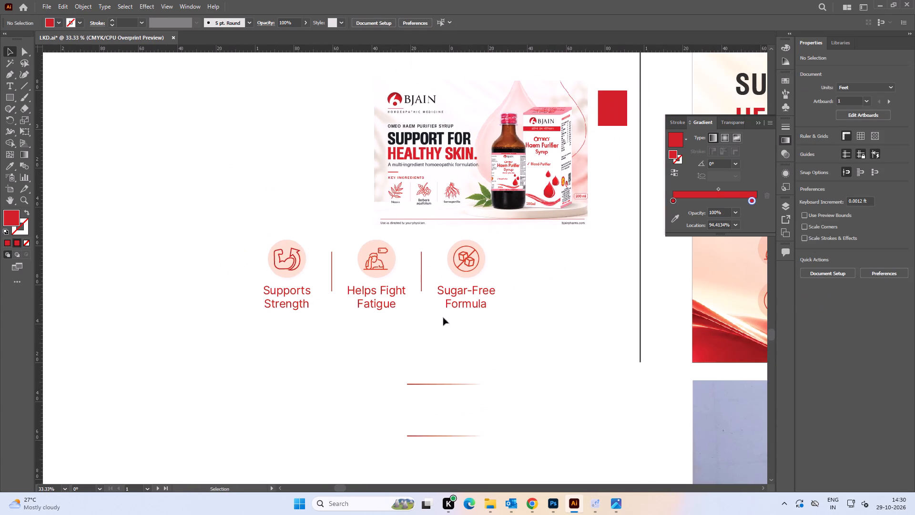
pyautogui.keyDown('alt'); pyautogui.scroll(3, 411, 277); pyautogui.keyUp('alt')
pyautogui.moveTo(165, 193); pyautogui.dragTo(177, 230)
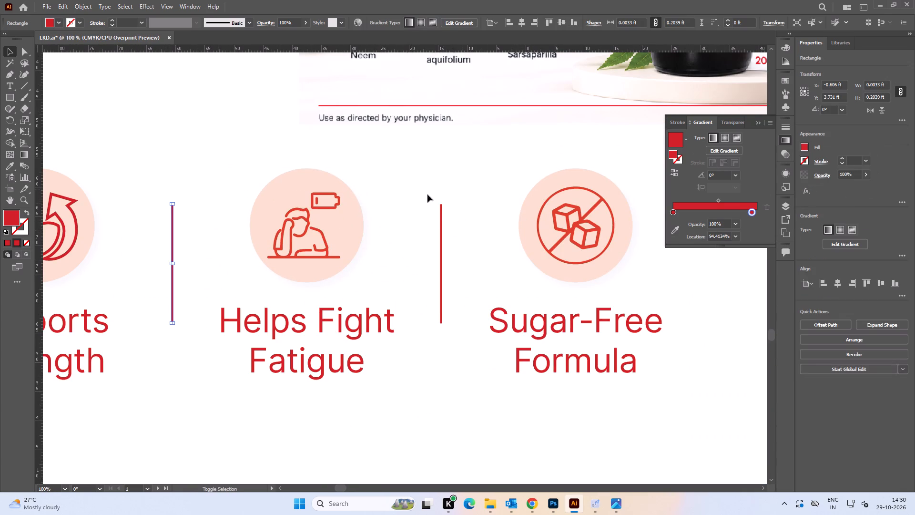
pyautogui.keyDown('shift'); pyautogui.moveTo(424, 190); pyautogui.dragTo(447, 227); pyautogui.keyUp('shift')
pyautogui.click(457, 266)
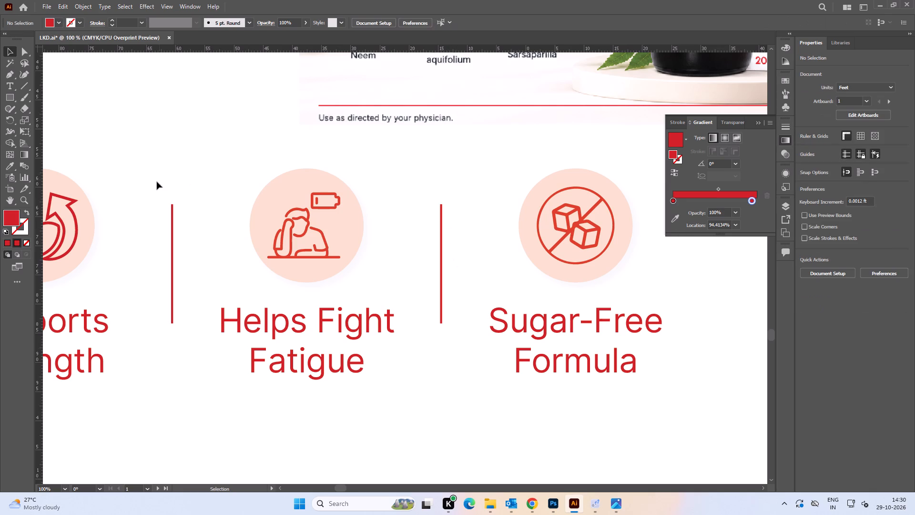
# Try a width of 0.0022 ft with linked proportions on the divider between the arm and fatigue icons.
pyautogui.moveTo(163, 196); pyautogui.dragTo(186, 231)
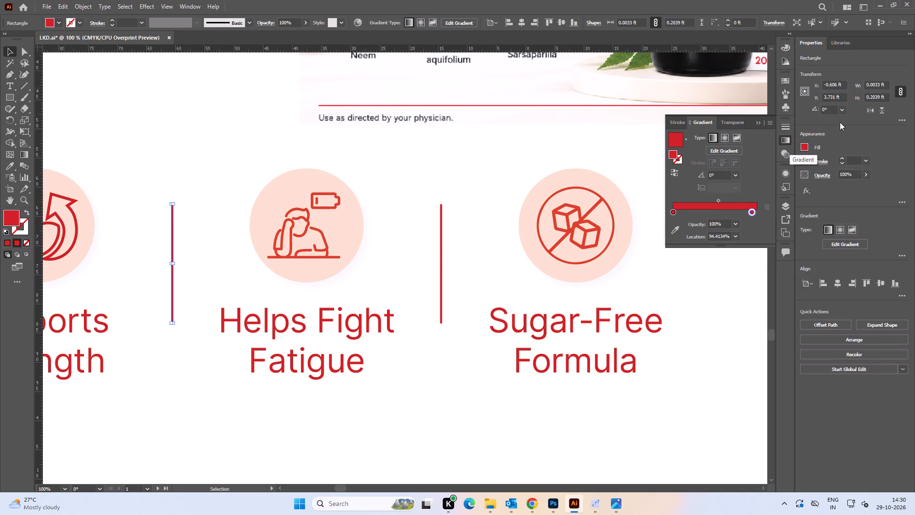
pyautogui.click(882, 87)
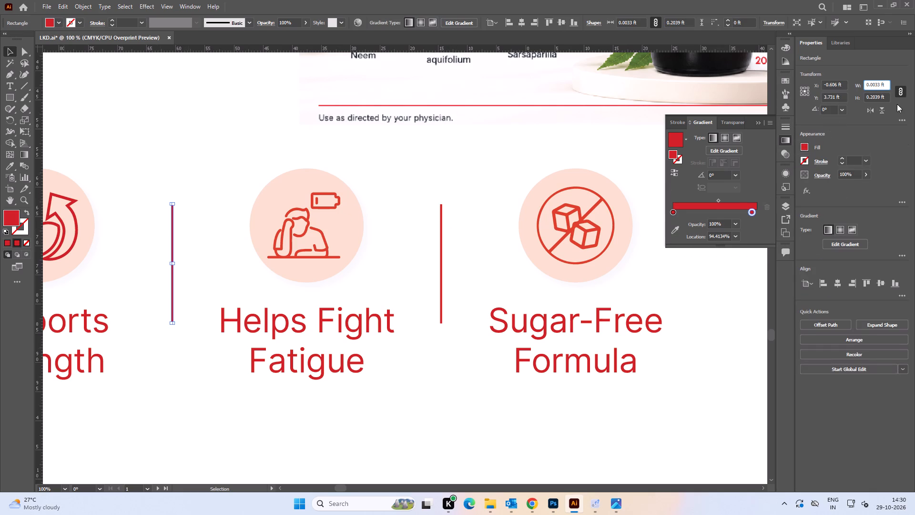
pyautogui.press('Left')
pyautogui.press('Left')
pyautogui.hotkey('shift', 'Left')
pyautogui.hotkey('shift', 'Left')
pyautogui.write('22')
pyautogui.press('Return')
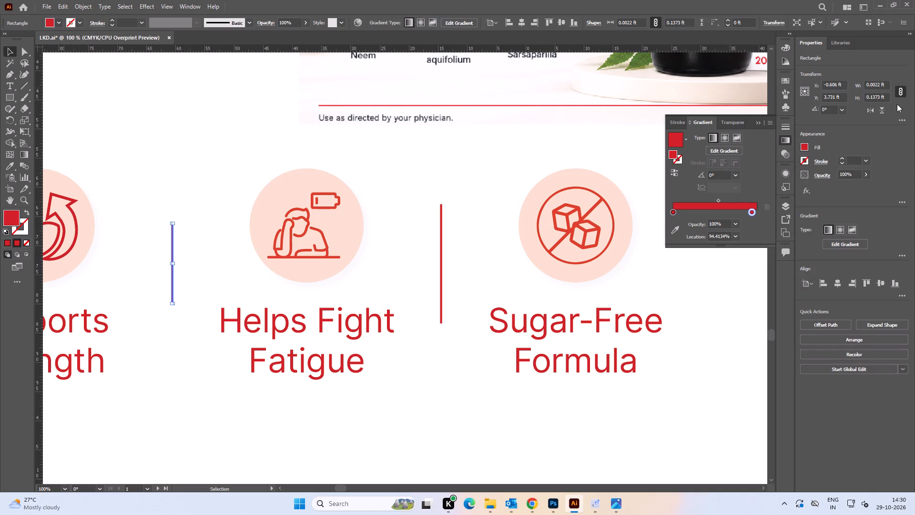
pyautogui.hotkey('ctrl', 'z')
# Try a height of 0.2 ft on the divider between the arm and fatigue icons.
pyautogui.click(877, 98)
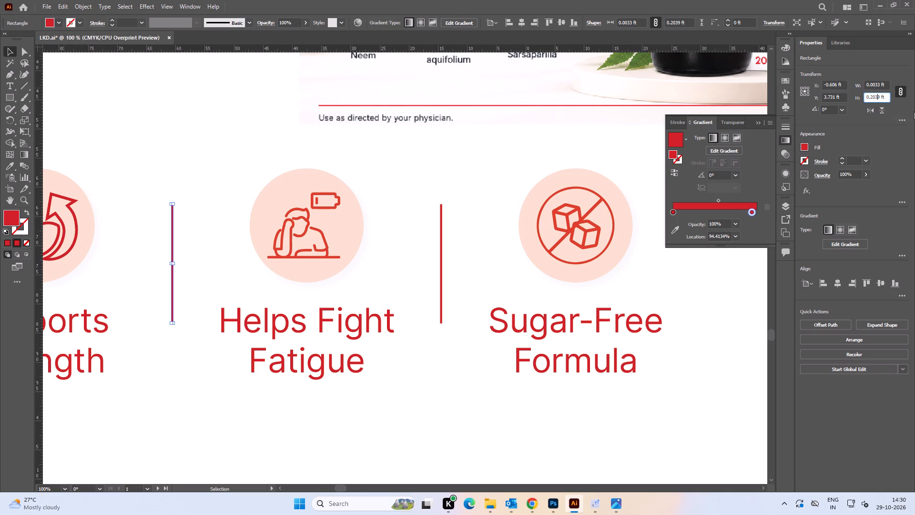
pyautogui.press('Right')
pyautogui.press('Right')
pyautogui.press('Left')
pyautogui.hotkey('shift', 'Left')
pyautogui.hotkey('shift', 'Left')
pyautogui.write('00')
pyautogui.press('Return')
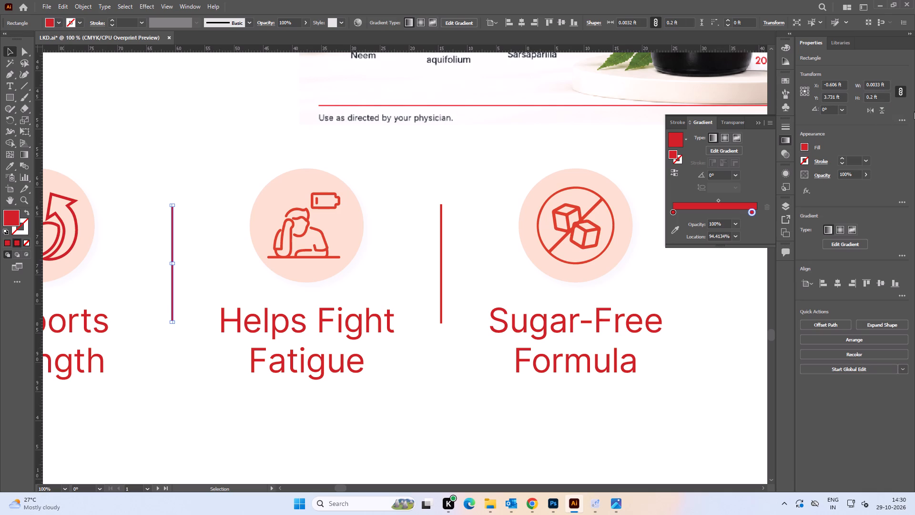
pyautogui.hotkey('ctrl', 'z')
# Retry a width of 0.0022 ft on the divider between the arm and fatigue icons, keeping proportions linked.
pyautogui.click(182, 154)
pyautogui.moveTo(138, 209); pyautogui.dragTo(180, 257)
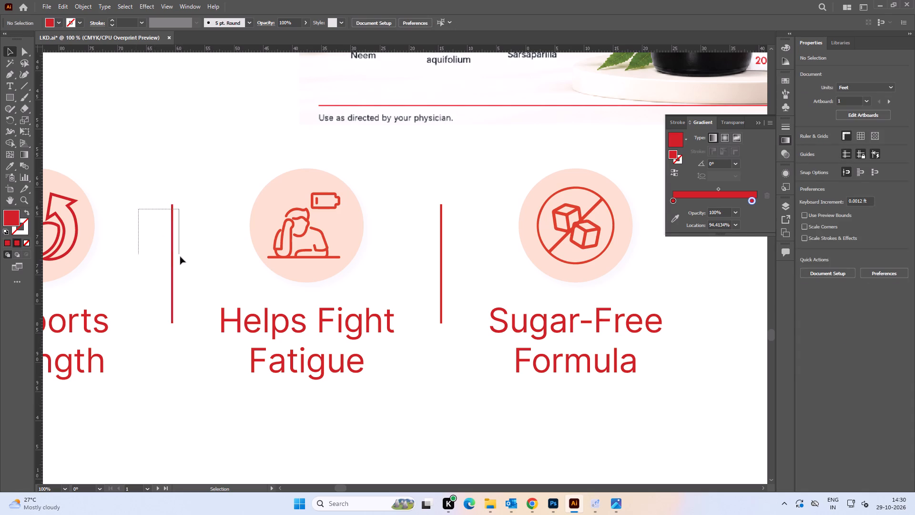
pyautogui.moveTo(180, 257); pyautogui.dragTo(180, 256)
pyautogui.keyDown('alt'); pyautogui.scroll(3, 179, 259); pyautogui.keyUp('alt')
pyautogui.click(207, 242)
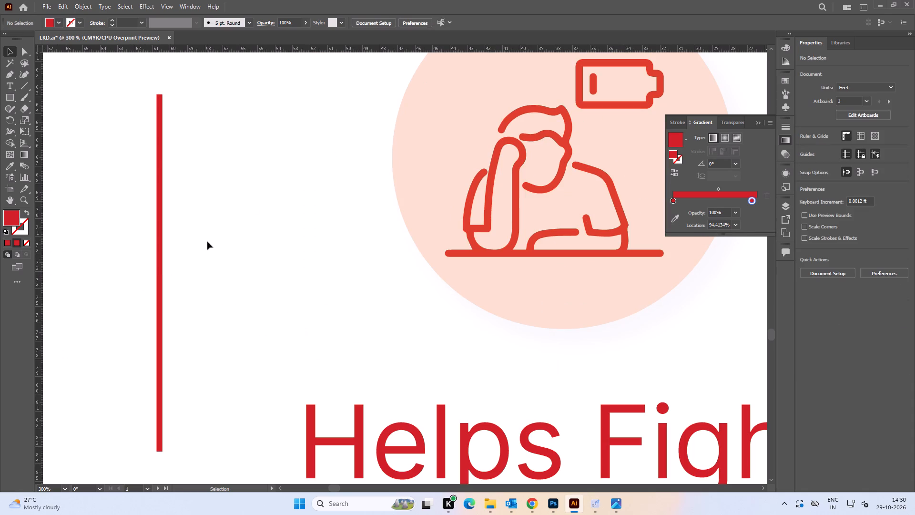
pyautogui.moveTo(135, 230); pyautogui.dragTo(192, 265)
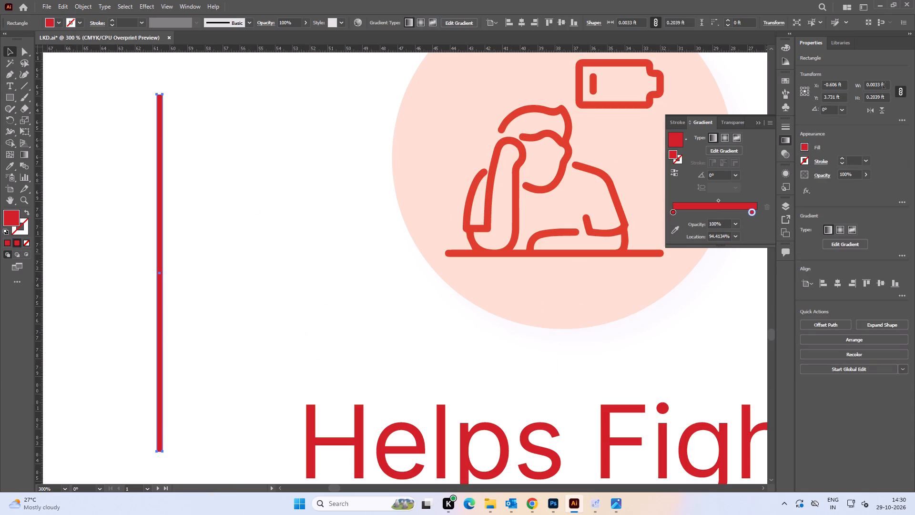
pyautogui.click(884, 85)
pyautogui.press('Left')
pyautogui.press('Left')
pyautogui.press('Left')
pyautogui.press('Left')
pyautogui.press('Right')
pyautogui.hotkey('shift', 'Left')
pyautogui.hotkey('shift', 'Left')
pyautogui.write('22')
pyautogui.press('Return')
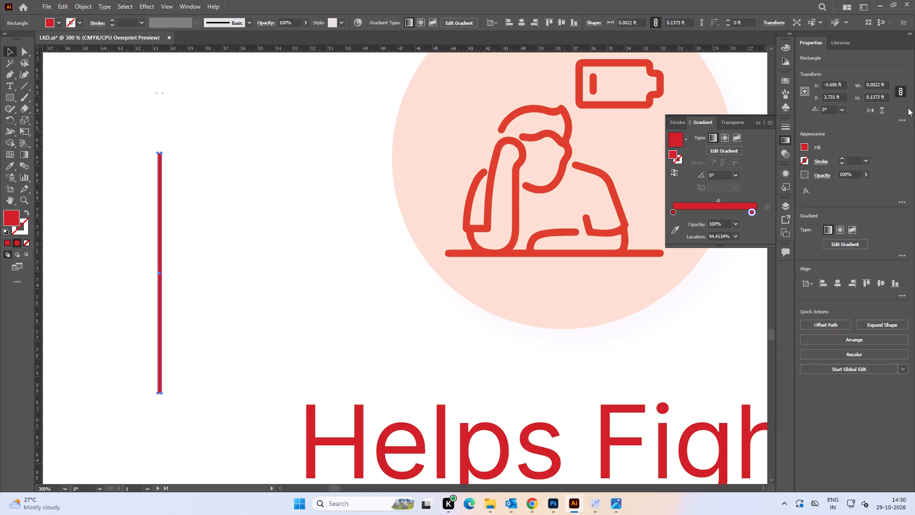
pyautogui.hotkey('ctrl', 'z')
# Unlink width from height and set the first divider's width to 0.0022 ft.
pyautogui.click(901, 90)
pyautogui.click(878, 85)
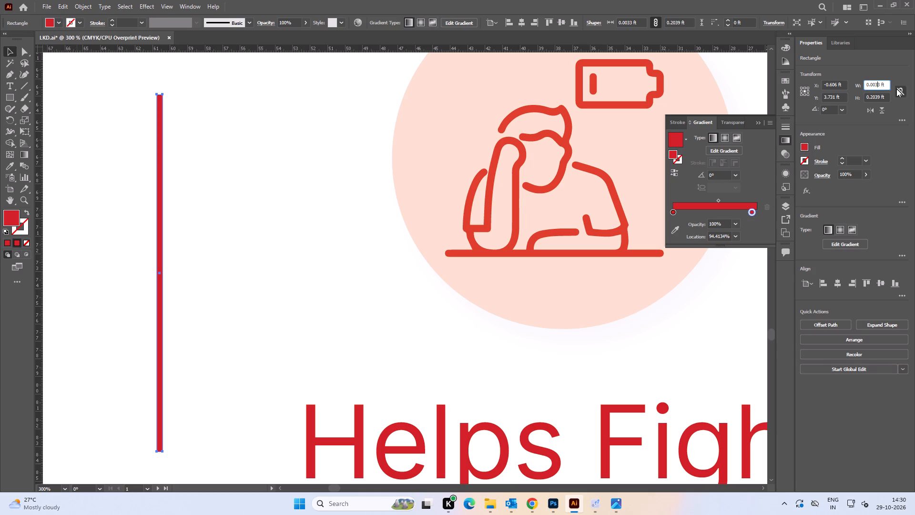
pyautogui.press('Right')
pyautogui.hotkey('shift', 'Left')
pyautogui.hotkey('shift', 'Left')
pyautogui.write('22')
pyautogui.press('Return')
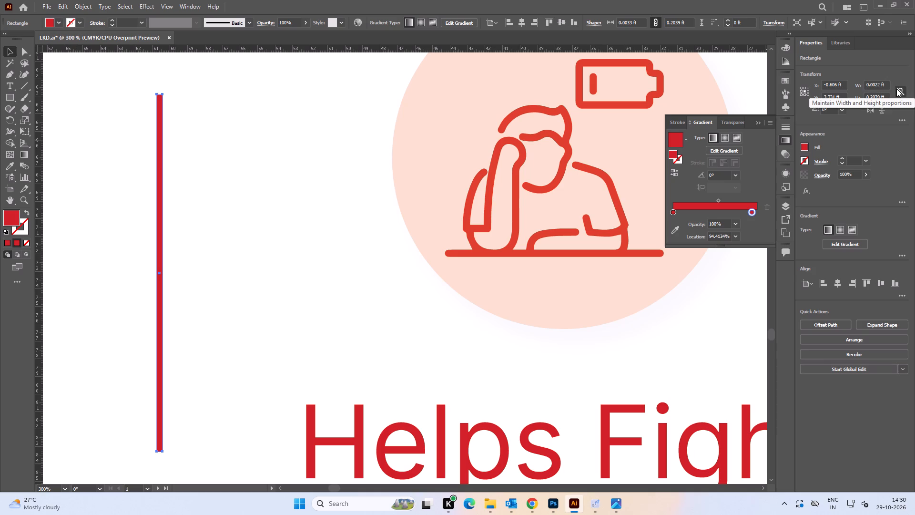
pyautogui.click(292, 186)
# Set the width of the divider between the fatigue and sugar-cube icons to 0.0022 ft.
pyautogui.keyDown('alt'); pyautogui.scroll(-3, 298, 183); pyautogui.keyUp('alt')
pyautogui.press('space')
pyautogui.moveTo(303, 190); pyautogui.dragTo(117, 192)
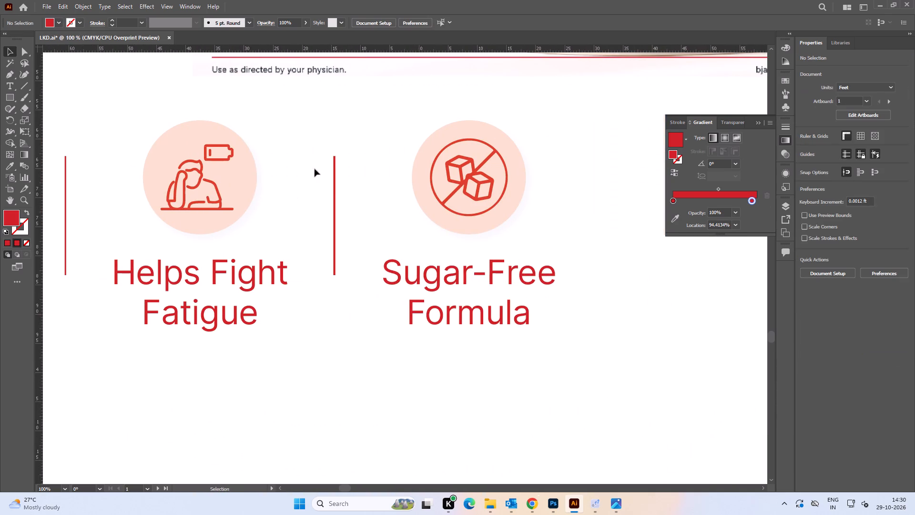
pyautogui.moveTo(320, 153); pyautogui.dragTo(354, 190)
pyautogui.click(880, 82)
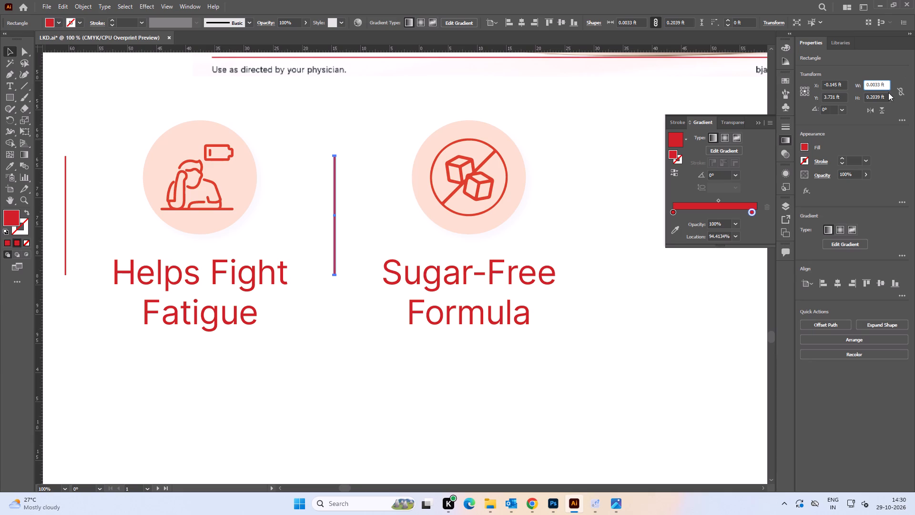
pyautogui.hotkey('shift', 'Left')
pyautogui.hotkey('shift', 'Left')
pyautogui.write('22')
pyautogui.press('Return')
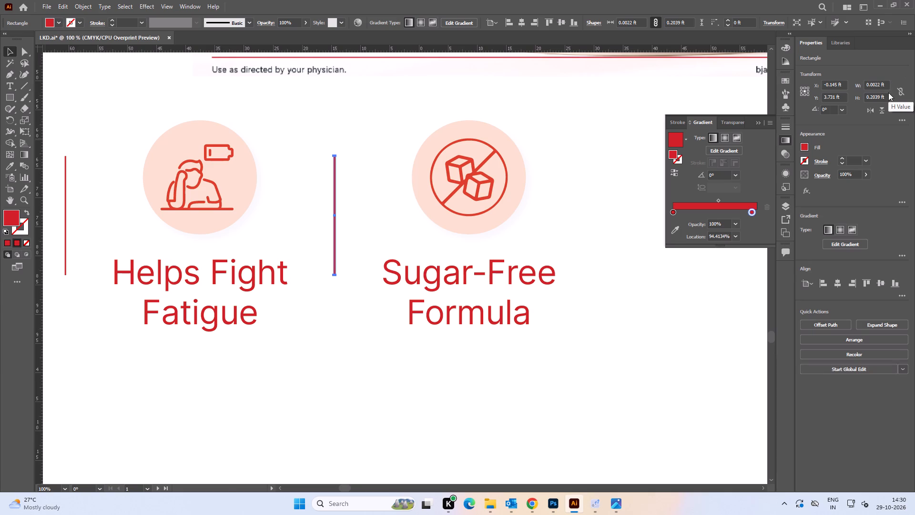
# Delete the small reference banner image above the horizontal icon row.
pyautogui.keyDown('alt'); pyautogui.scroll(-4, 455, 144); pyautogui.keyUp('alt')
pyautogui.press('space')
pyautogui.moveTo(361, 171); pyautogui.dragTo(405, 175)
pyautogui.click(187, 142)
pyautogui.moveTo(197, 130); pyautogui.dragTo(465, 216)
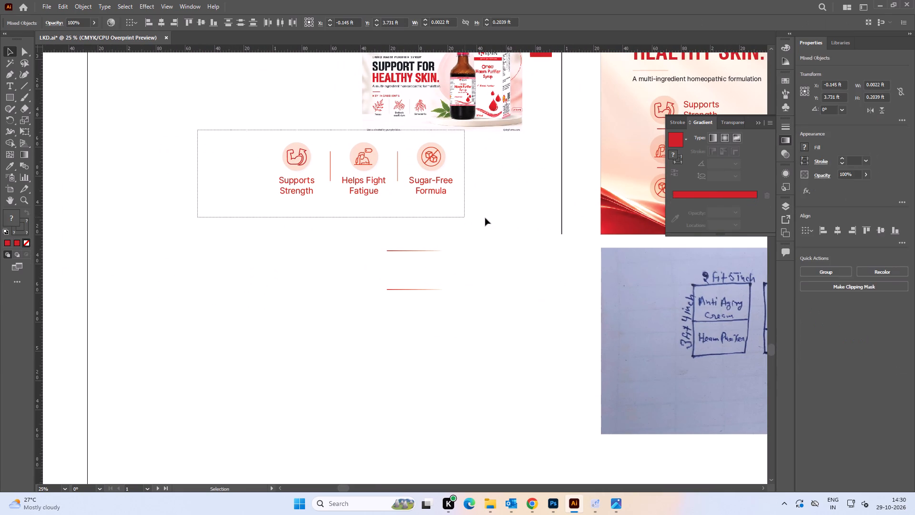
pyautogui.click(493, 221)
pyautogui.moveTo(496, 222); pyautogui.dragTo(210, 154)
pyautogui.press('space')
pyautogui.moveTo(484, 174); pyautogui.dragTo(417, 224)
pyautogui.moveTo(433, 214); pyautogui.dragTo(429, 203)
pyautogui.click(407, 145)
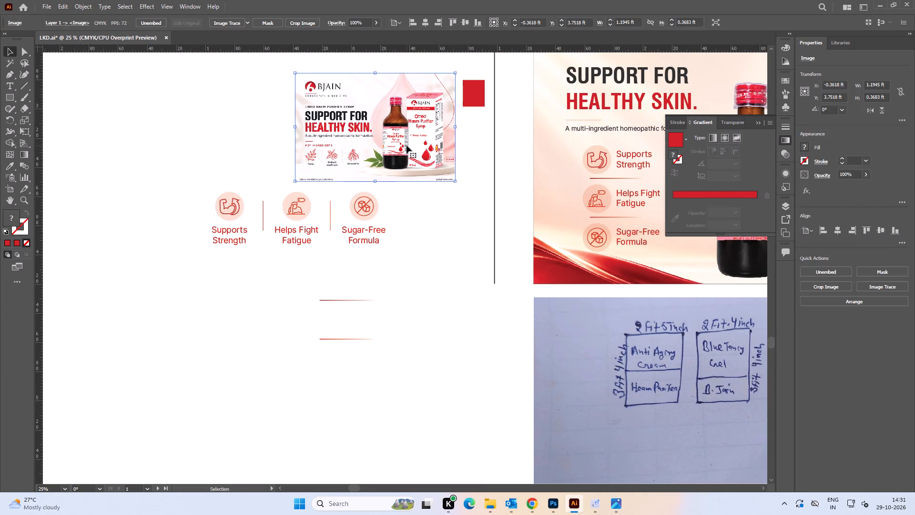
pyautogui.press('Delete')
# Move the old vertical feature list off the Haem Purifier banner into the empty area beside it.
pyautogui.moveTo(424, 253); pyautogui.dragTo(168, 175)
pyautogui.press('space')
pyautogui.moveTo(417, 205); pyautogui.dragTo(183, 158)
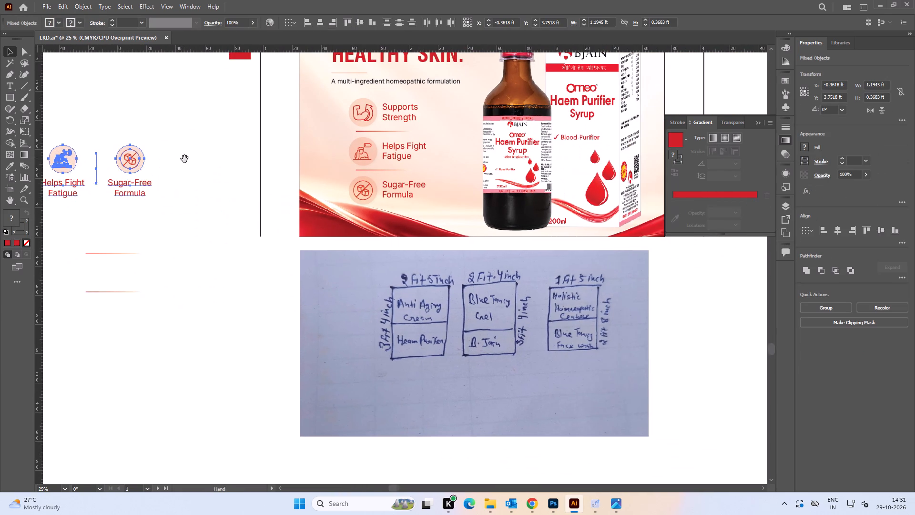
pyautogui.press('space')
pyautogui.moveTo(201, 135); pyautogui.dragTo(264, 158)
pyautogui.moveTo(464, 167); pyautogui.dragTo(283, 165)
# Group the horizontal icon row with its labels and dividers and place it on the banner where the vertical list was.
pyautogui.press('space')
pyautogui.moveTo(135, 138); pyautogui.dragTo(336, 145)
pyautogui.click(254, 140)
pyautogui.moveTo(224, 154); pyautogui.dragTo(396, 248)
pyautogui.press('space')
pyautogui.press('space')
pyautogui.press('space')
pyautogui.press('space')
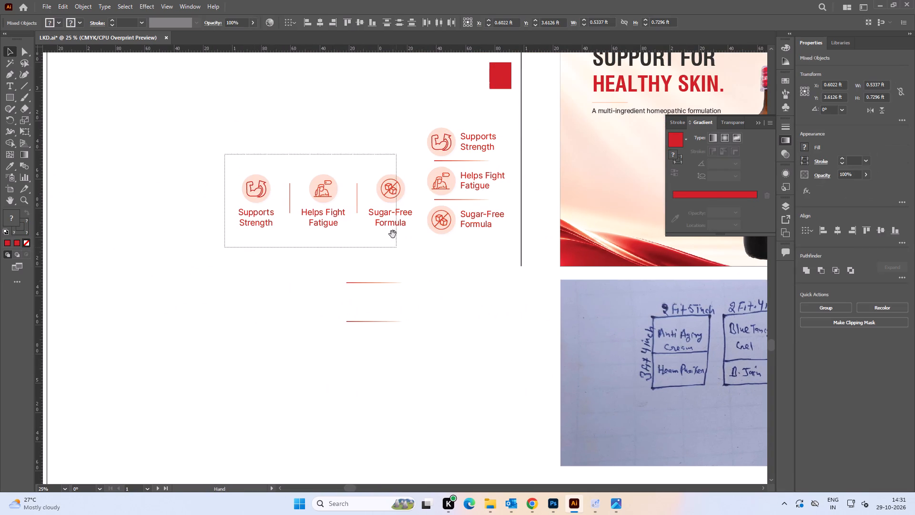
pyautogui.moveTo(392, 233); pyautogui.dragTo(234, 219)
pyautogui.click(127, 150)
pyautogui.moveTo(83, 152); pyautogui.dragTo(258, 227)
pyautogui.hotkey('ctrl', 'g')
pyautogui.moveTo(238, 197); pyautogui.dragTo(546, 179)
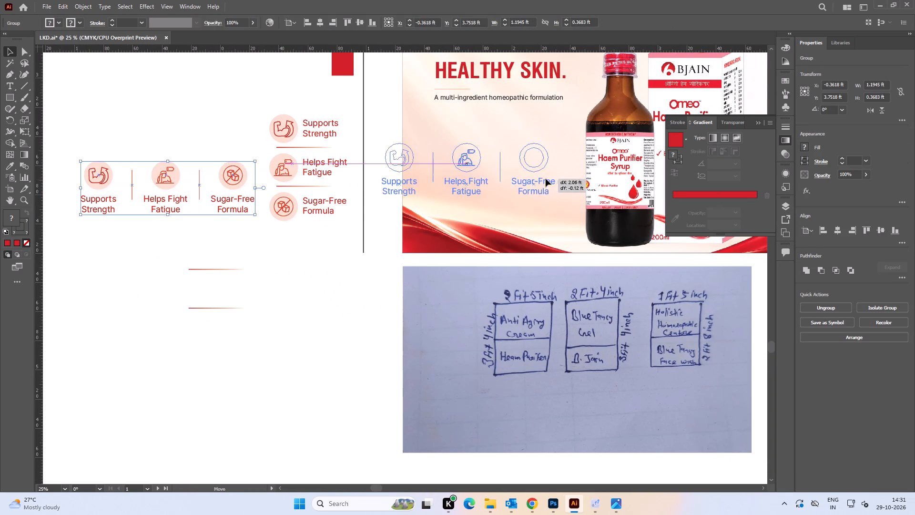
pyautogui.moveTo(546, 179); pyautogui.dragTo(569, 175)
# Scale the icon row group proportionally to about 0.996 by 0.307 ft and position it beneath the banner's formulation tagline.
pyautogui.keyDown('alt'); pyautogui.scroll(2, 519, 149); pyautogui.keyUp('alt')
pyautogui.keyDown('shift'); pyautogui.moveTo(477, 129); pyautogui.dragTo(477, 147); pyautogui.keyUp('shift')
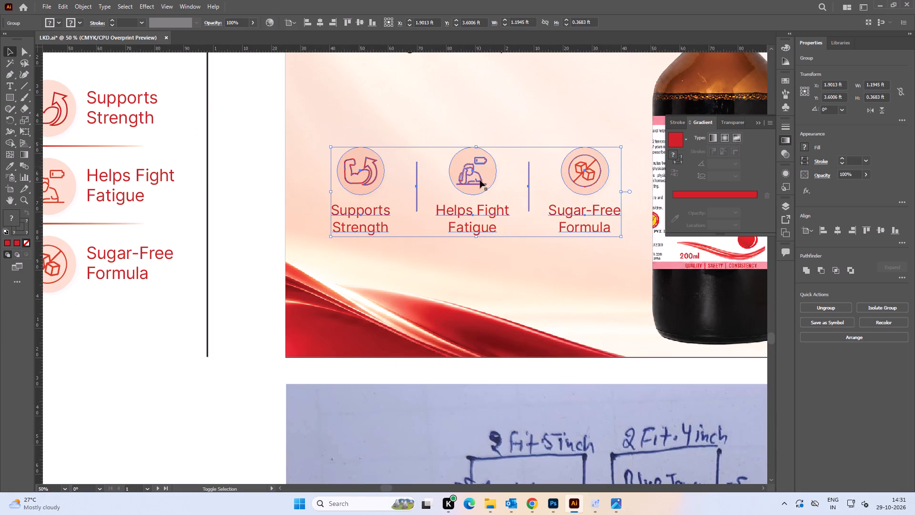
pyautogui.press('space')
pyautogui.moveTo(512, 154); pyautogui.dragTo(480, 217)
pyautogui.moveTo(460, 272); pyautogui.dragTo(457, 238)
pyautogui.keyDown('alt'); pyautogui.scroll(-3, 457, 236); pyautogui.keyUp('alt')
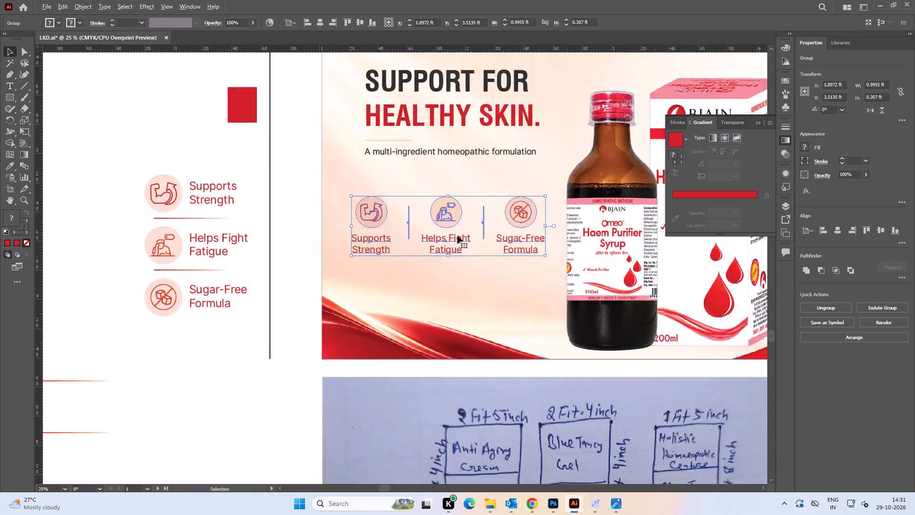
# Select the headline, short rule, tagline and icon row together and shift them slightly down on the Haem Purifier banner.
pyautogui.click(464, 269)
pyautogui.moveTo(401, 144); pyautogui.dragTo(471, 258)
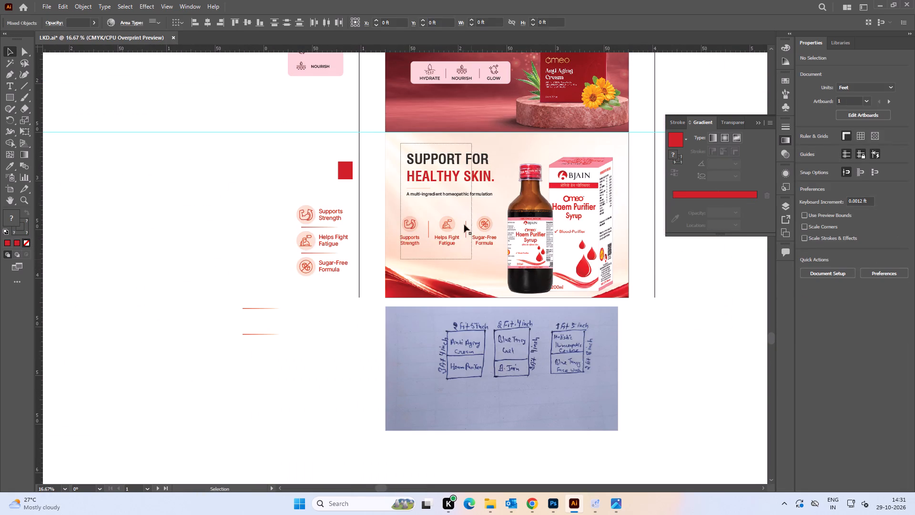
pyautogui.keyDown('alt'); pyautogui.scroll(2, 458, 198); pyautogui.keyUp('alt')
pyautogui.keyDown('alt'); pyautogui.scroll(-2, 452, 216); pyautogui.keyUp('alt')
pyautogui.click(393, 173)
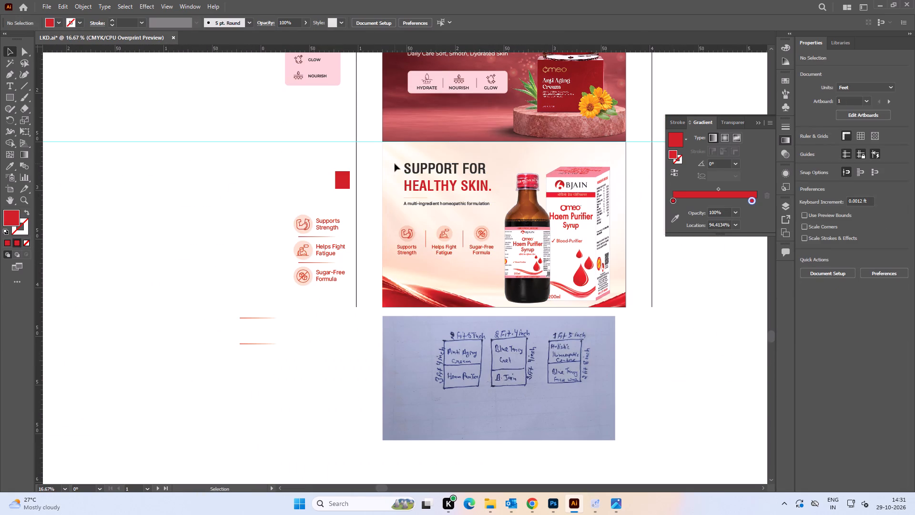
pyautogui.moveTo(394, 158); pyautogui.dragTo(469, 261)
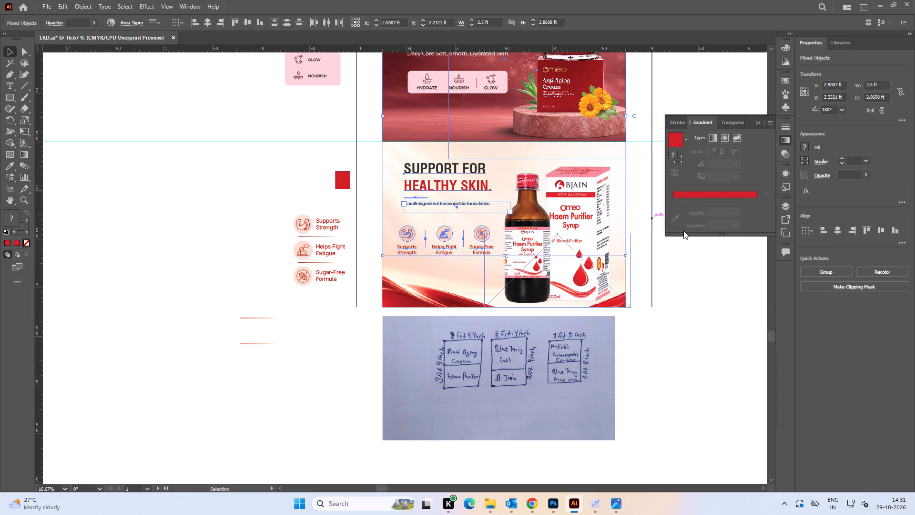
pyautogui.click(695, 274)
pyautogui.moveTo(396, 158); pyautogui.dragTo(440, 266)
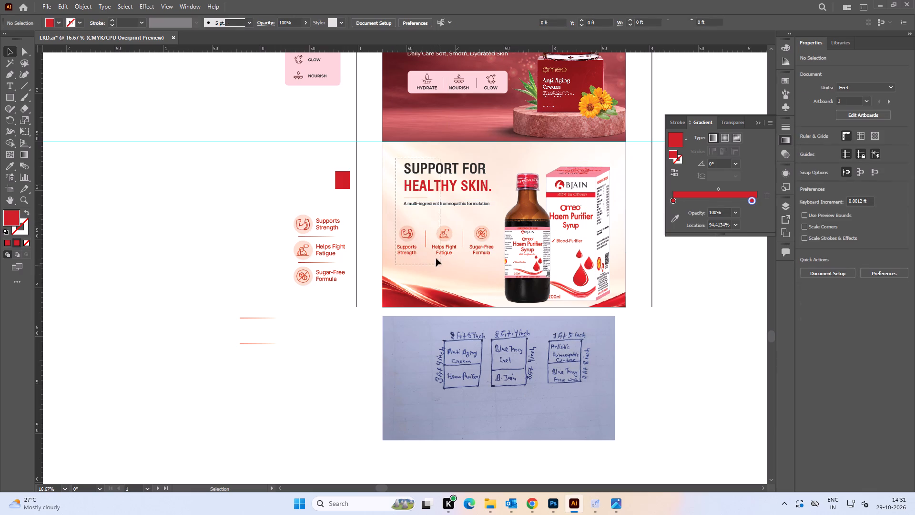
pyautogui.keyDown('alt'); pyautogui.scroll(1, 430, 203); pyautogui.keyUp('alt')
pyautogui.moveTo(435, 205); pyautogui.dragTo(437, 216)
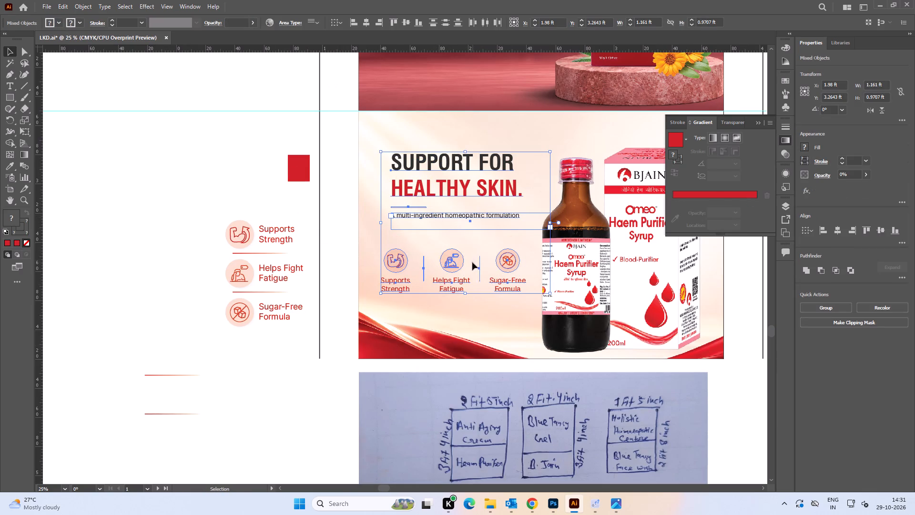
pyautogui.click(463, 216)
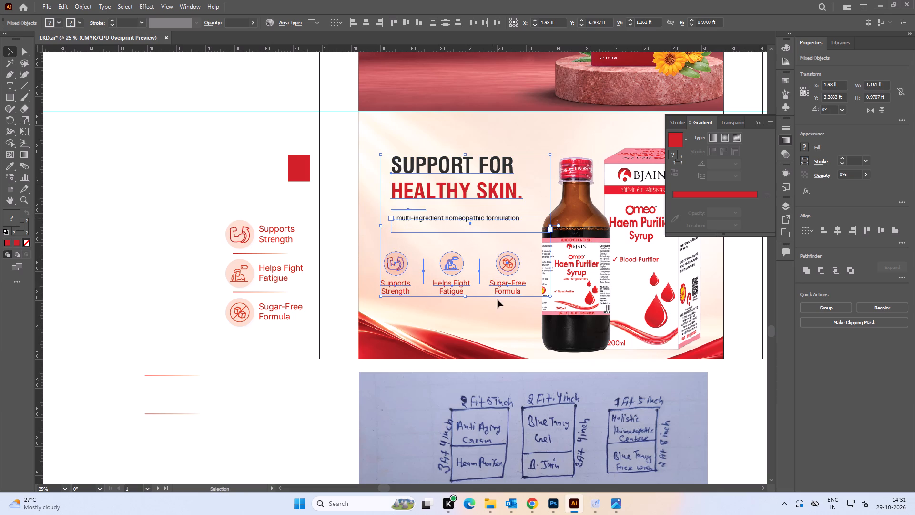
pyautogui.click(502, 315)
# Move the icon row group up closer to the tagline and scale it down slightly and proportionally about its centre.
pyautogui.press('space')
pyautogui.moveTo(495, 323); pyautogui.dragTo(501, 307)
pyautogui.keyDown('alt'); pyautogui.scroll(2, 457, 265); pyautogui.keyUp('alt')
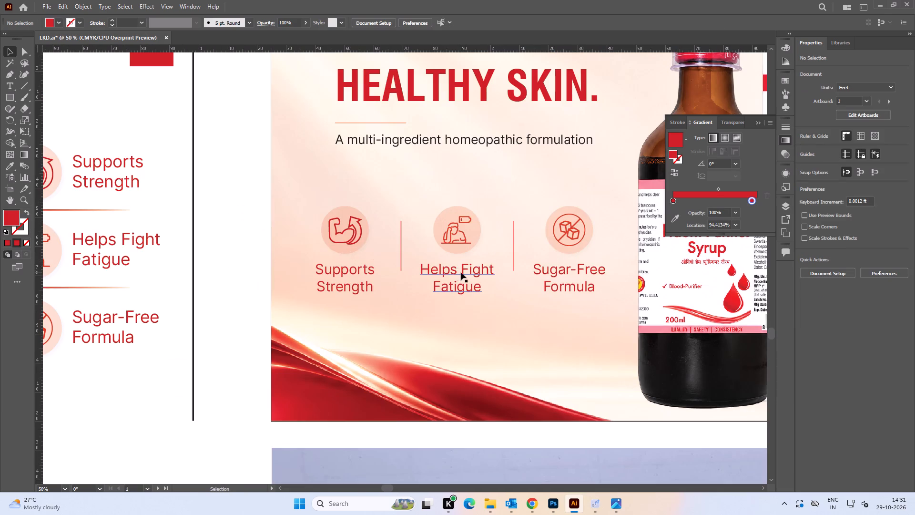
pyautogui.moveTo(461, 269); pyautogui.dragTo(460, 253)
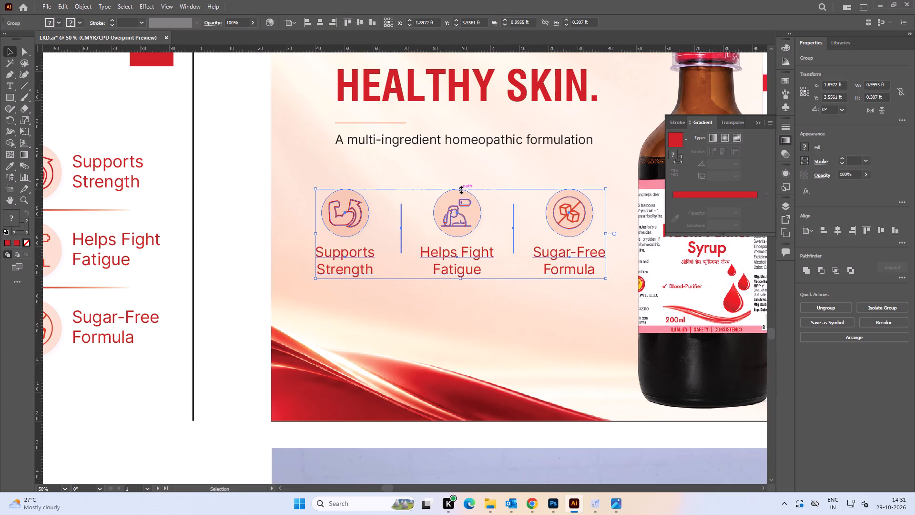
pyautogui.keyDown('shift'); pyautogui.moveTo(460, 189); pyautogui.dragTo(461, 198); pyautogui.keyUp('shift')
pyautogui.click(498, 301)
# Examine the Haem Purifier banner's overall layout, checking the icon row against the headline, tagline and product image.
pyautogui.press('space')
pyautogui.moveTo(527, 312); pyautogui.dragTo(456, 327)
pyautogui.keyDown('alt'); pyautogui.scroll(-1, 452, 292); pyautogui.keyUp('alt')
pyautogui.press('space')
pyautogui.moveTo(412, 301); pyautogui.dragTo(433, 303)
pyautogui.click(432, 281)
pyautogui.click(449, 323)
pyautogui.keyDown('alt'); pyautogui.scroll(-1, 458, 295); pyautogui.keyUp('alt')
pyautogui.press('space')
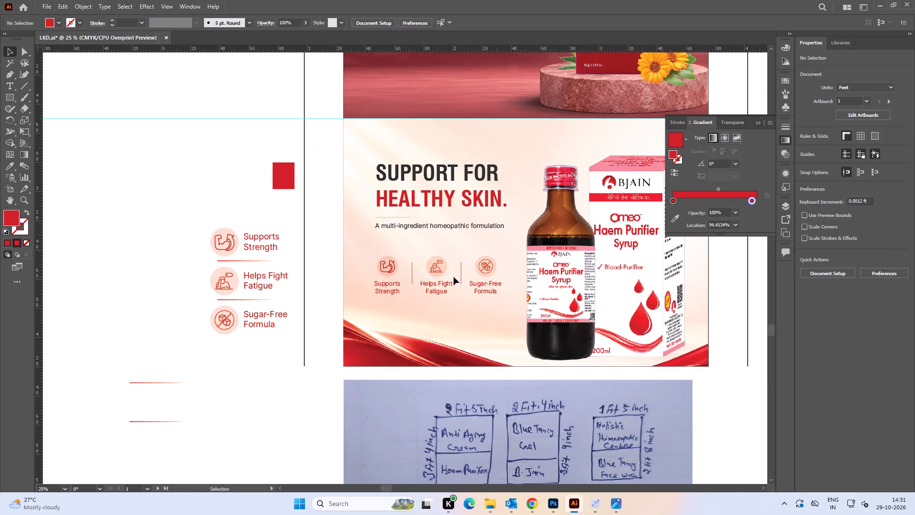
pyautogui.press('space')
pyautogui.moveTo(480, 314); pyautogui.dragTo(390, 304)
pyautogui.keyDown('alt'); pyautogui.scroll(-2, 452, 282); pyautogui.keyUp('alt')
pyautogui.press('space')
pyautogui.moveTo(538, 314); pyautogui.dragTo(570, 301)
pyautogui.click(570, 298)
pyautogui.keyDown('alt'); pyautogui.scroll(2, 494, 303); pyautogui.keyUp('alt')
pyautogui.click(614, 327)
pyautogui.press('space')
pyautogui.moveTo(605, 341); pyautogui.dragTo(617, 331)
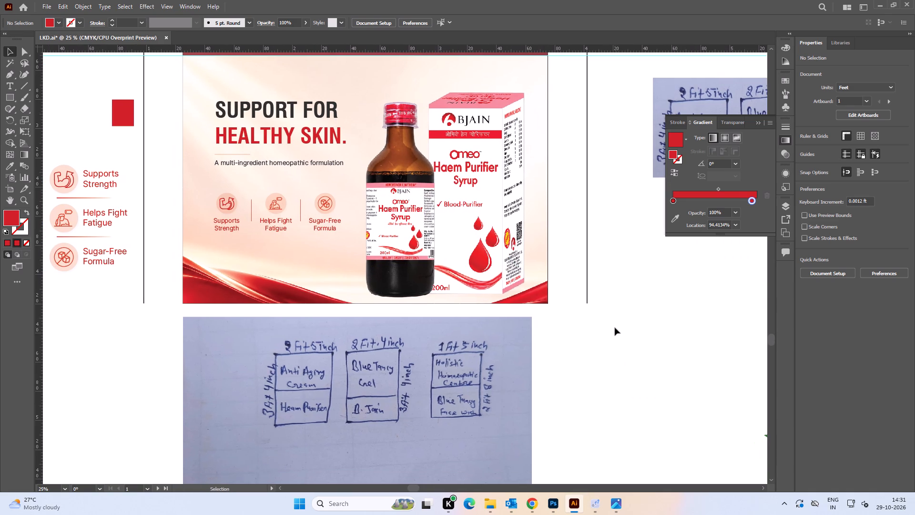
pyautogui.click(453, 248)
pyautogui.click(638, 326)
pyautogui.press('space')
pyautogui.press('space')
pyautogui.press('space')
pyautogui.press('space')
pyautogui.press('space')
pyautogui.press('space')
pyautogui.press('space')
pyautogui.press('space')
pyautogui.press('space')
pyautogui.press('space')
pyautogui.press('space')
pyautogui.press('space')
pyautogui.press('space')
pyautogui.press('space')
pyautogui.press('space')
pyautogui.press('space')
pyautogui.press('space')
pyautogui.press('space')
pyautogui.press('space')
pyautogui.press('space')
pyautogui.moveTo(273, 179); pyautogui.dragTo(328, 211)
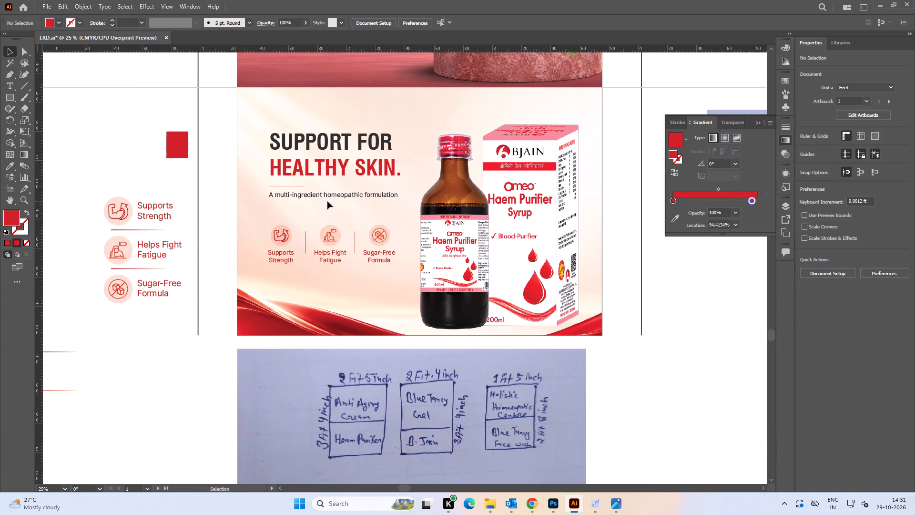
# Move the syrup bottle and box image slightly up from the banner's bottom edge.
pyautogui.press('space')
pyautogui.moveTo(389, 190); pyautogui.dragTo(382, 202)
pyautogui.keyDown('alt'); pyautogui.scroll(3, 521, 328); pyautogui.keyUp('alt')
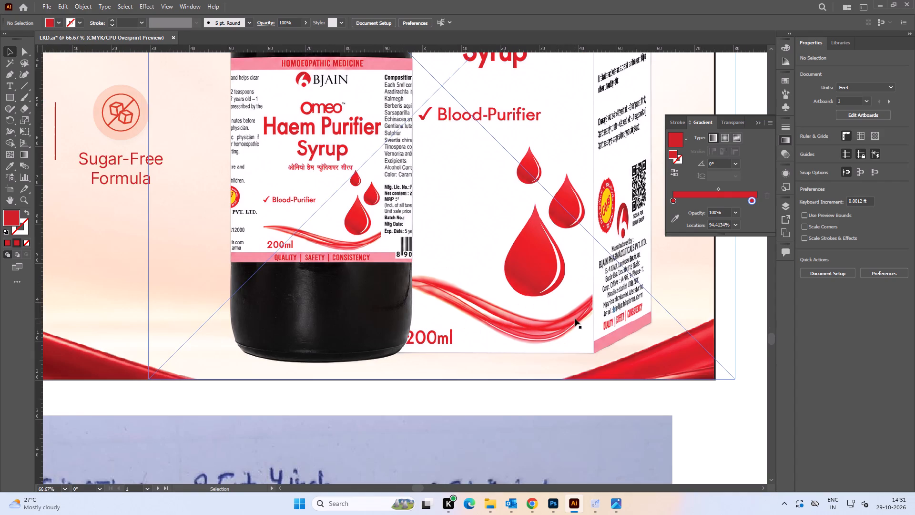
pyautogui.moveTo(575, 319); pyautogui.dragTo(576, 313)
pyautogui.keyDown('alt'); pyautogui.scroll(-3, 558, 300); pyautogui.keyUp('alt')
pyautogui.click(675, 339)
# Hide the floating gradient settings to clear the view around the banner.
pyautogui.press('space')
pyautogui.moveTo(356, 230); pyautogui.dragTo(361, 233)
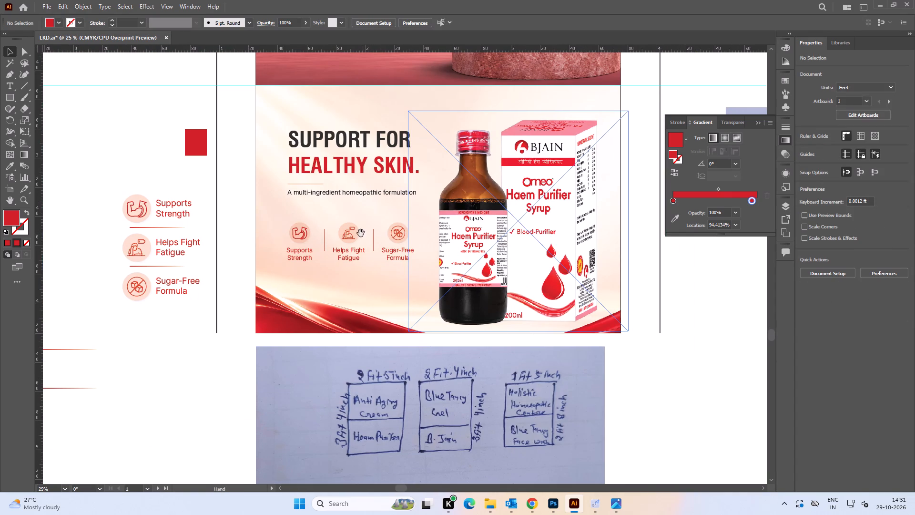
pyautogui.click(754, 124)
pyautogui.press('space')
pyautogui.press('space')
pyautogui.press('space')
pyautogui.press('space')
pyautogui.press('space')
pyautogui.moveTo(529, 183); pyautogui.dragTo(545, 183)
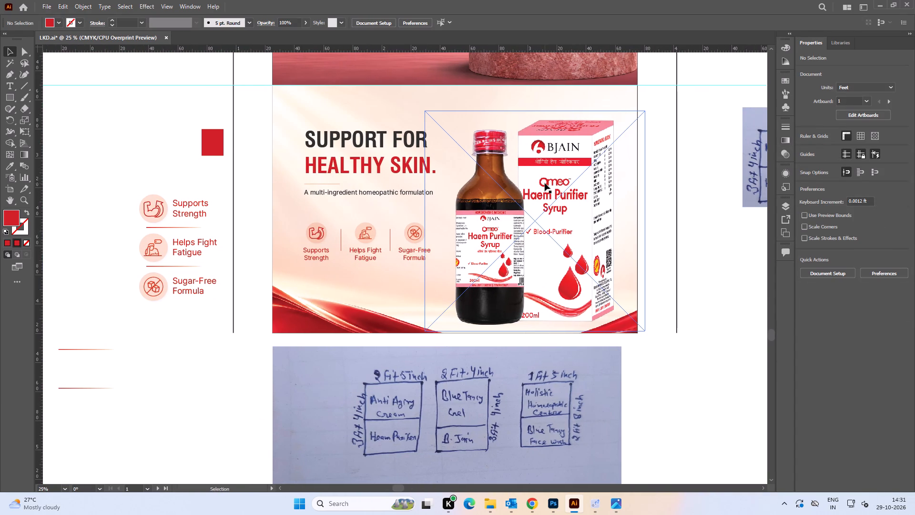
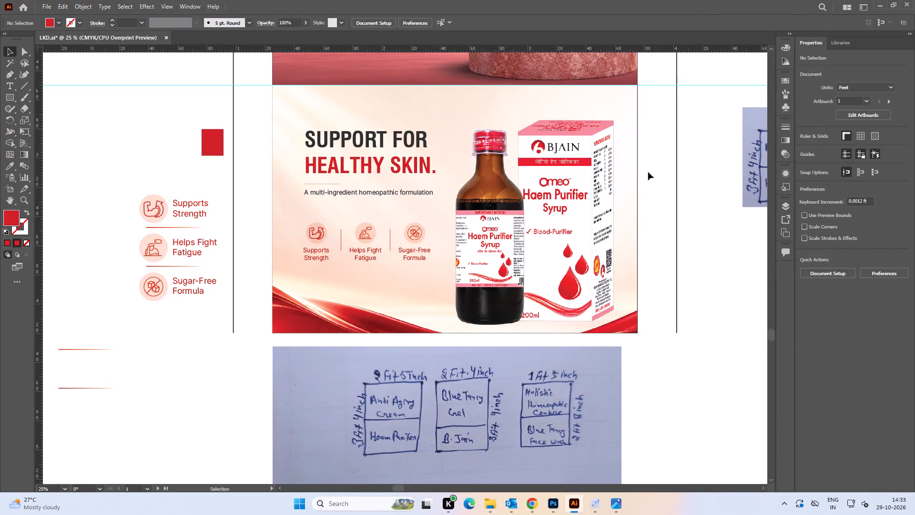
# In Chrome, compare ChatGPT's generated backgrounds and download the fourth one, the warm sculpted ivory paper backdrop with the red curve.
pyautogui.click(527, 502)
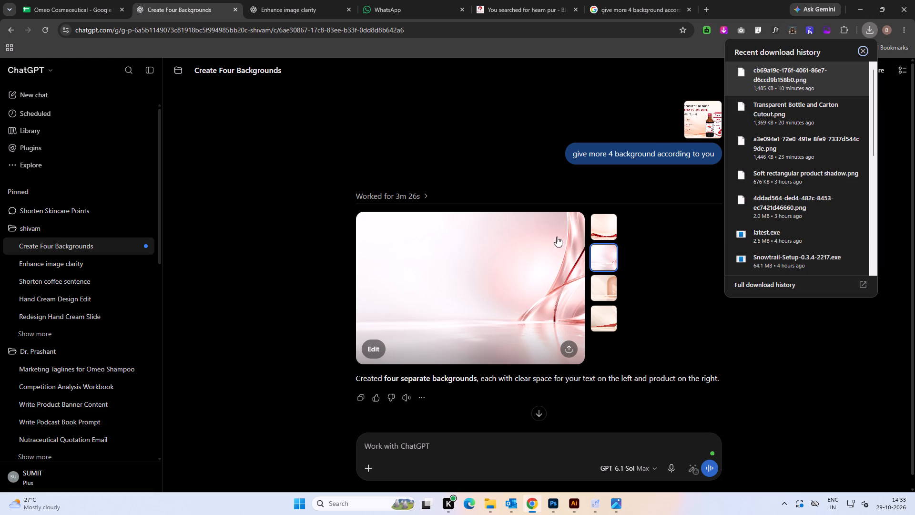
pyautogui.press('space')
pyautogui.moveTo(654, 299); pyautogui.dragTo(638, 290)
pyautogui.click(611, 285)
pyautogui.click(610, 314)
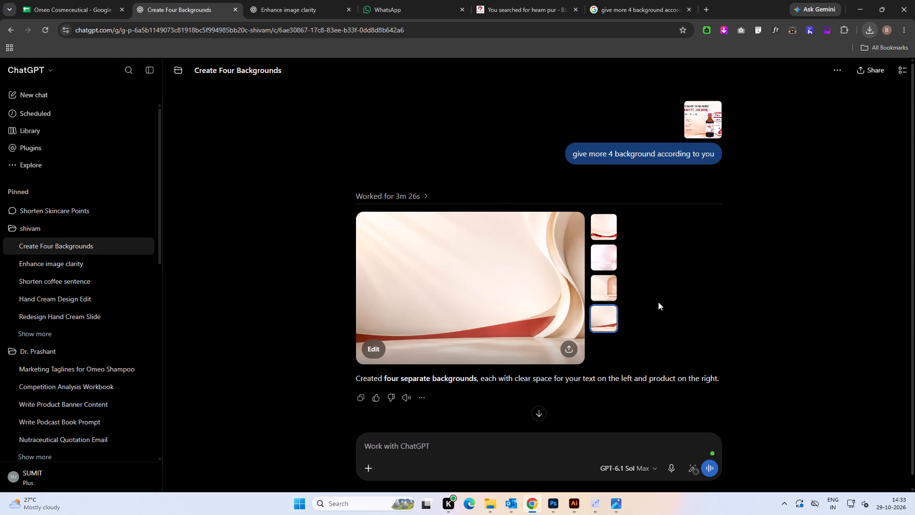
pyautogui.click(565, 348)
pyautogui.click(546, 375)
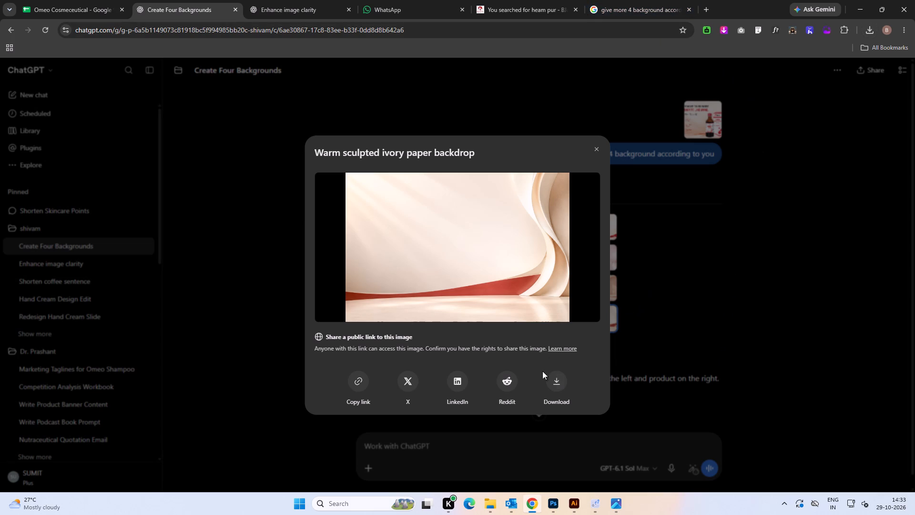
pyautogui.click(552, 379)
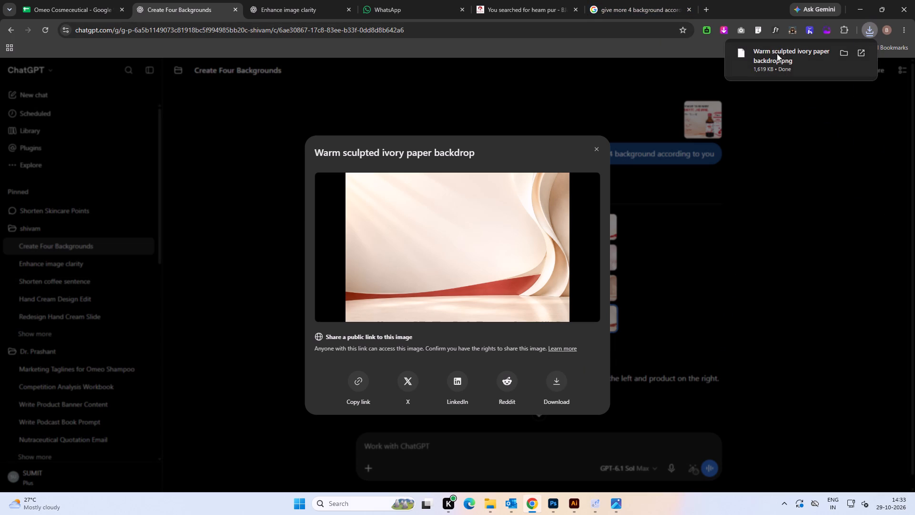
# Bring the downloaded ivory paper backdrop into the LKD.ai document in Illustrator, in the empty area below the Haem Purifier banner.
pyautogui.moveTo(777, 53); pyautogui.dragTo(572, 500)
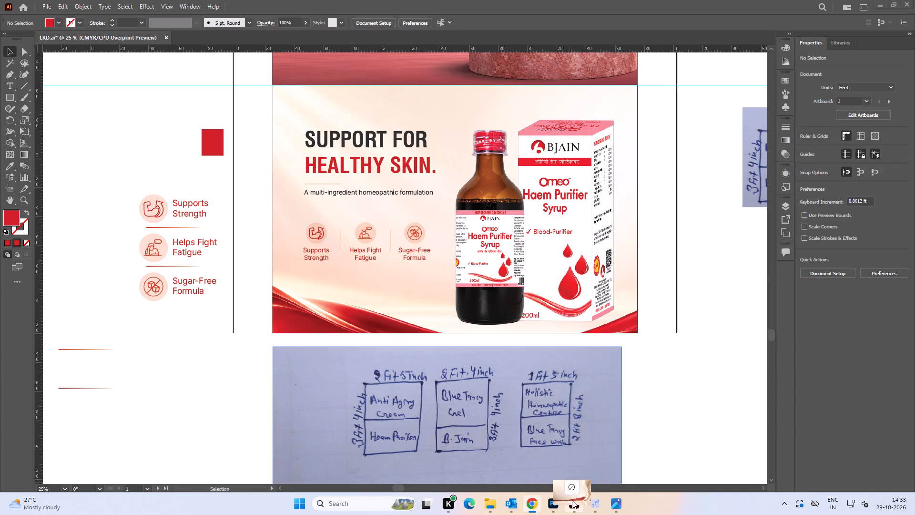
pyautogui.moveTo(572, 500); pyautogui.dragTo(424, 324)
pyautogui.keyDown('alt'); pyautogui.scroll(-4, 423, 328); pyautogui.keyUp('alt')
pyautogui.press('space')
pyautogui.press('space')
pyautogui.press('space')
pyautogui.press('space')
pyautogui.press('space')
pyautogui.press('space')
pyautogui.press('space')
pyautogui.press('space')
pyautogui.press('space')
pyautogui.press('space')
pyautogui.press('space')
pyautogui.press('space')
pyautogui.press('space')
pyautogui.press('space')
pyautogui.press('space')
pyautogui.moveTo(411, 341); pyautogui.dragTo(489, 240)
pyautogui.moveTo(342, 304); pyautogui.dragTo(528, 299)
pyautogui.moveTo(477, 219); pyautogui.dragTo(382, 284)
pyautogui.click(468, 326)
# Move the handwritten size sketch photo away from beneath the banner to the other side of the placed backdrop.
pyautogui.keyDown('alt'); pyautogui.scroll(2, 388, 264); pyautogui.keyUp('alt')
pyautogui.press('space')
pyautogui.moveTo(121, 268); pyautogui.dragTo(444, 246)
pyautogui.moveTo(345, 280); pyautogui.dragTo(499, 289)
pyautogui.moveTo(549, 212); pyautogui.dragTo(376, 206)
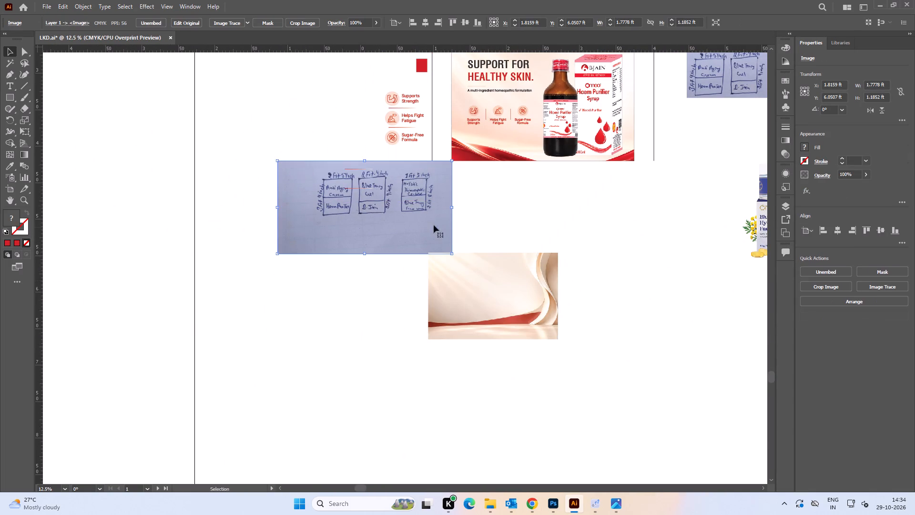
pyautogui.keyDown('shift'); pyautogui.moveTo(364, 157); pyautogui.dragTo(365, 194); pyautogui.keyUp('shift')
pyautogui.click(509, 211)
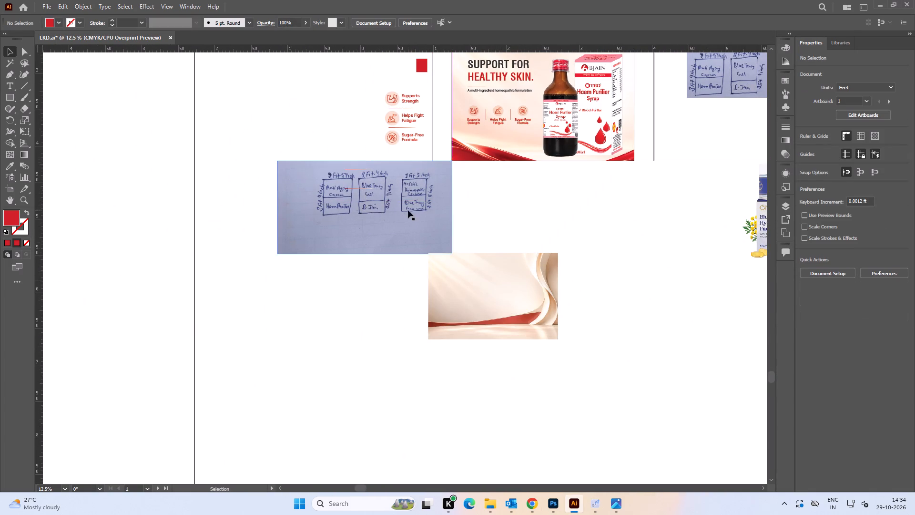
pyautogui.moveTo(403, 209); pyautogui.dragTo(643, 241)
# Draw a rectangle about 1.69 × 0.69 ft around the three handwritten layouts and clip the sketch photo to it.
pyautogui.press('space')
pyautogui.moveTo(643, 244); pyautogui.dragTo(493, 223)
pyautogui.click(589, 257)
pyautogui.keyDown('alt'); pyautogui.scroll(3, 490, 208); pyautogui.keyUp('alt')
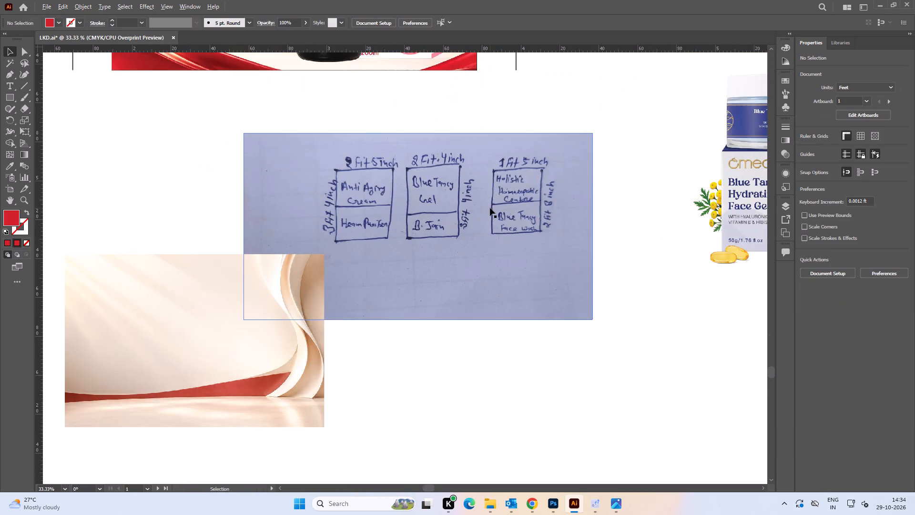
pyautogui.click(10, 97)
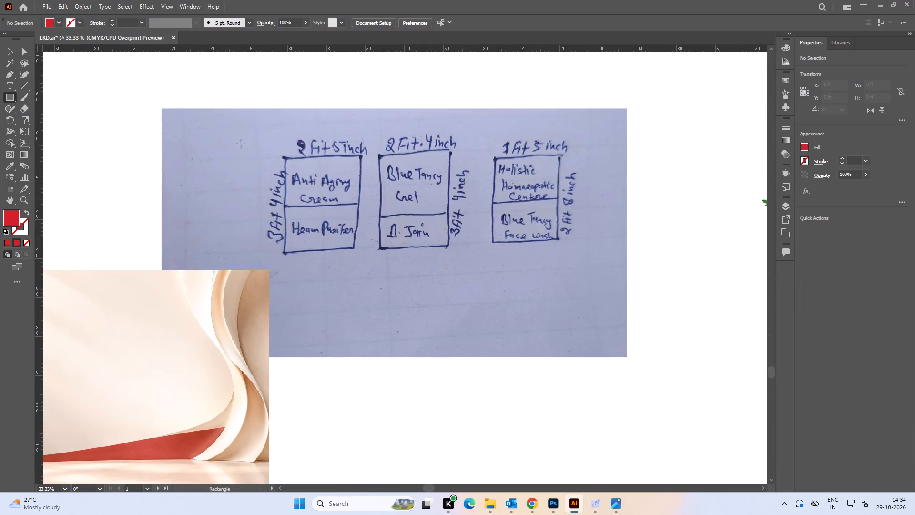
pyautogui.moveTo(257, 127); pyautogui.dragTo(577, 263)
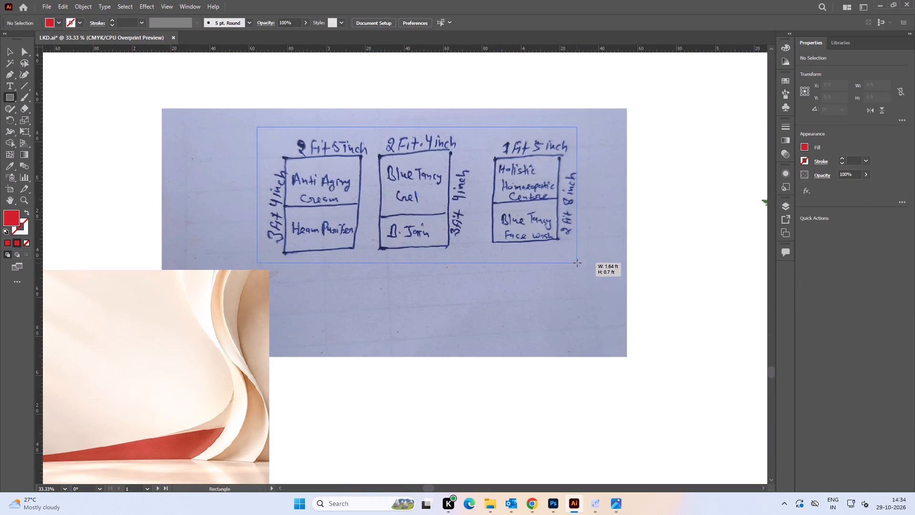
pyautogui.moveTo(577, 263); pyautogui.dragTo(585, 260)
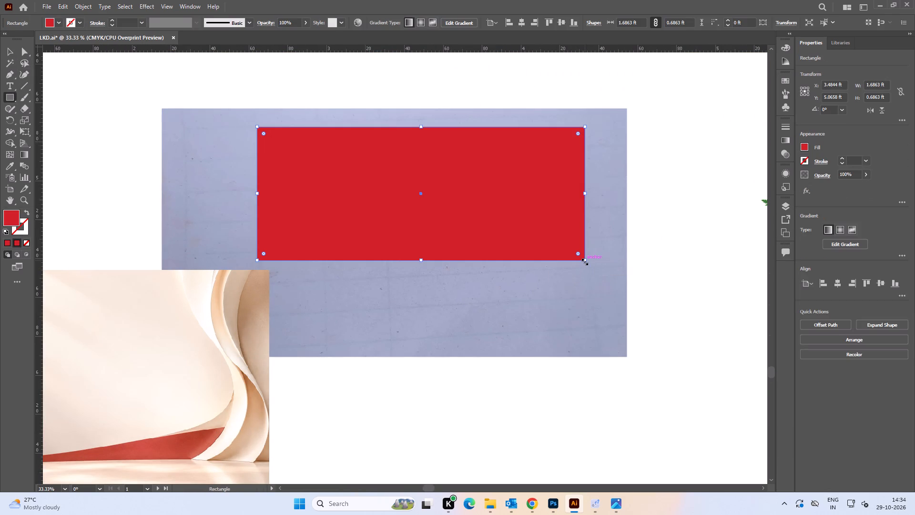
pyautogui.press('v')
pyautogui.keyDown('shift'); pyautogui.click(583, 307); pyautogui.keyUp('shift')
pyautogui.rightClick(474, 206)
pyautogui.click(526, 293)
pyautogui.click(627, 251)
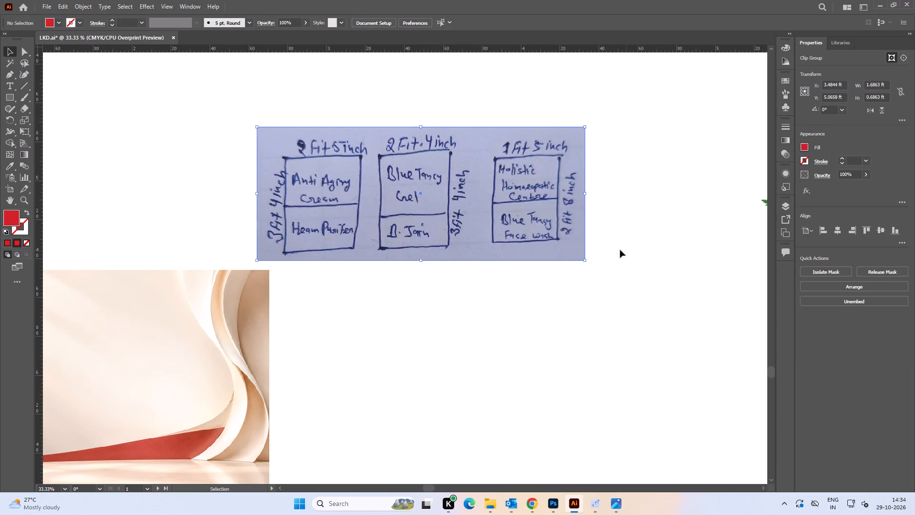
# Scale the clipped sketch photo down proportionally about its centre to about 1.2 × 0.49 ft.
pyautogui.press('space')
pyautogui.moveTo(596, 236); pyautogui.dragTo(628, 274)
pyautogui.click(493, 238)
pyautogui.keyDown('shift'); pyautogui.moveTo(454, 163); pyautogui.dragTo(460, 203); pyautogui.keyUp('shift')
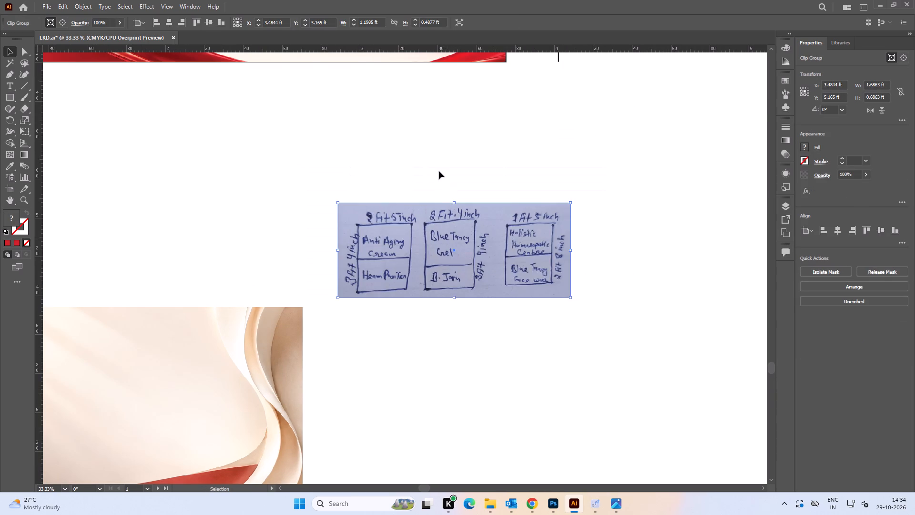
# Move the clipped sketch photo to the blank area on the far side of the vertical icon list, away from the banner.
pyautogui.keyDown('alt'); pyautogui.scroll(-2, 439, 171); pyautogui.keyUp('alt')
pyautogui.press('space')
pyautogui.moveTo(425, 185); pyautogui.dragTo(458, 236)
pyautogui.moveTo(487, 253); pyautogui.dragTo(346, 195)
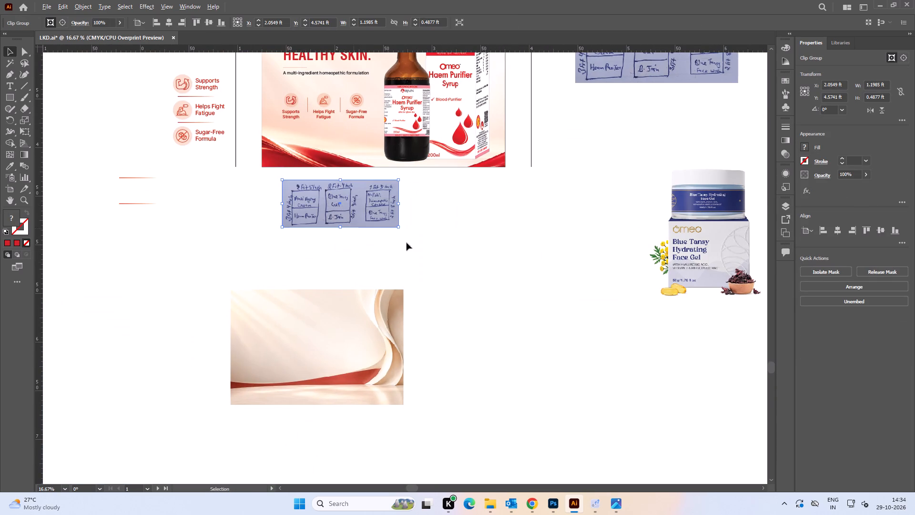
pyautogui.click(481, 237)
pyautogui.press('space')
pyautogui.moveTo(418, 214); pyautogui.dragTo(603, 300)
pyautogui.moveTo(545, 289); pyautogui.dragTo(258, 144)
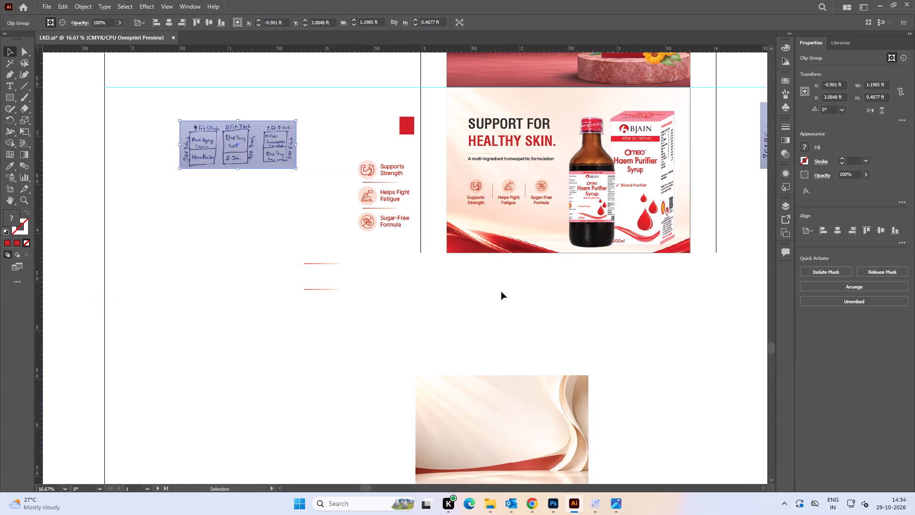
pyautogui.click(501, 292)
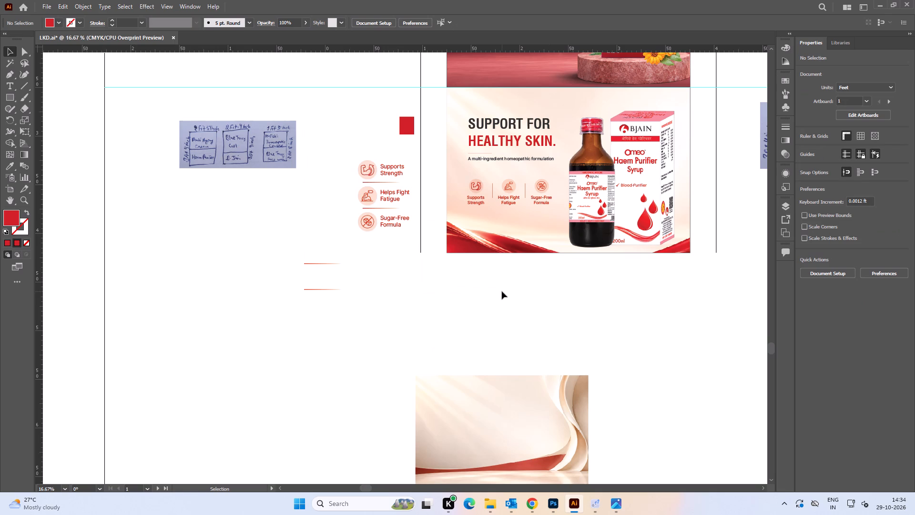
# Move the ivory paper backdrop up closer to the Haem Purifier banner's bottom edge.
pyautogui.moveTo(617, 339); pyautogui.dragTo(559, 238)
pyautogui.press('space')
pyautogui.press('space')
pyautogui.moveTo(608, 339); pyautogui.dragTo(491, 218)
pyautogui.click(490, 218)
pyautogui.click(352, 106)
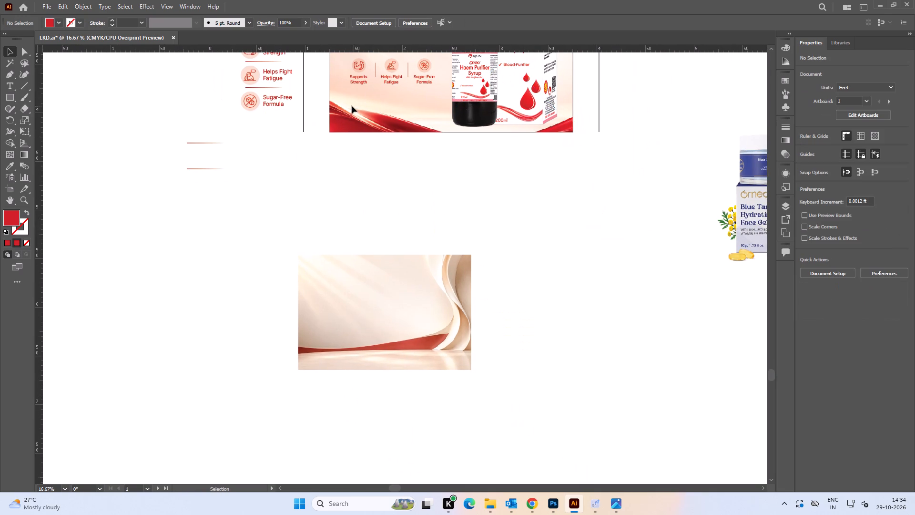
pyautogui.press('space')
pyautogui.moveTo(425, 196); pyautogui.dragTo(414, 227)
pyautogui.scroll(-1, 412, 226)
pyautogui.moveTo(417, 291); pyautogui.dragTo(410, 217)
pyautogui.click(499, 230)
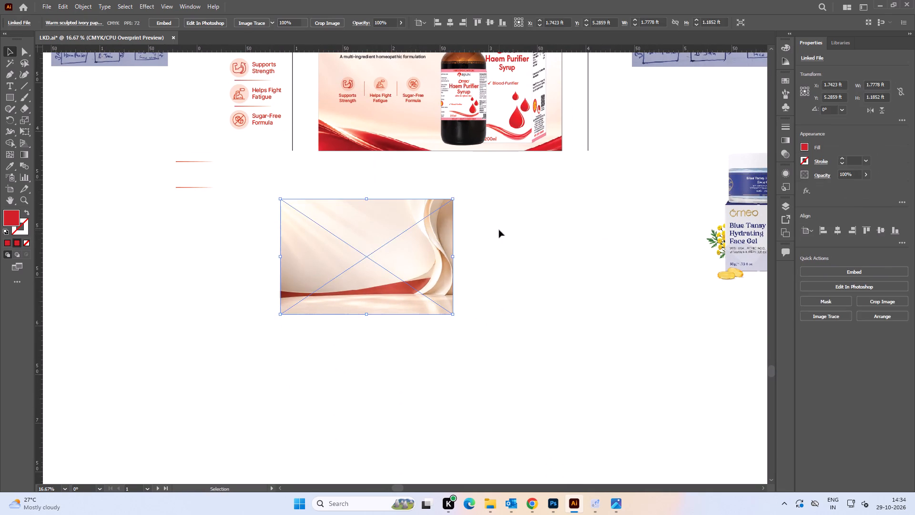
# Examine the red wave artwork along the Haem Purifier banner's bottom edge up close, alongside the new backdrop.
pyautogui.press('space')
pyautogui.moveTo(505, 222); pyautogui.dragTo(487, 280)
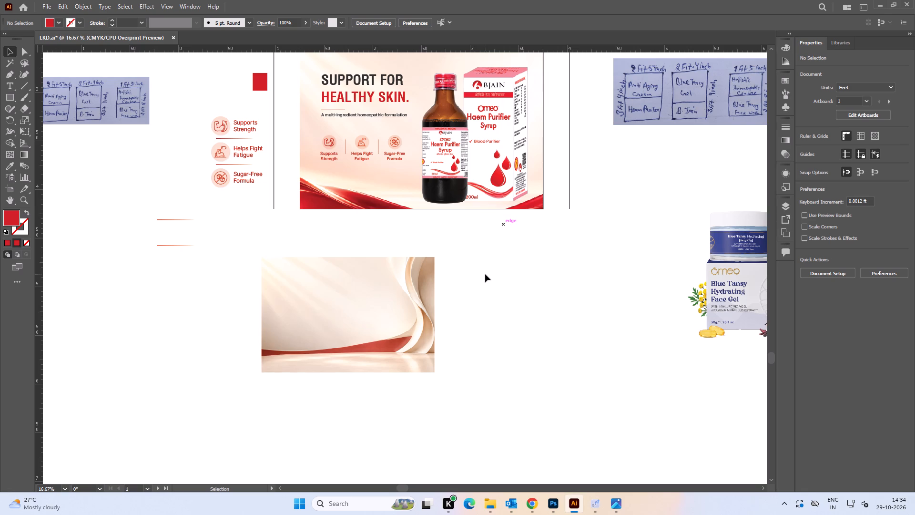
pyautogui.click(489, 288)
pyautogui.click(375, 186)
pyautogui.keyDown('alt'); pyautogui.scroll(3, 343, 223); pyautogui.keyUp('alt')
pyautogui.keyDown('alt'); pyautogui.scroll(3, 301, 145); pyautogui.keyUp('alt')
pyautogui.keyDown('alt'); pyautogui.scroll(-2, 311, 158); pyautogui.keyUp('alt')
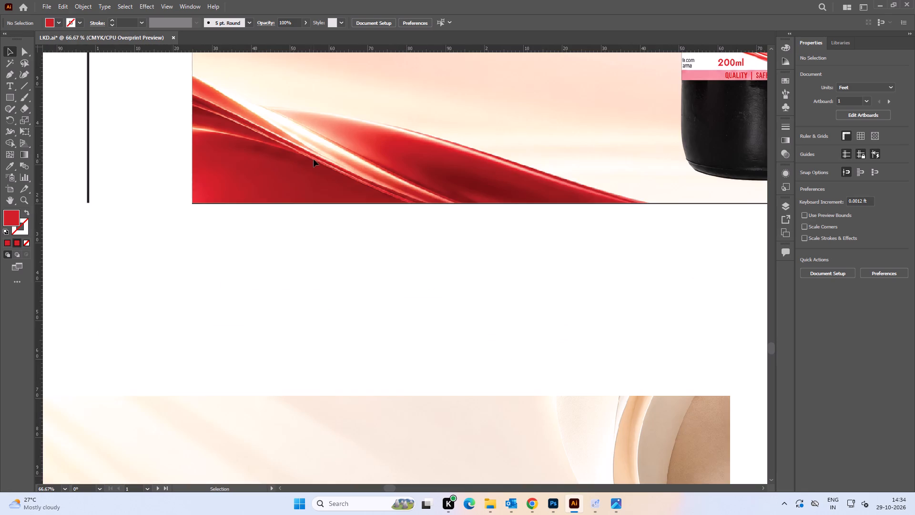
pyautogui.press('space')
pyautogui.moveTo(315, 154); pyautogui.dragTo(304, 185)
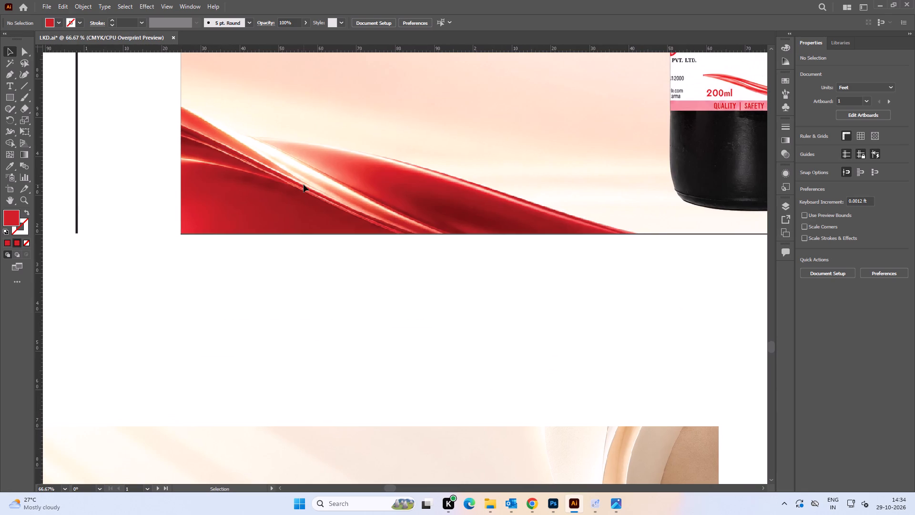
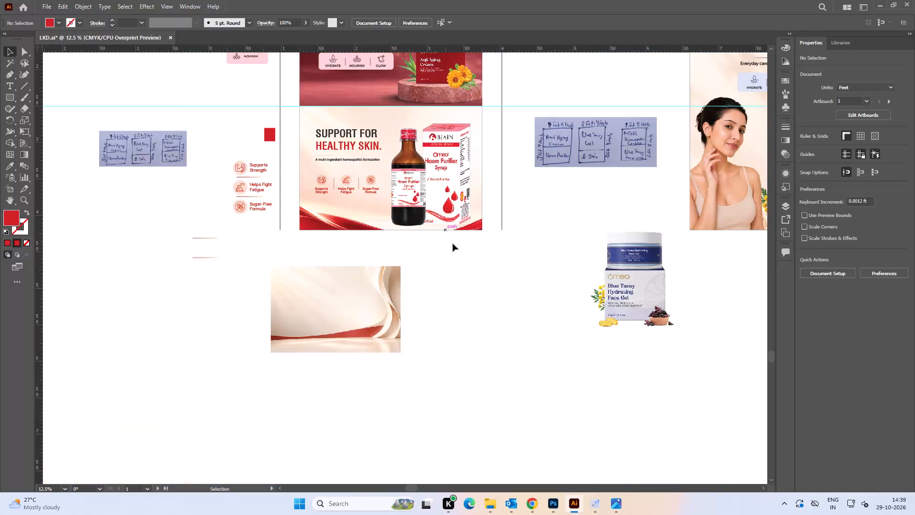
# Examine the ivory paper backdrop up close, especially its red wave and the curved paper folds beside it.
pyautogui.press('space')
pyautogui.moveTo(525, 239); pyautogui.dragTo(468, 260)
pyautogui.click(475, 248)
pyautogui.keyDown('alt'); pyautogui.scroll(1, 379, 232); pyautogui.keyUp('alt')
pyautogui.press('space')
pyautogui.moveTo(343, 289); pyautogui.dragTo(461, 204)
pyautogui.click(492, 263)
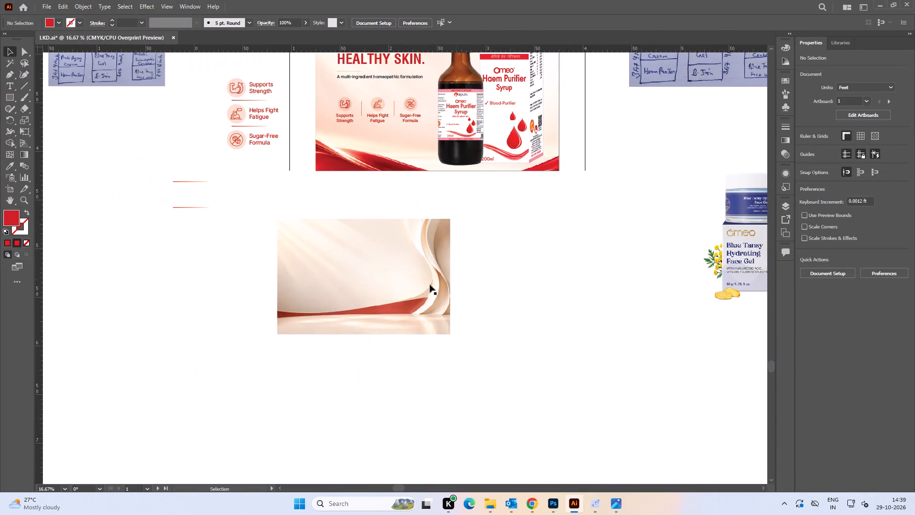
pyautogui.keyDown('alt'); pyautogui.scroll(2, 389, 288); pyautogui.keyUp('alt')
pyautogui.press('space')
pyautogui.moveTo(411, 292); pyautogui.dragTo(330, 266)
pyautogui.click(477, 259)
pyautogui.keyDown('alt'); pyautogui.scroll(2, 273, 288); pyautogui.keyUp('alt')
pyautogui.keyDown('alt'); pyautogui.scroll(3, 431, 318); pyautogui.keyUp('alt')
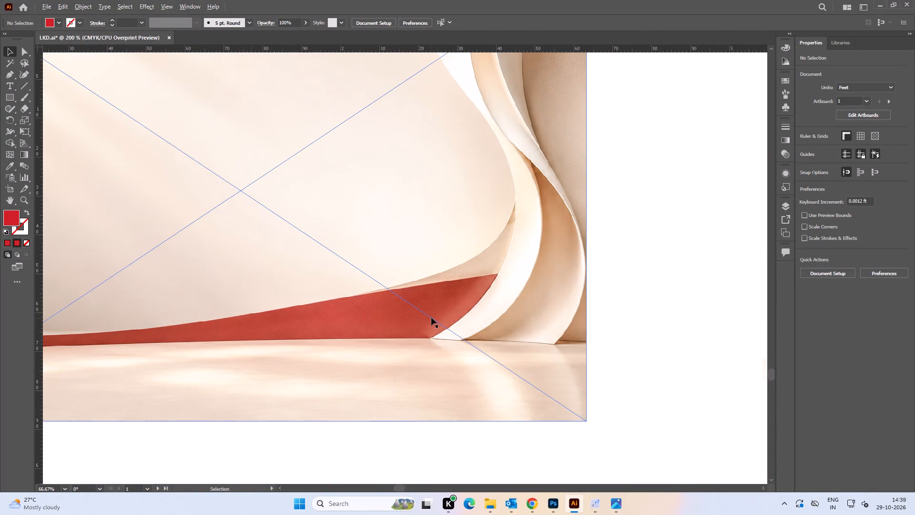
pyautogui.keyDown('alt'); pyautogui.scroll(-4, 518, 312); pyautogui.keyUp('alt')
pyautogui.press('space')
pyautogui.moveTo(551, 313); pyautogui.dragTo(521, 309)
pyautogui.click(663, 293)
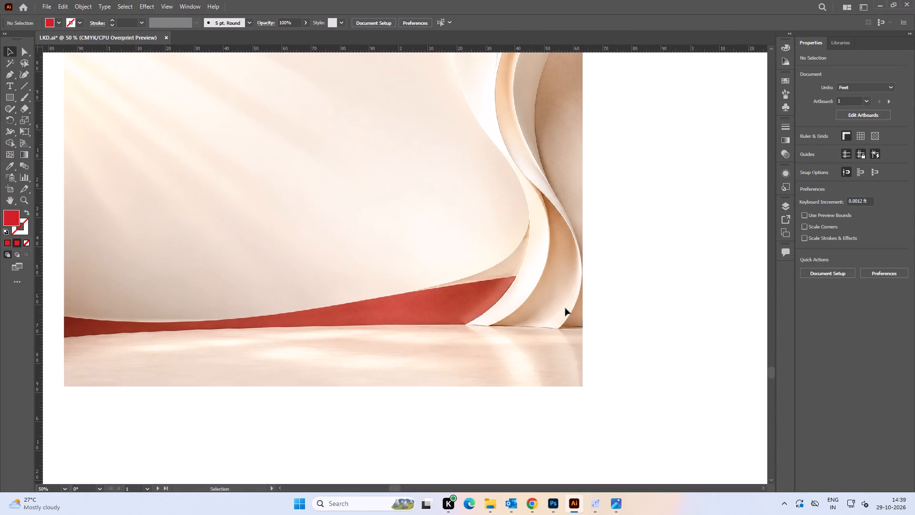
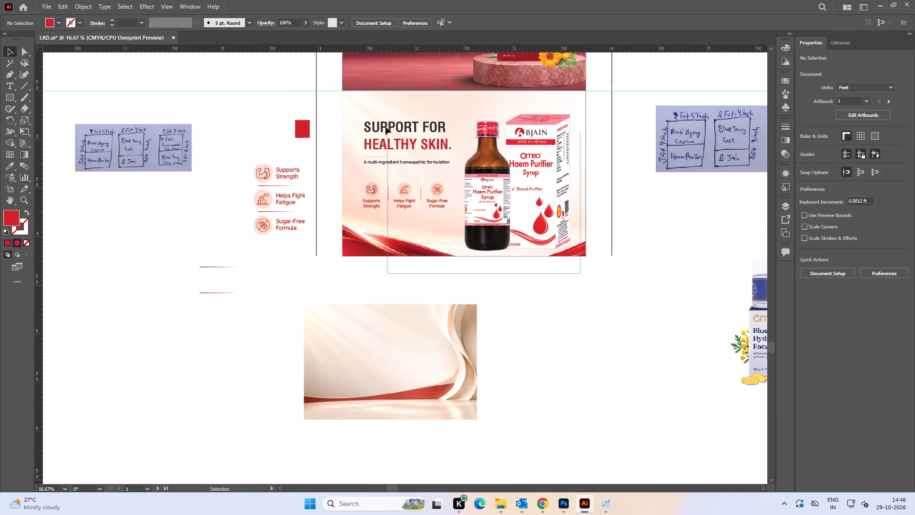
pyautogui.moveTo(386, 127); pyautogui.dragTo(359, 107)
pyautogui.keyDown('alt'); pyautogui.scroll(-1, 504, 175); pyautogui.keyUp('alt')
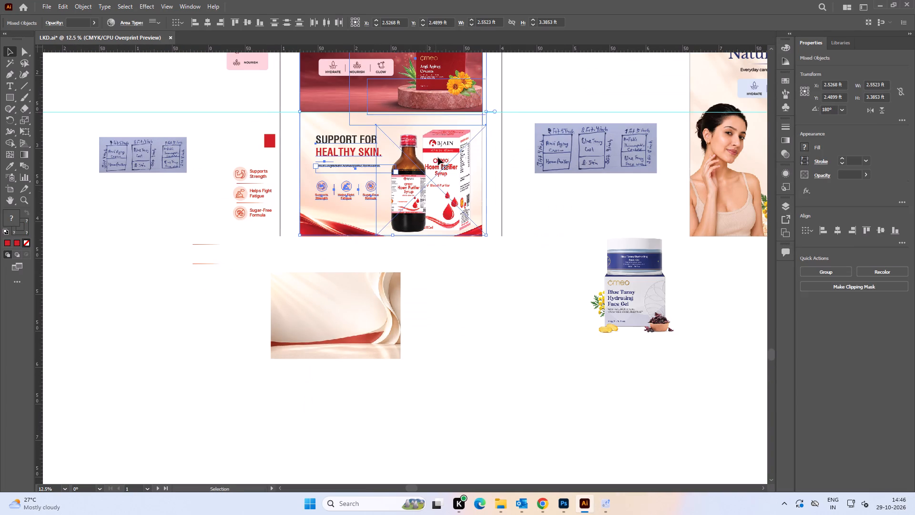
pyautogui.click(467, 280)
pyautogui.moveTo(448, 248); pyautogui.dragTo(316, 131)
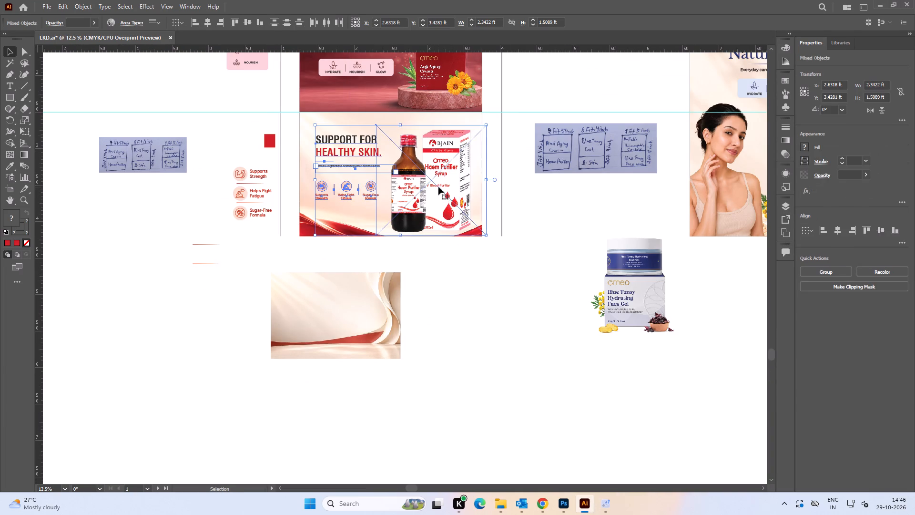
pyautogui.moveTo(437, 193); pyautogui.dragTo(384, 326)
pyautogui.press('space')
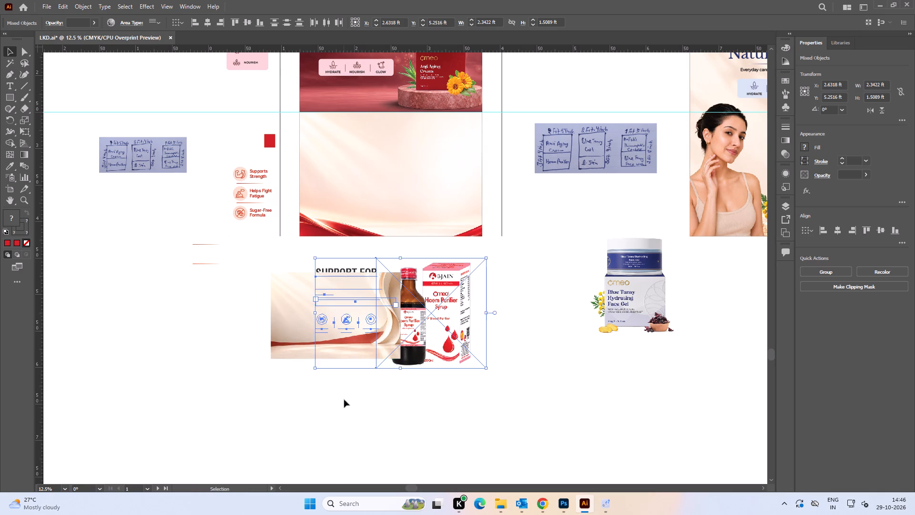
pyautogui.hotkey('ctrl', 'z')
pyautogui.keyDown('alt'); pyautogui.moveTo(425, 190); pyautogui.dragTo(441, 359); pyautogui.keyUp('alt')
pyautogui.press('space')
pyautogui.moveTo(398, 371); pyautogui.dragTo(383, 301)
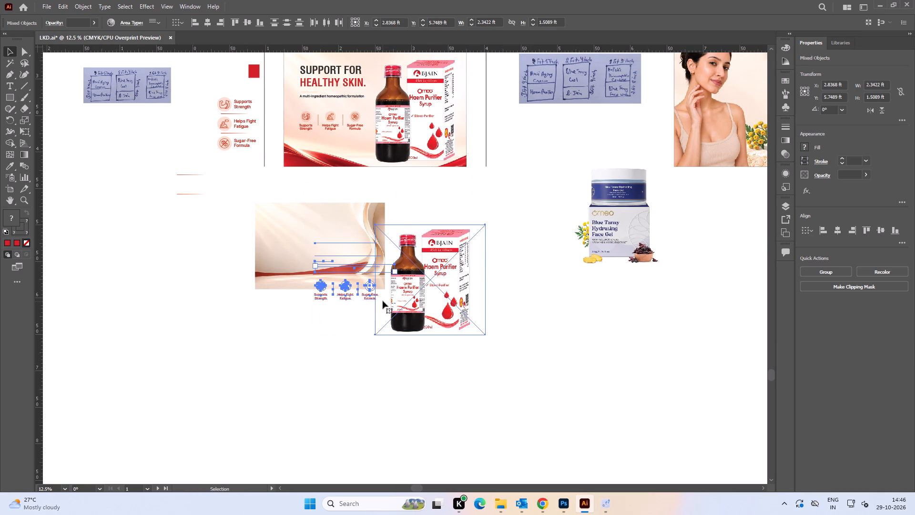
# Group the duplicated text, icons and product image and bring the group to the front.
pyautogui.hotkey('ctrl', 'g')
pyautogui.hotkey('ctrl', 'shift', ']')
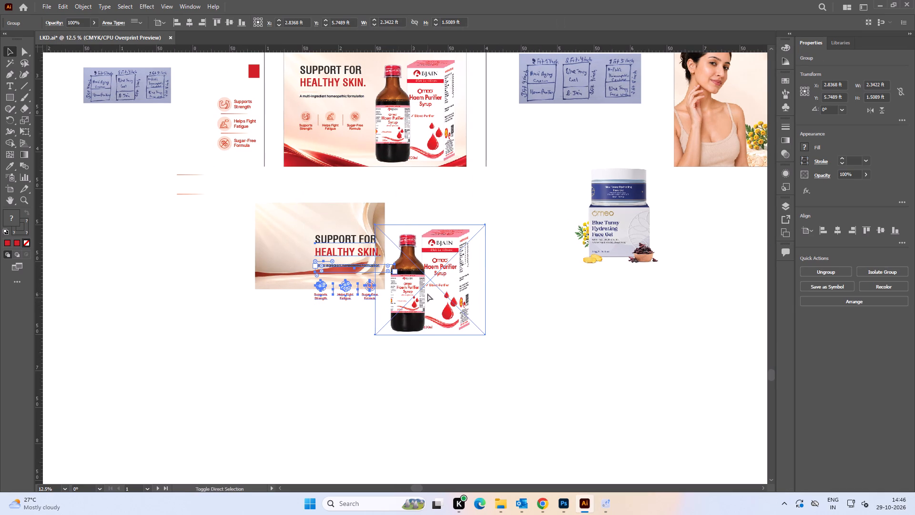
pyautogui.click(199, 356)
pyautogui.press('space')
pyautogui.moveTo(281, 343); pyautogui.dragTo(204, 327)
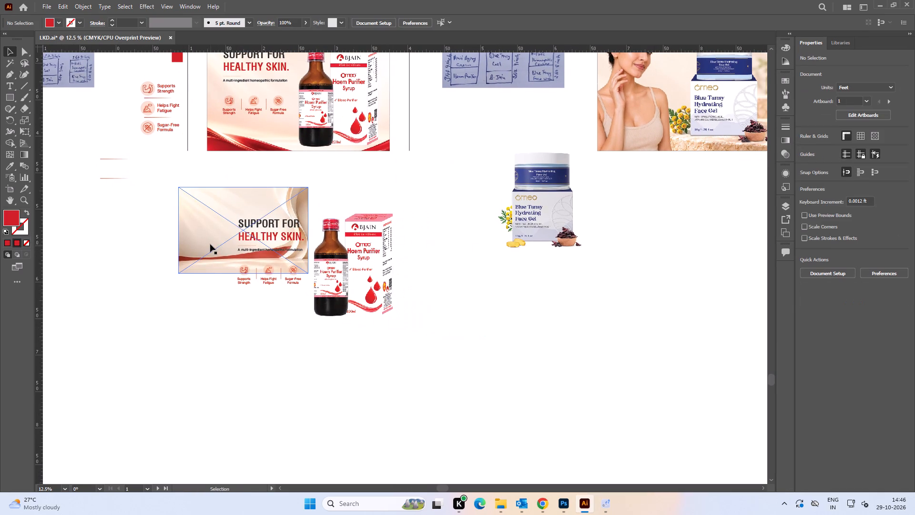
# Align the ivory backdrop with the Haem Purifier banner's top-left corner and scale it proportionally to about 2.51 ft wide.
pyautogui.press('space')
pyautogui.press('space')
pyautogui.moveTo(216, 213); pyautogui.dragTo(218, 312)
pyautogui.moveTo(193, 310); pyautogui.dragTo(224, 151)
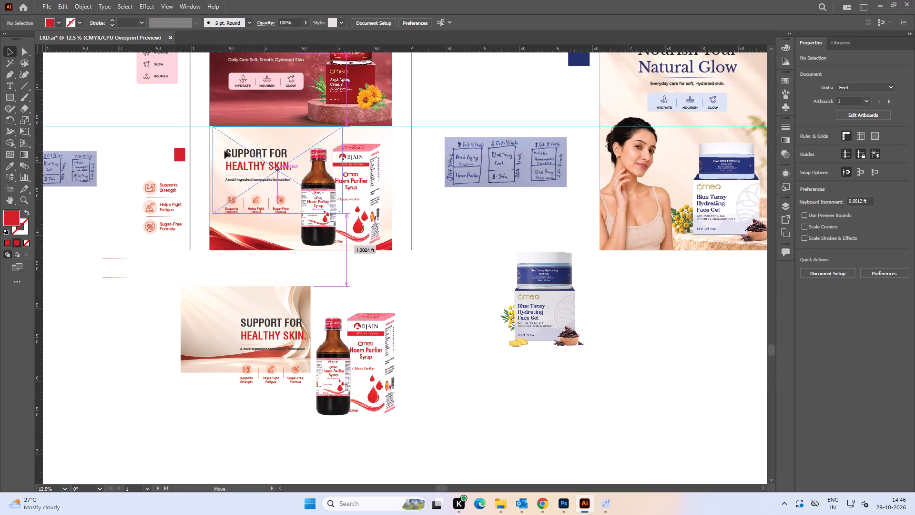
pyautogui.moveTo(224, 151); pyautogui.dragTo(221, 151)
pyautogui.keyDown('shift'); pyautogui.moveTo(337, 212); pyautogui.dragTo(381, 243); pyautogui.keyUp('shift')
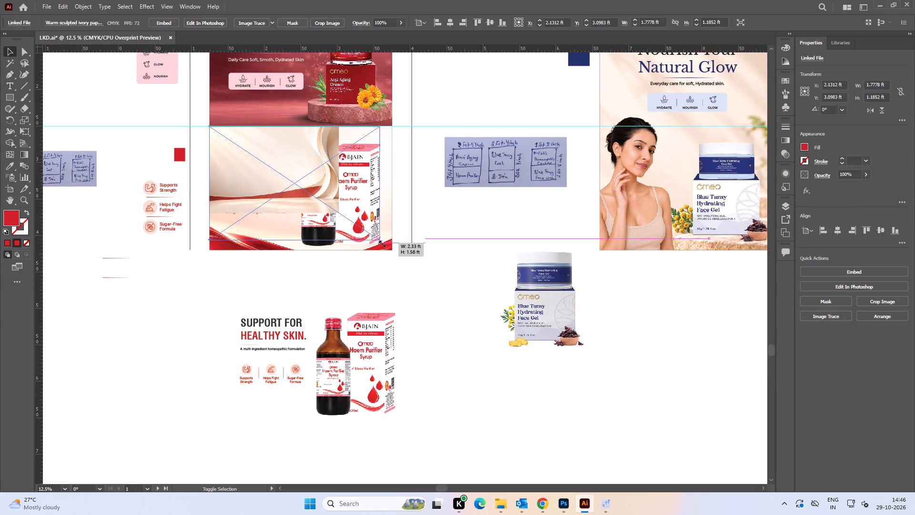
pyautogui.keyDown('shift'); pyautogui.moveTo(381, 243); pyautogui.dragTo(392, 252); pyautogui.keyUp('shift')
pyautogui.keyDown('alt'); pyautogui.scroll(3, 306, 263); pyautogui.keyUp('alt')
pyautogui.moveTo(291, 225); pyautogui.dragTo(291, 229)
pyautogui.keyDown('alt'); pyautogui.scroll(-1, 287, 240); pyautogui.keyUp('alt')
pyautogui.keyDown('alt'); pyautogui.scroll(1, 287, 241); pyautogui.keyUp('alt')
pyautogui.keyDown('alt'); pyautogui.scroll(-2, 287, 241); pyautogui.keyUp('alt')
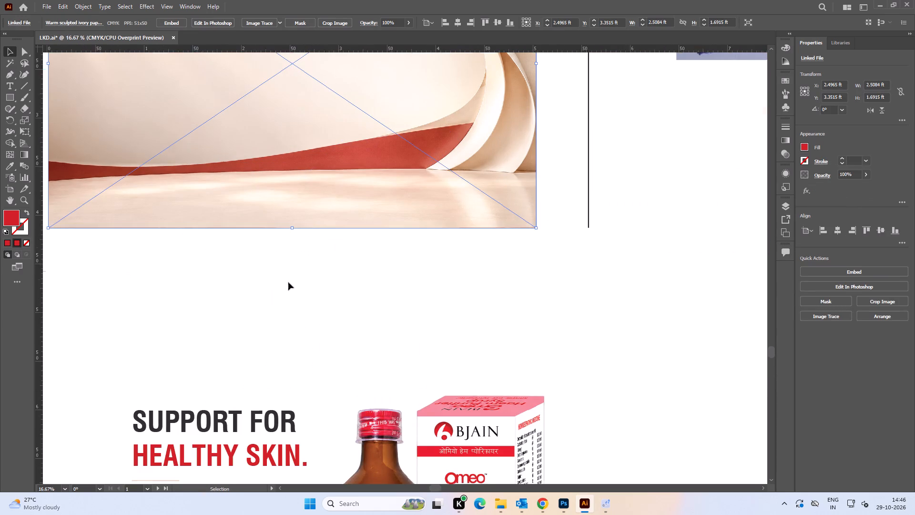
# Move the scaled backdrop off the original banner to sit behind the duplicated text and product group below.
pyautogui.press('space')
pyautogui.moveTo(257, 299); pyautogui.dragTo(335, 274)
pyautogui.keyDown('alt'); pyautogui.scroll(-3, 337, 267); pyautogui.keyUp('alt')
pyautogui.moveTo(223, 256); pyautogui.dragTo(237, 348)
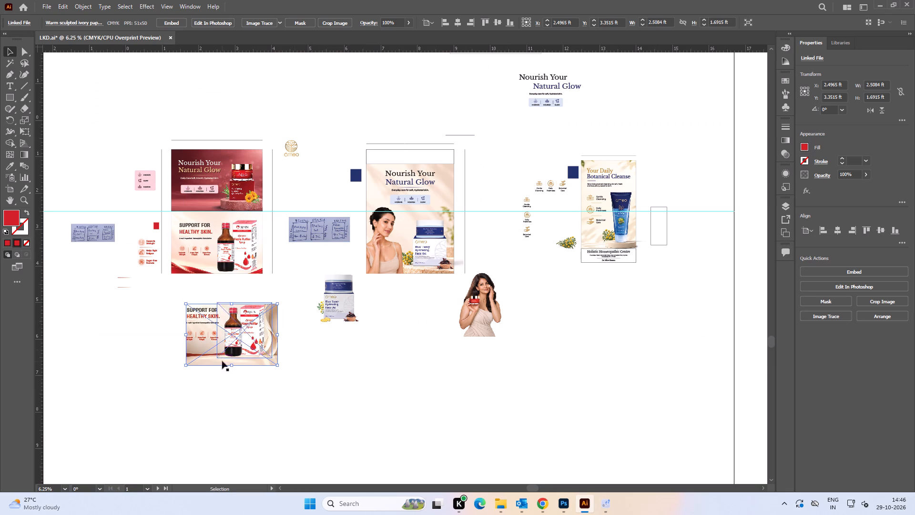
pyautogui.click(205, 403)
pyautogui.press('space')
pyautogui.moveTo(220, 416); pyautogui.dragTo(285, 356)
# Shift the duplicated text and product group right and down so its margins sit inside the backdrop.
pyautogui.scroll(3, 312, 293)
pyautogui.press('space')
pyautogui.moveTo(304, 335); pyautogui.dragTo(279, 258)
pyautogui.keyDown('alt'); pyautogui.scroll(1, 233, 234); pyautogui.keyUp('alt')
pyautogui.moveTo(280, 212); pyautogui.dragTo(294, 227)
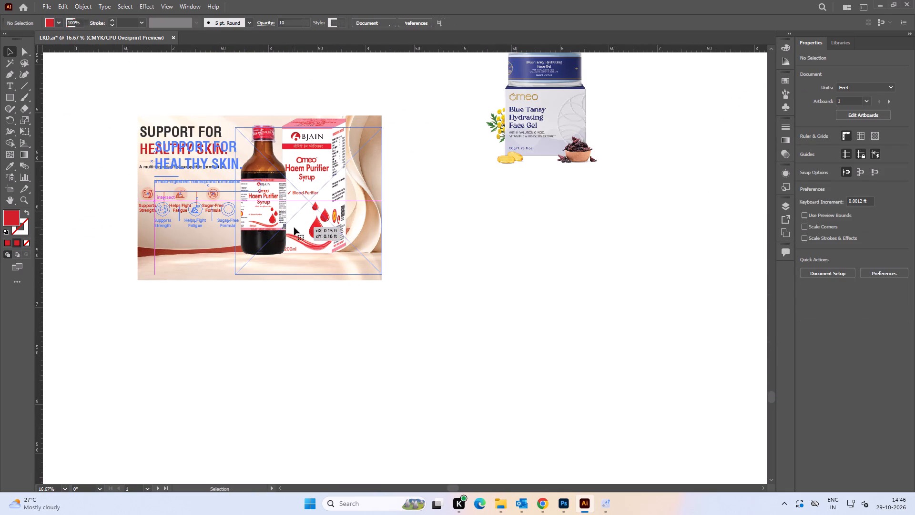
pyautogui.moveTo(305, 226); pyautogui.dragTo(310, 228)
pyautogui.click(408, 275)
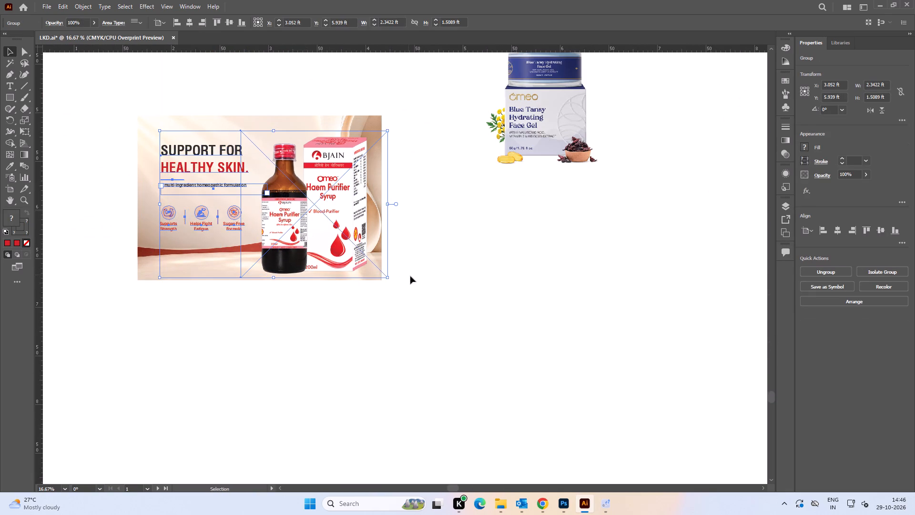
pyautogui.keyDown('alt'); pyautogui.scroll(1, 211, 241); pyautogui.keyUp('alt')
pyautogui.keyDown('alt'); pyautogui.scroll(-1, 293, 240); pyautogui.keyUp('alt')
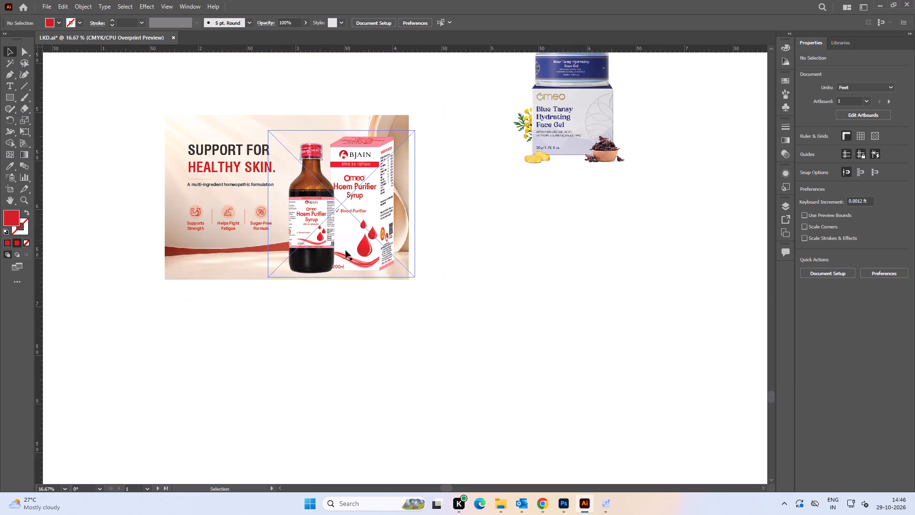
pyautogui.click(470, 249)
# Nudge the text and product group slightly left on the backdrop and check its balance.
pyautogui.press('space')
pyautogui.moveTo(447, 235); pyautogui.dragTo(484, 257)
pyautogui.press('space')
pyautogui.press('space')
pyautogui.moveTo(514, 233); pyautogui.dragTo(515, 248)
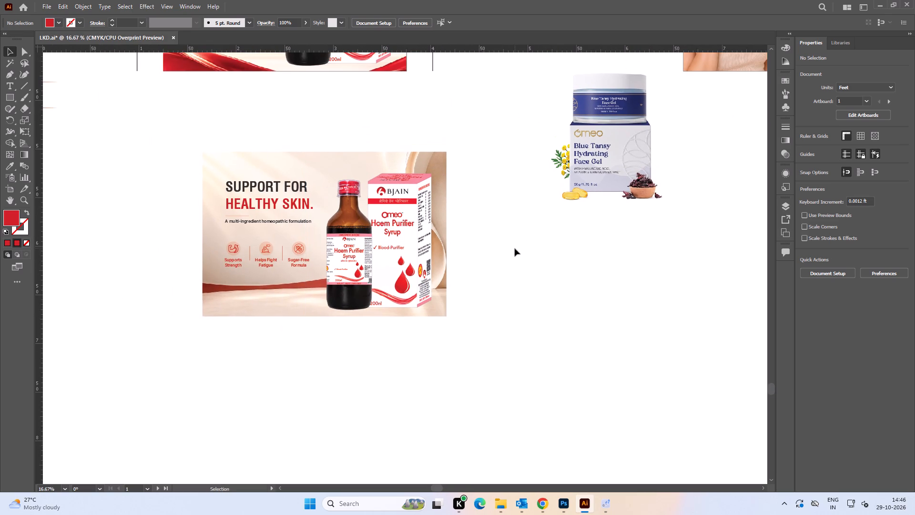
pyautogui.keyDown('alt'); pyautogui.scroll(2, 374, 251); pyautogui.keyUp('alt')
pyautogui.moveTo(410, 254); pyautogui.dragTo(405, 255)
pyautogui.keyDown('alt'); pyautogui.scroll(-2, 403, 254); pyautogui.keyUp('alt')
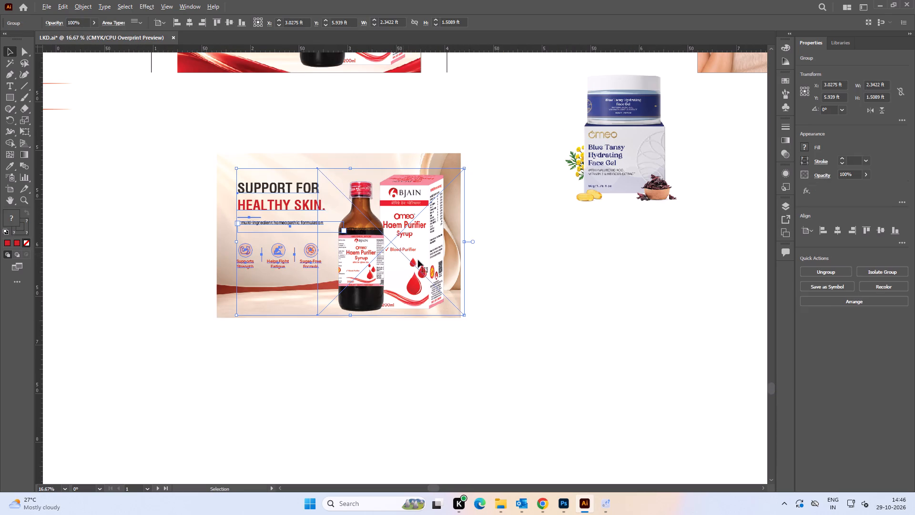
pyautogui.click(494, 272)
pyautogui.press('space')
pyautogui.moveTo(508, 273); pyautogui.dragTo(467, 286)
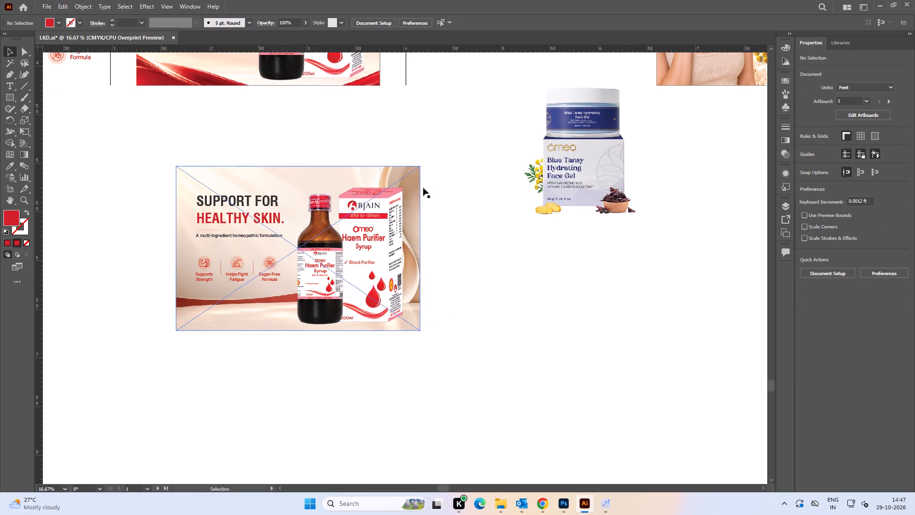
pyautogui.press('space')
pyautogui.moveTo(497, 255); pyautogui.dragTo(491, 264)
# Draw a rectangle exactly covering the backdrop, about 2.51 × 1.69 ft.
pyautogui.click(287, 183)
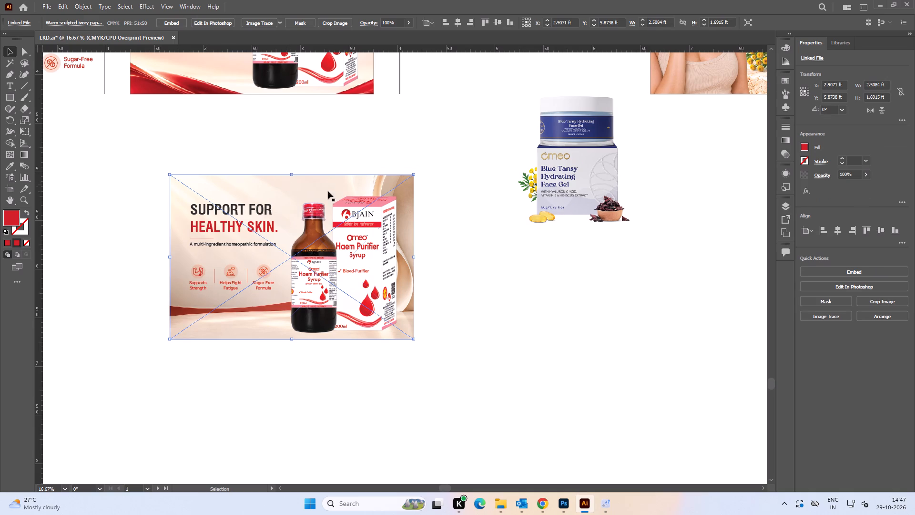
pyautogui.press('space')
pyautogui.moveTo(388, 189); pyautogui.dragTo(334, 182)
pyautogui.click(11, 97)
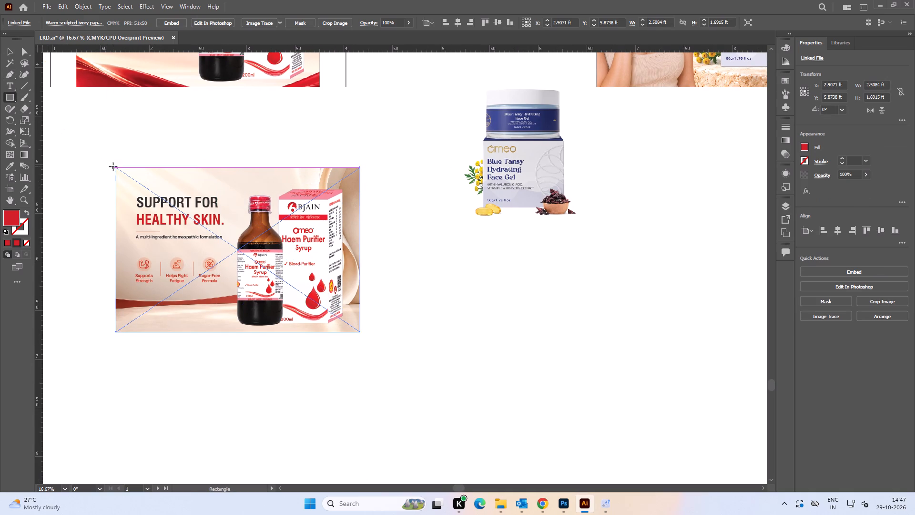
pyautogui.moveTo(115, 168); pyautogui.dragTo(358, 333)
pyautogui.click(11, 50)
pyautogui.moveTo(312, 274); pyautogui.dragTo(215, 293)
pyautogui.hotkey('ctrl', 'z')
# Centre the red rectangle and the backdrop horizontally on each other and use the rectangle as the backdrop's clipping mask.
pyautogui.click(411, 258)
pyautogui.press('space')
pyautogui.moveTo(241, 257); pyautogui.dragTo(365, 252)
pyautogui.moveTo(365, 253); pyautogui.dragTo(254, 260)
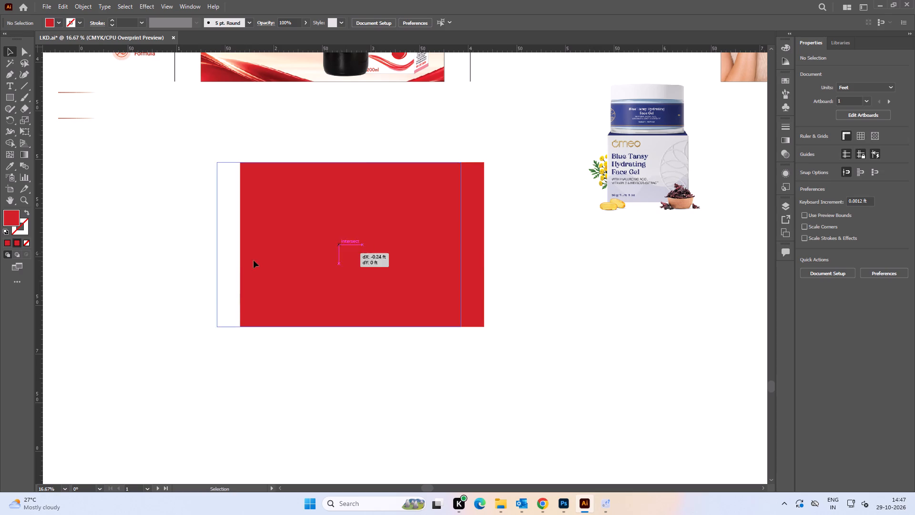
pyautogui.moveTo(254, 260); pyautogui.dragTo(245, 261)
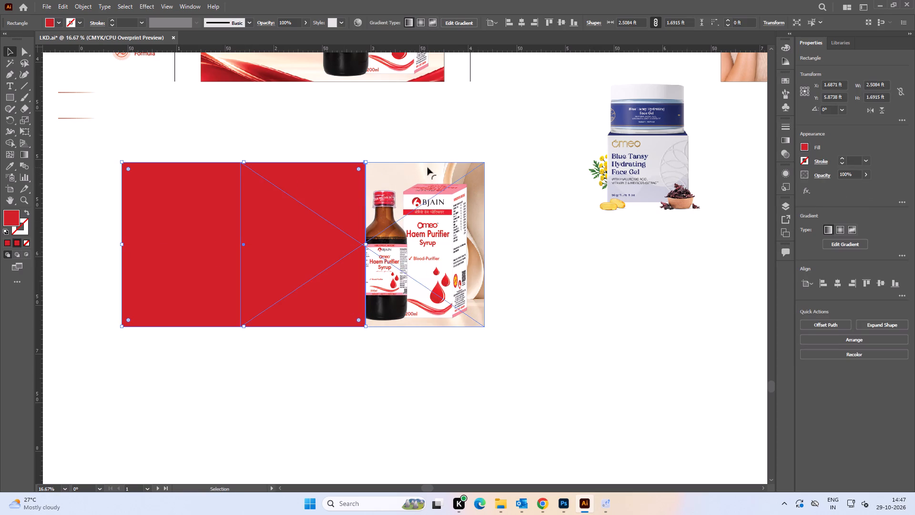
pyautogui.keyDown('shift'); pyautogui.click(409, 171); pyautogui.keyUp('shift')
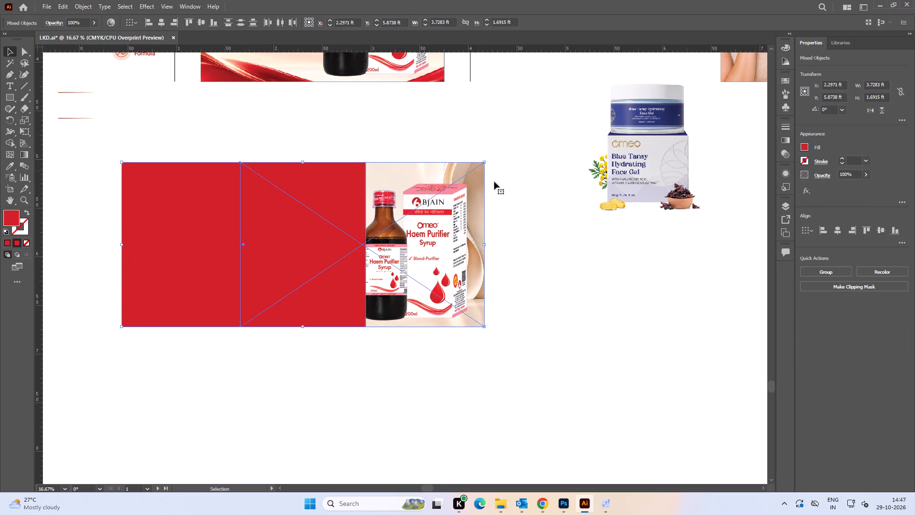
pyautogui.click(837, 232)
pyautogui.rightClick(319, 175)
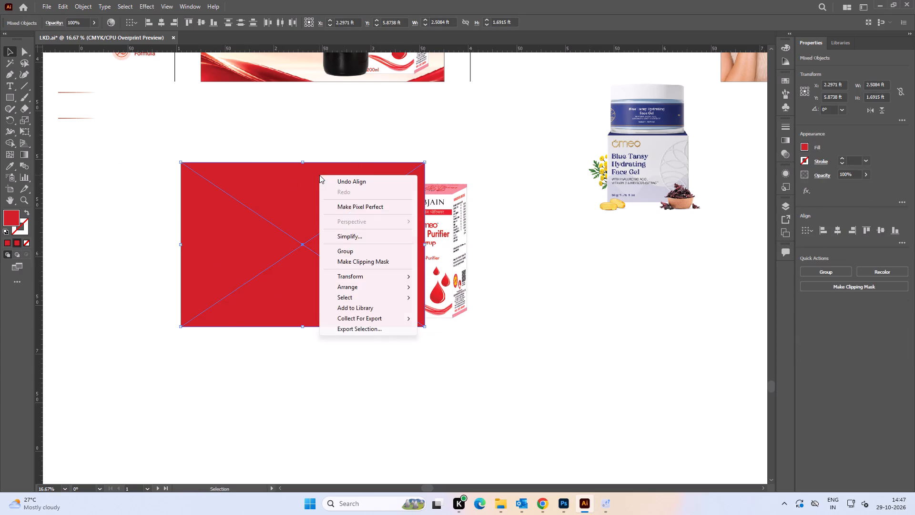
pyautogui.click(357, 263)
# Move the clipped backdrop left to uncover the text and product group, and bring that group to the front.
pyautogui.click(527, 274)
pyautogui.moveTo(351, 267); pyautogui.dragTo(227, 267)
pyautogui.click(448, 263)
pyautogui.hotkey('ctrl', 'shift', ']')
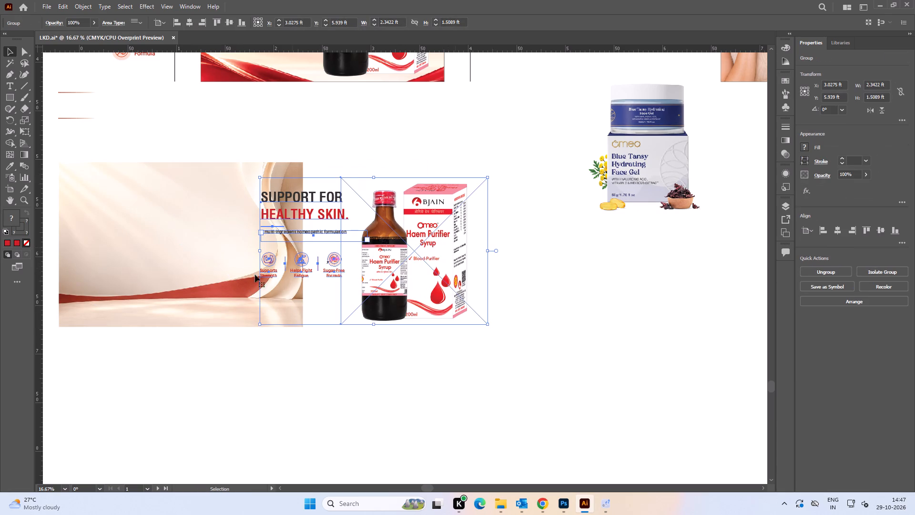
pyautogui.click(114, 243)
# Place the text and product group on the clipped backdrop with an even left margin and the product above the floor edge.
pyautogui.press('space')
pyautogui.moveTo(235, 238); pyautogui.dragTo(437, 243)
pyautogui.moveTo(615, 250); pyautogui.dragTo(460, 253)
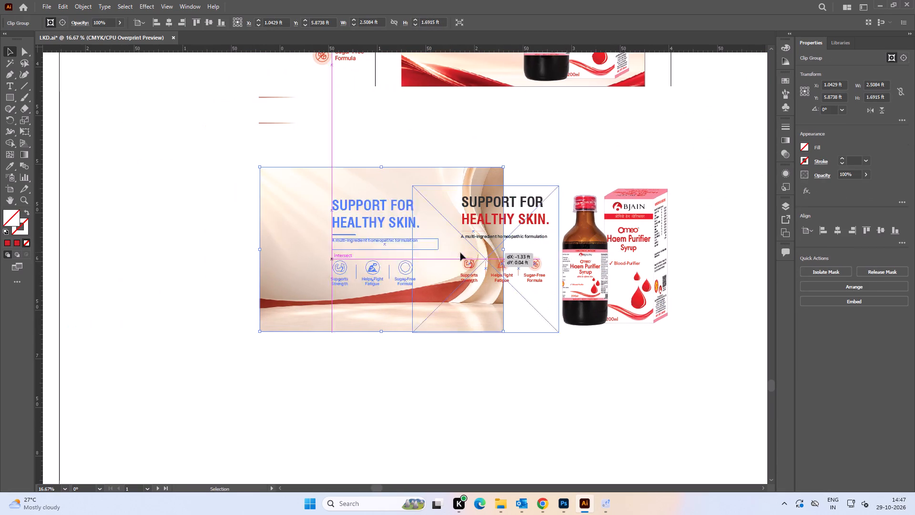
pyautogui.moveTo(460, 253); pyautogui.dragTo(419, 246)
pyautogui.keyDown('alt'); pyautogui.scroll(1, 313, 228); pyautogui.keyUp('alt')
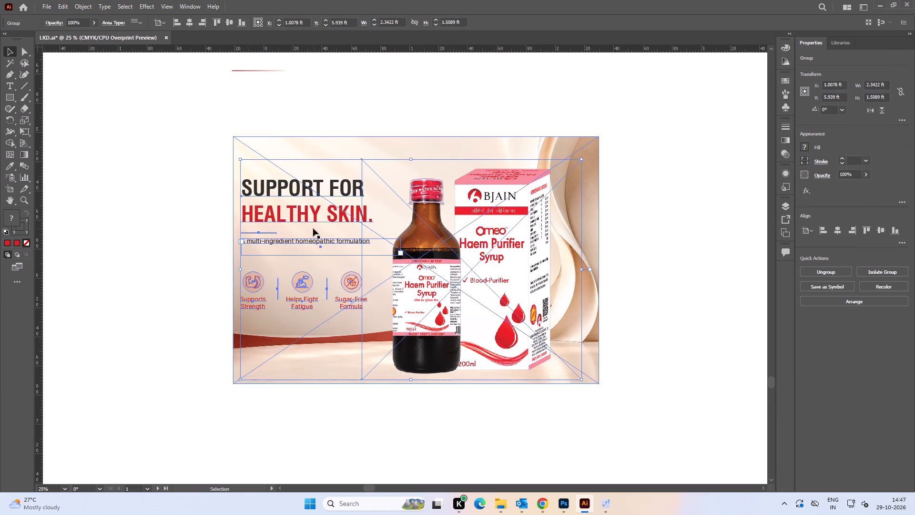
pyautogui.moveTo(316, 220); pyautogui.dragTo(337, 202)
pyautogui.press('space')
pyautogui.moveTo(408, 221); pyautogui.dragTo(343, 196)
pyautogui.moveTo(442, 198); pyautogui.dragTo(442, 203)
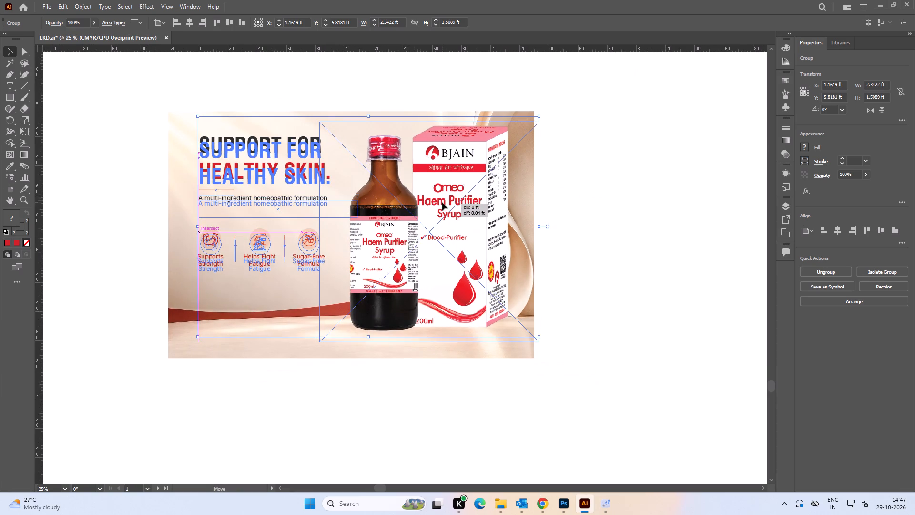
pyautogui.moveTo(442, 203); pyautogui.dragTo(442, 203)
pyautogui.click(566, 241)
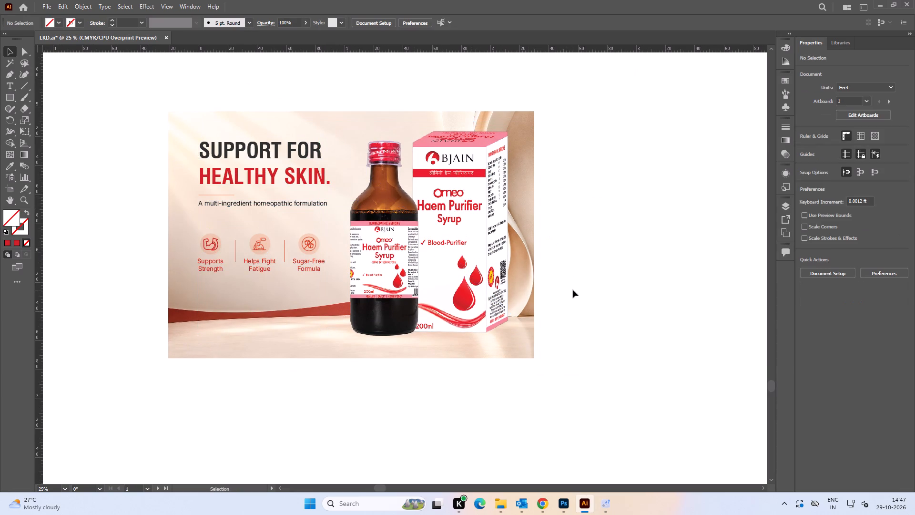
# Nudge the whole text and product group down about 0.02 ft on the clipped backdrop.
pyautogui.press('space')
pyautogui.press('space')
pyautogui.press('space')
pyautogui.press('space')
pyautogui.press('space')
pyautogui.press('space')
pyautogui.press('space')
pyautogui.press('space')
pyautogui.moveTo(580, 330); pyautogui.dragTo(585, 304)
pyautogui.click(475, 244)
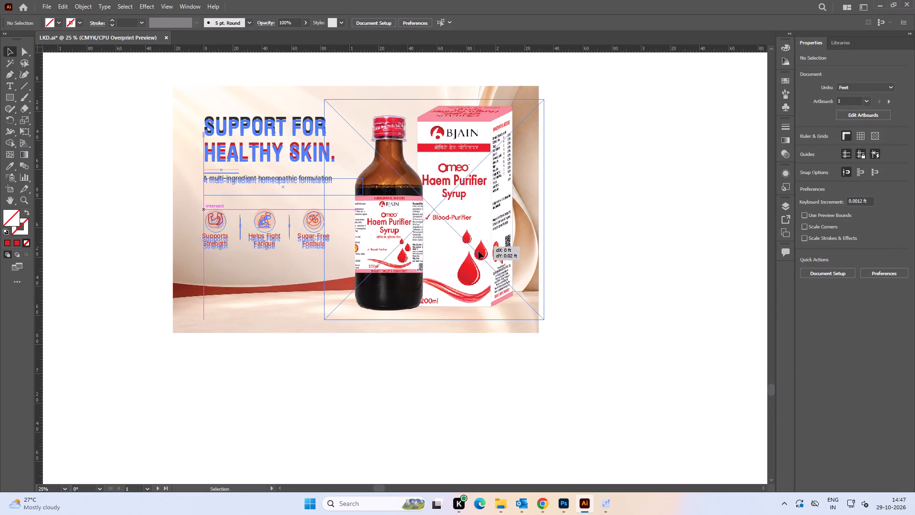
pyautogui.click(594, 274)
# Inside the group, shift only the bottle and box image about 0.02 ft right and 0.08 ft down.
pyautogui.doubleClick(488, 262)
pyautogui.moveTo(487, 256); pyautogui.dragTo(489, 265)
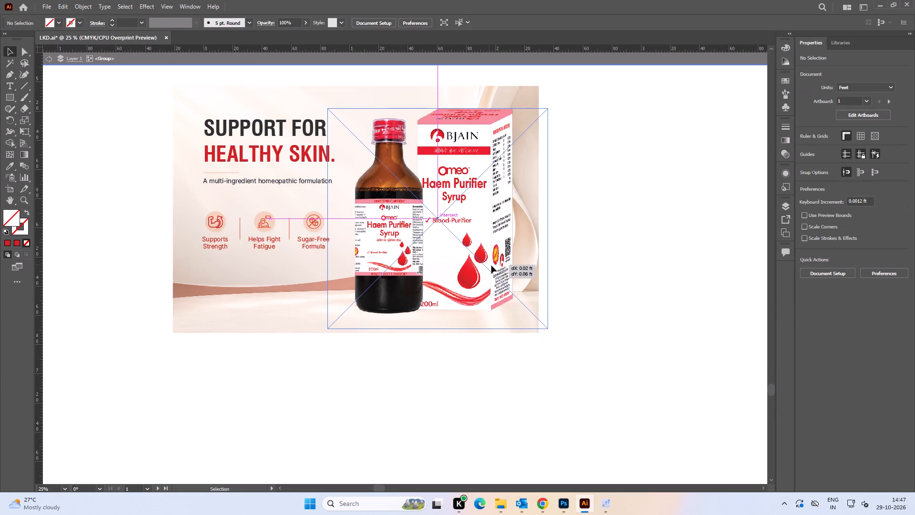
pyautogui.click(486, 257)
pyautogui.doubleClick(630, 256)
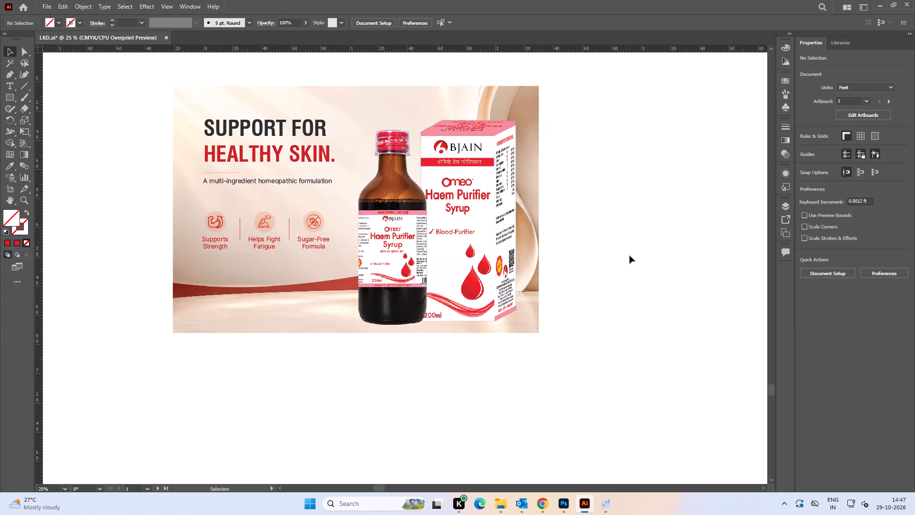
# Enlarge the backdrop image inside its clipping mask to about 2.78 × 1.88 ft and shift it slightly down.
pyautogui.press('space')
pyautogui.moveTo(628, 243); pyautogui.dragTo(636, 257)
pyautogui.doubleClick(510, 118)
pyautogui.click(510, 118)
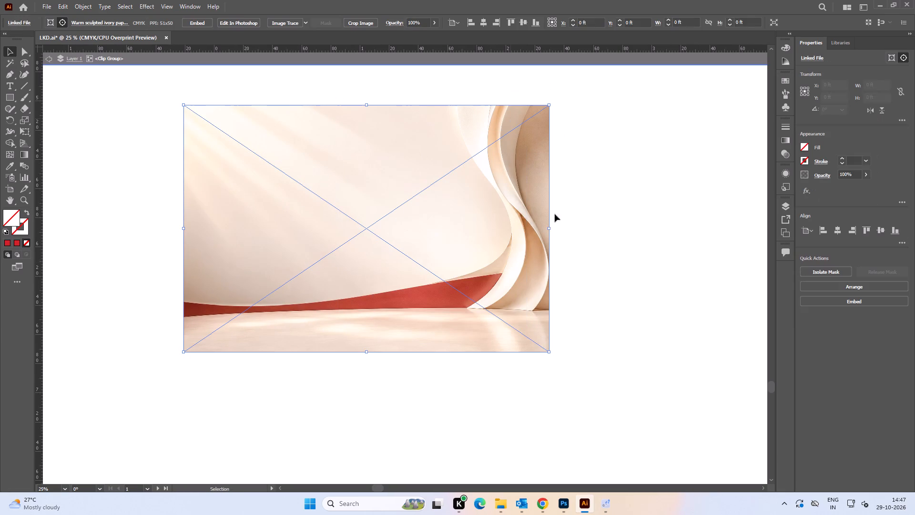
pyautogui.keyDown('shift'); pyautogui.moveTo(551, 229); pyautogui.dragTo(577, 234); pyautogui.keyUp('shift')
pyautogui.moveTo(539, 197); pyautogui.dragTo(540, 202)
pyautogui.keyDown('shift'); pyautogui.moveTo(577, 231); pyautogui.dragTo(589, 232); pyautogui.keyUp('shift')
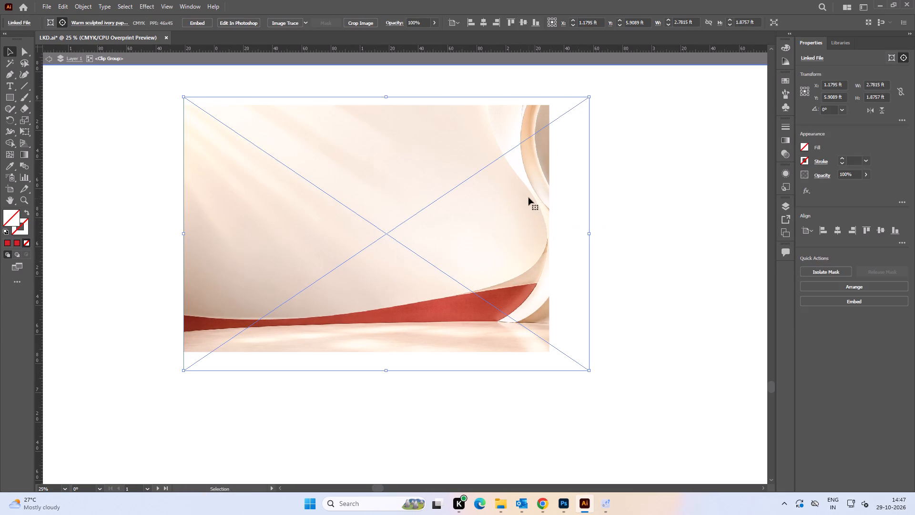
pyautogui.click(529, 194)
pyautogui.doubleClick(619, 213)
pyautogui.press('space')
pyautogui.moveTo(629, 244); pyautogui.dragTo(603, 245)
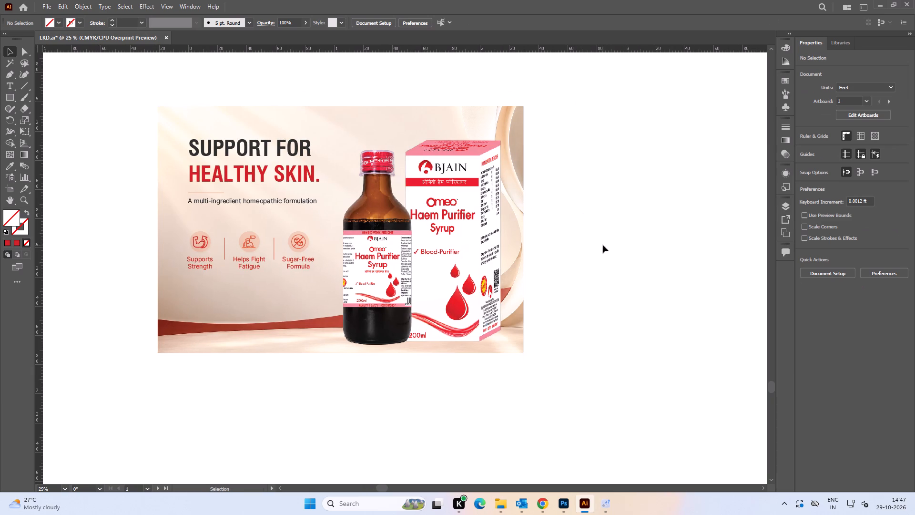
pyautogui.click(603, 245)
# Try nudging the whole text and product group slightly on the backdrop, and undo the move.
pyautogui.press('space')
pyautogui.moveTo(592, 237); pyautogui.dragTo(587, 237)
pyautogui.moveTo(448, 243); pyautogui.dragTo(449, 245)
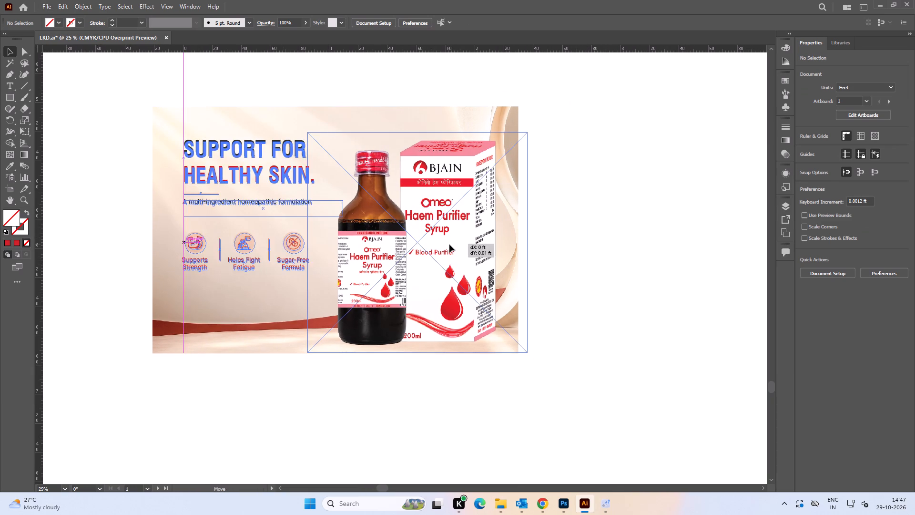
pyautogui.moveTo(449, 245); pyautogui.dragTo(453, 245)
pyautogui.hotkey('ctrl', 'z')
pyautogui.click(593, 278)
# Inside the group, shift only the bottle and box image about 0.03 ft left and 0.02 ft down.
pyautogui.press('space')
pyautogui.moveTo(438, 292); pyautogui.dragTo(435, 278)
pyautogui.tripleClick(435, 277)
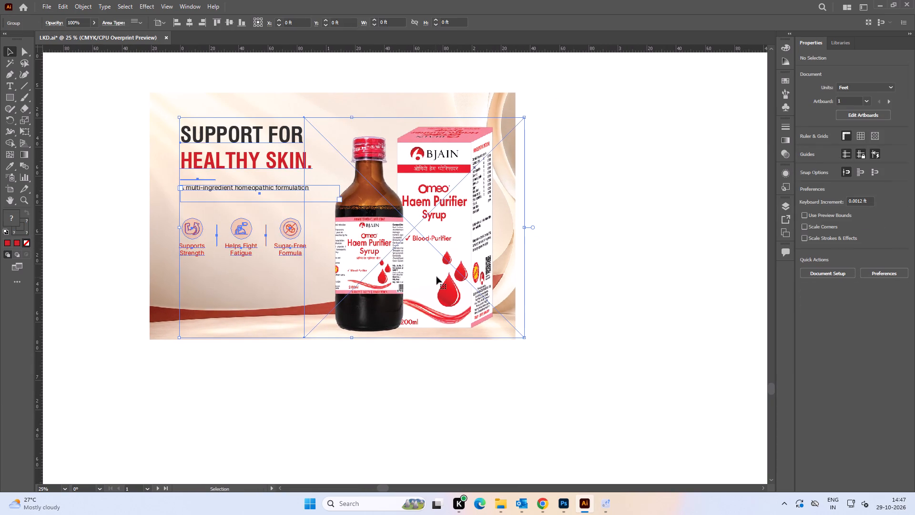
pyautogui.press('space')
pyautogui.moveTo(474, 322); pyautogui.dragTo(457, 289)
pyautogui.click(451, 277)
pyautogui.keyDown('alt'); pyautogui.scroll(2, 444, 286); pyautogui.keyUp('alt')
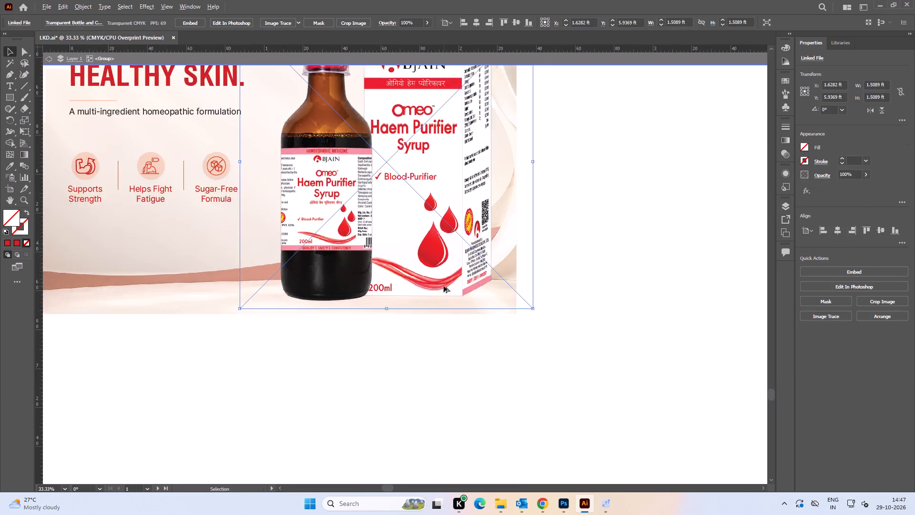
pyautogui.moveTo(451, 272); pyautogui.dragTo(445, 275)
pyautogui.click(449, 268)
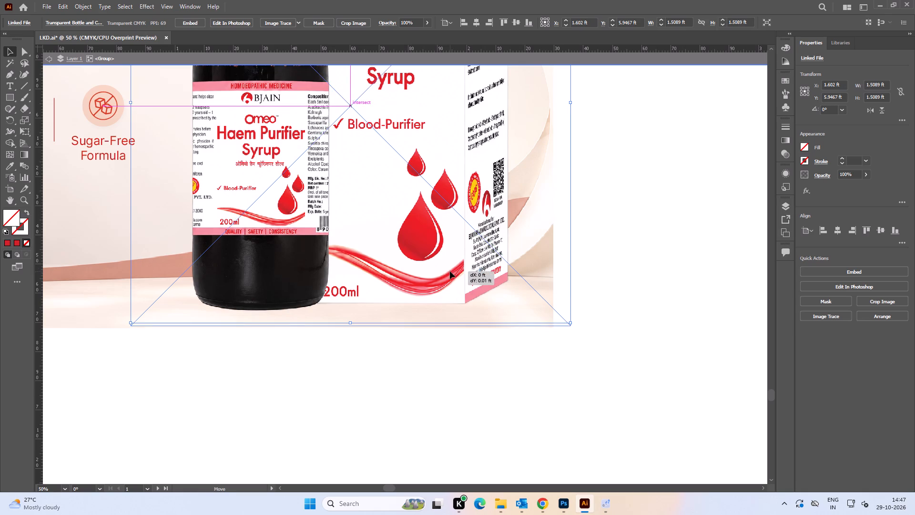
pyautogui.keyDown('alt'); pyautogui.scroll(-2, 448, 271); pyautogui.keyUp('alt')
pyautogui.doubleClick(569, 278)
pyautogui.press('space')
pyautogui.moveTo(563, 252); pyautogui.dragTo(583, 310)
pyautogui.click(583, 310)
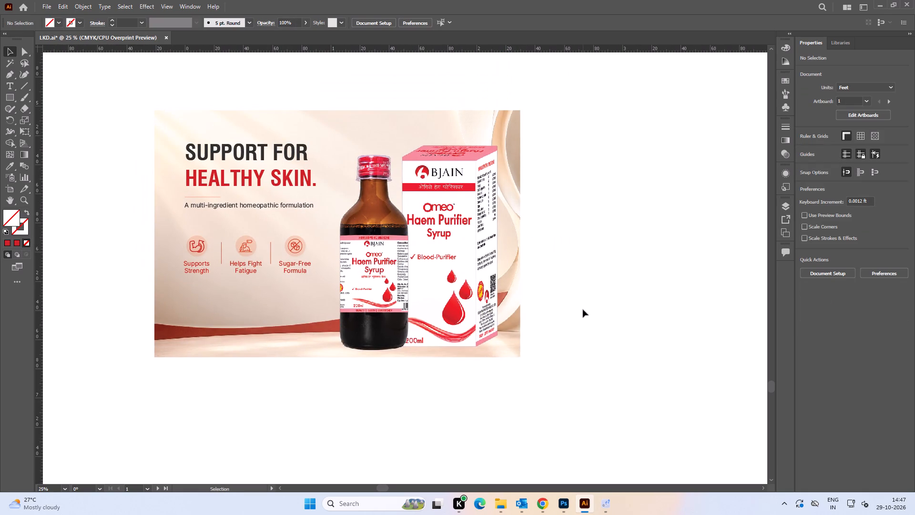
# Ungroup the text and product group so its elements can be edited separately.
pyautogui.press('space')
pyautogui.moveTo(563, 282); pyautogui.dragTo(591, 309)
pyautogui.click(265, 199)
pyautogui.hotkey('ctrl', 'shift', 'g')
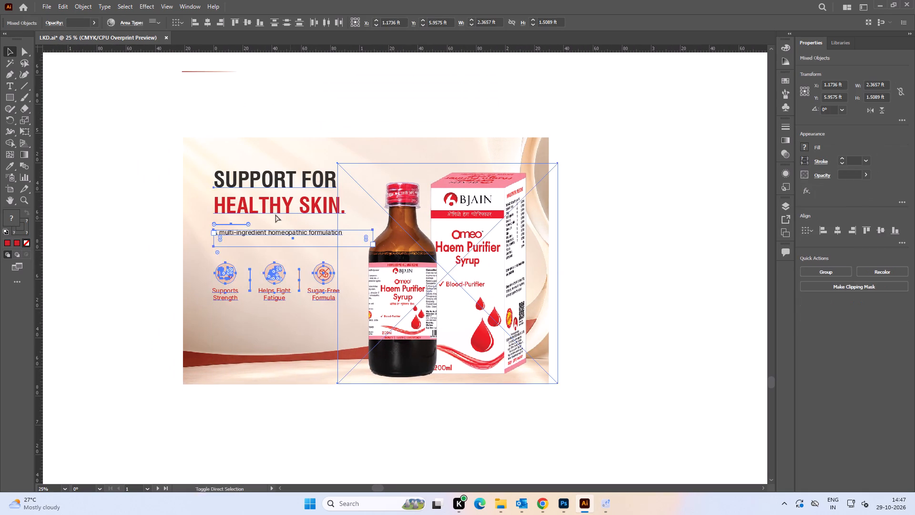
pyautogui.click(101, 212)
# Enlarge the headline, rule, subtitle and icon row together to about 1.23 × 1.02 ft, keeping the left margin, and lower them slightly.
pyautogui.click(282, 209)
pyautogui.keyDown('alt'); pyautogui.scroll(1, 245, 230); pyautogui.keyUp('alt')
pyautogui.keyDown('alt'); pyautogui.scroll(-1, 247, 230); pyautogui.keyUp('alt')
pyautogui.click(159, 210)
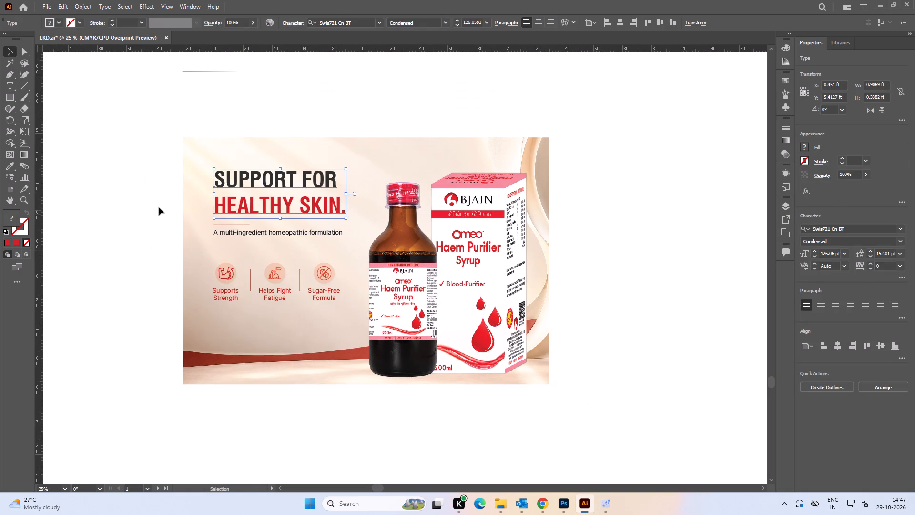
pyautogui.moveTo(168, 158); pyautogui.dragTo(331, 324)
pyautogui.keyDown('shift'); pyautogui.click(227, 155); pyautogui.keyUp('shift')
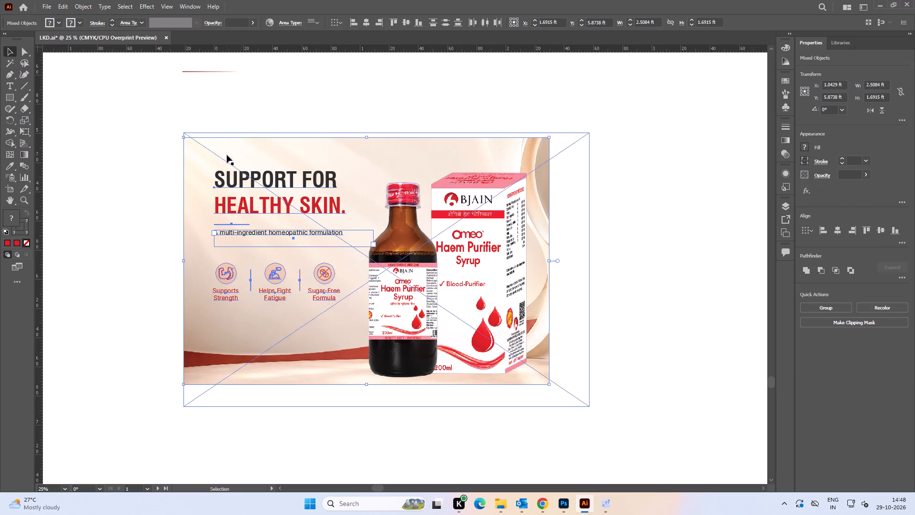
pyautogui.keyDown('alt'); pyautogui.scroll(1, 238, 253); pyautogui.keyUp('alt')
pyautogui.moveTo(284, 191); pyautogui.dragTo(284, 196)
pyautogui.keyDown('shift'); pyautogui.moveTo(417, 235); pyautogui.dragTo(433, 235); pyautogui.keyUp('shift')
pyautogui.moveTo(332, 230); pyautogui.dragTo(328, 230)
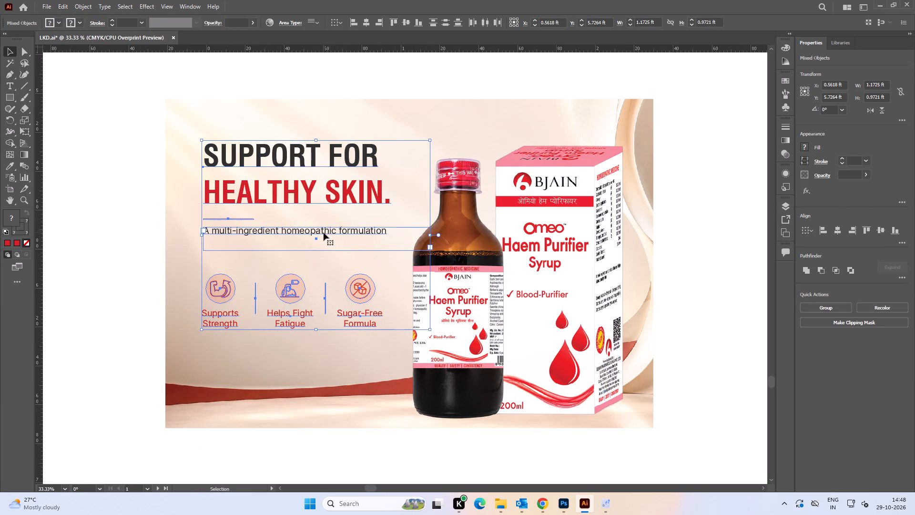
pyautogui.keyDown('shift'); pyautogui.moveTo(316, 330); pyautogui.dragTo(316, 341); pyautogui.keyUp('shift')
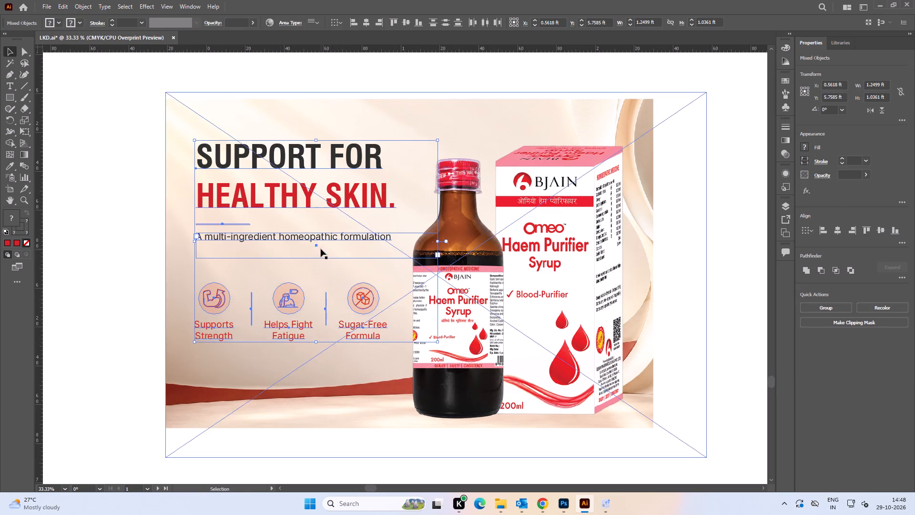
pyautogui.moveTo(317, 240); pyautogui.dragTo(324, 240)
pyautogui.keyDown('shift'); pyautogui.moveTo(447, 244); pyautogui.dragTo(445, 244); pyautogui.keyUp('shift')
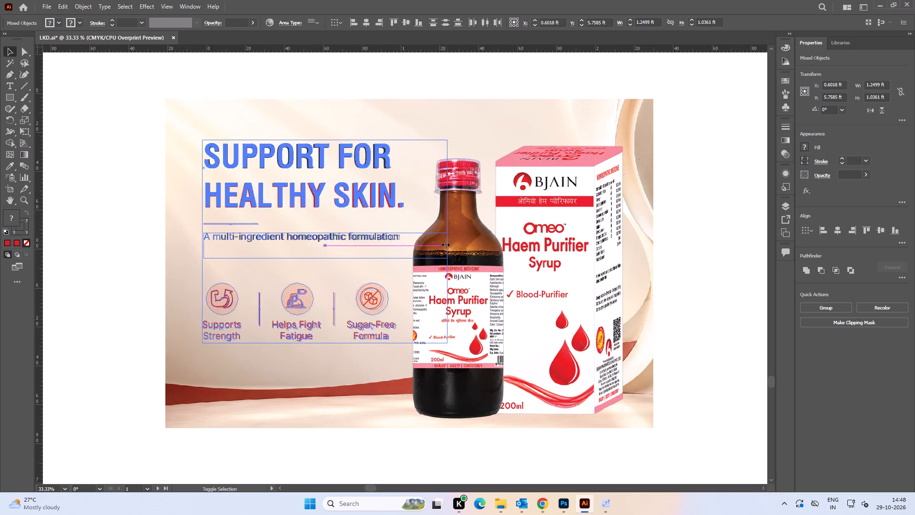
pyautogui.keyDown('shift'); pyautogui.moveTo(445, 244); pyautogui.dragTo(441, 244); pyautogui.keyUp('shift')
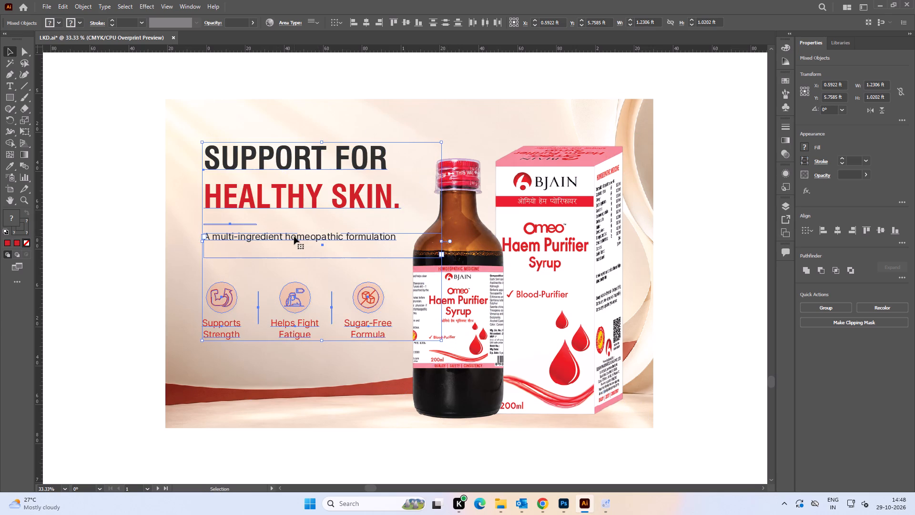
pyautogui.moveTo(294, 237); pyautogui.dragTo(294, 241)
pyautogui.doubleClick(122, 262)
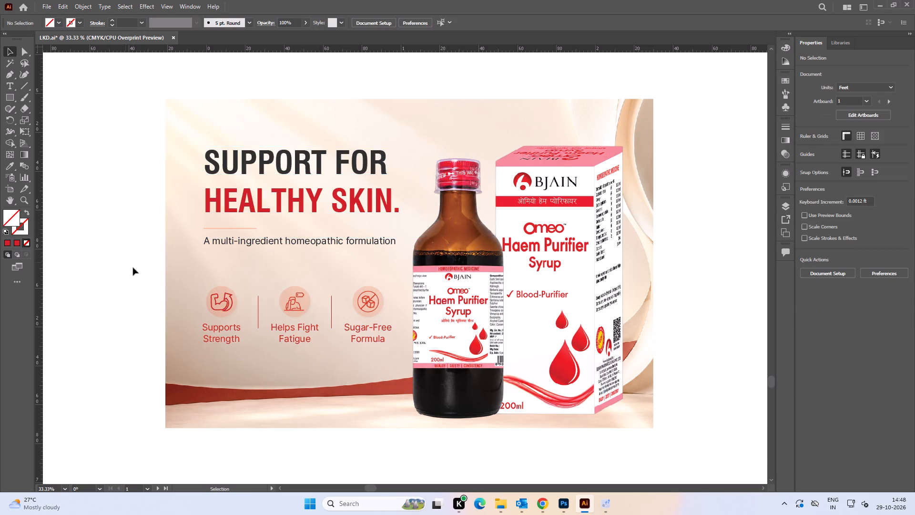
# Move the row of three benefit icons up about 0.02 ft, closer to the subtitle.
pyautogui.keyDown('alt'); pyautogui.scroll(-2, 138, 269); pyautogui.keyUp('alt')
pyautogui.press('space')
pyautogui.moveTo(124, 283); pyautogui.dragTo(152, 278)
pyautogui.click(242, 296)
pyautogui.keyDown('alt'); pyautogui.scroll(3, 237, 294); pyautogui.keyUp('alt')
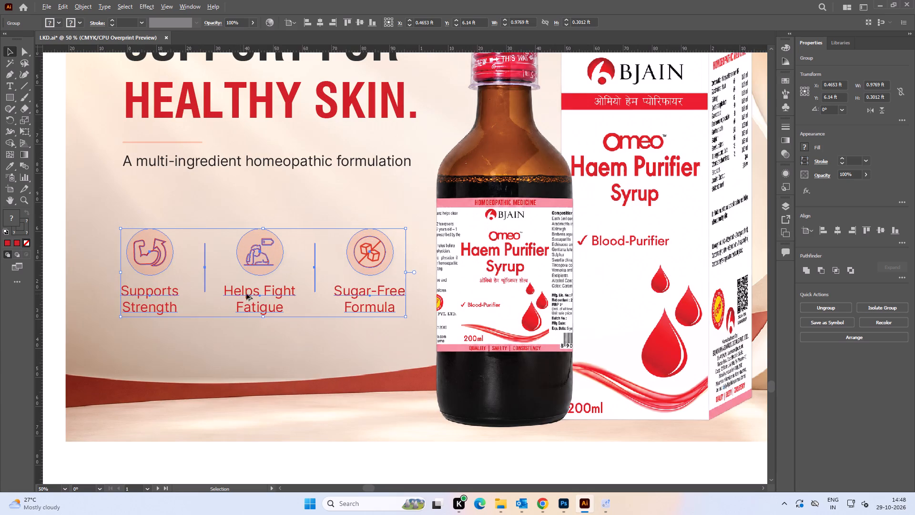
pyautogui.moveTo(260, 291); pyautogui.dragTo(260, 287)
pyautogui.keyDown('alt'); pyautogui.scroll(-3, 258, 287); pyautogui.keyUp('alt')
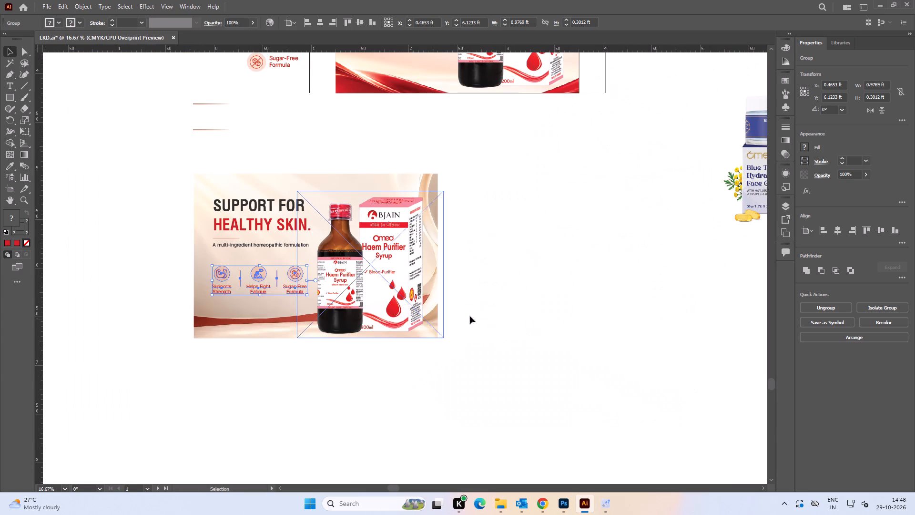
pyautogui.click(507, 310)
# Shift the bottle and box image about 0.04 ft right, away from the enlarged text.
pyautogui.press('space')
pyautogui.moveTo(540, 300); pyautogui.dragTo(536, 299)
pyautogui.click(379, 271)
pyautogui.keyDown('alt'); pyautogui.scroll(2, 344, 262); pyautogui.keyUp('alt')
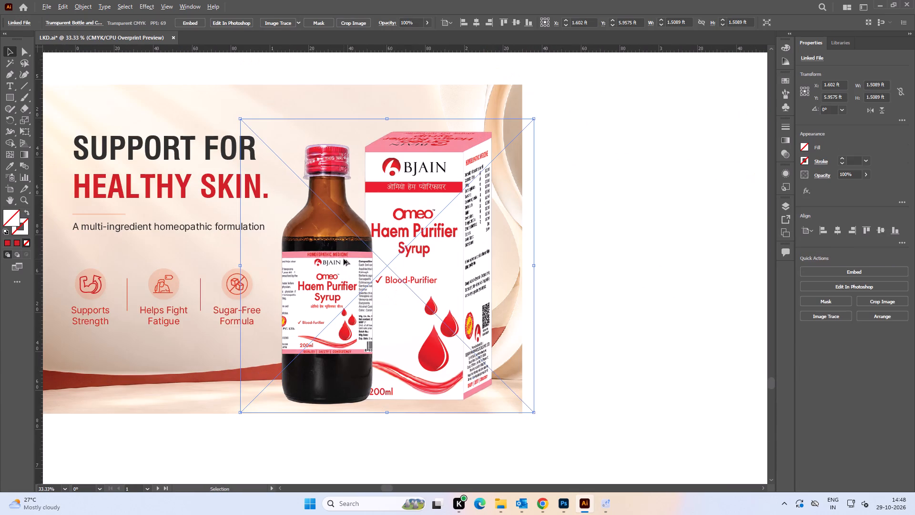
pyautogui.moveTo(328, 238); pyautogui.dragTo(335, 238)
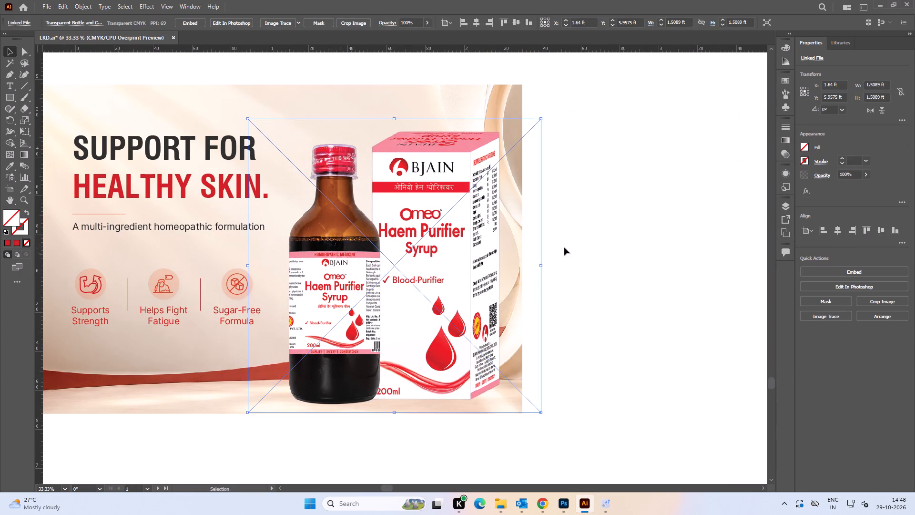
pyautogui.doubleClick(574, 246)
# Scale the backdrop image inside its clipping mask up to about 3.07 × 2.07 ft, pushing the curved shapes off the right edge.
pyautogui.keyDown('alt'); pyautogui.scroll(-2, 566, 232); pyautogui.keyUp('alt')
pyautogui.press('space')
pyautogui.moveTo(584, 221); pyautogui.dragTo(568, 233)
pyautogui.doubleClick(457, 177)
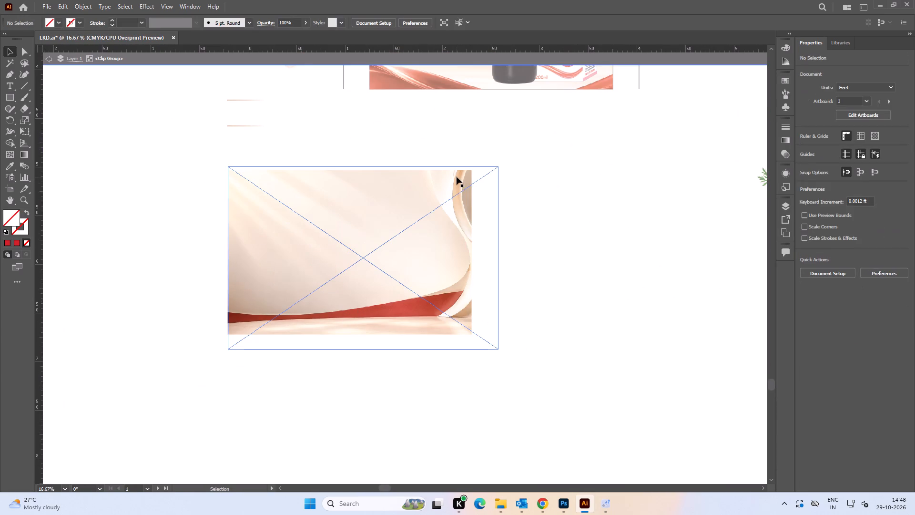
pyautogui.click(457, 177)
pyautogui.keyDown('shift'); pyautogui.moveTo(499, 257); pyautogui.dragTo(514, 258); pyautogui.keyUp('shift')
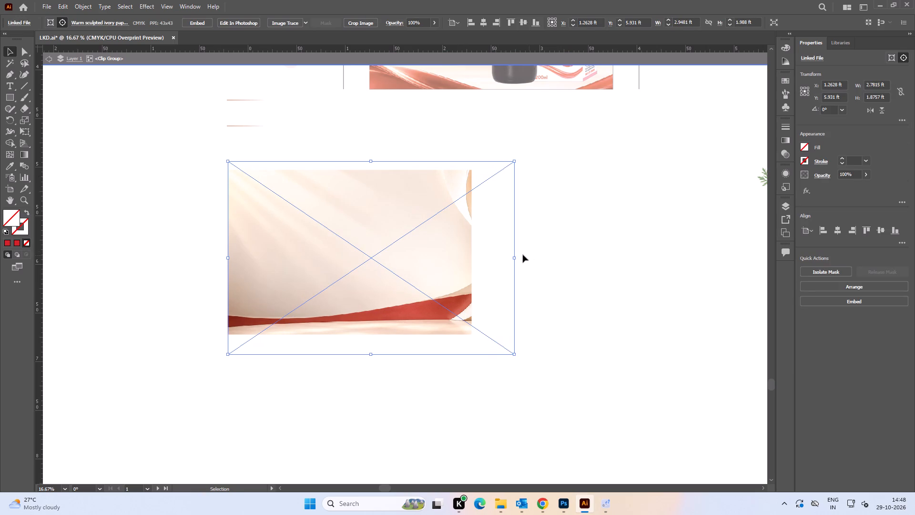
pyautogui.keyDown('shift'); pyautogui.moveTo(515, 258); pyautogui.dragTo(527, 259); pyautogui.keyUp('shift')
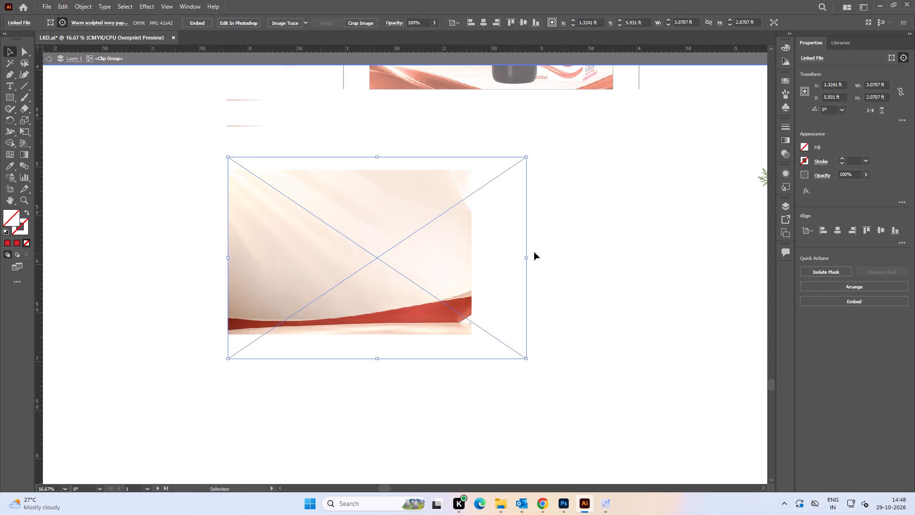
pyautogui.doubleClick(559, 263)
# Move the backdrop image up about 0.06 ft inside its clipping mask to raise the floor behind the product.
pyautogui.press('space')
pyautogui.moveTo(542, 279); pyautogui.dragTo(531, 280)
pyautogui.keyDown('alt'); pyautogui.scroll(1, 438, 293); pyautogui.keyUp('alt')
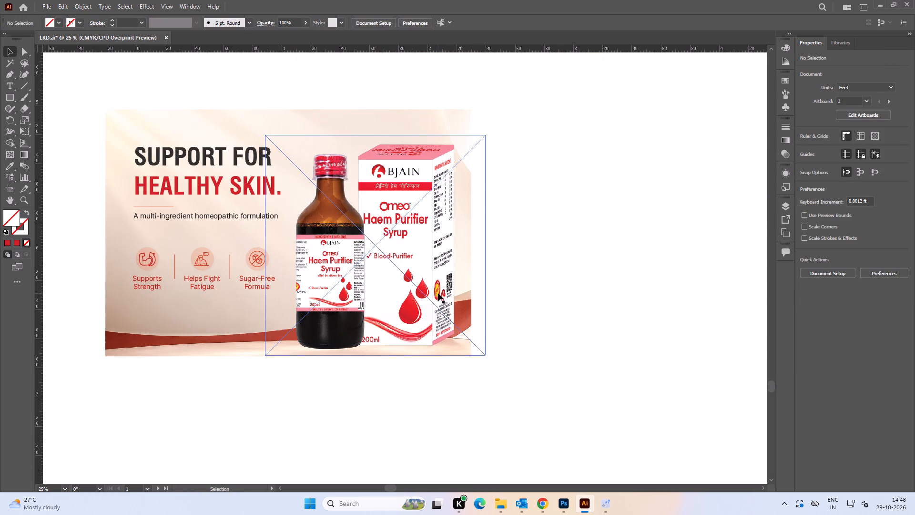
pyautogui.click(437, 292)
pyautogui.press('space')
pyautogui.moveTo(443, 337); pyautogui.dragTo(436, 320)
pyautogui.click(532, 311)
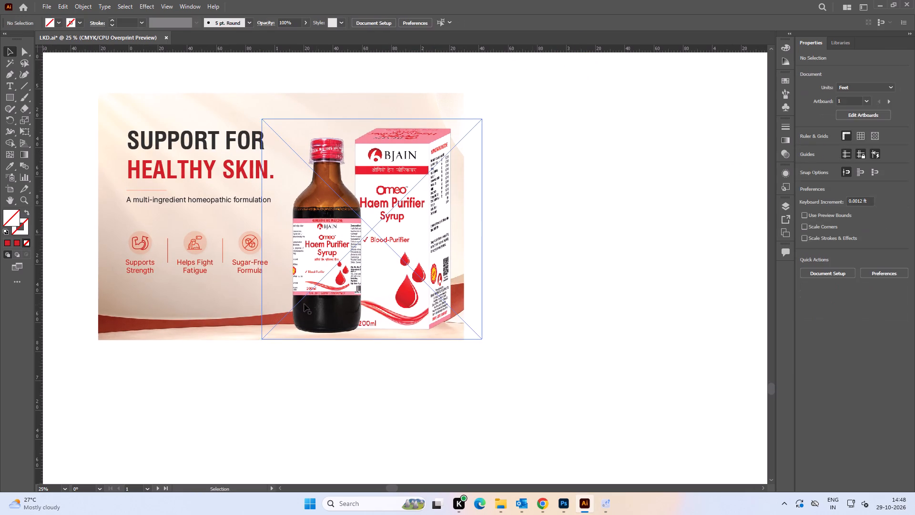
pyautogui.doubleClick(196, 300)
pyautogui.moveTo(182, 306); pyautogui.dragTo(183, 299)
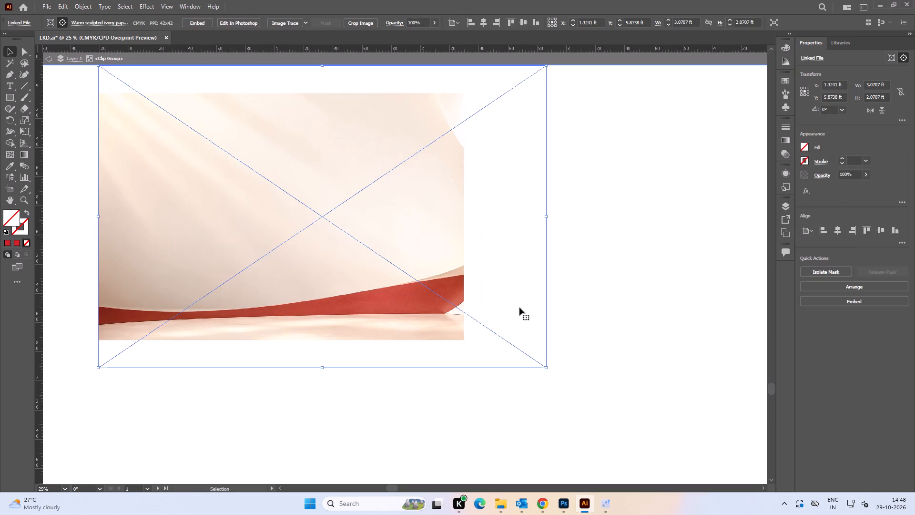
pyautogui.doubleClick(570, 292)
pyautogui.keyDown('alt'); pyautogui.scroll(1, 401, 308); pyautogui.keyUp('alt')
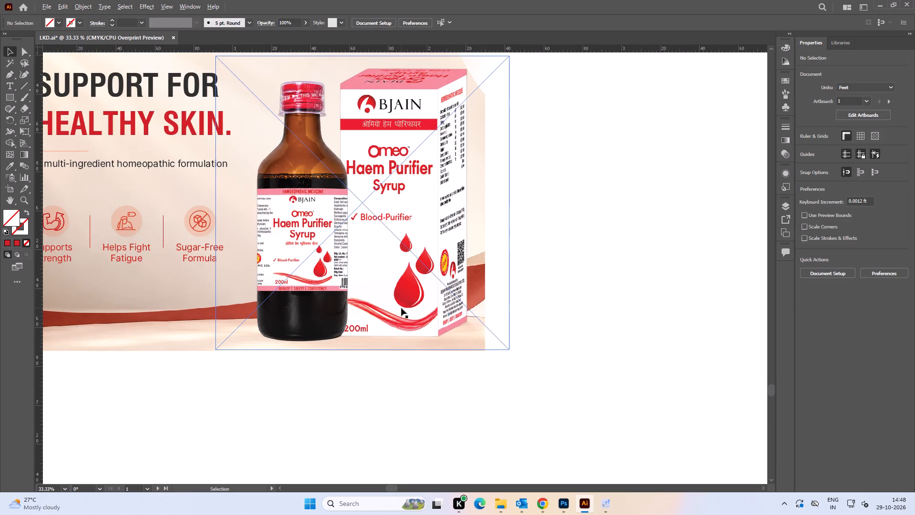
pyautogui.doubleClick(565, 315)
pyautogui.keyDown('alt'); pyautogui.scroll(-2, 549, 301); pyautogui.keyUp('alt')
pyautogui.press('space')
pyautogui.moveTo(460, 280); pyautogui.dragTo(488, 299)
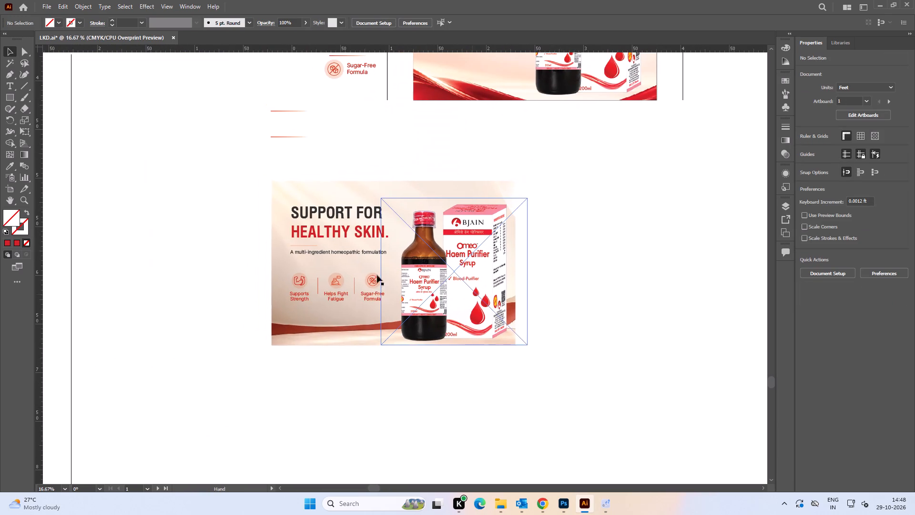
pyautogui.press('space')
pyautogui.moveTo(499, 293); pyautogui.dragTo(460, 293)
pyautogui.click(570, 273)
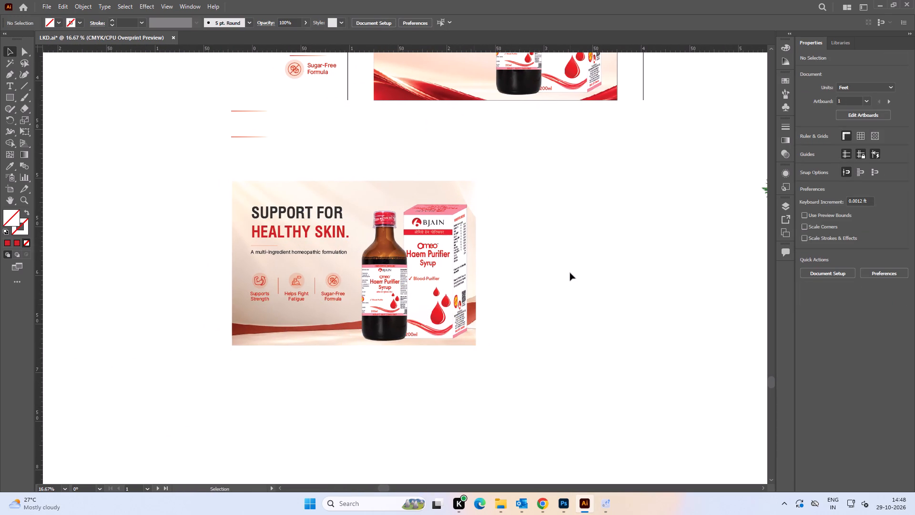
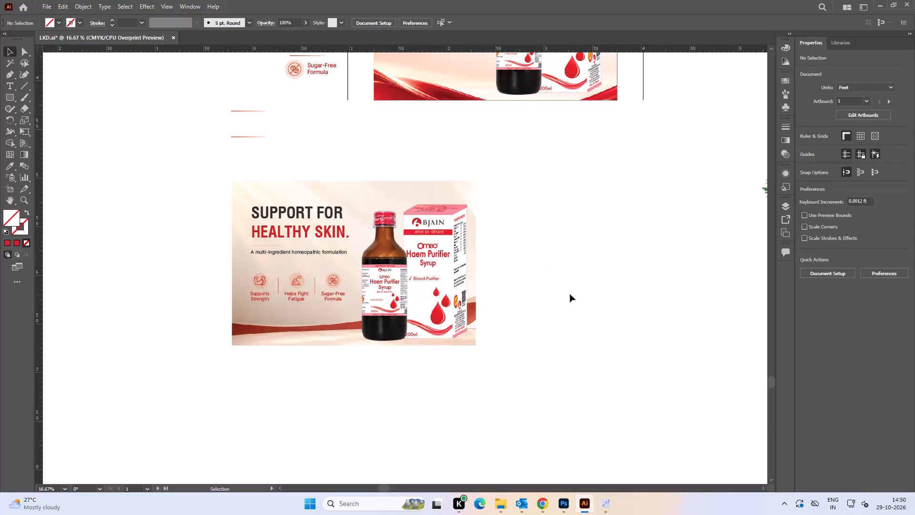
# Scale the whole alternative Haem Purifier banner, with its backdrop, text, icons and product, up to about 3.02 × 1.94 ft.
pyautogui.press('space')
pyautogui.press('space')
pyautogui.press('space')
pyautogui.press('space')
pyautogui.press('space')
pyautogui.press('space')
pyautogui.press('space')
pyautogui.press('space')
pyautogui.press('space')
pyautogui.press('space')
pyautogui.press('space')
pyautogui.moveTo(564, 251); pyautogui.dragTo(437, 359)
pyautogui.moveTo(437, 359); pyautogui.dragTo(440, 365)
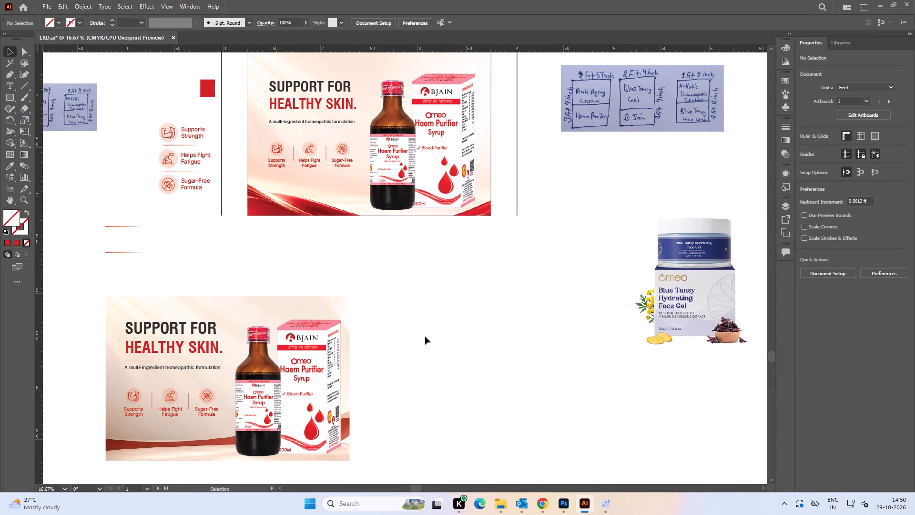
pyautogui.keyDown('alt'); pyautogui.scroll(-1, 425, 337); pyautogui.keyUp('alt')
pyautogui.press('space')
pyautogui.press('space')
pyautogui.press('space')
pyautogui.press('space')
pyautogui.press('space')
pyautogui.press('space')
pyautogui.moveTo(415, 371); pyautogui.dragTo(443, 330)
pyautogui.moveTo(464, 408); pyautogui.dragTo(169, 244)
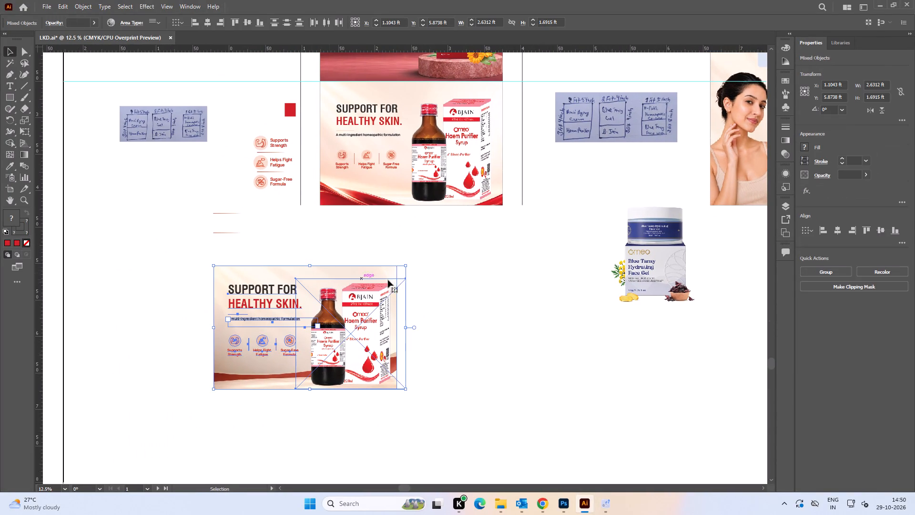
pyautogui.keyDown('shift'); pyautogui.moveTo(405, 263); pyautogui.dragTo(435, 236); pyautogui.keyUp('shift')
pyautogui.keyDown('shift'); pyautogui.moveTo(407, 265); pyautogui.dragTo(435, 241); pyautogui.keyUp('shift')
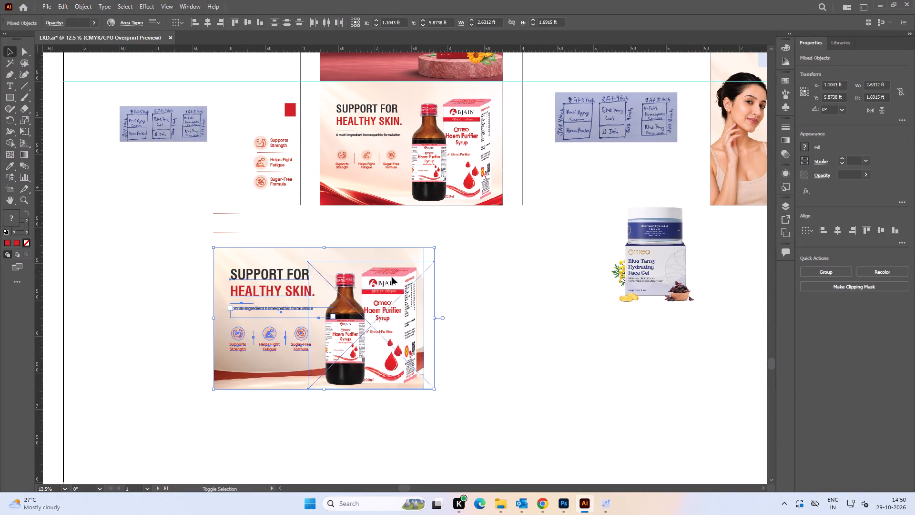
# Move the enlarged alternative banner directly beneath the original Haem Purifier banner, extending slightly past its left edge.
pyautogui.moveTo(353, 299); pyautogui.dragTo(457, 266)
pyautogui.click(552, 211)
pyautogui.press('space')
pyautogui.click(558, 205)
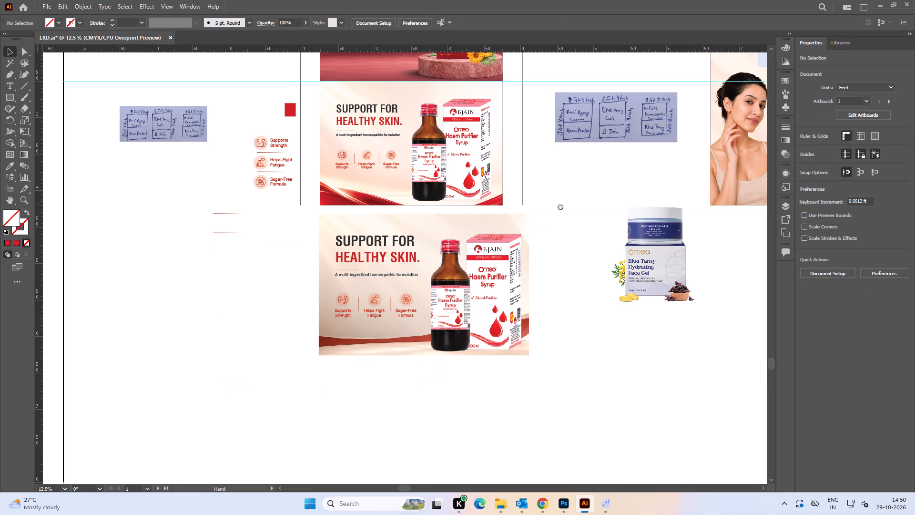
pyautogui.moveTo(556, 380); pyautogui.dragTo(295, 268)
pyautogui.moveTo(469, 271); pyautogui.dragTo(465, 271)
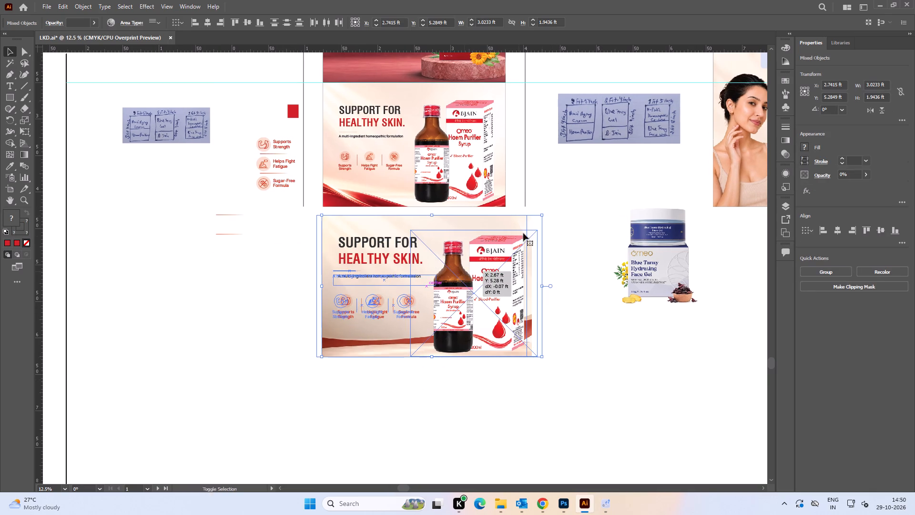
pyautogui.click(573, 198)
# Compare the alternative banner's layout and text size with the original Haem Purifier banner above it.
pyautogui.keyDown('alt'); pyautogui.scroll(1, 430, 292); pyautogui.keyUp('alt')
pyautogui.press('space')
pyautogui.moveTo(463, 278); pyautogui.dragTo(433, 306)
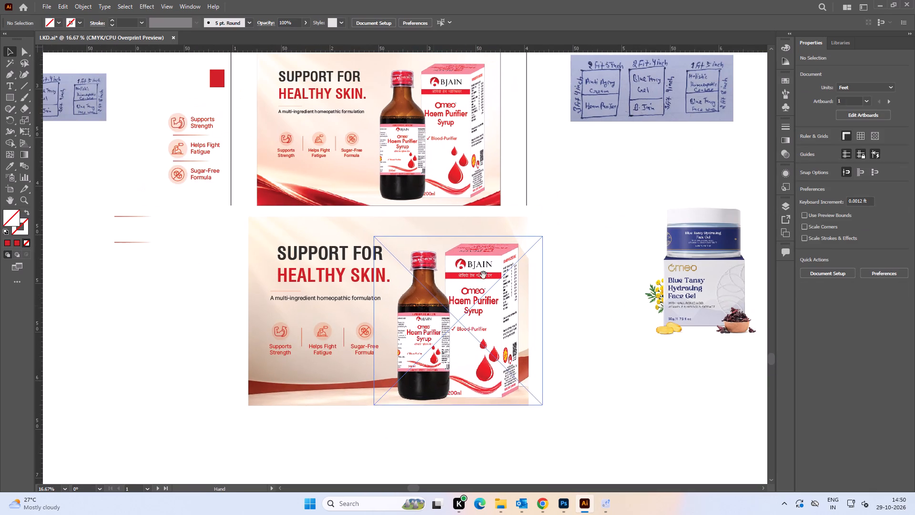
pyautogui.click(576, 211)
pyautogui.press('space')
pyautogui.moveTo(569, 203); pyautogui.dragTo(574, 221)
pyautogui.press('space')
pyautogui.press('space')
pyautogui.press('space')
pyautogui.press('space')
pyautogui.press('space')
pyautogui.press('space')
pyautogui.press('space')
pyautogui.press('space')
pyautogui.moveTo(578, 215); pyautogui.dragTo(569, 219)
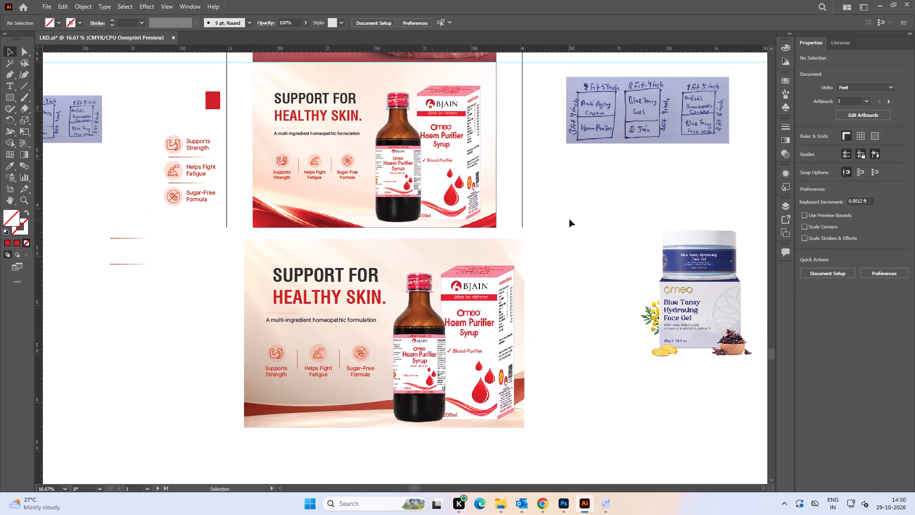
pyautogui.click(569, 219)
# Scale the original banner's headline, short divider line and subtitle together up to about 1.18 × 0.57 ft.
pyautogui.keyDown('alt'); pyautogui.scroll(2, 281, 111); pyautogui.keyUp('alt')
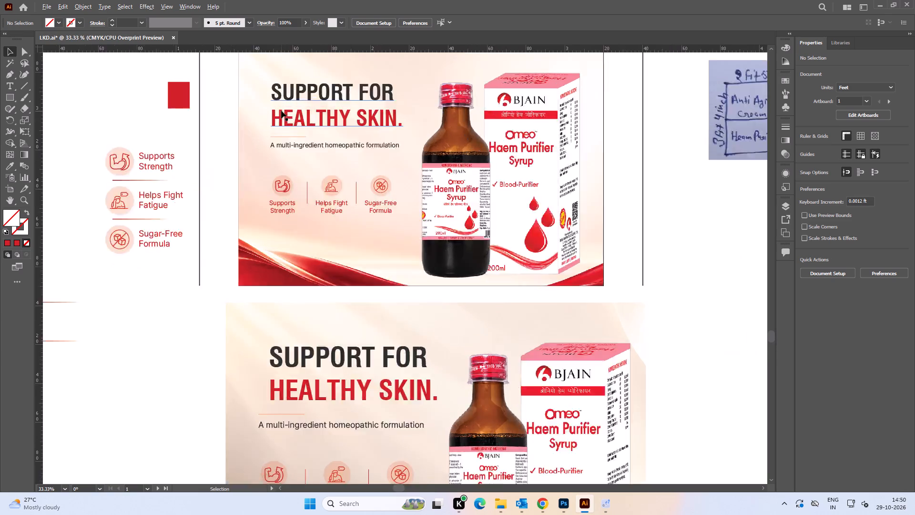
pyautogui.press('space')
pyautogui.moveTo(330, 120); pyautogui.dragTo(305, 188)
pyautogui.click(326, 189)
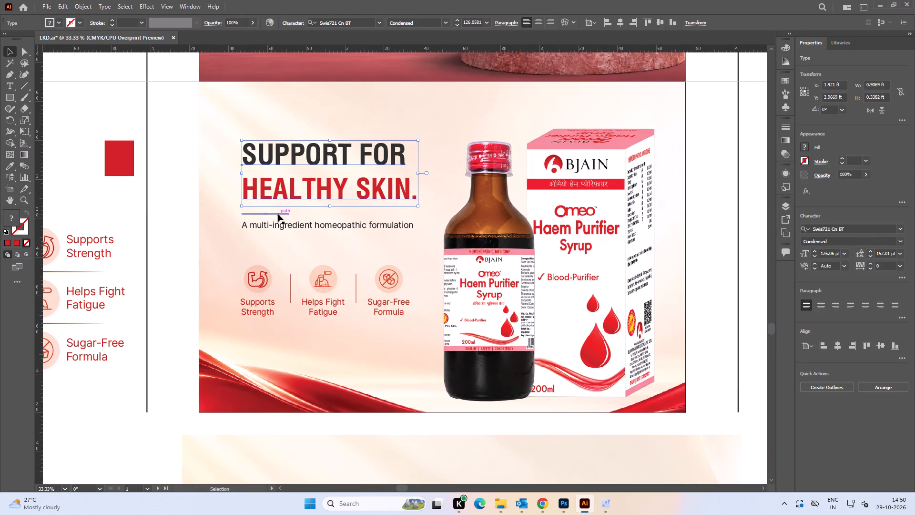
pyautogui.keyDown('shift'); pyautogui.click(278, 214); pyautogui.keyUp('shift')
pyautogui.keyDown('shift'); pyautogui.click(309, 227); pyautogui.keyUp('shift')
pyautogui.keyDown('shift'); pyautogui.moveTo(347, 139); pyautogui.dragTo(347, 131); pyautogui.keyUp('shift')
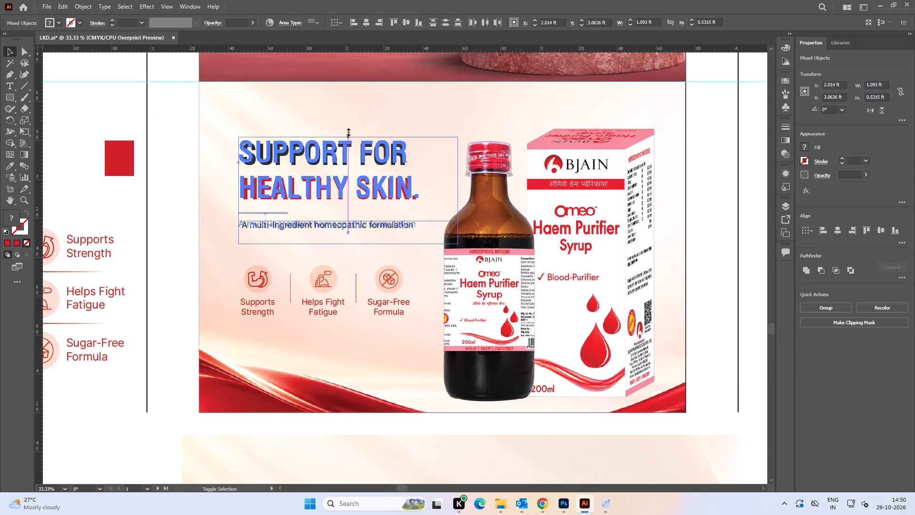
pyautogui.keyDown('shift'); pyautogui.moveTo(347, 131); pyautogui.dragTo(347, 118); pyautogui.keyUp('shift')
pyautogui.click(373, 178)
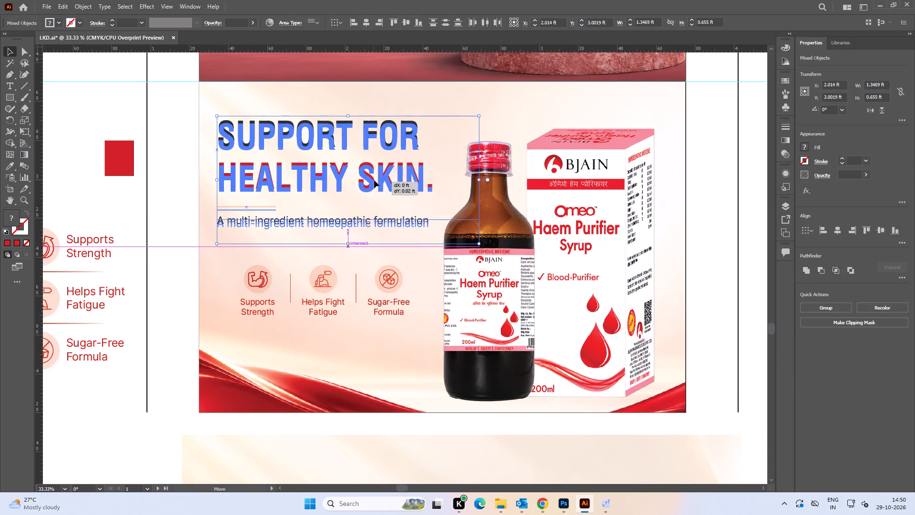
pyautogui.hotkey('ctrl', 'z')
pyautogui.hotkey('ctrl', 'z')
pyautogui.keyDown('shift'); pyautogui.moveTo(349, 138); pyautogui.dragTo(349, 132); pyautogui.keyUp('shift')
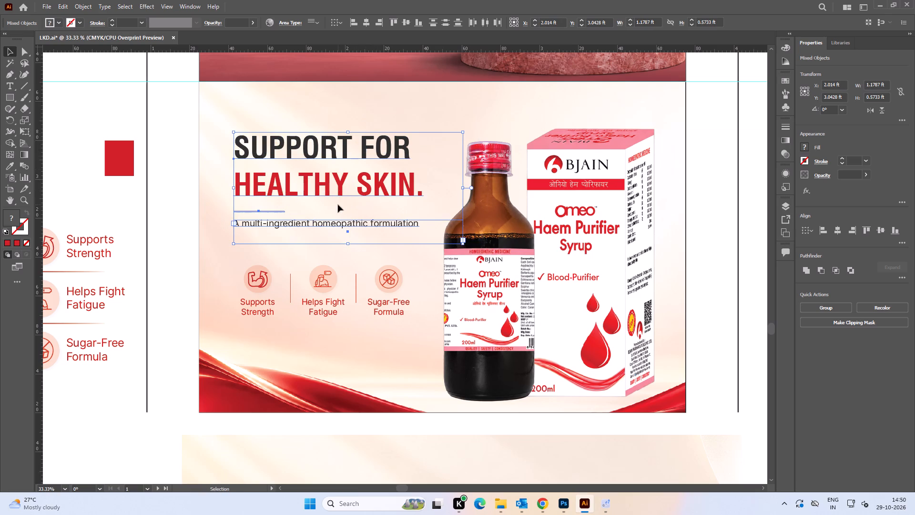
# Align the original banner's headline, divider line and subtitle with the left edge of the benefit icon row.
pyautogui.keyDown('shift'); pyautogui.click(327, 301); pyautogui.keyUp('shift')
pyautogui.click(327, 301)
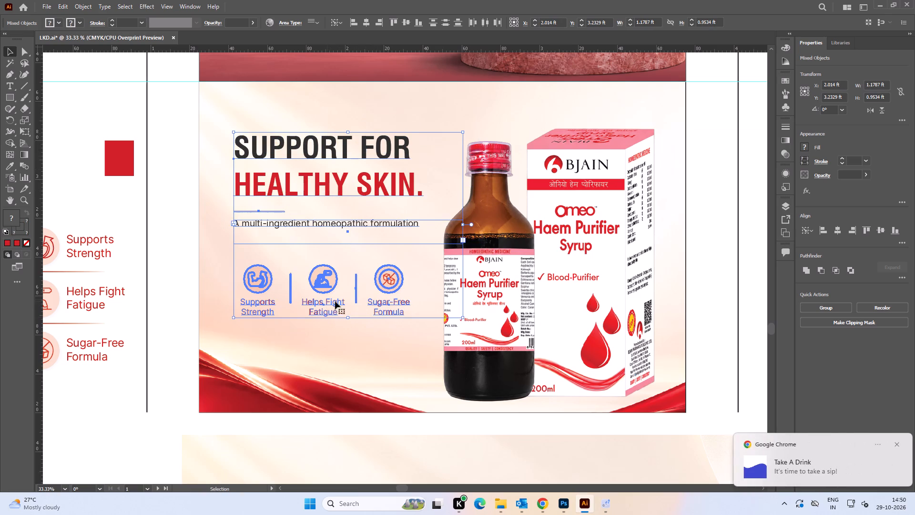
pyautogui.click(825, 231)
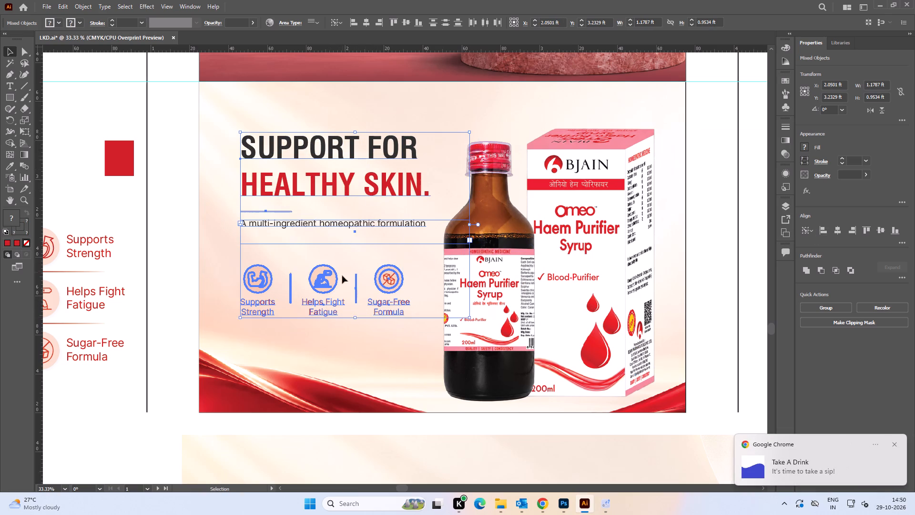
# Nudge the original banner's text block and icon row together about 0.035 ft left and 0.012 ft up.
pyautogui.hotkey('shift', 'Left')
pyautogui.hotkey('shift', 'Left')
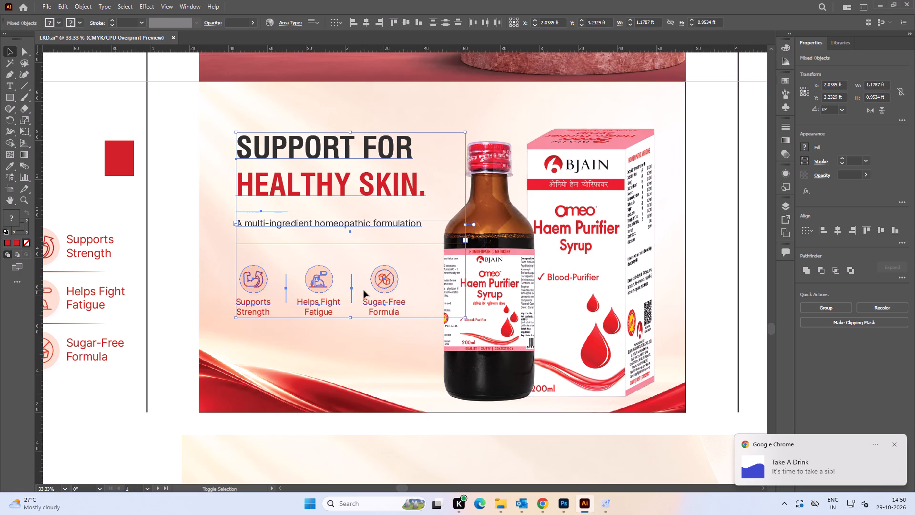
pyautogui.hotkey('shift', 'Up')
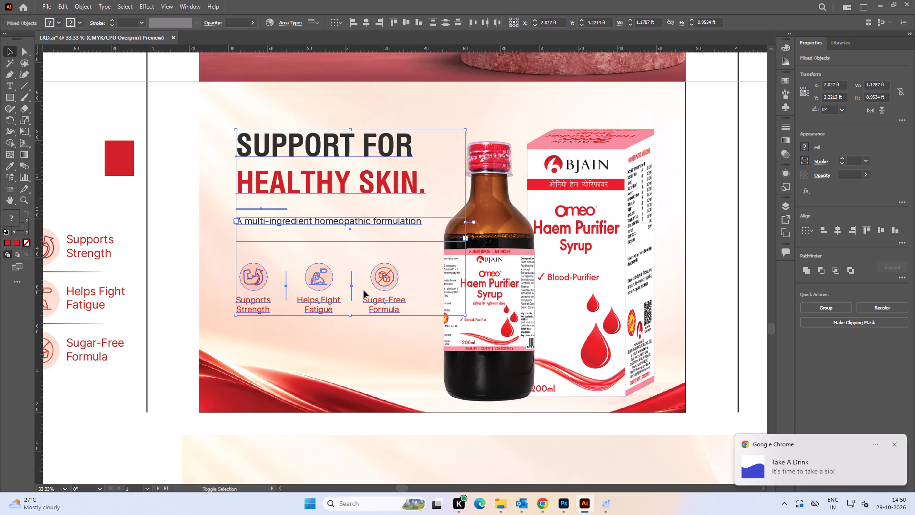
pyautogui.hotkey('shift', 'Left')
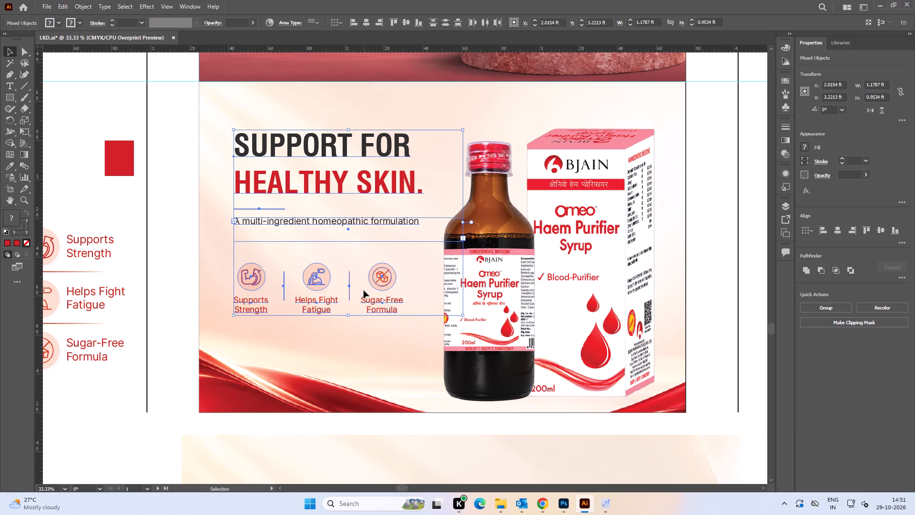
pyautogui.click(718, 238)
pyautogui.keyDown('alt'); pyautogui.scroll(-1, 511, 252); pyautogui.keyUp('alt')
pyautogui.press('space')
pyautogui.moveTo(471, 263); pyautogui.dragTo(498, 253)
pyautogui.click(275, 175)
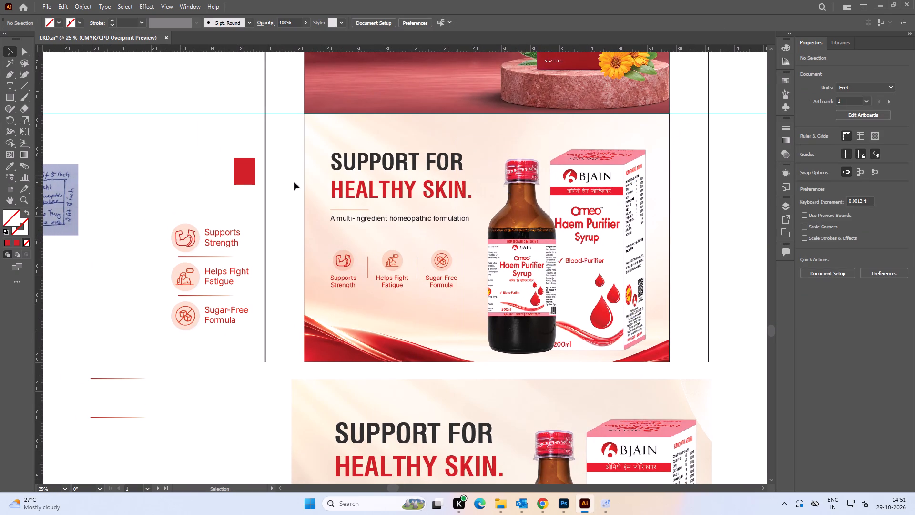
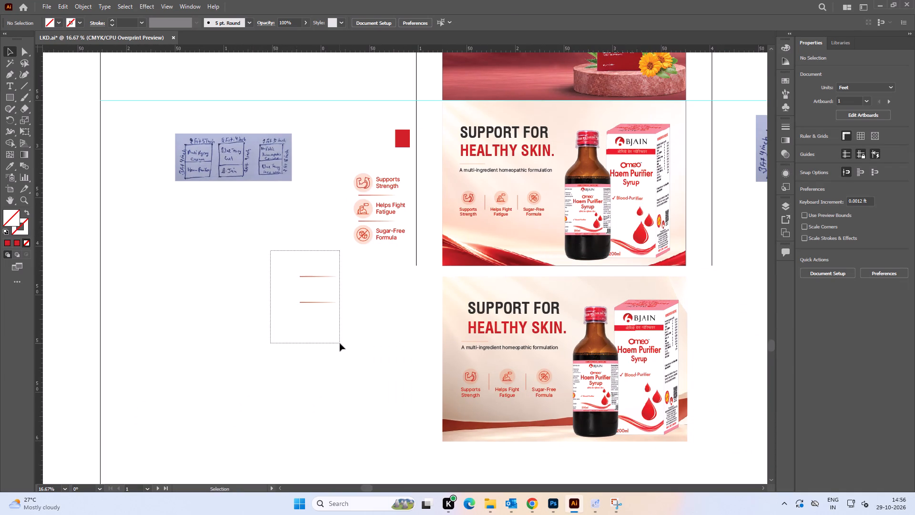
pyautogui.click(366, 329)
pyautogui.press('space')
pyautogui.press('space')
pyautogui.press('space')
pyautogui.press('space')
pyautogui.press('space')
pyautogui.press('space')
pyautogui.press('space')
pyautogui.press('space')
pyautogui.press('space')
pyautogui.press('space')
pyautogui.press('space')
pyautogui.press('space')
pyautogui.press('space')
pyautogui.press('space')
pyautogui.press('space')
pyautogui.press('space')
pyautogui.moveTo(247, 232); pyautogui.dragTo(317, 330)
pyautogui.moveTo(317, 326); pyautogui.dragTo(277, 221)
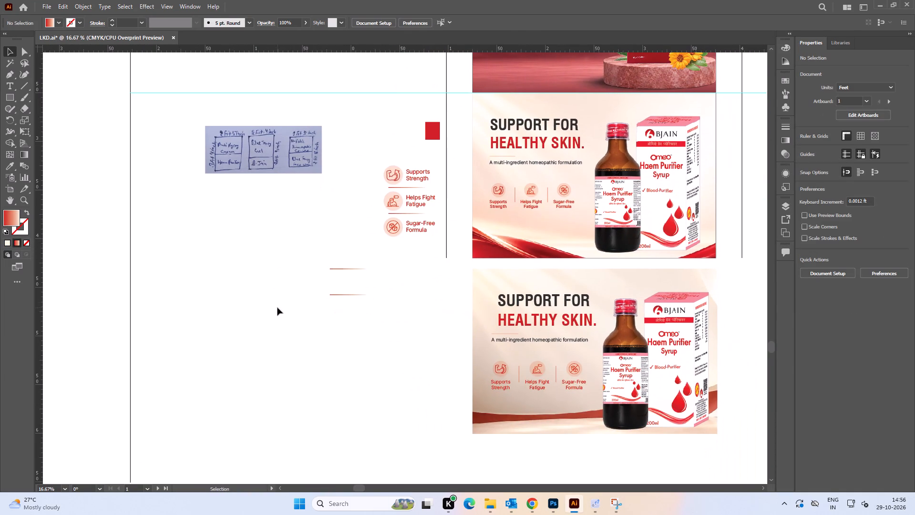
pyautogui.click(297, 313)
# Select the loose vertical benefits list beside the original banner and move it slightly farther away from the banner.
pyautogui.press('space')
pyautogui.moveTo(339, 188); pyautogui.dragTo(360, 203)
pyautogui.moveTo(367, 164); pyautogui.dragTo(374, 179)
pyautogui.moveTo(381, 173); pyautogui.dragTo(427, 249)
pyautogui.moveTo(430, 214); pyautogui.dragTo(397, 220)
pyautogui.click(442, 293)
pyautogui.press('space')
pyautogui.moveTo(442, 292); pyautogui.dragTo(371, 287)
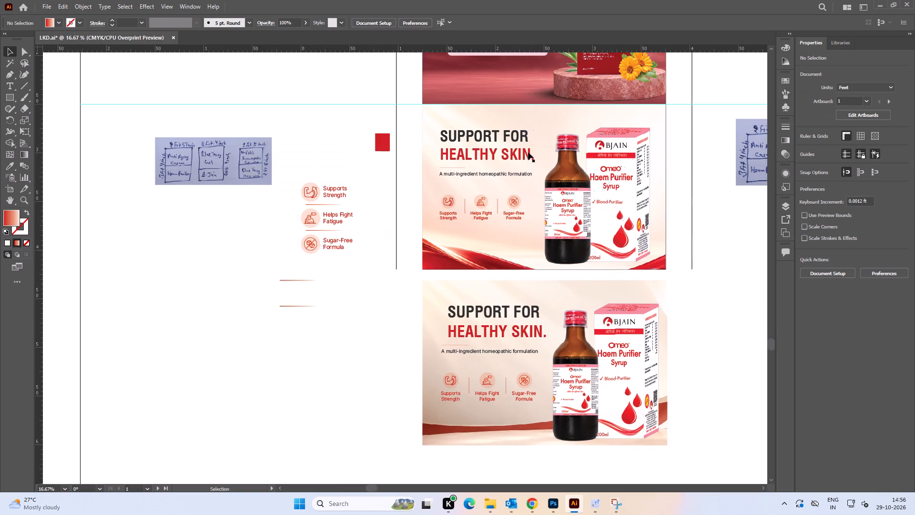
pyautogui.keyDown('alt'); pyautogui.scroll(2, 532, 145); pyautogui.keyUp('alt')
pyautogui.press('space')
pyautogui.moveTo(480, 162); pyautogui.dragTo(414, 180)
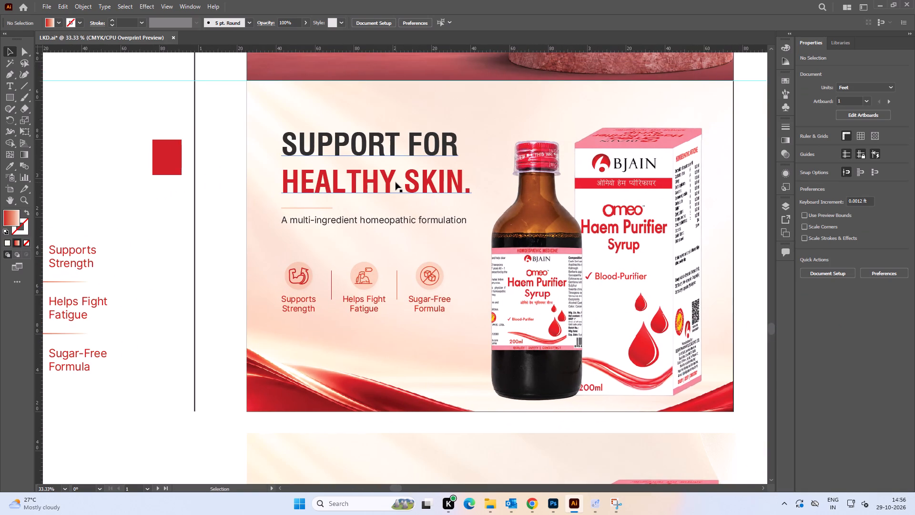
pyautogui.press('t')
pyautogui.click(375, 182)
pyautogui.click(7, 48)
# Replace the alternative banner's "SUPPORT FOR HEALTHY SKIN." headline with "TRADITIONAL HOM".
pyautogui.press('space')
pyautogui.press('space')
pyautogui.press('space')
pyautogui.press('space')
pyautogui.press('space')
pyautogui.press('space')
pyautogui.press('space')
pyautogui.press('space')
pyautogui.press('space')
pyautogui.press('space')
pyautogui.press('space')
pyautogui.press('space')
pyautogui.press('space')
pyautogui.press('space')
pyautogui.press('space')
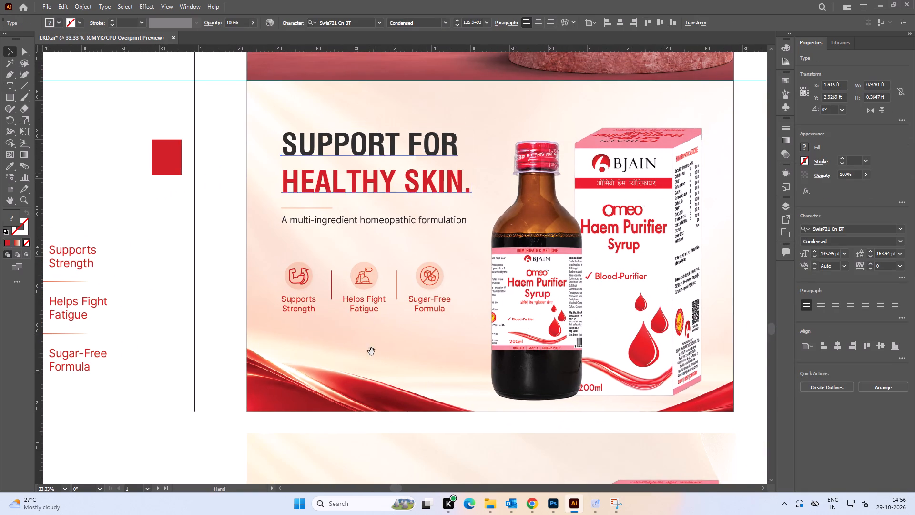
pyautogui.moveTo(369, 358); pyautogui.dragTo(379, 121)
pyautogui.moveTo(421, 360); pyautogui.dragTo(393, 239)
pyautogui.keyDown('alt'); pyautogui.scroll(1, 363, 186); pyautogui.keyUp('alt')
pyautogui.press('space')
pyautogui.moveTo(368, 195); pyautogui.dragTo(369, 203)
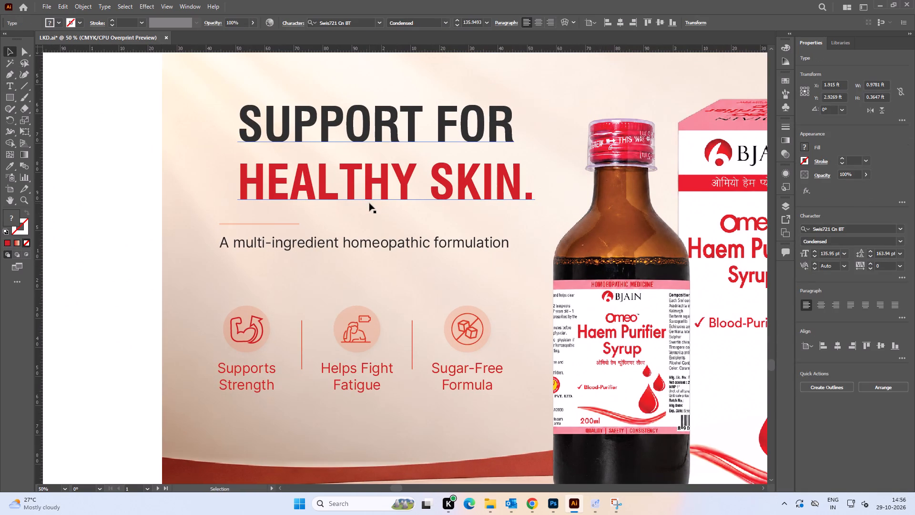
pyautogui.press('t')
pyautogui.click(364, 185)
pyautogui.hotkey('ctrl', 'a')
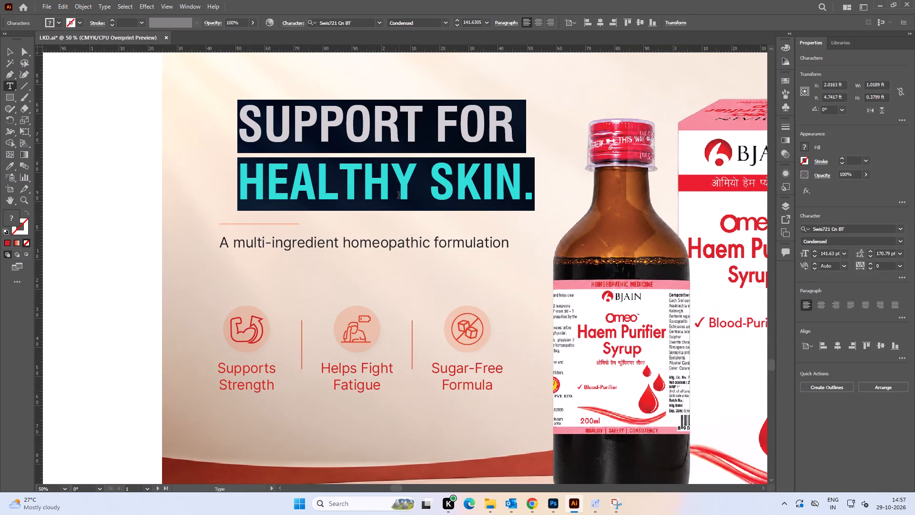
pyautogui.write('Tra')
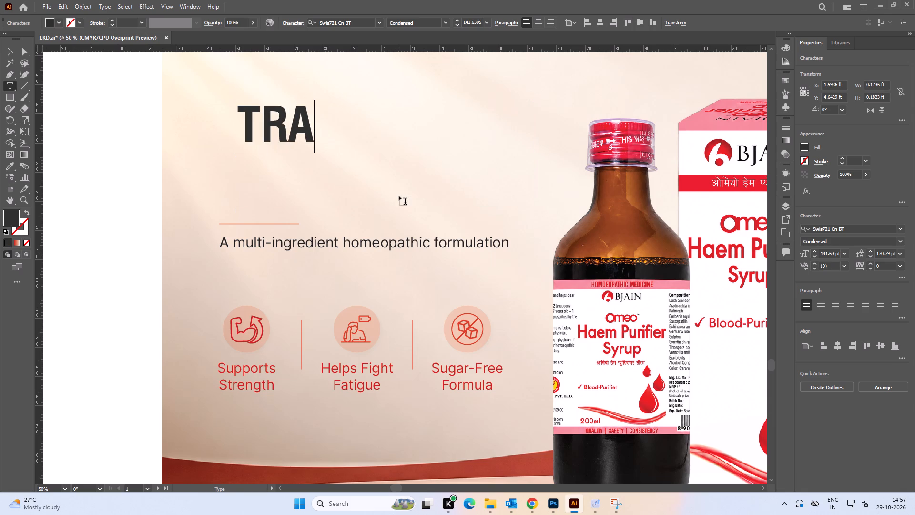
pyautogui.write('di')
pyautogui.write('tional')
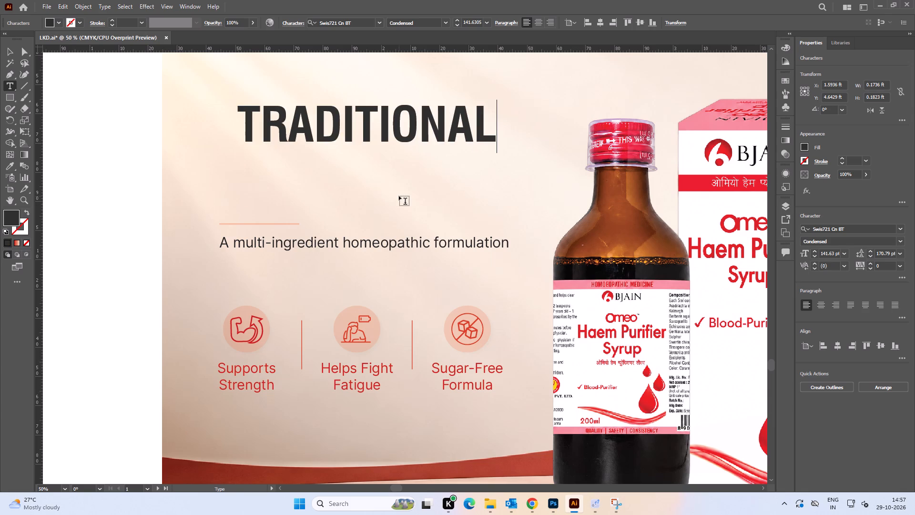
pyautogui.press('space')
pyautogui.write('Ho')
pyautogui.press('m')
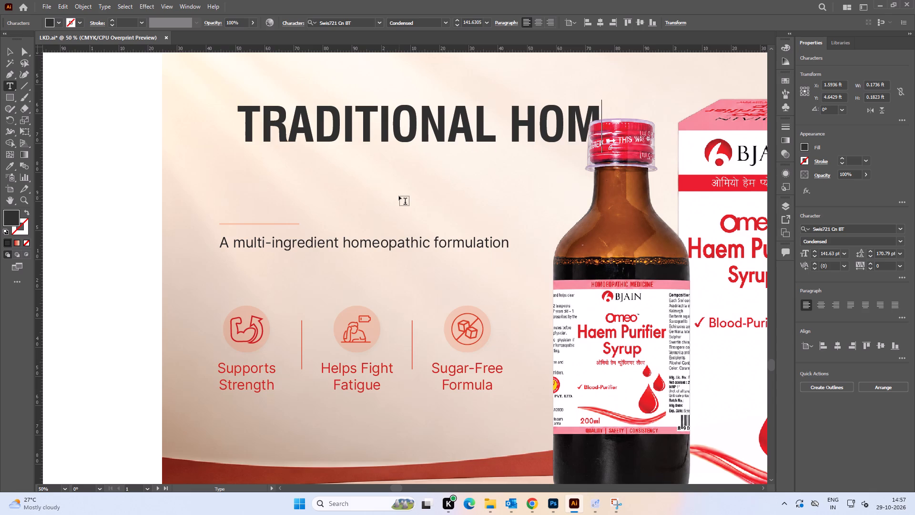
pyautogui.click(9, 52)
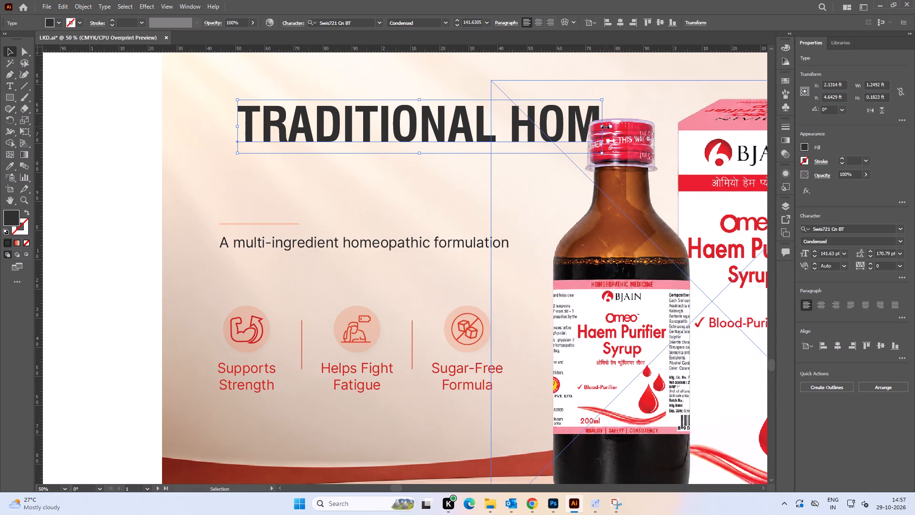
# Scale the alternative banner's new headline down to about 111.5 pt so it clears the bottle.
pyautogui.keyDown('shift'); pyautogui.moveTo(604, 126); pyautogui.dragTo(524, 126); pyautogui.keyUp('shift')
pyautogui.click(390, 177)
# Extend the headline's last word so it reads "TRADITIONAL HOMEOPATHIC".
pyautogui.press('space')
pyautogui.moveTo(361, 177); pyautogui.dragTo(401, 181)
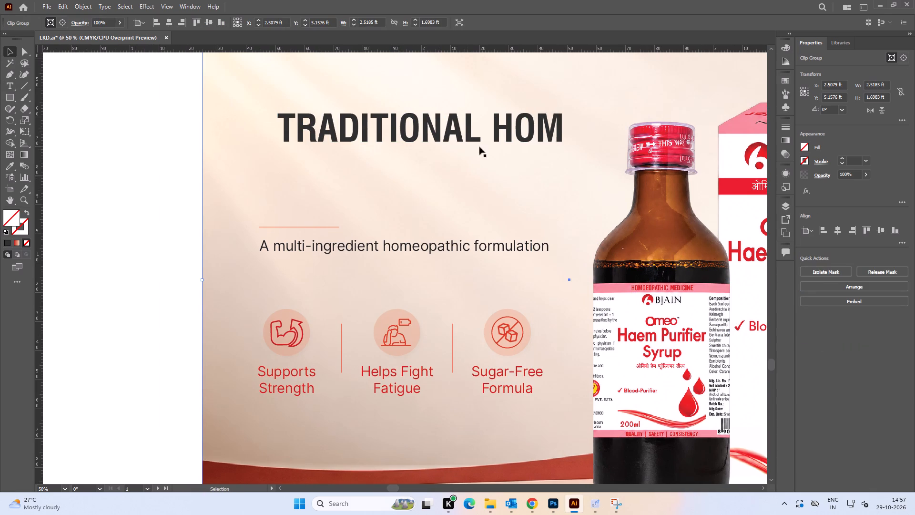
pyautogui.press('t')
pyautogui.click(469, 128)
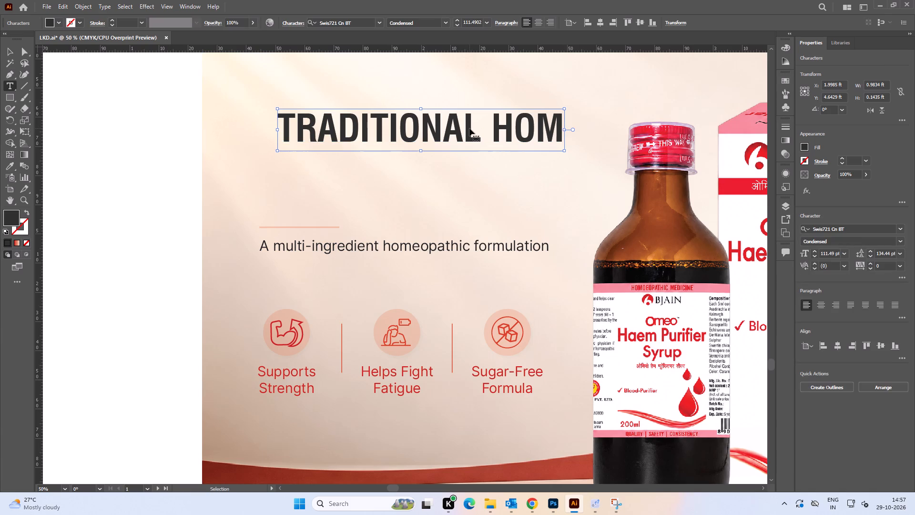
pyautogui.hotkey('ctrl', 'Right')
pyautogui.hotkey('ctrl', 'Right')
pyautogui.hotkey('ctrl', 'Right')
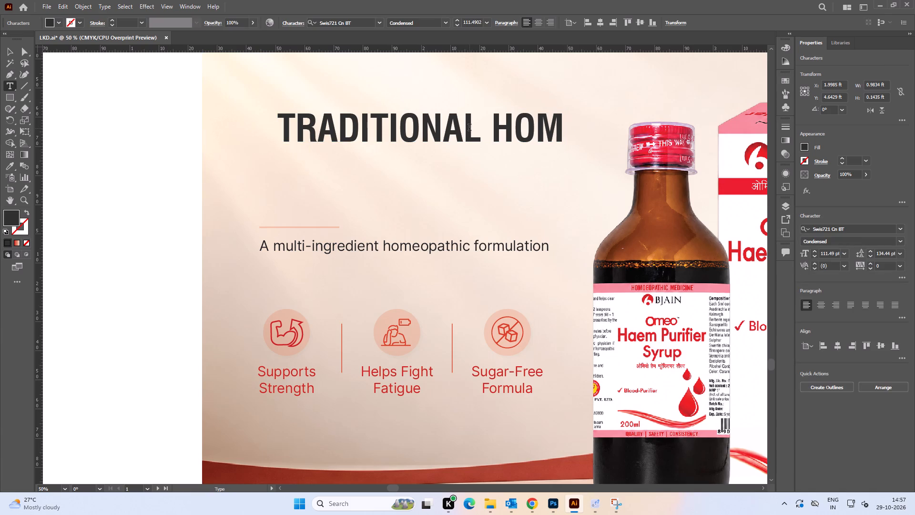
pyautogui.write('oe')
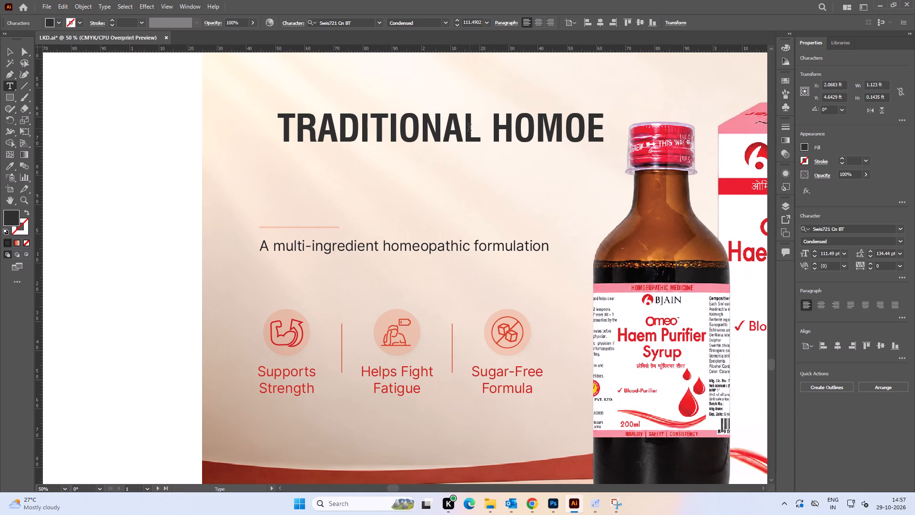
pyautogui.press('BackSpace')
pyautogui.press('BackSpace')
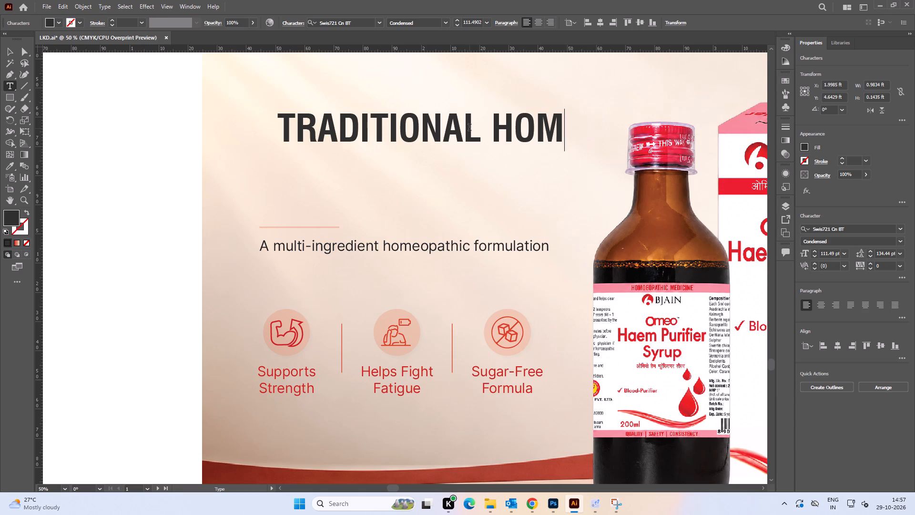
pyautogui.write('eo')
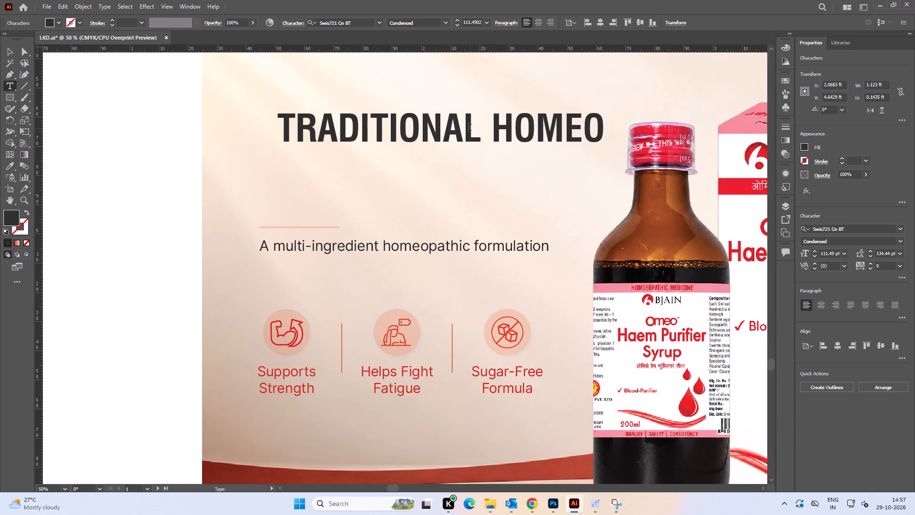
pyautogui.write('pa')
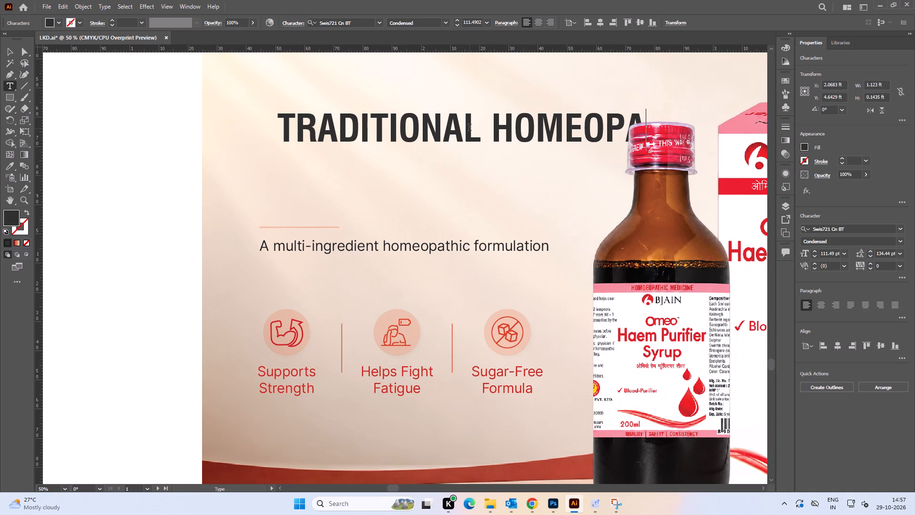
pyautogui.write('thic')
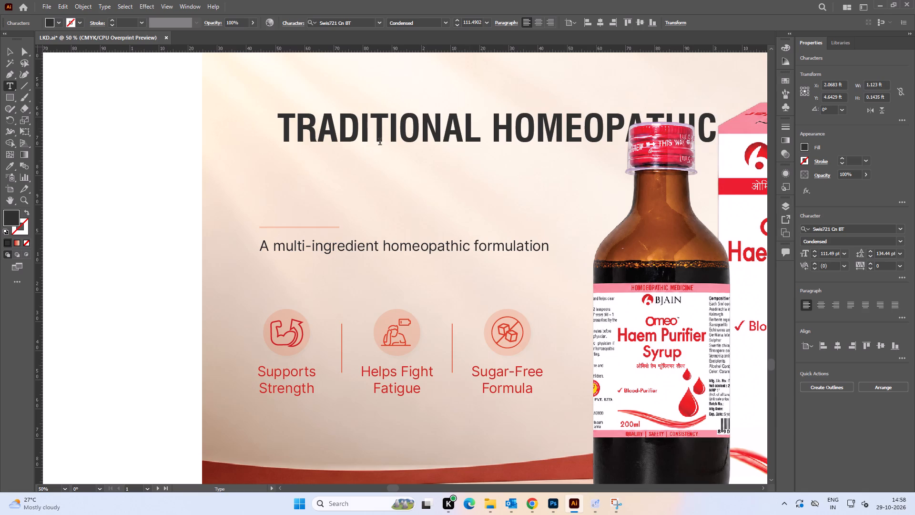
pyautogui.click(6, 52)
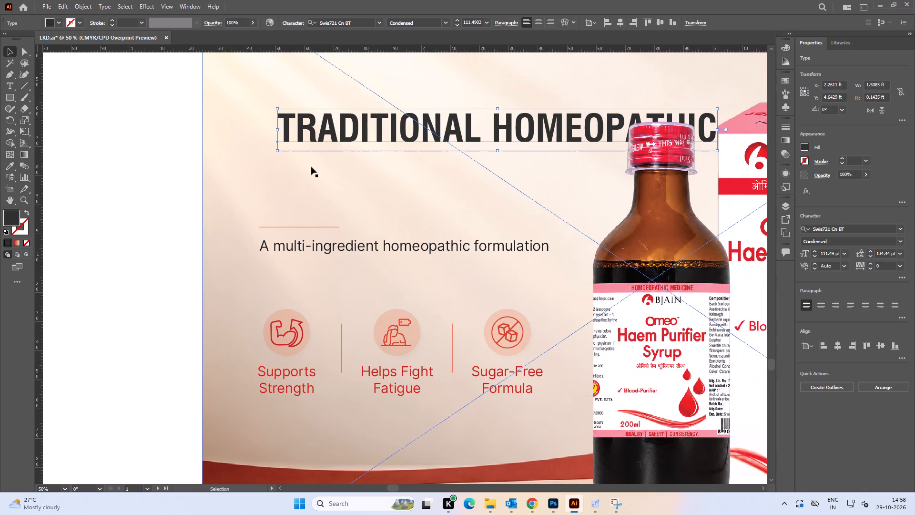
# Move the "TRADITIONAL HOMEOPATHIC" headline off the alternative banner onto the blank canvas below the loose red divider lines.
pyautogui.keyDown('alt'); pyautogui.scroll(-1, 372, 171); pyautogui.keyUp('alt')
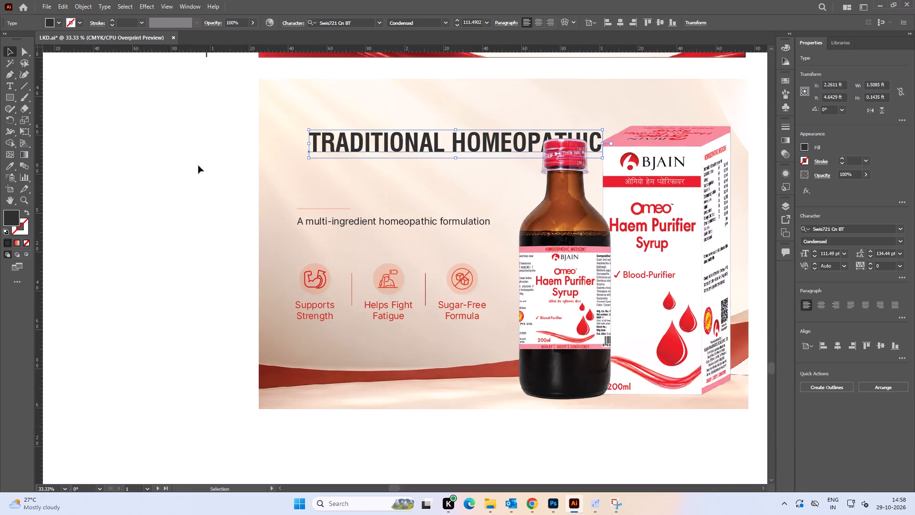
pyautogui.press('space')
pyautogui.moveTo(195, 164); pyautogui.dragTo(253, 280)
pyautogui.click(248, 275)
pyautogui.press('space')
pyautogui.moveTo(528, 303); pyautogui.dragTo(512, 240)
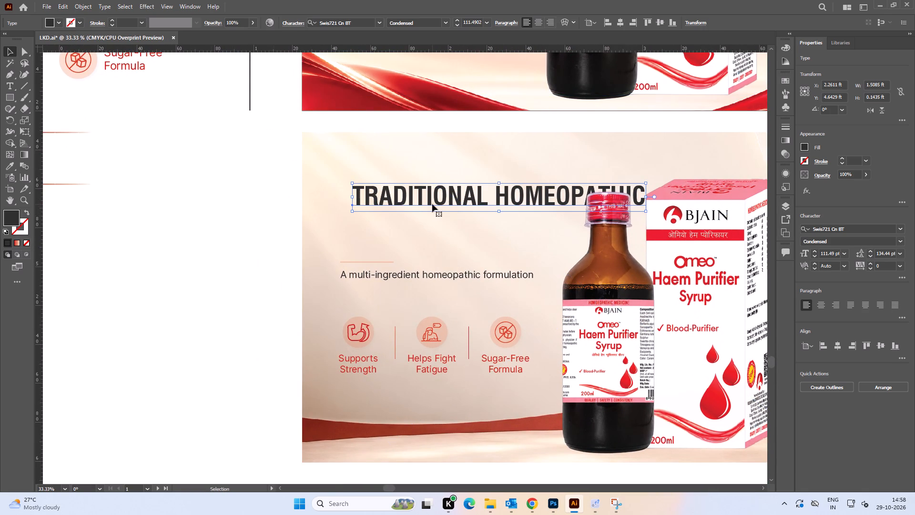
pyautogui.press('space')
pyautogui.moveTo(229, 197); pyautogui.dragTo(507, 190)
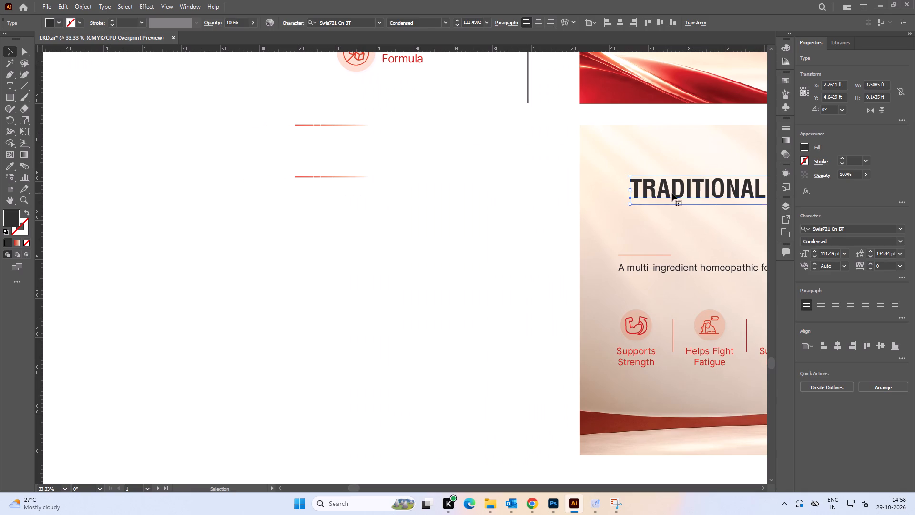
pyautogui.keyDown('shift'); pyautogui.moveTo(671, 192); pyautogui.dragTo(371, 200); pyautogui.keyUp('shift')
pyautogui.moveTo(467, 231); pyautogui.dragTo(471, 231)
pyautogui.moveTo(687, 186); pyautogui.dragTo(386, 196)
pyautogui.press('space')
pyautogui.moveTo(263, 262); pyautogui.dragTo(597, 214)
pyautogui.moveTo(691, 150); pyautogui.dragTo(446, 192)
pyautogui.click(532, 243)
# Add the word "FORMULATION" to the end of the "TRADITIONAL HOMEOPATHIC" headline.
pyautogui.press('space')
pyautogui.moveTo(619, 249); pyautogui.dragTo(504, 241)
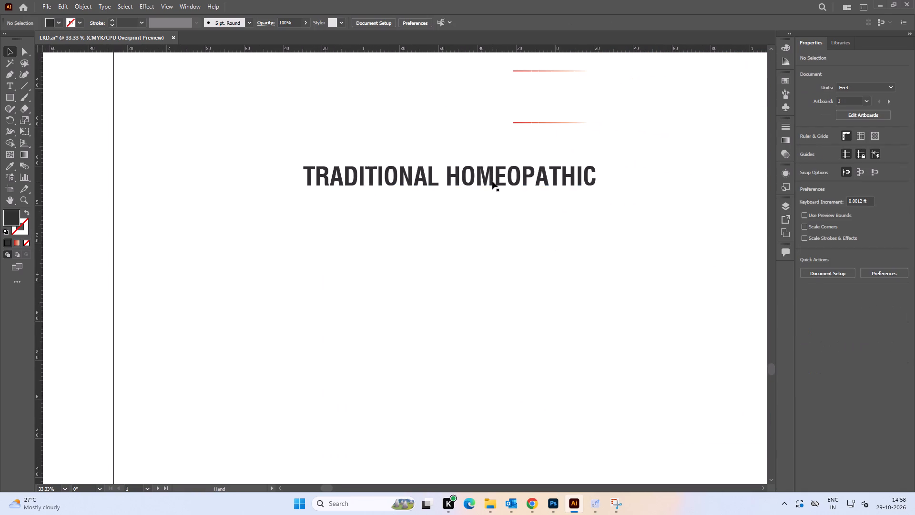
pyautogui.press('t')
pyautogui.click(490, 181)
pyautogui.hotkey('ctrl', 'Right')
pyautogui.hotkey('ctrl', 'Right')
pyautogui.hotkey('ctrl', 'Right')
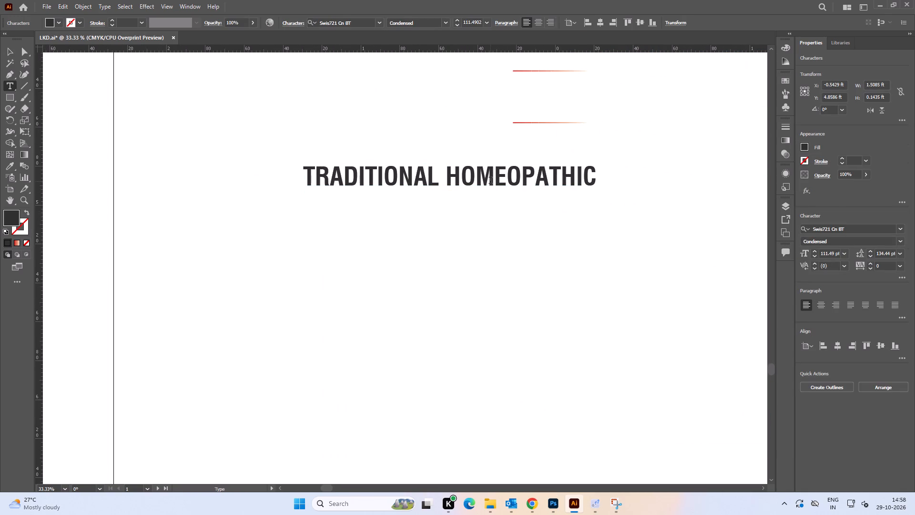
pyautogui.write('fo')
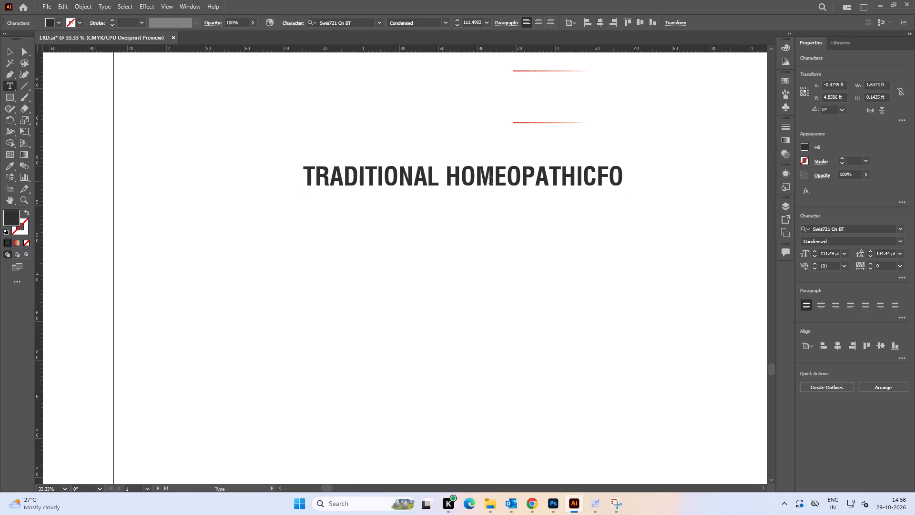
pyautogui.press('BackSpace')
pyautogui.press('BackSpace')
pyautogui.press('space')
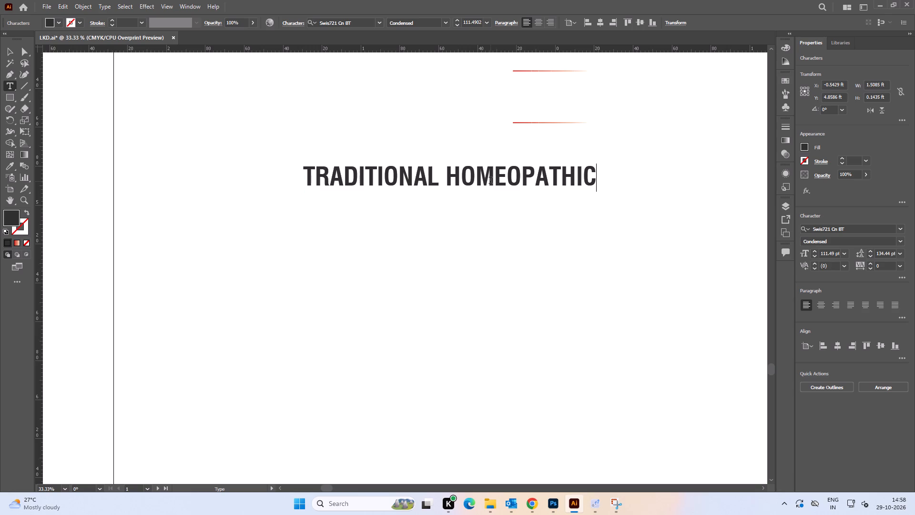
pyautogui.write('fot')
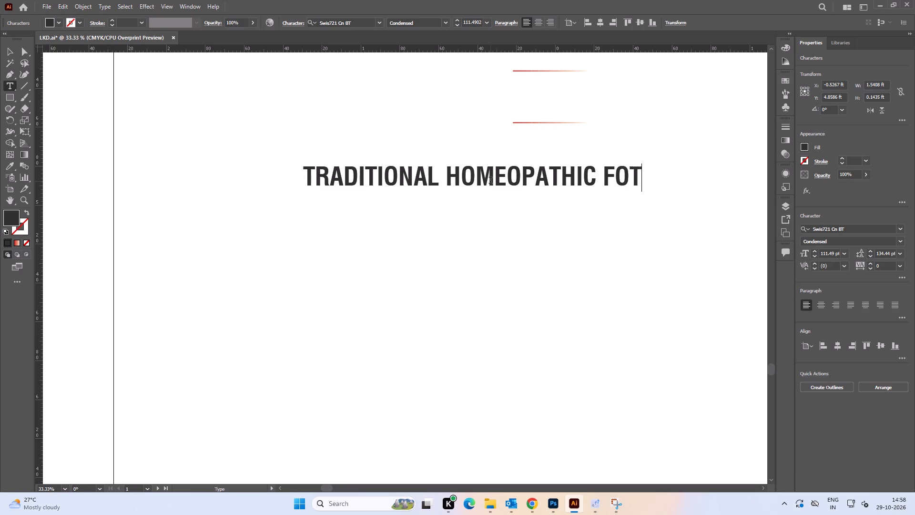
pyautogui.press('BackSpace')
pyautogui.press('r')
pyautogui.write('mulation')
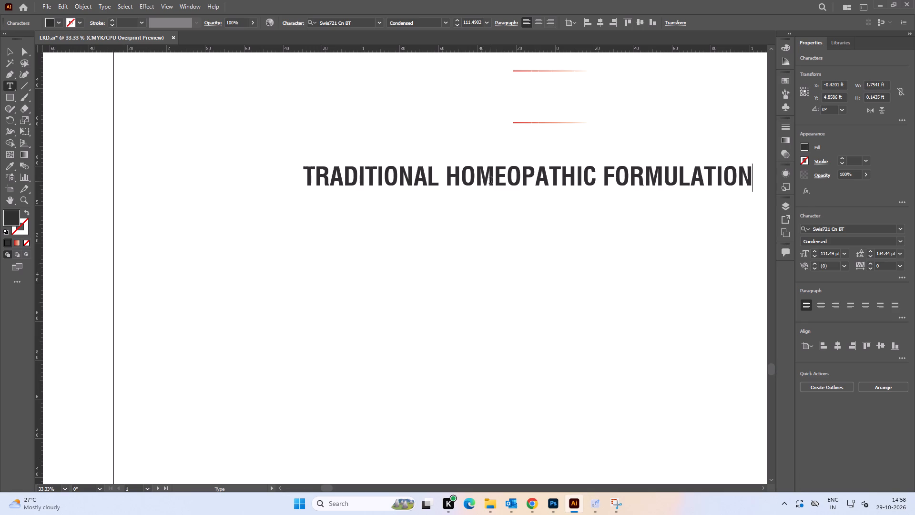
# Add a second line below "TRADITIONAL HOMEOPATHIC FORMULATION" reading "DEVELOPED FOR SKIN RELTED WELNESS CONC".
pyautogui.press('Return')
pyautogui.write('deve')
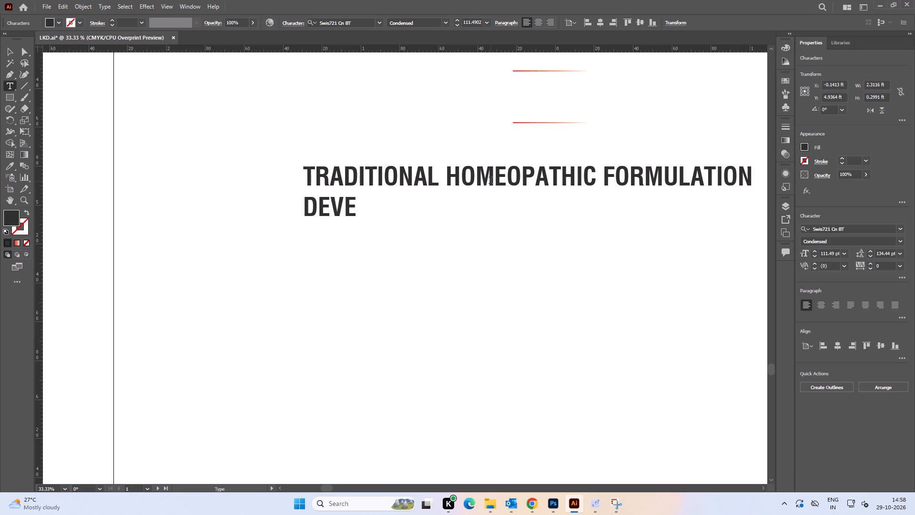
pyautogui.write('loped')
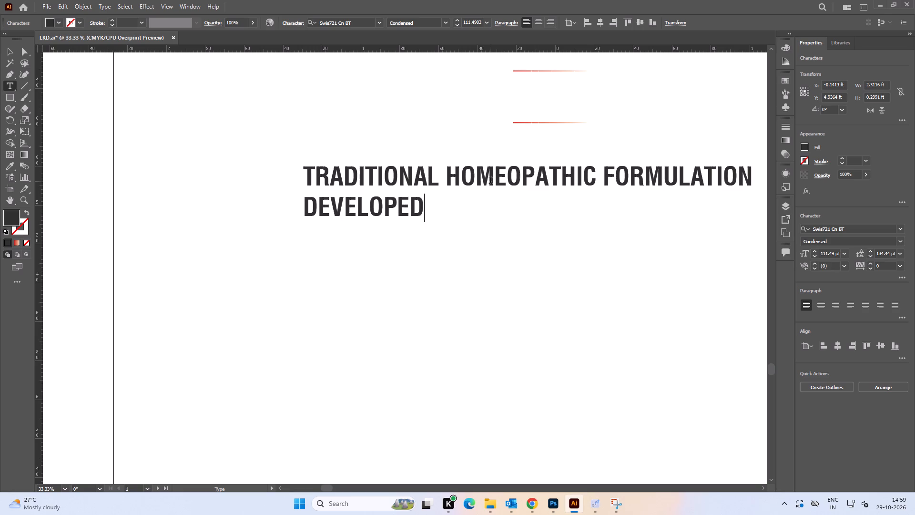
pyautogui.press('space')
pyautogui.write('for skin')
pyautogui.press('space')
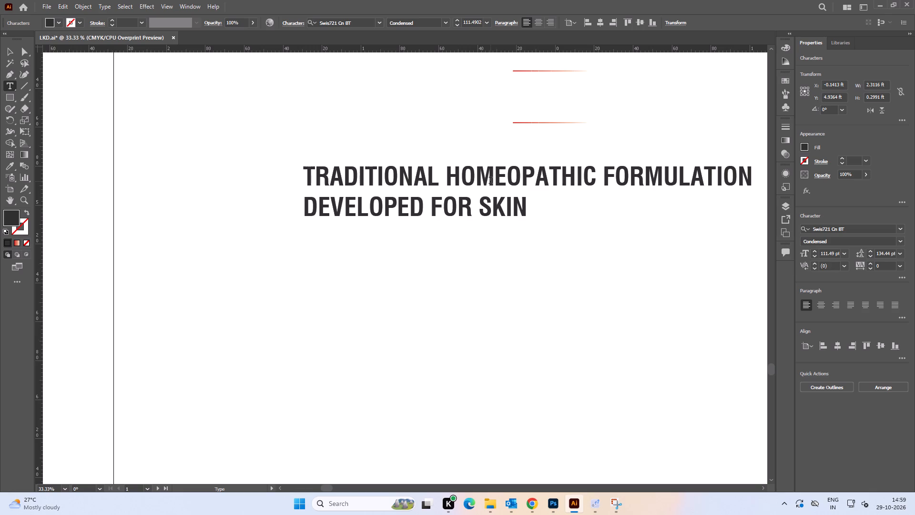
pyautogui.write('rele')
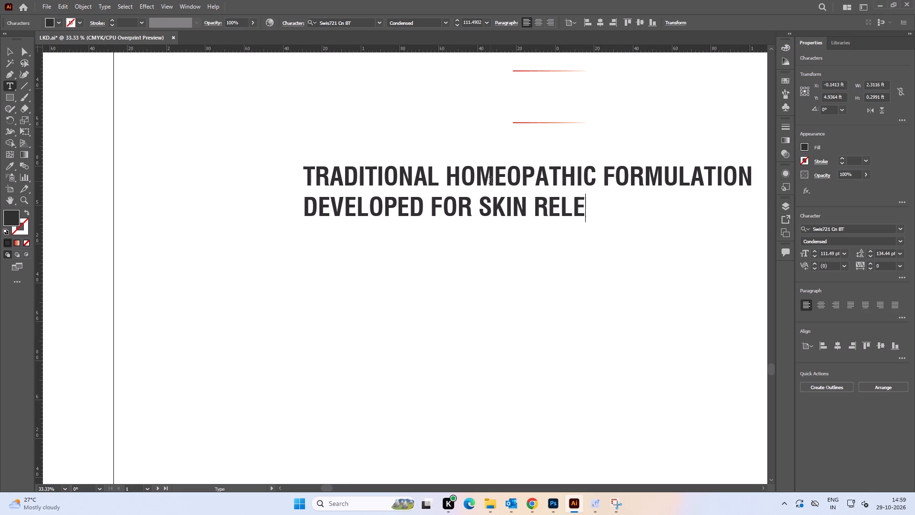
pyautogui.write('TED')
pyautogui.press('space')
pyautogui.write('WELNESS')
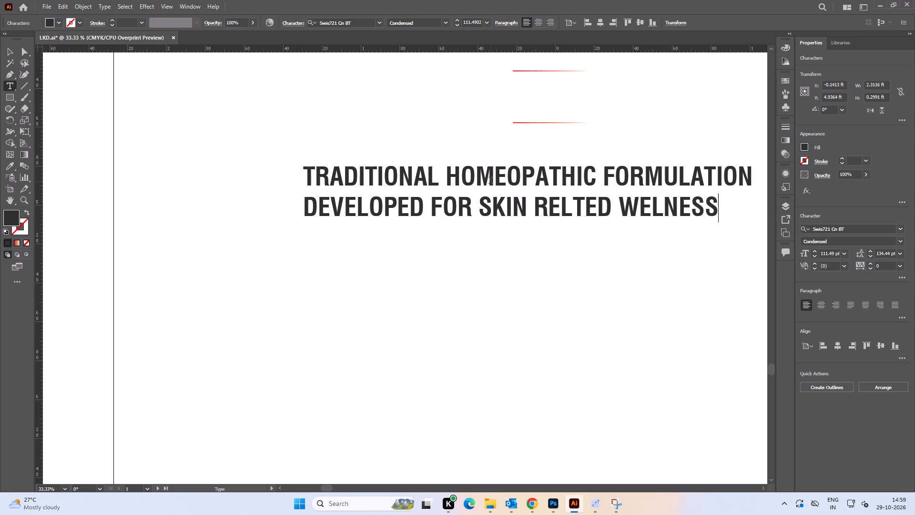
pyautogui.press('space')
pyautogui.press('c')
pyautogui.write('ON')
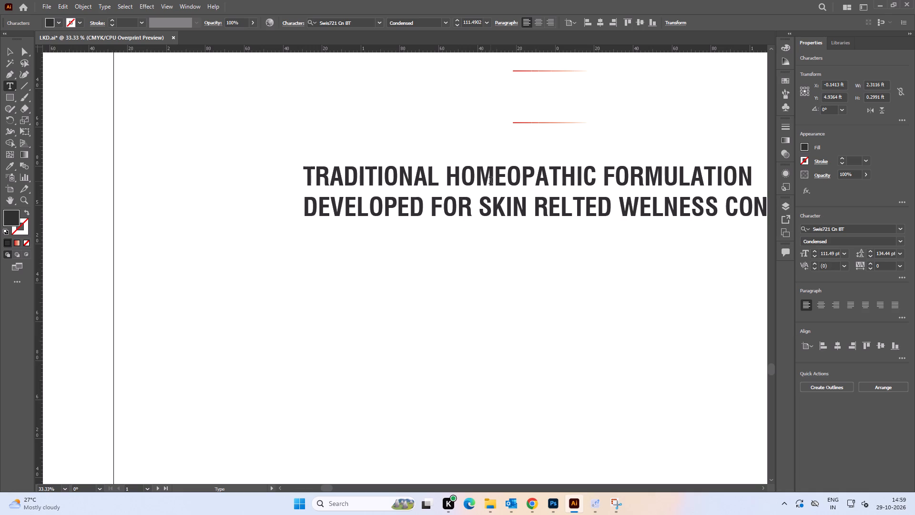
pyautogui.press('c')
# Complete the last word of the headline's second line as "CONCERNS".
pyautogui.click(10, 52)
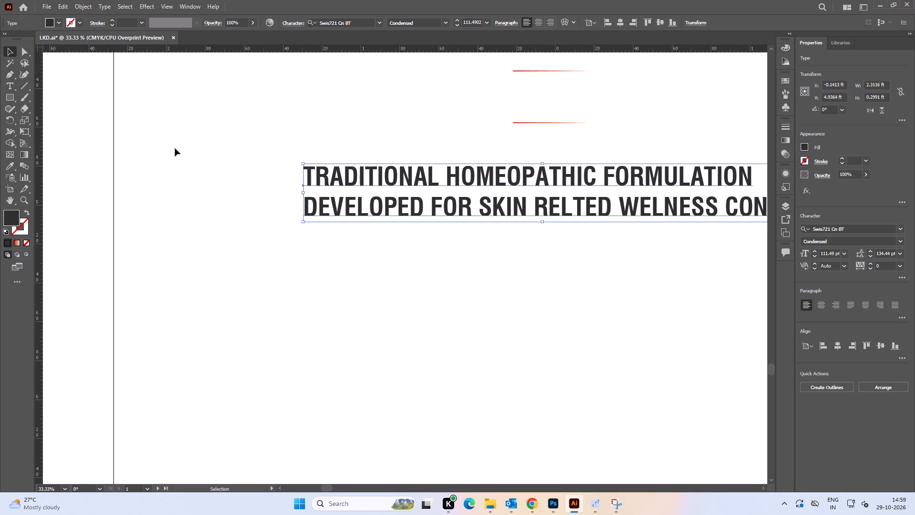
pyautogui.press('space')
pyautogui.moveTo(238, 180); pyautogui.dragTo(69, 180)
pyautogui.press('t')
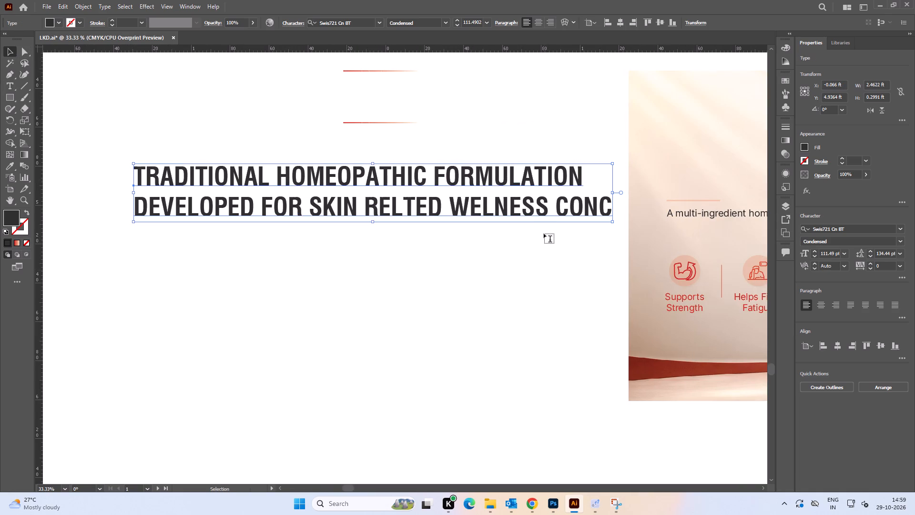
pyautogui.click(546, 215)
pyautogui.press('Right')
pyautogui.press('Right')
pyautogui.press('Right')
pyautogui.press('Right')
pyautogui.press('Right')
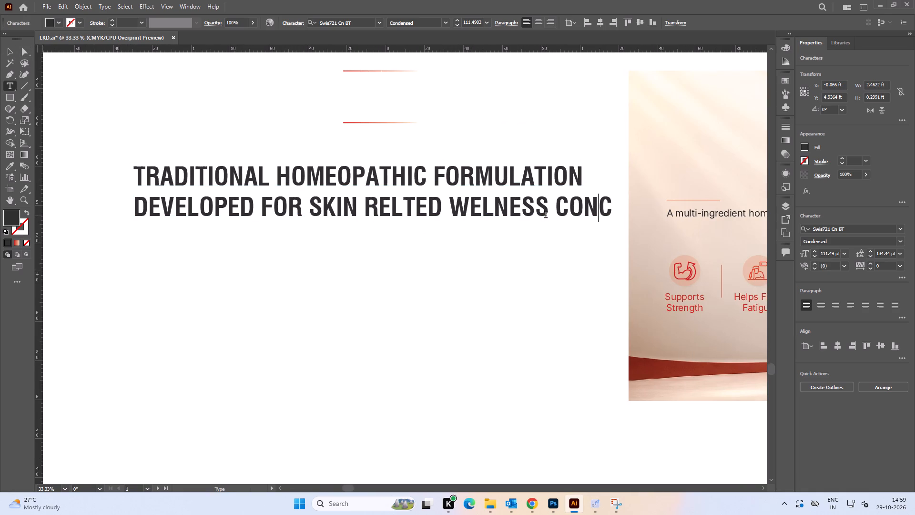
pyautogui.press('Right')
pyautogui.press('Right')
pyautogui.write('ER')
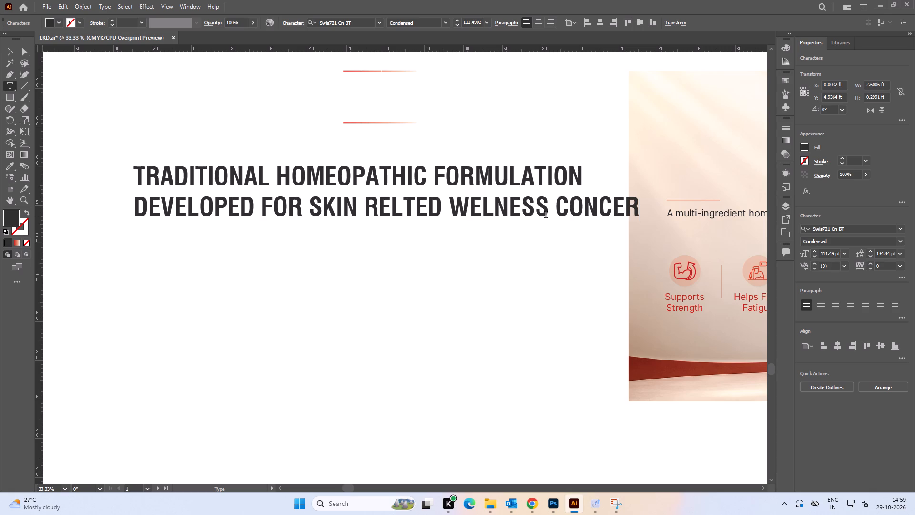
pyautogui.write('NS')
# Copy the whole two-line headline, search Google for it in the new browser tab, and accept the suggested spelling.
pyautogui.hotkey('ctrl', 'a')
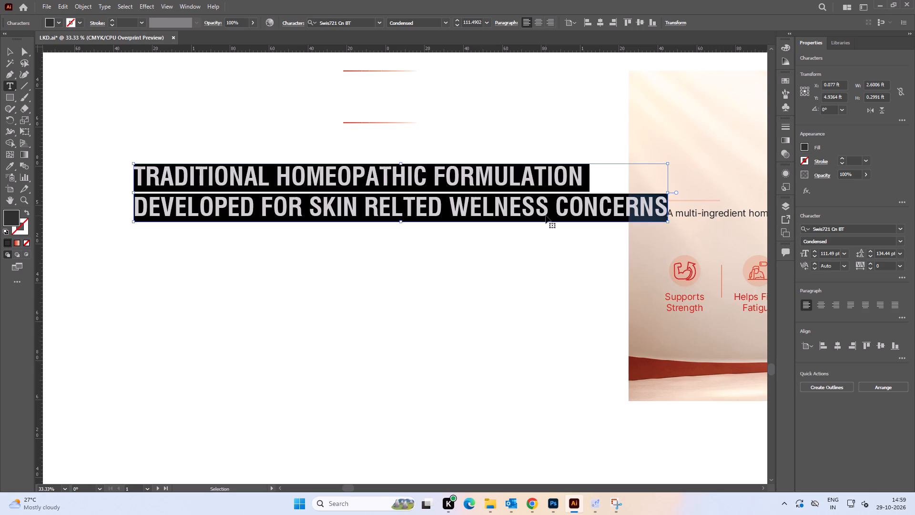
pyautogui.hotkey('ctrl', 'x')
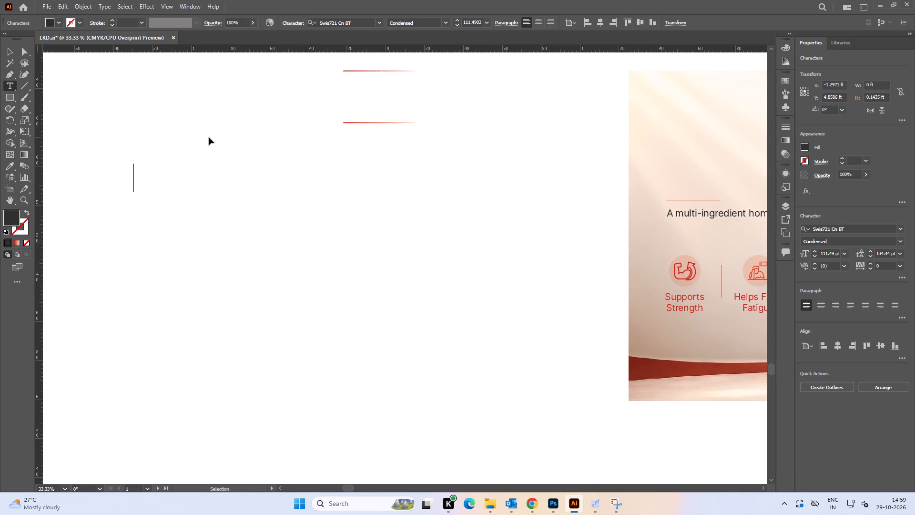
pyautogui.hotkey('ctrl', 'z')
pyautogui.hotkey('ctrl', 'c')
pyautogui.hotkey('ctrl', 'c')
pyautogui.click(526, 513)
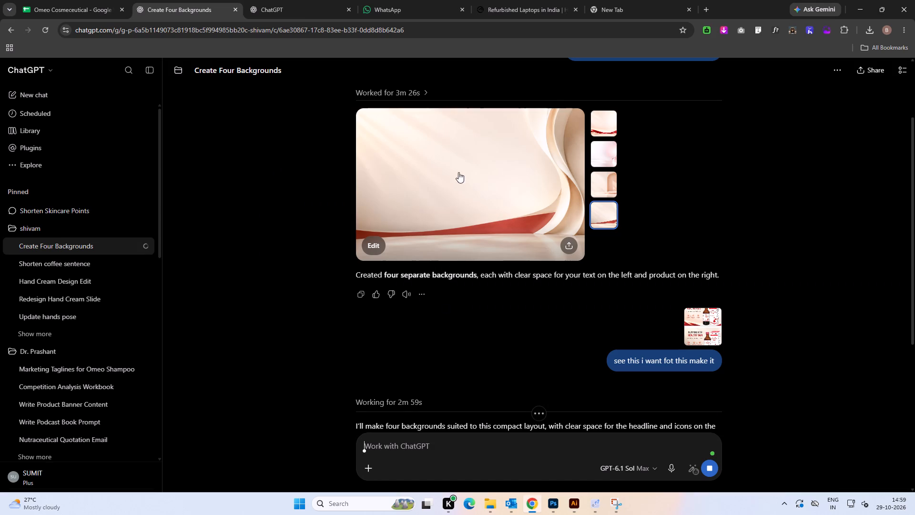
pyautogui.click(654, 2)
pyautogui.hotkey('ctrl', 'v')
pyautogui.press('Return')
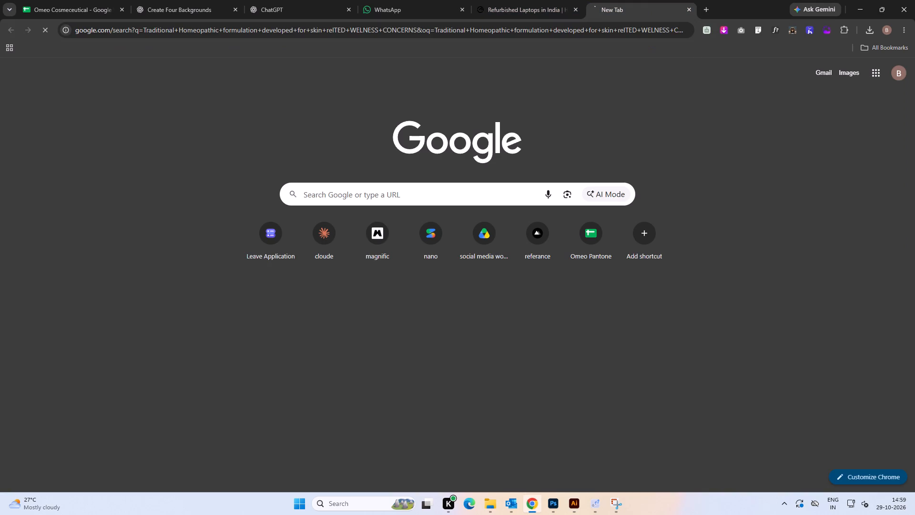
pyautogui.click(368, 134)
pyautogui.click(365, 146)
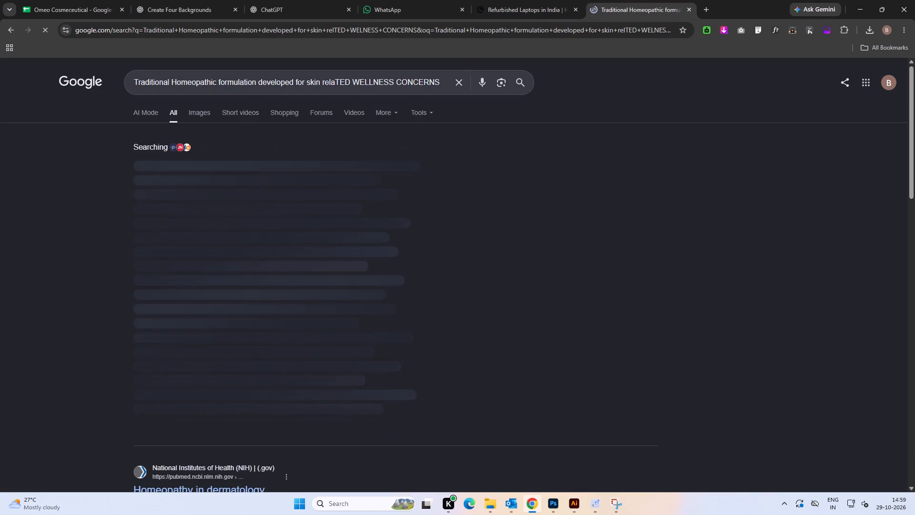
# Copy the spelling-corrected search phrase and paste it over the headline text in Illustrator.
pyautogui.click(422, 82)
pyautogui.hotkey('ctrl', 'a')
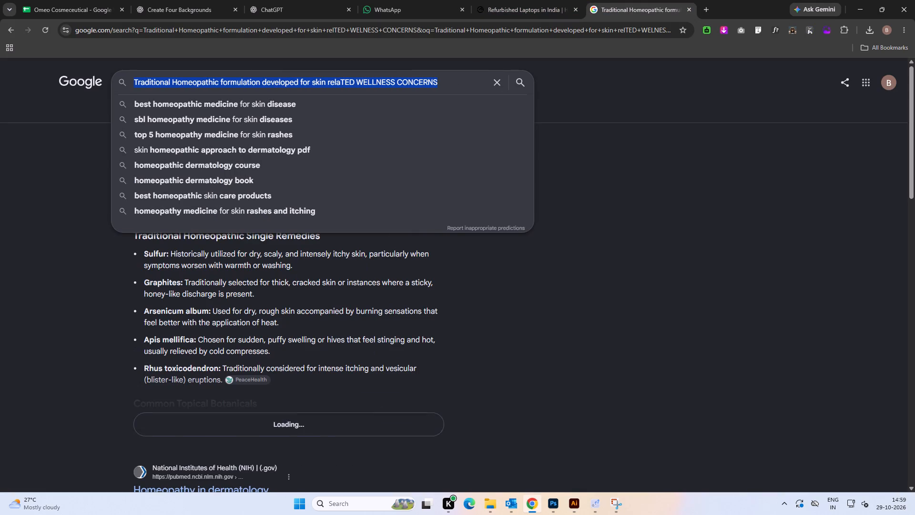
pyautogui.hotkey('ctrl', 'c')
pyautogui.hotkey('ctrl', 'c')
pyautogui.hotkey('ctrl', 'c')
pyautogui.hotkey('ctrl', 'c')
pyautogui.hotkey('ctrl', 'c')
pyautogui.hotkey('ctrl', 'c')
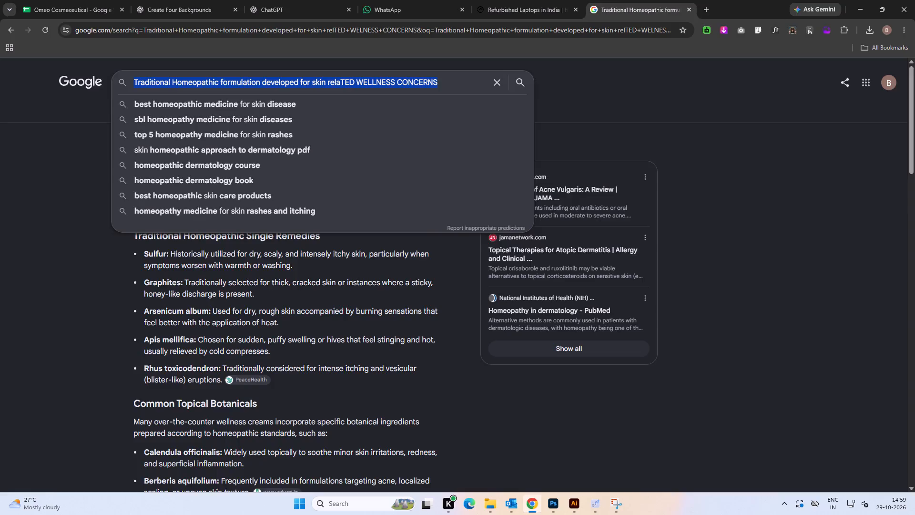
pyautogui.hotkey('alt', 'Tab')
pyautogui.hotkey('ctrl', 'v')
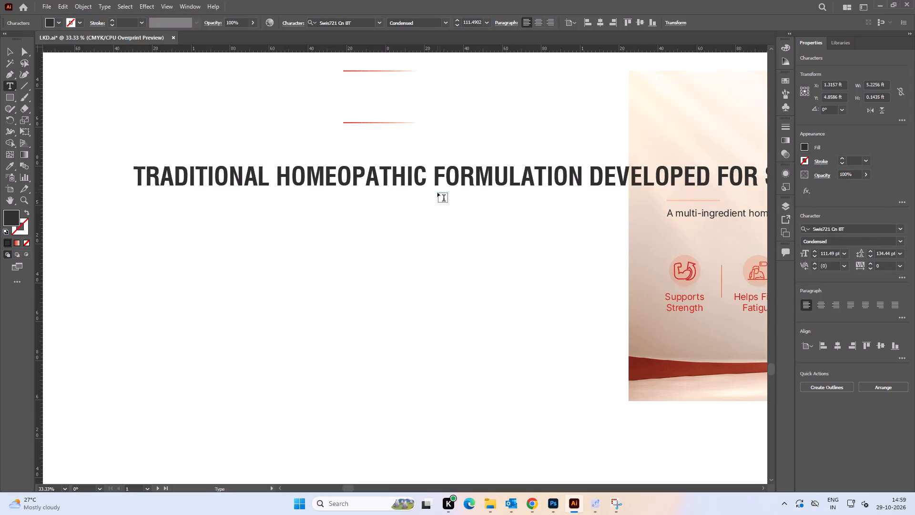
# Break the pasted headline into two lines after "FORMULATION", removing the space before "DEVELOPED".
pyautogui.click(585, 170)
pyautogui.press('Right')
pyautogui.press('BackSpace')
pyautogui.press('Return')
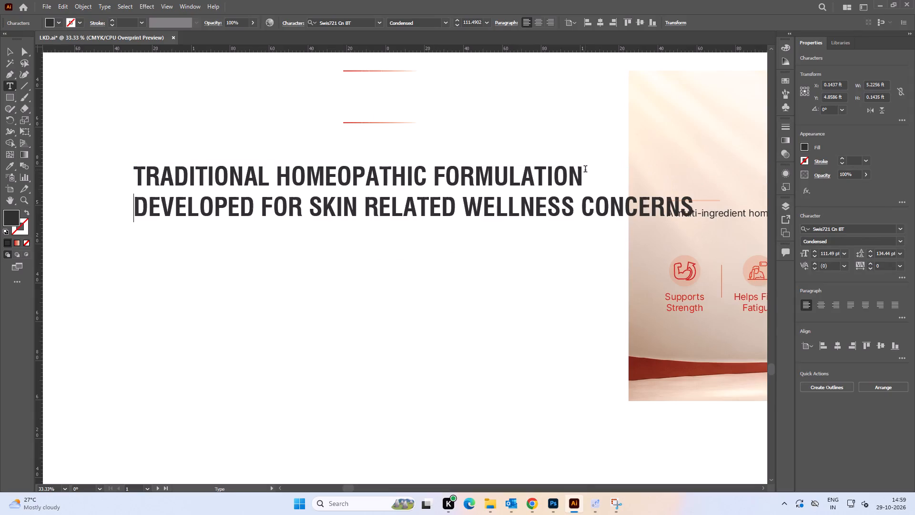
pyautogui.click(6, 53)
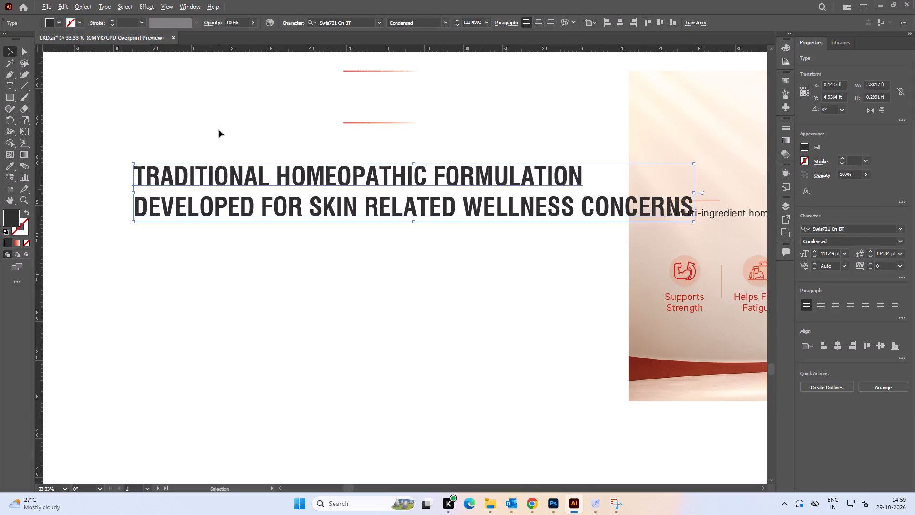
# Move the two-line headline onto the alternative banner above its subtitle and scale it down to about 69.4 pt.
pyautogui.keyDown('alt'); pyautogui.scroll(-3, 219, 130); pyautogui.keyUp('alt')
pyautogui.click(268, 233)
pyautogui.press('space')
pyautogui.moveTo(220, 195); pyautogui.dragTo(268, 272)
pyautogui.moveTo(285, 234); pyautogui.dragTo(439, 219)
pyautogui.keyDown('shift'); pyautogui.moveTo(420, 206); pyautogui.dragTo(422, 215); pyautogui.keyUp('shift')
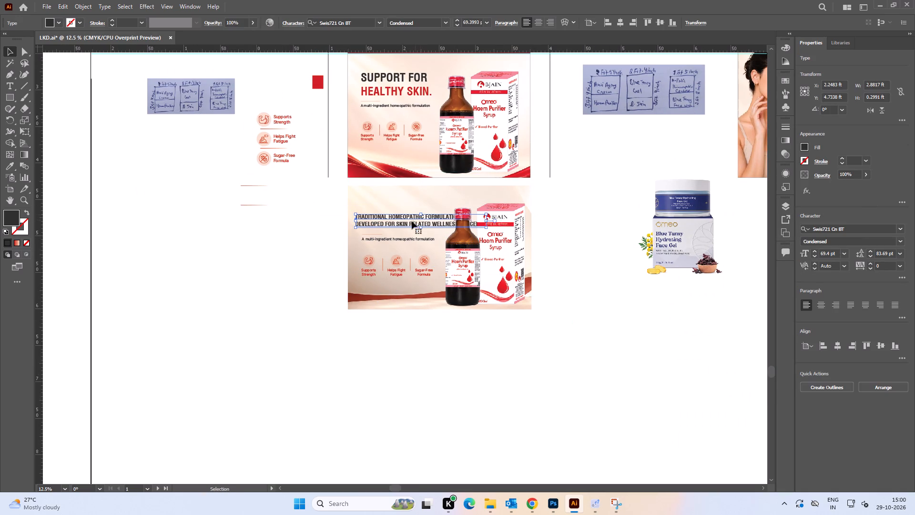
pyautogui.moveTo(408, 217); pyautogui.dragTo(407, 207)
pyautogui.click(329, 219)
# Duplicate the alternative banner's "A multi-ingredient homeopathic formulation" subtitle onto the blank canvas below the loose red divider lines.
pyautogui.press('space')
pyautogui.moveTo(335, 239); pyautogui.dragTo(300, 218)
pyautogui.keyDown('alt'); pyautogui.scroll(2, 353, 225); pyautogui.keyUp('alt')
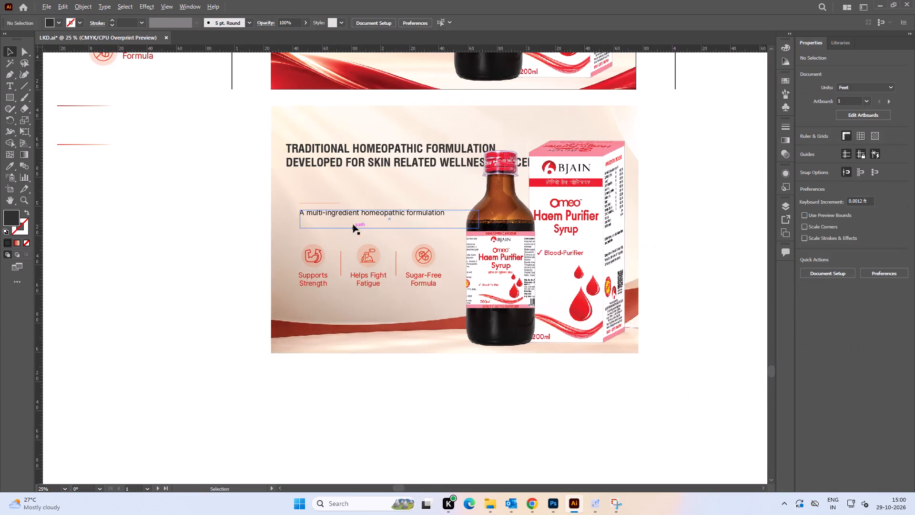
pyautogui.press('space')
pyautogui.moveTo(227, 227); pyautogui.dragTo(307, 231)
pyautogui.keyDown('alt'); pyautogui.moveTo(397, 218); pyautogui.dragTo(191, 222); pyautogui.keyUp('alt')
pyautogui.press('space')
pyautogui.moveTo(132, 255); pyautogui.dragTo(328, 247)
pyautogui.press('space')
pyautogui.moveTo(281, 246); pyautogui.dragTo(400, 243)
pyautogui.moveTo(509, 208); pyautogui.dragTo(475, 208)
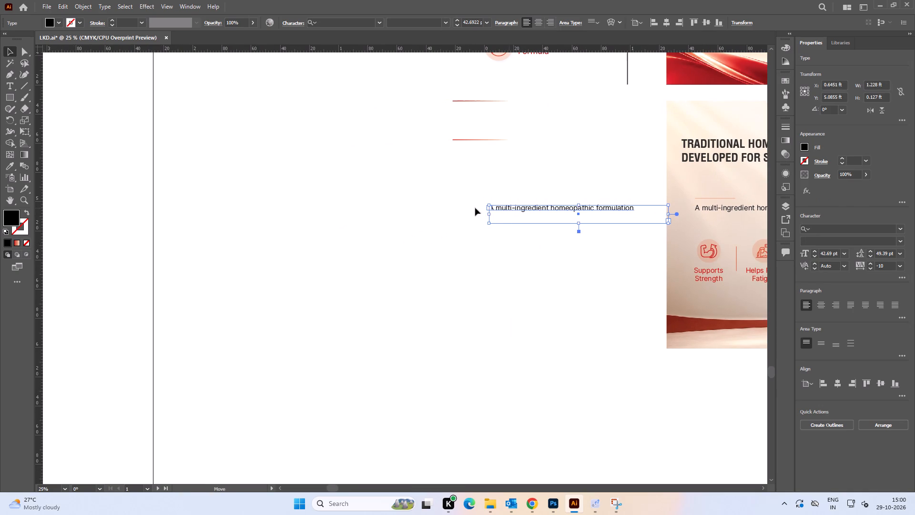
pyautogui.moveTo(475, 208); pyautogui.dragTo(437, 207)
pyautogui.keyDown('shift'); pyautogui.click(446, 258); pyautogui.keyUp('shift')
# Enlarge the copied subtitle's text frame to about 1.41 ft wide by 0.17 ft high.
pyautogui.keyDown('alt'); pyautogui.scroll(2, 490, 216); pyautogui.keyUp('alt')
pyautogui.press('space')
pyautogui.moveTo(510, 234); pyautogui.dragTo(441, 235)
pyautogui.click(428, 208)
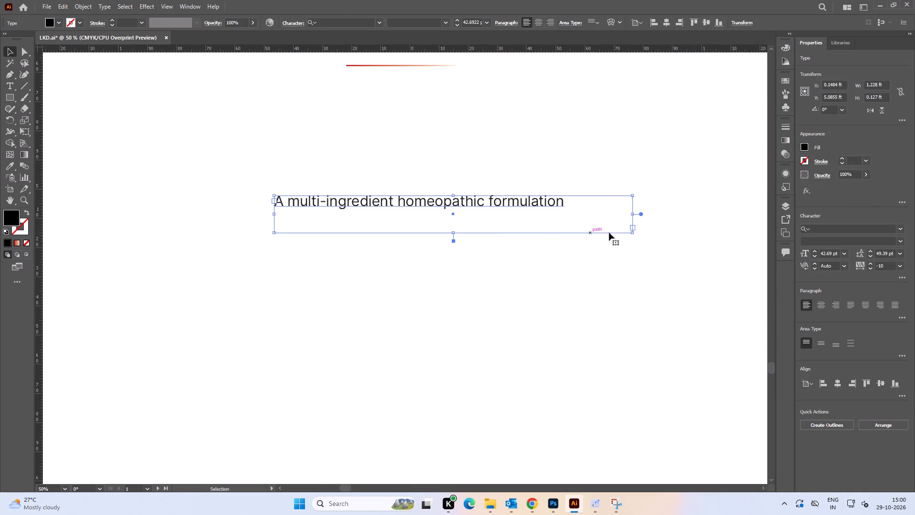
pyautogui.moveTo(634, 233); pyautogui.dragTo(685, 247)
pyautogui.click(567, 283)
# Replace the entire text of the copied subtitle on the blank canvas with the opening word "A".
pyautogui.press('t')
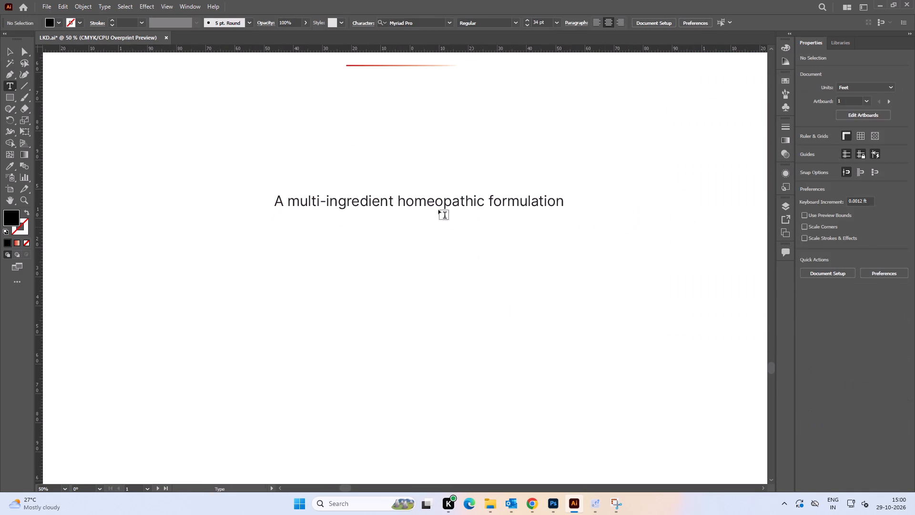
pyautogui.click(436, 201)
pyautogui.hotkey('ctrl', 'a')
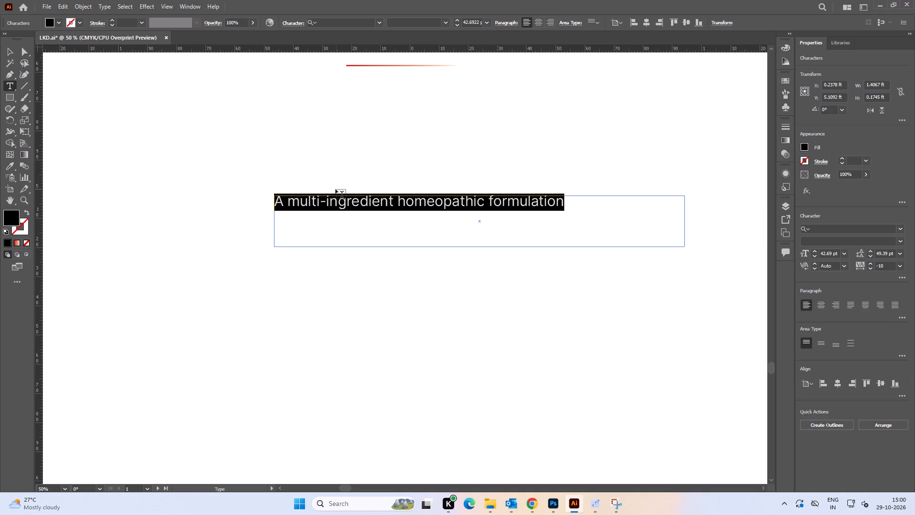
pyautogui.write('A')
pyautogui.press('space')
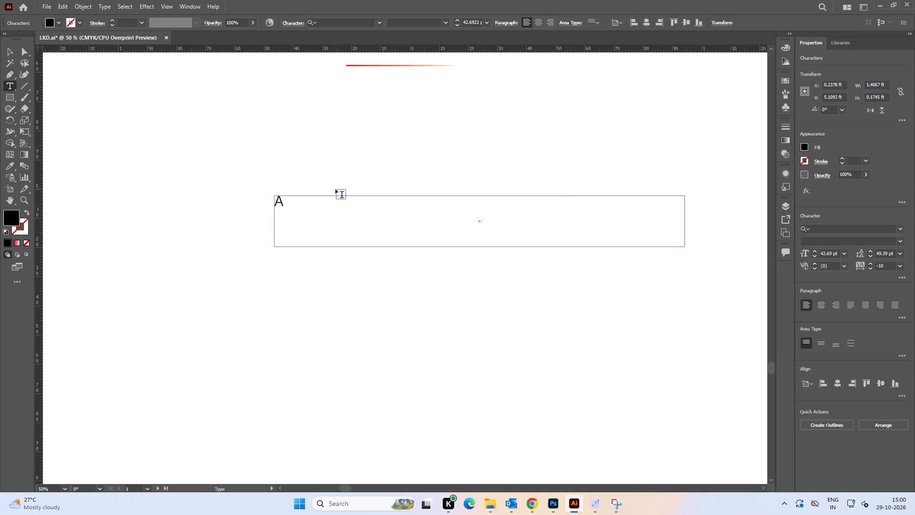
pyautogui.press('c')
pyautogui.press('BackSpace')
pyautogui.hotkey('shift', 'c')
pyautogui.hotkey('ctrl', 'z')
pyautogui.click(11, 54)
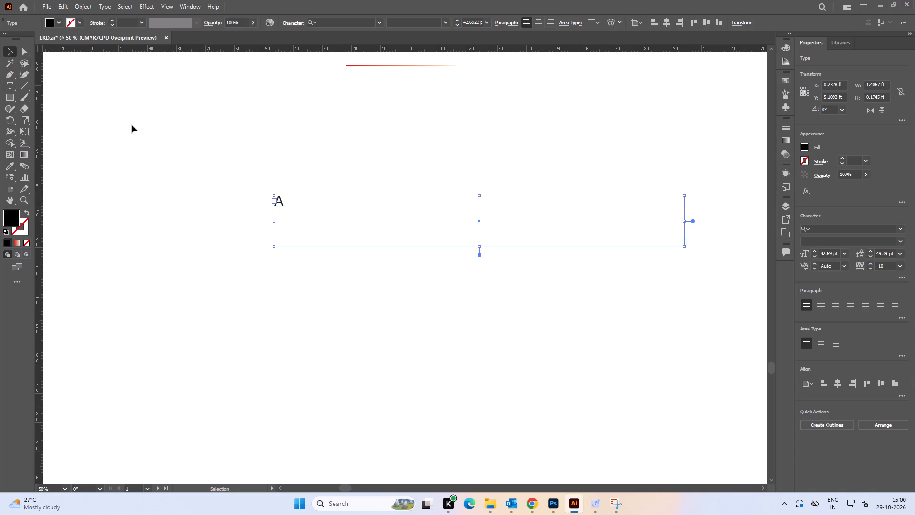
# Continue the copied subtitle after "A" so it reads "A conbination of botanical mother tincture and sulphur 3x".
pyautogui.keyDown('alt'); pyautogui.scroll(-1, 398, 189); pyautogui.keyUp('alt')
pyautogui.press('space')
pyautogui.press('space')
pyautogui.press('space')
pyautogui.press('space')
pyautogui.press('space')
pyautogui.press('space')
pyautogui.press('space')
pyautogui.press('space')
pyautogui.press('space')
pyautogui.press('space')
pyautogui.press('space')
pyautogui.press('space')
pyautogui.press('space')
pyautogui.press('space')
pyautogui.press('space')
pyautogui.press('space')
pyautogui.press('space')
pyautogui.press('space')
pyautogui.press('space')
pyautogui.press('space')
pyautogui.moveTo(492, 177); pyautogui.dragTo(319, 193)
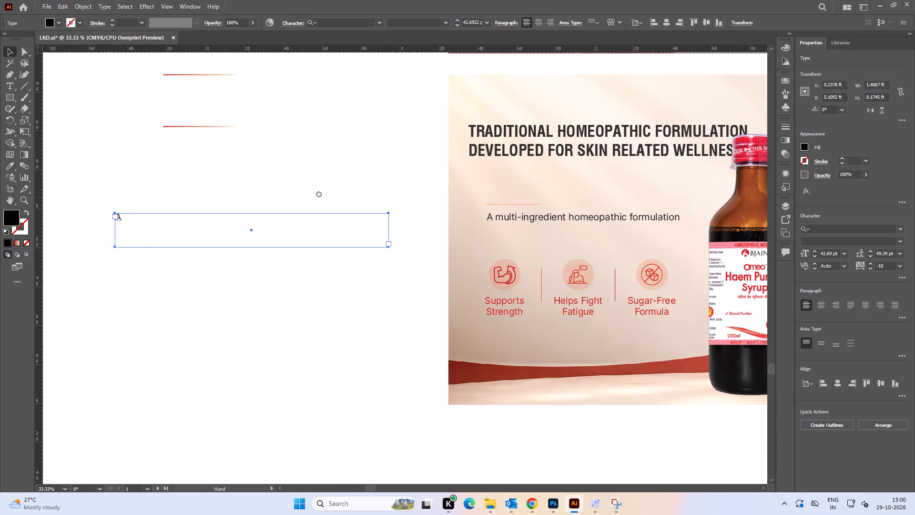
pyautogui.moveTo(319, 193); pyautogui.dragTo(410, 179)
pyautogui.keyDown('alt'); pyautogui.scroll(2, 224, 215); pyautogui.keyUp('alt')
pyautogui.press('t')
pyautogui.click(254, 185)
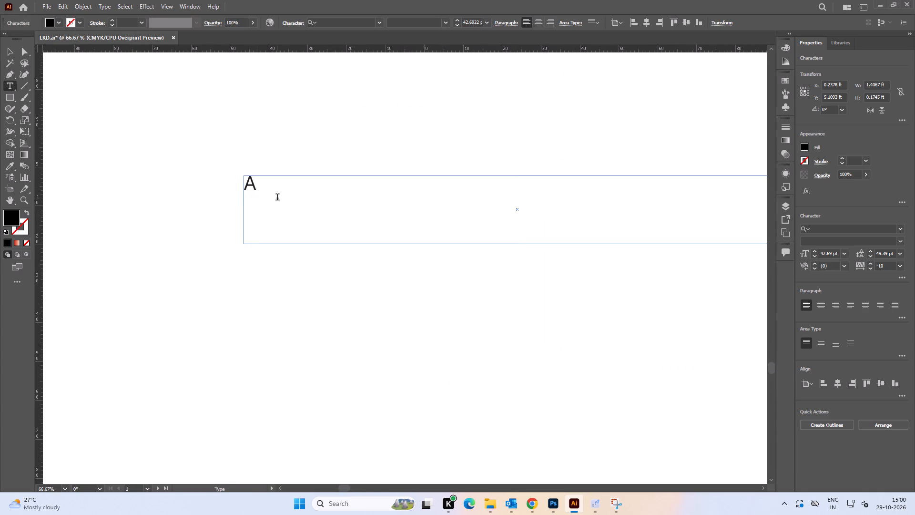
pyautogui.press('Right')
pyautogui.write('co')
pyautogui.write('nbi')
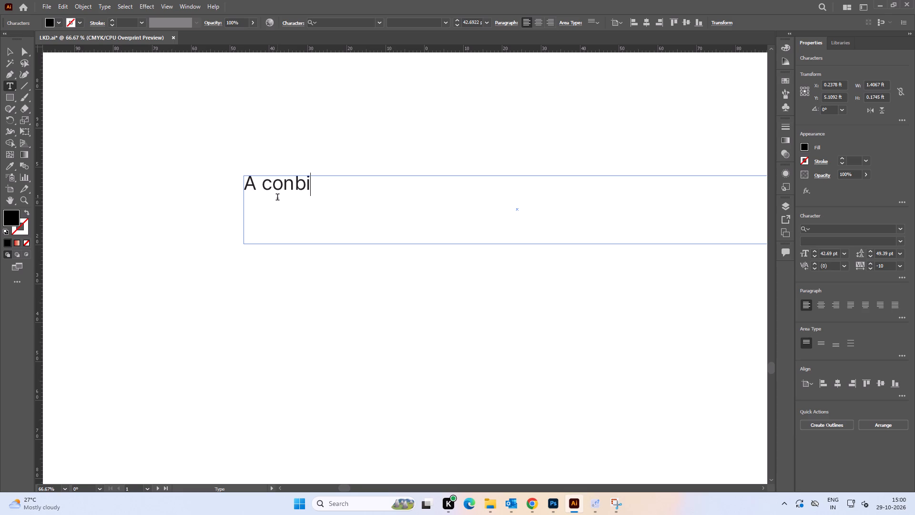
pyautogui.write('nation')
pyautogui.press('space')
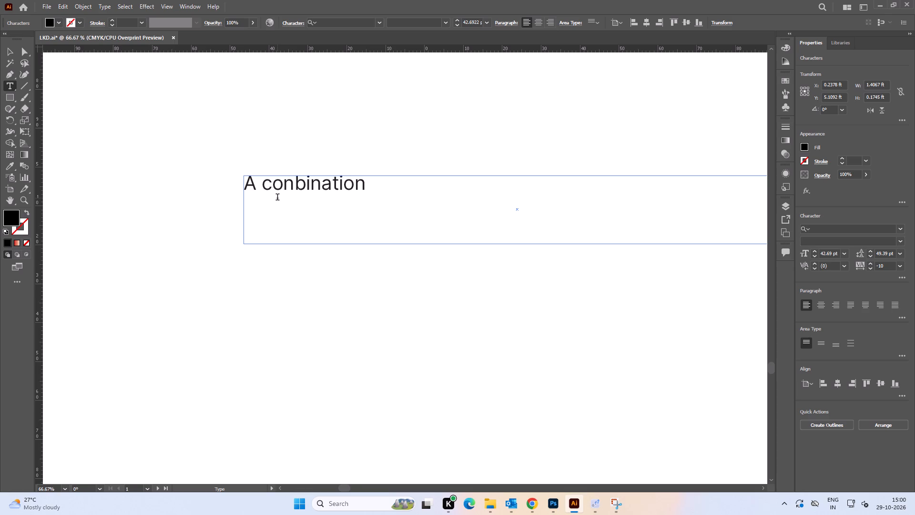
pyautogui.write('of')
pyautogui.press('space')
pyautogui.write('bota')
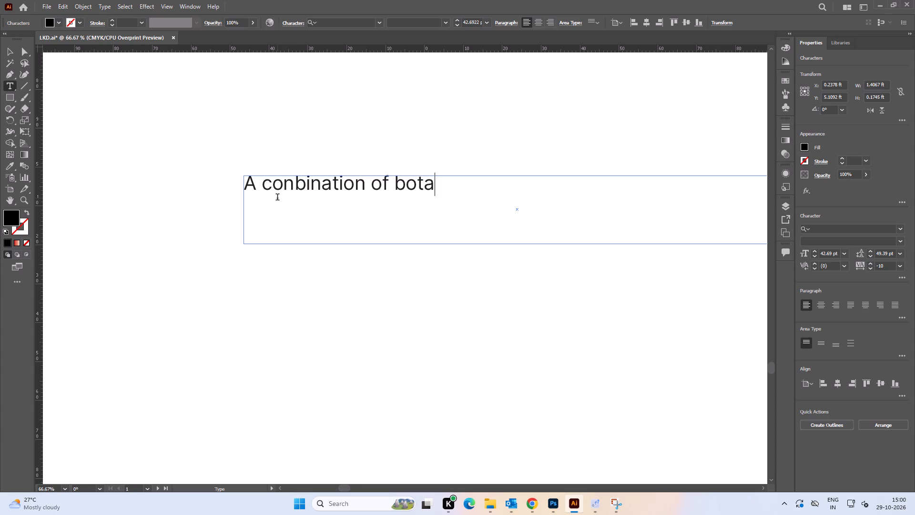
pyautogui.write('nical')
pyautogui.press('space')
pyautogui.write('moth')
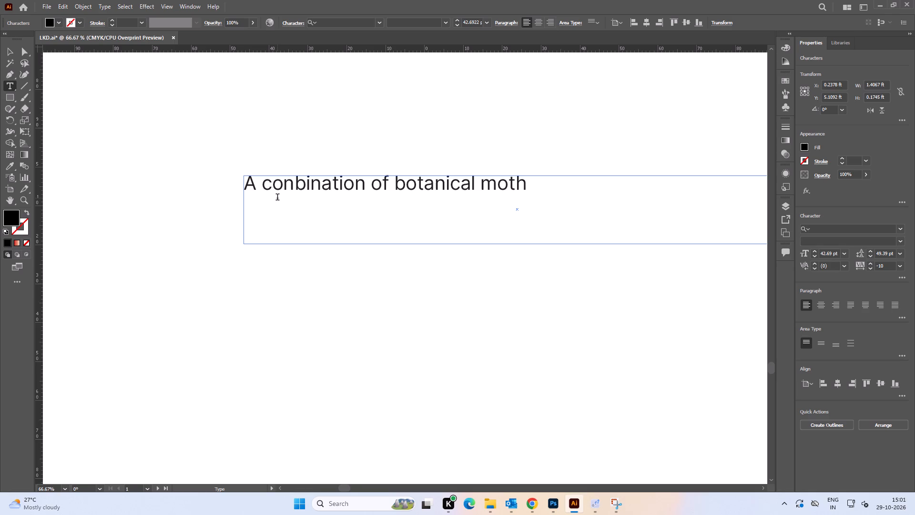
pyautogui.write('er')
pyautogui.press('space')
pyautogui.write('tin')
pyautogui.write('cture')
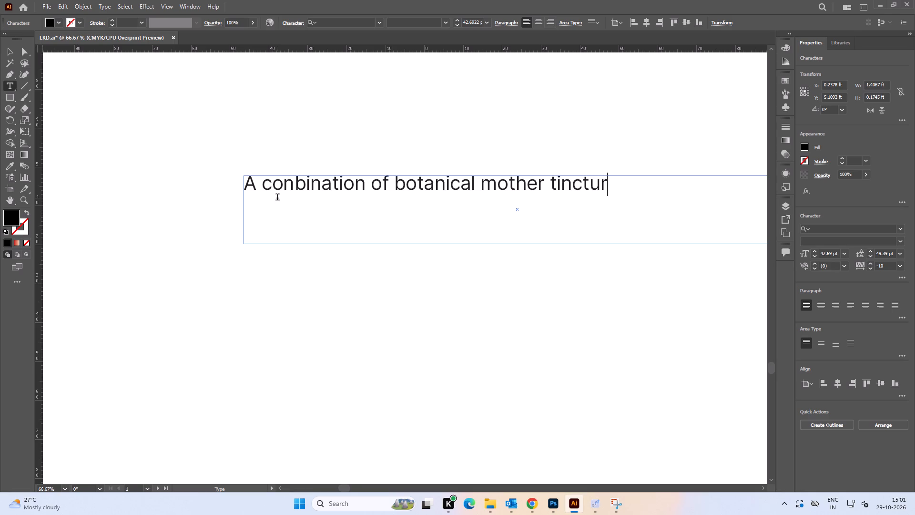
pyautogui.press('space')
pyautogui.write('asn')
pyautogui.press('BackSpace')
pyautogui.press('BackSpace')
pyautogui.write('nd')
pyautogui.press('space')
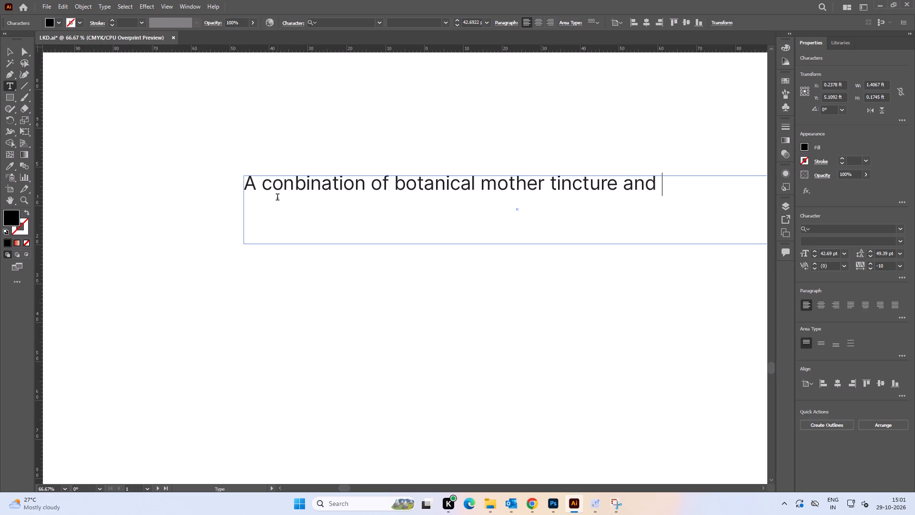
pyautogui.write('sulpjur')
pyautogui.press('space')
pyautogui.press('BackSpace')
pyautogui.press('BackSpace')
pyautogui.press('BackSpace')
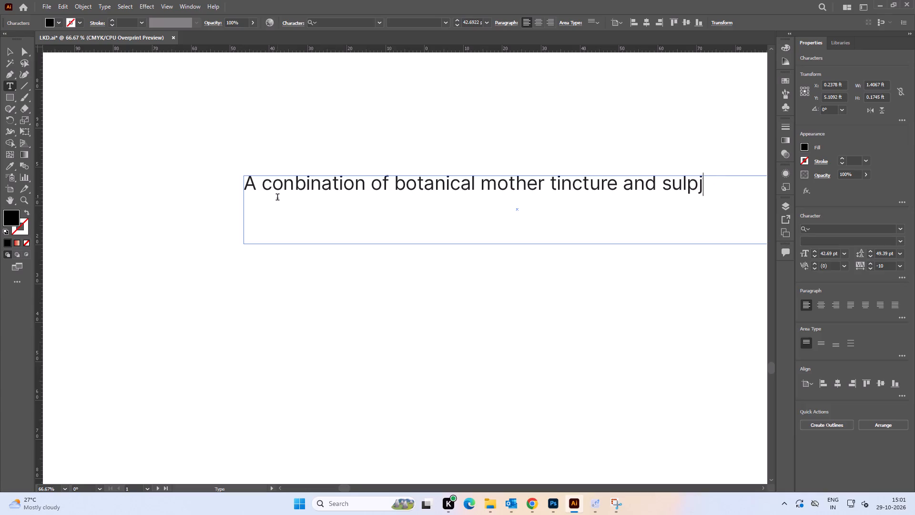
pyautogui.press('BackSpace')
pyautogui.write('hur')
pyautogui.press('space')
pyautogui.write('3x')
pyautogui.click(5, 51)
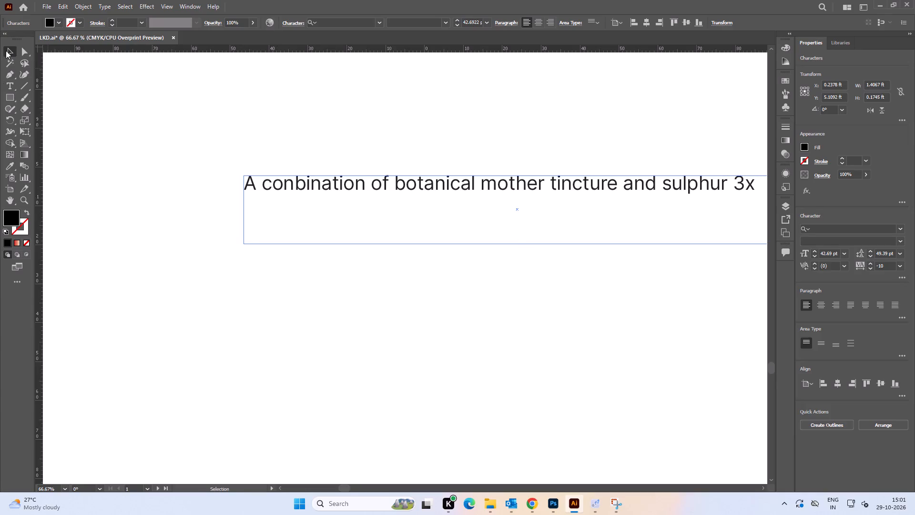
# Copy the new subtitle sentence and run it as a Google search in Chrome, replacing the previous query.
pyautogui.press('t')
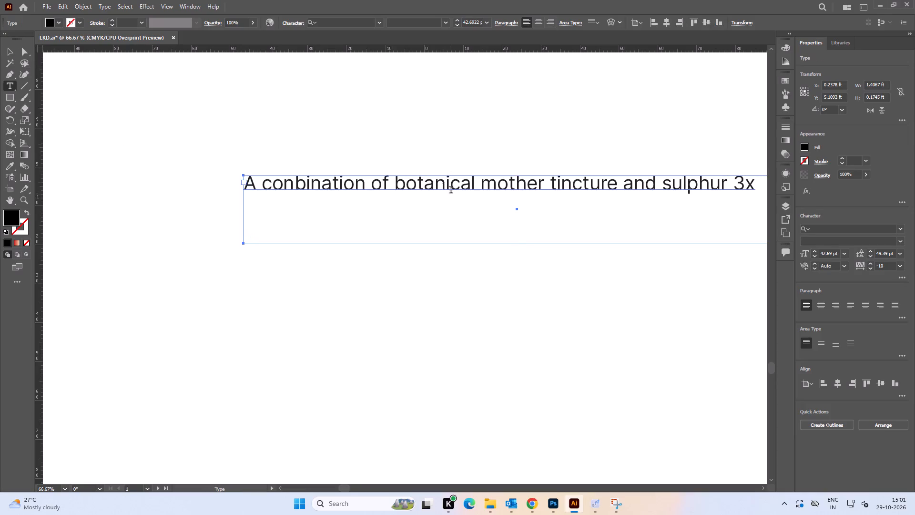
pyautogui.click(451, 189)
pyautogui.hotkey('ctrl', 'a')
pyautogui.hotkey('ctrl', 'c')
pyautogui.hotkey('alt', 'Tab')
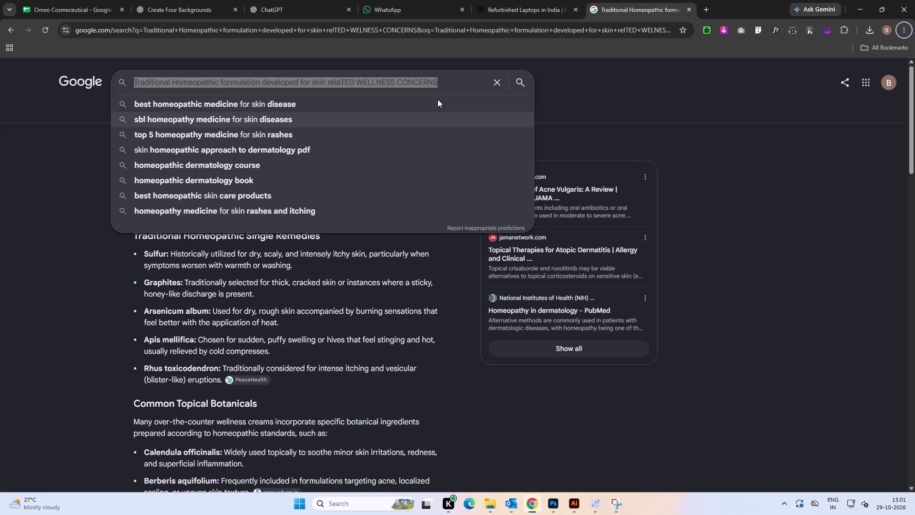
pyautogui.click(452, 82)
pyautogui.hotkey('ctrl', 'a')
pyautogui.hotkey('ctrl', 'v')
pyautogui.press('Return')
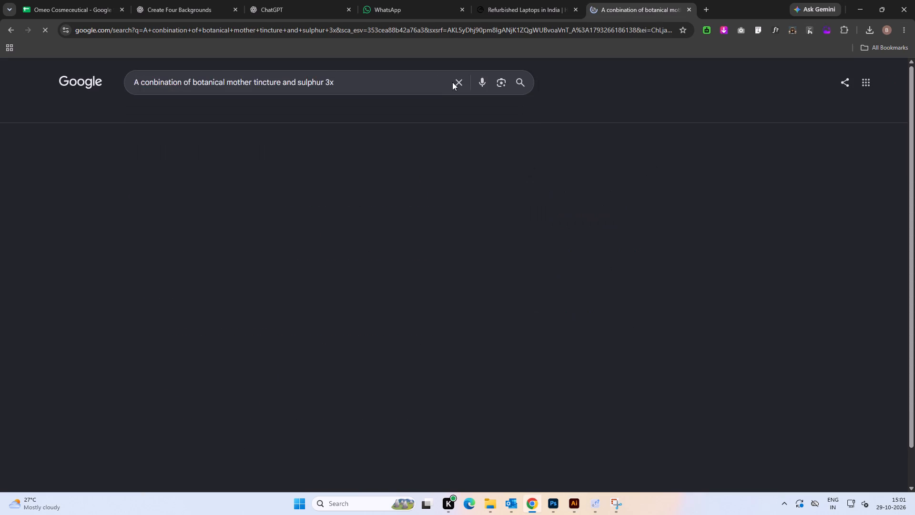
# Copy the spelling-corrected sentence from Google's search box and paste it over the draft subtitle in Illustrator.
pyautogui.click(393, 141)
pyautogui.click(376, 83)
pyautogui.hotkey('ctrl', 'a')
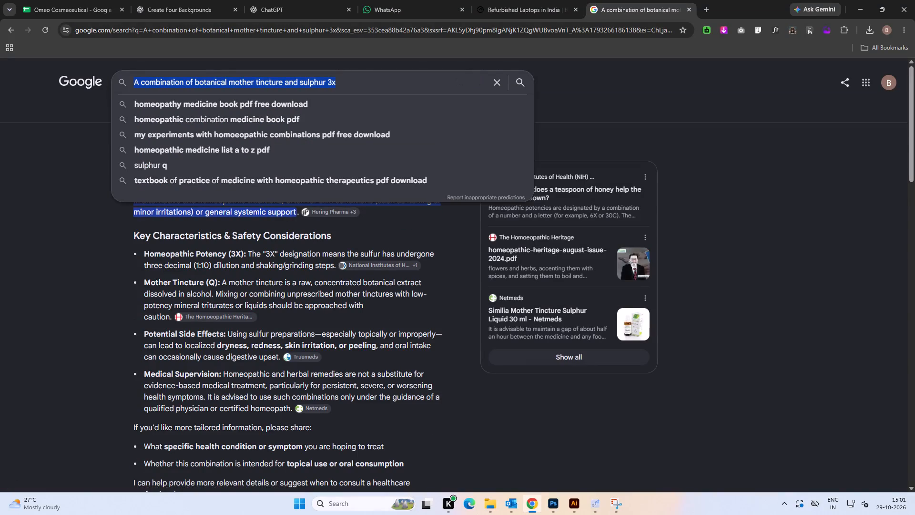
pyautogui.hotkey('ctrl', 'c')
pyautogui.hotkey('alt', 'Tab')
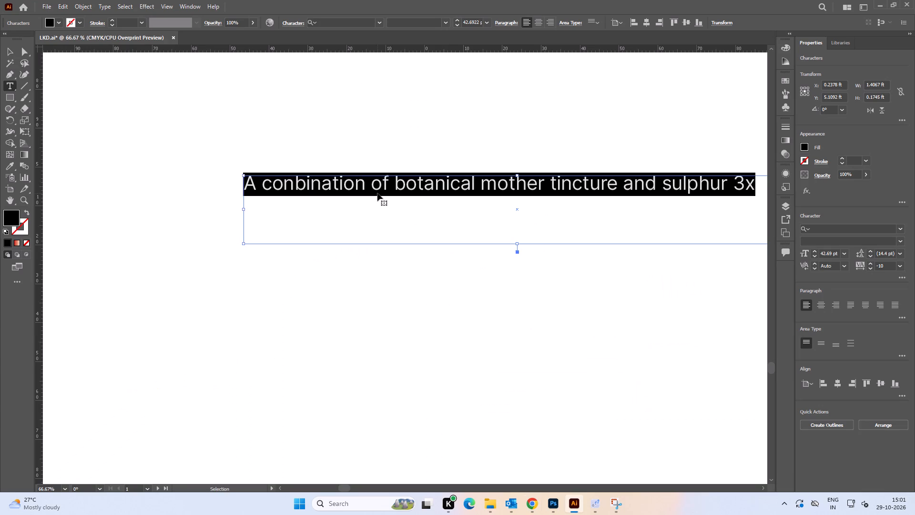
pyautogui.hotkey('ctrl', 'v')
pyautogui.click(7, 48)
# Replace the alternative banner's subtitle text with "A combination of botanical mother tincture and sulphur 3x" copied from the draft.
pyautogui.keyDown('alt'); pyautogui.scroll(-3, 411, 140); pyautogui.keyUp('alt')
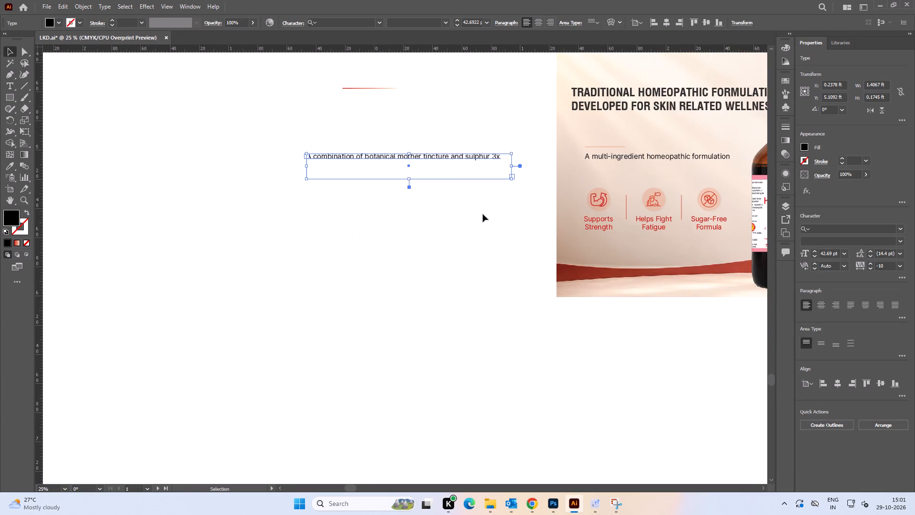
pyautogui.click(483, 215)
pyautogui.press('space')
pyautogui.moveTo(483, 213); pyautogui.dragTo(437, 278)
pyautogui.click(413, 222)
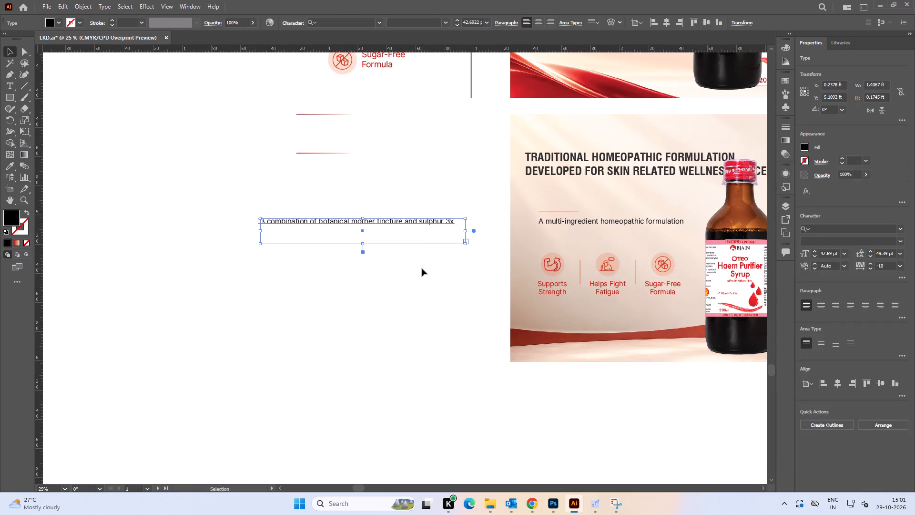
pyautogui.click(422, 268)
pyautogui.press('t')
pyautogui.click(405, 224)
pyautogui.hotkey('ctrl', 'a')
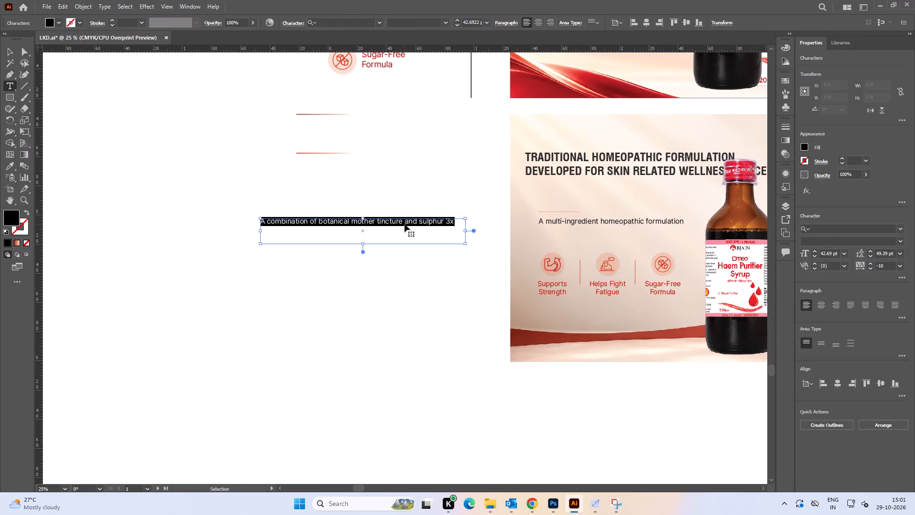
pyautogui.hotkey('ctrl', 'c')
pyautogui.click(562, 223)
pyautogui.hotkey('ctrl', 'a')
pyautogui.hotkey('ctrl', 'v')
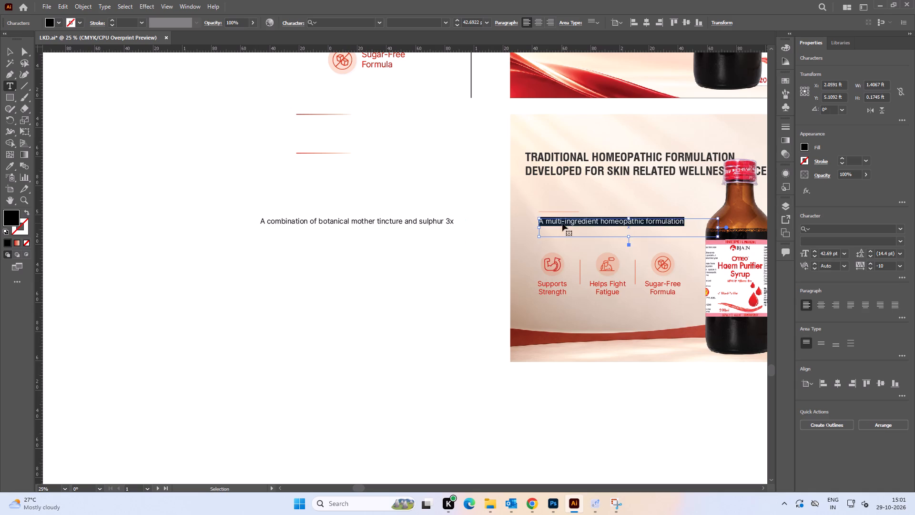
pyautogui.click(10, 49)
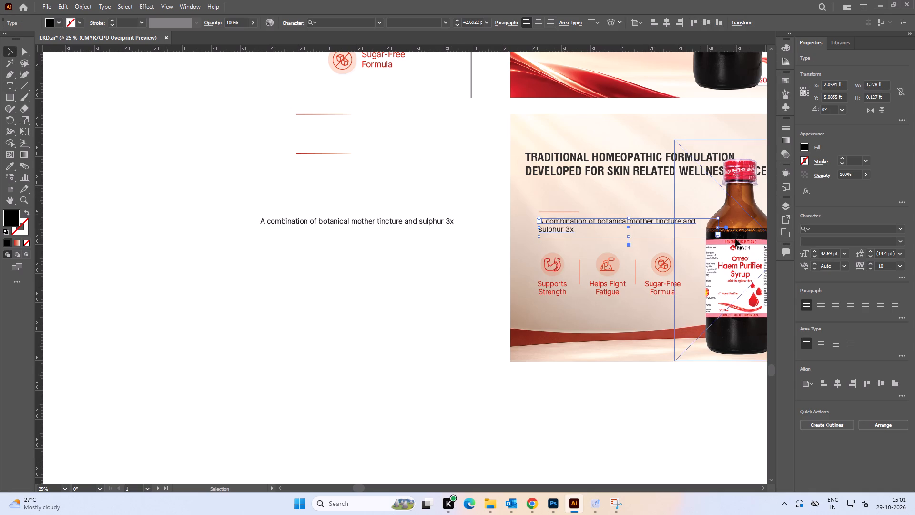
# Narrow the alternative banner's subtitle frame so the text breaks into two lines after "tincture".
pyautogui.keyDown('alt'); pyautogui.scroll(2, 735, 239); pyautogui.keyUp('alt')
pyautogui.moveTo(701, 215); pyautogui.dragTo(634, 214)
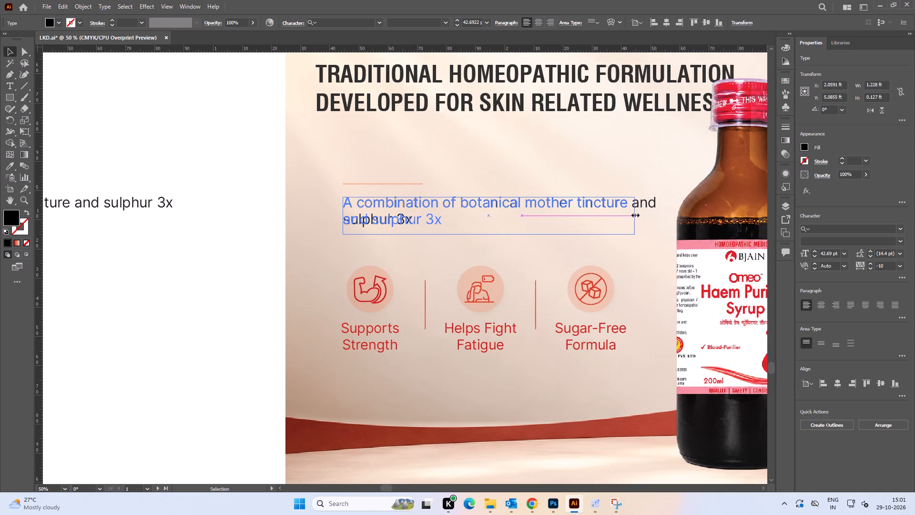
pyautogui.moveTo(634, 214); pyautogui.dragTo(626, 215)
pyautogui.moveTo(626, 215); pyautogui.dragTo(642, 215)
pyautogui.click(250, 176)
pyautogui.keyDown('alt'); pyautogui.scroll(-2, 256, 170); pyautogui.keyUp('alt')
pyautogui.press('space')
pyautogui.moveTo(241, 158); pyautogui.dragTo(272, 228)
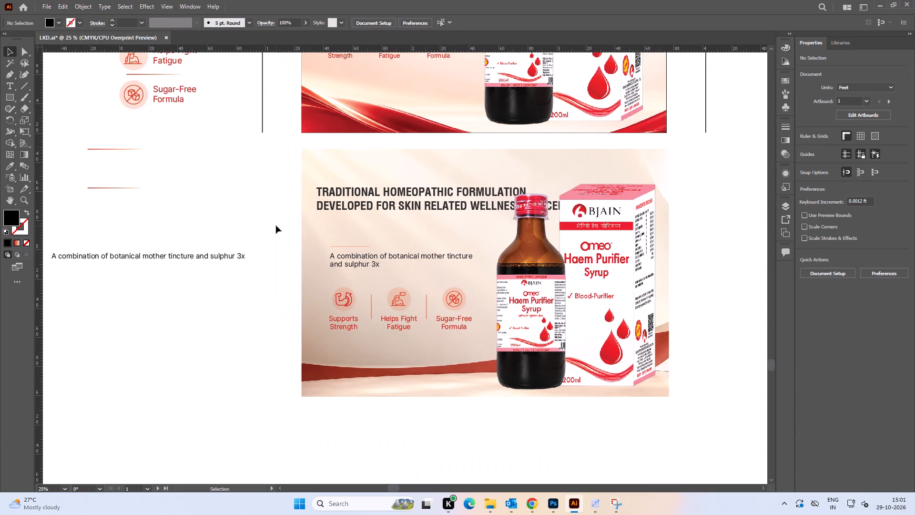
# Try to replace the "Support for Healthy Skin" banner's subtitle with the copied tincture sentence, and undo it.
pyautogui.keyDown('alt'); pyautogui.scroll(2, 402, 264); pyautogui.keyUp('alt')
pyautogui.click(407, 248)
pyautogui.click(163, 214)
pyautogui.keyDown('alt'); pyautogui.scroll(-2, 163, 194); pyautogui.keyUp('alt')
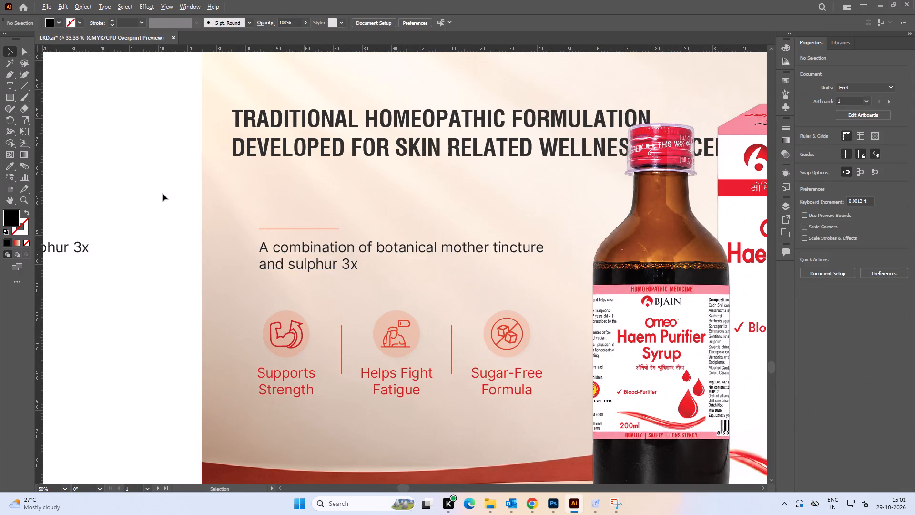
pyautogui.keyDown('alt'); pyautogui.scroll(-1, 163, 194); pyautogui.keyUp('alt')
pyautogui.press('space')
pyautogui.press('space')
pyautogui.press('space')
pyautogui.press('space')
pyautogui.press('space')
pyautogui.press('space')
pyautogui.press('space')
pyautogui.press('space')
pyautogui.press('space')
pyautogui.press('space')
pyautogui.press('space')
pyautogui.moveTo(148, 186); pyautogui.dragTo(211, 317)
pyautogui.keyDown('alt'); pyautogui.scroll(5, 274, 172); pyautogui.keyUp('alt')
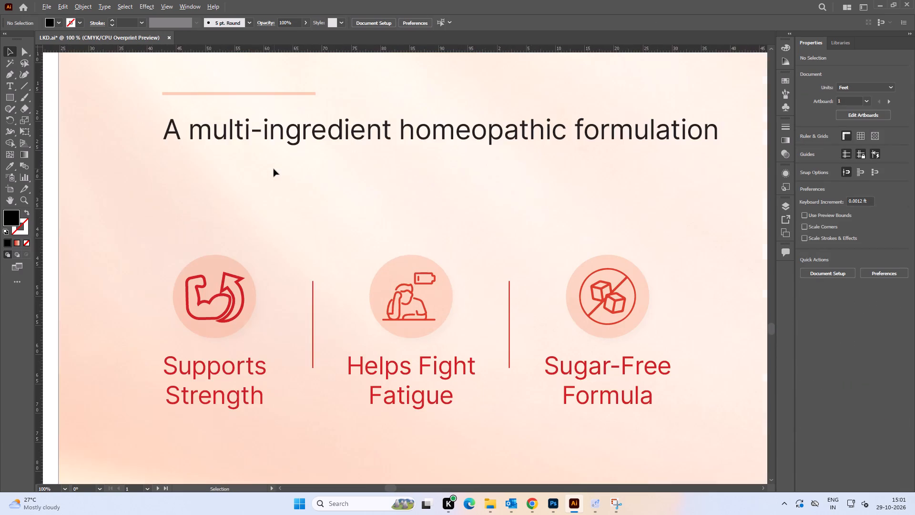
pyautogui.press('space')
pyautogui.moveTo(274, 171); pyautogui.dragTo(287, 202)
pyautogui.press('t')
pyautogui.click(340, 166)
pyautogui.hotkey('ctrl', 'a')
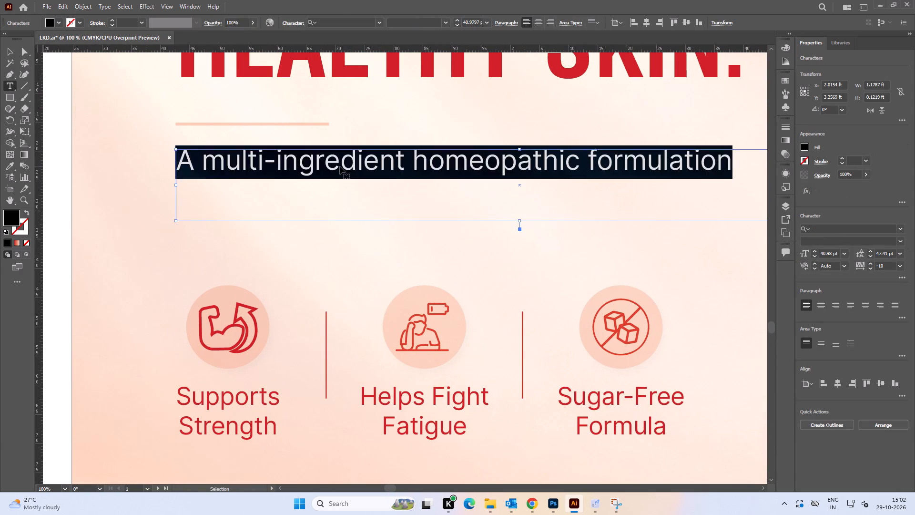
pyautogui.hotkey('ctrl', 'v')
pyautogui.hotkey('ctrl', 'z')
# Duplicate the "Support for Healthy Skin" subtitle beside the banner and replace the copy's text with "A combination of botanical mother tincture and sulphur 3x".
pyautogui.click(7, 46)
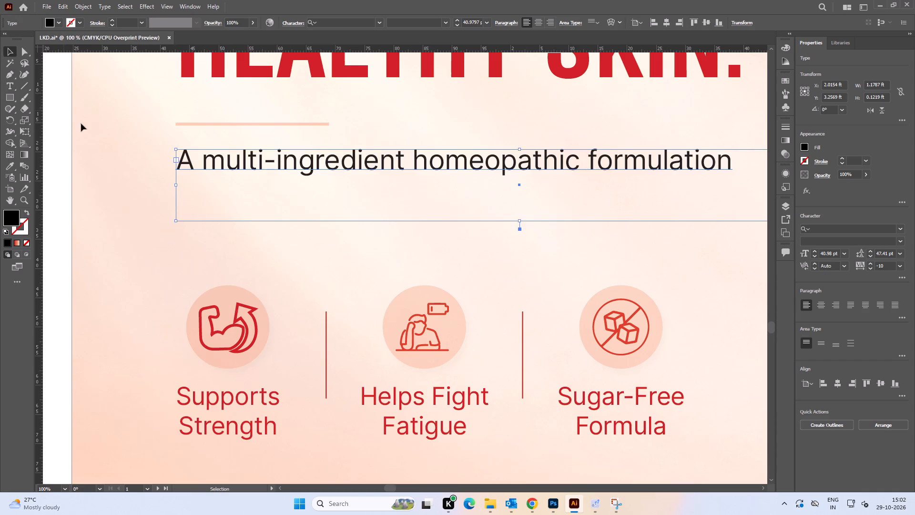
pyautogui.keyDown('alt'); pyautogui.scroll(-3, 90, 127); pyautogui.keyUp('alt')
pyautogui.press('space')
pyautogui.press('space')
pyautogui.press('space')
pyautogui.moveTo(86, 129); pyautogui.dragTo(397, 179)
pyautogui.keyDown('alt'); pyautogui.moveTo(456, 189); pyautogui.dragTo(238, 183); pyautogui.keyUp('alt')
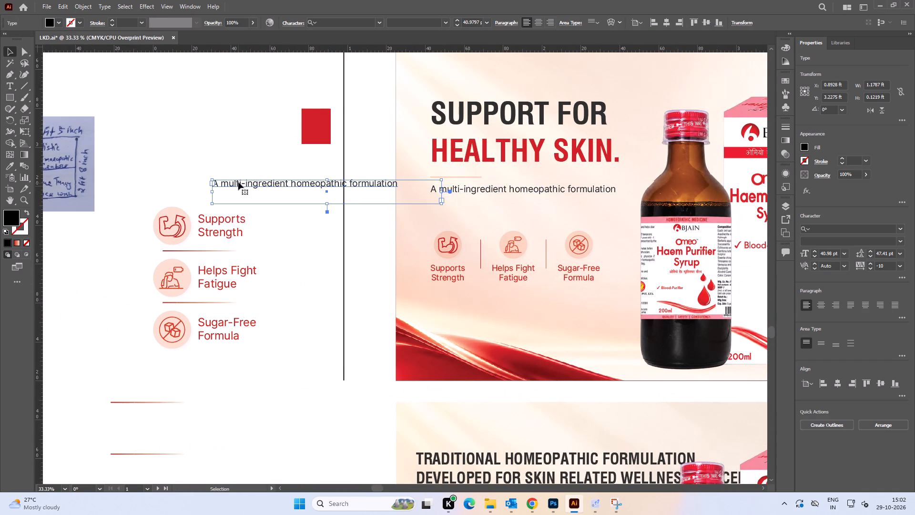
pyautogui.press('t')
pyautogui.click(264, 187)
pyautogui.hotkey('ctrl', 'a')
pyautogui.hotkey('ctrl', 'v')
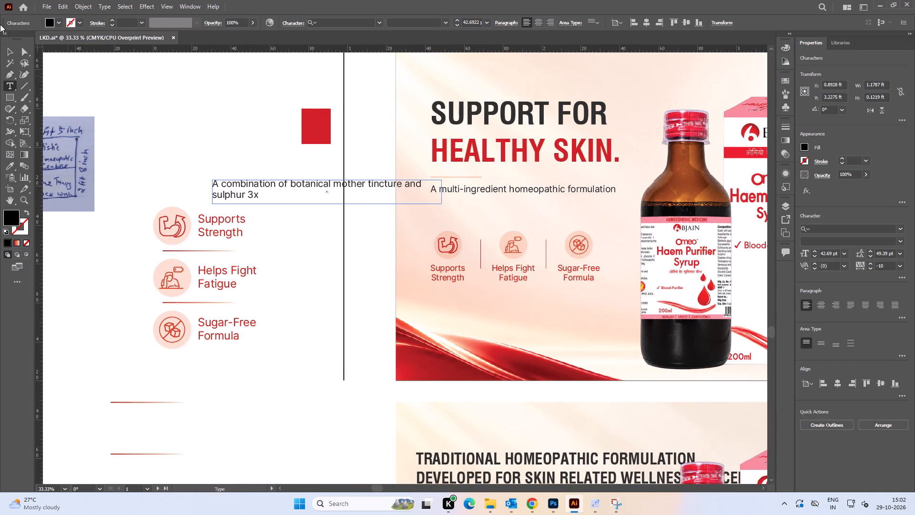
# Match the duplicate's text formatting to the banner's original subtitle with the Eyedropper.
pyautogui.click(10, 54)
pyautogui.press('i')
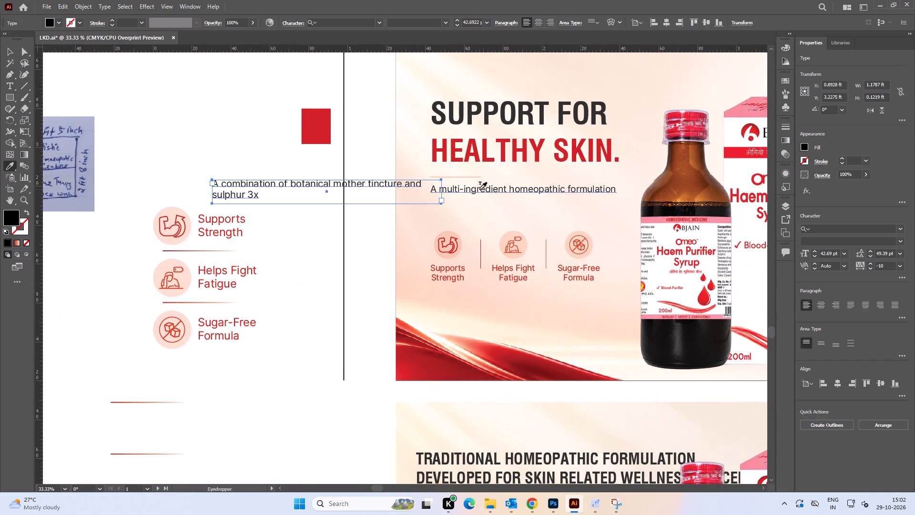
pyautogui.click(475, 189)
pyautogui.click(8, 47)
pyautogui.moveTo(164, 137); pyautogui.dragTo(170, 140)
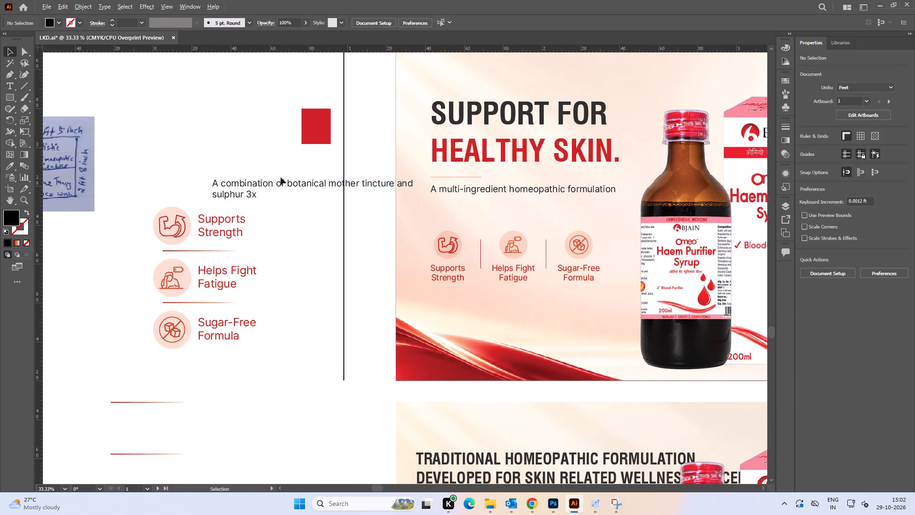
# Replace the banner's subtitle "A multi-ingredient homeopathic formulation" with the sentence copied from the formatted duplicate.
pyautogui.keyDown('alt'); pyautogui.scroll(2, 281, 177); pyautogui.keyUp('alt')
pyautogui.press('t')
pyautogui.click(285, 192)
pyautogui.hotkey('ctrl', 'a')
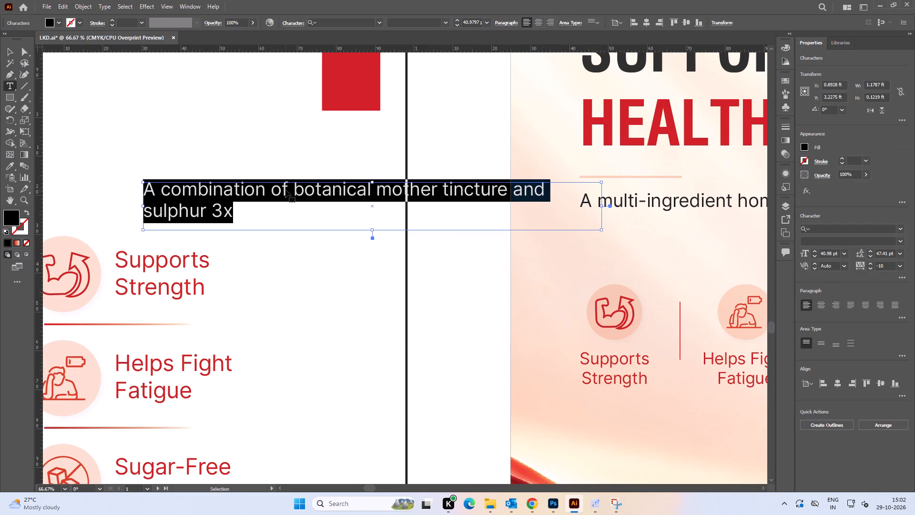
pyautogui.hotkey('ctrl', 'c')
pyautogui.click(642, 204)
pyautogui.hotkey('ctrl', 'a')
pyautogui.hotkey('ctrl', 'v')
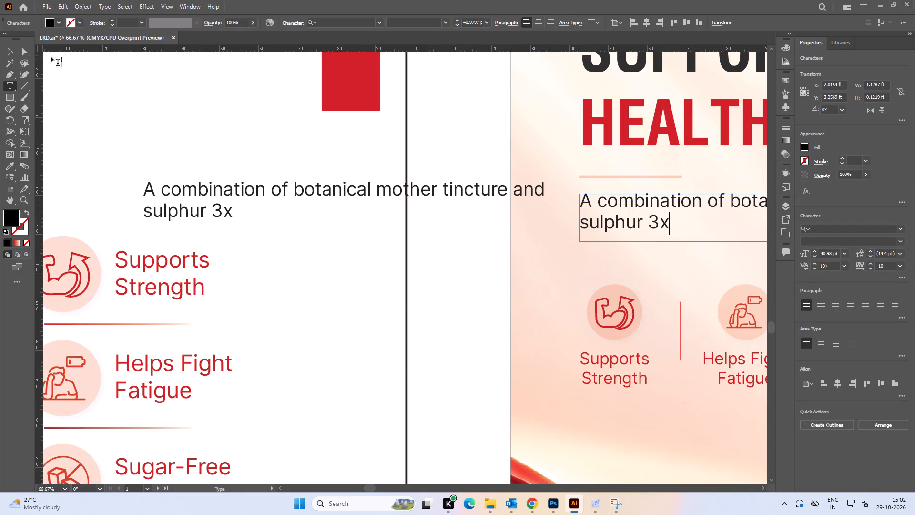
pyautogui.click(13, 51)
# Move the duplicate text up and away, and sample its formatting onto the banner's subtitle with the Eyedropper.
pyautogui.moveTo(356, 192); pyautogui.dragTo(328, 176)
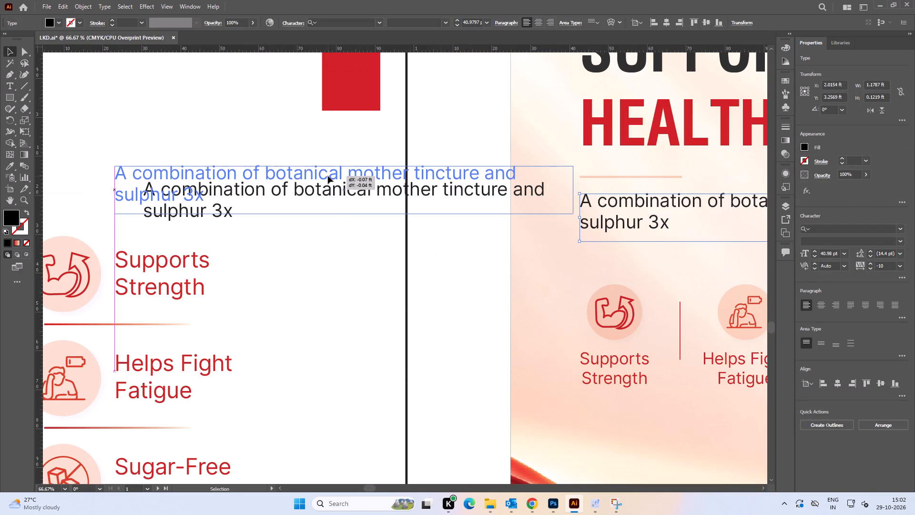
pyautogui.click(613, 206)
pyautogui.press('i')
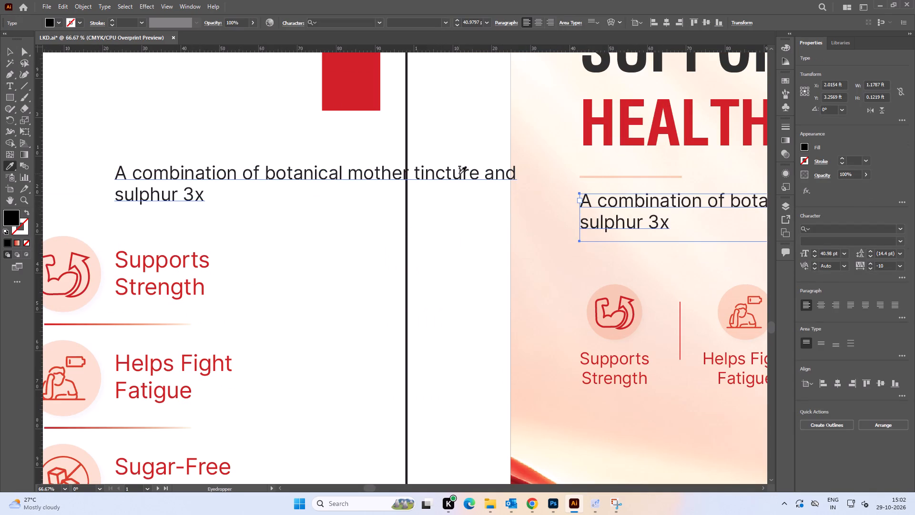
pyautogui.click(461, 176)
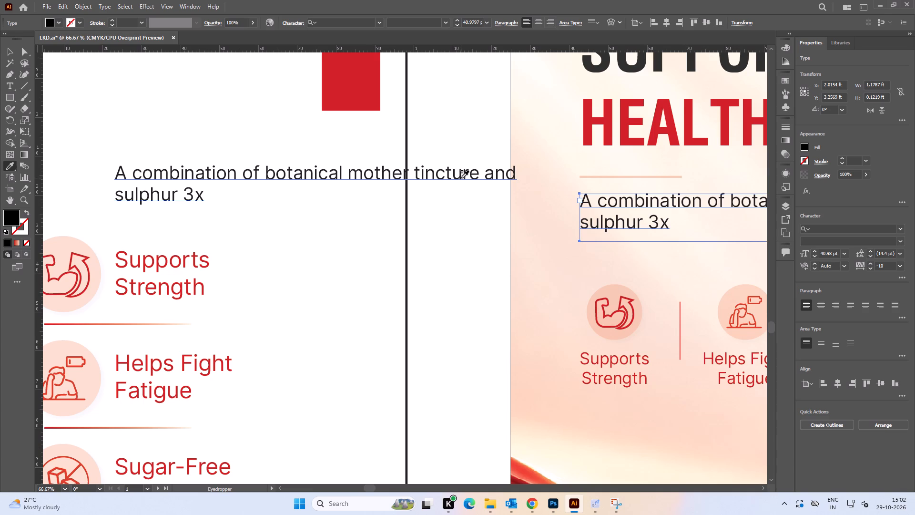
pyautogui.click(460, 178)
# Delete the duplicate subtitle text beside the "Support for Healthy Skin" banner.
pyautogui.click(10, 51)
pyautogui.click(148, 101)
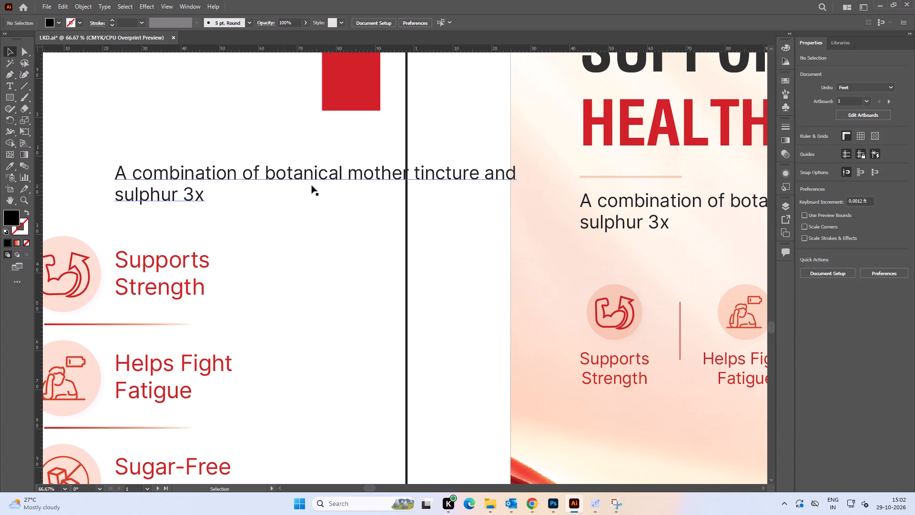
pyautogui.click(309, 177)
pyautogui.press('Delete')
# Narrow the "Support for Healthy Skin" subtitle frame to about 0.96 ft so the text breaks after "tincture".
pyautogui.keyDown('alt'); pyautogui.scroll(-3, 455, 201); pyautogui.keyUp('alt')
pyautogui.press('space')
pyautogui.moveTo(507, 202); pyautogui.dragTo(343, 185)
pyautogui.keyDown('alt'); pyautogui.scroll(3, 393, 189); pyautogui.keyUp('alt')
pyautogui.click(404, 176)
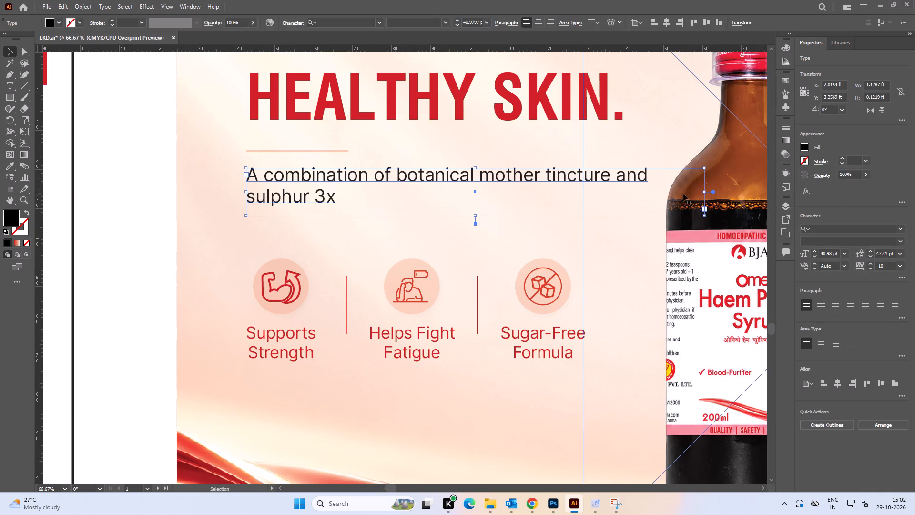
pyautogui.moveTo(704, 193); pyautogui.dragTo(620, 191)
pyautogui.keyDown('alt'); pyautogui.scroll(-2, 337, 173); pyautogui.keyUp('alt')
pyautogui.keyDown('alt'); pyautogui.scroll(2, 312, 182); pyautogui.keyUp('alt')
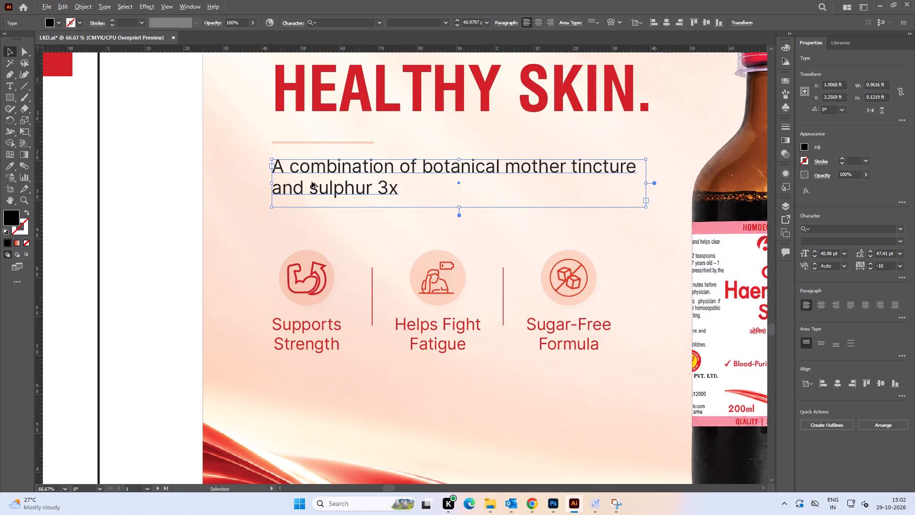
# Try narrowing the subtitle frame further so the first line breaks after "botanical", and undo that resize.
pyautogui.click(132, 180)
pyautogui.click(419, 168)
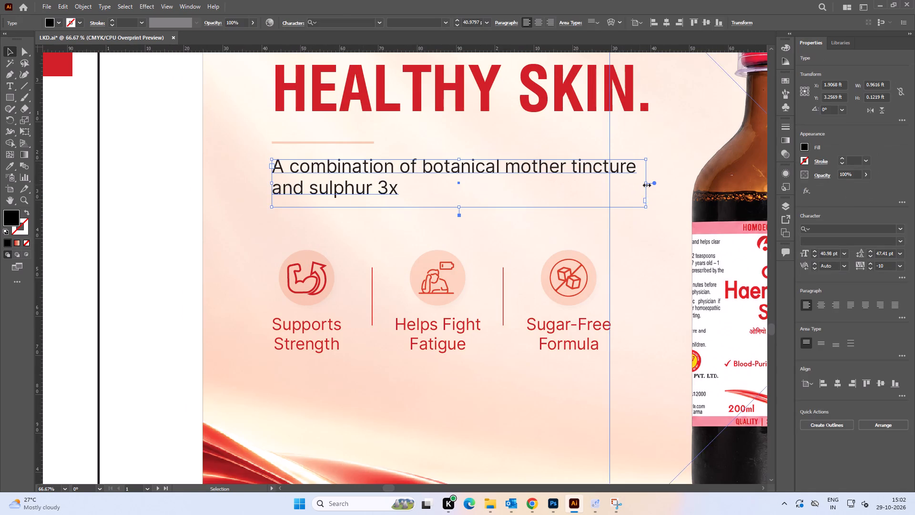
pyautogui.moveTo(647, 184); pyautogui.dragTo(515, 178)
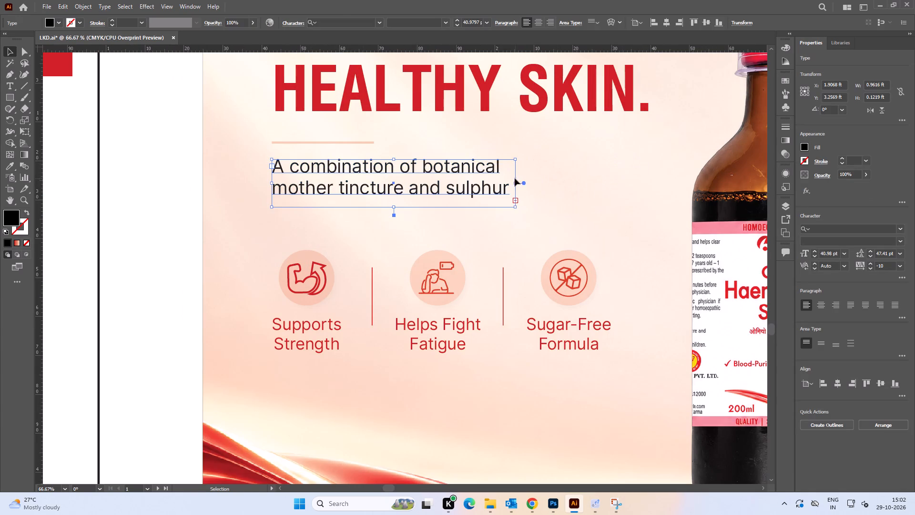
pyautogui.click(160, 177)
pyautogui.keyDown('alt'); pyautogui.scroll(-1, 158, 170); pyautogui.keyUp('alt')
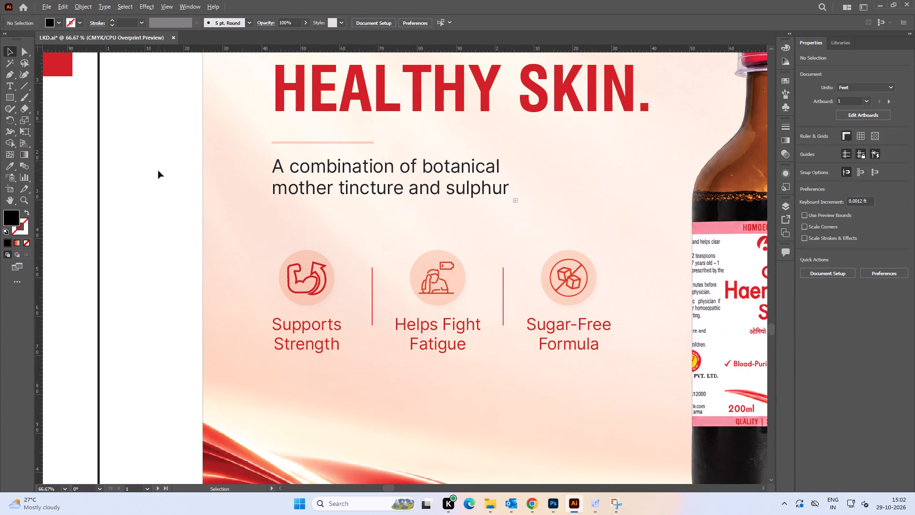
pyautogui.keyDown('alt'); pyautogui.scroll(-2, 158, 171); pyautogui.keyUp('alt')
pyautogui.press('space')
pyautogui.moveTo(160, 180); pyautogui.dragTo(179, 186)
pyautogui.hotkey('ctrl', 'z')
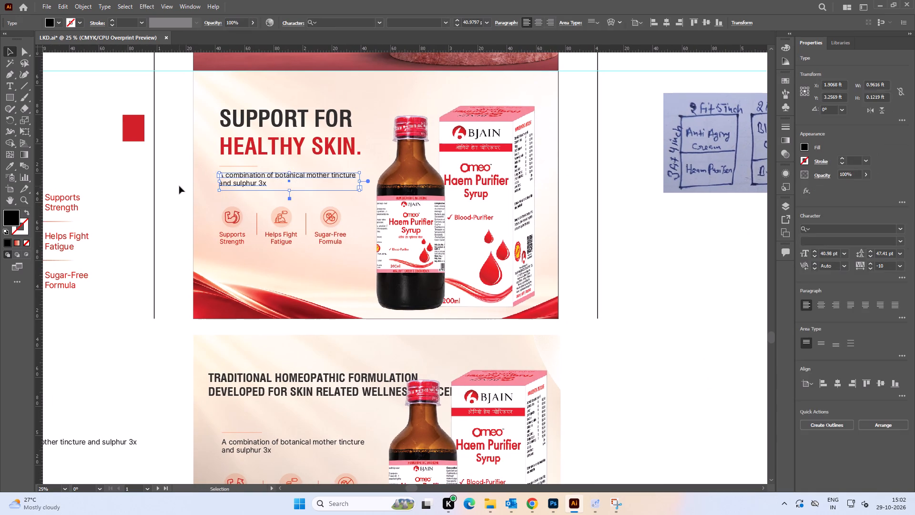
# Narrow the subtitle frame to about 0.87 ft so the text breaks into two lines after "mother".
pyautogui.click(179, 186)
pyautogui.keyDown('alt'); pyautogui.scroll(3, 337, 183); pyautogui.keyUp('alt')
pyautogui.click(288, 167)
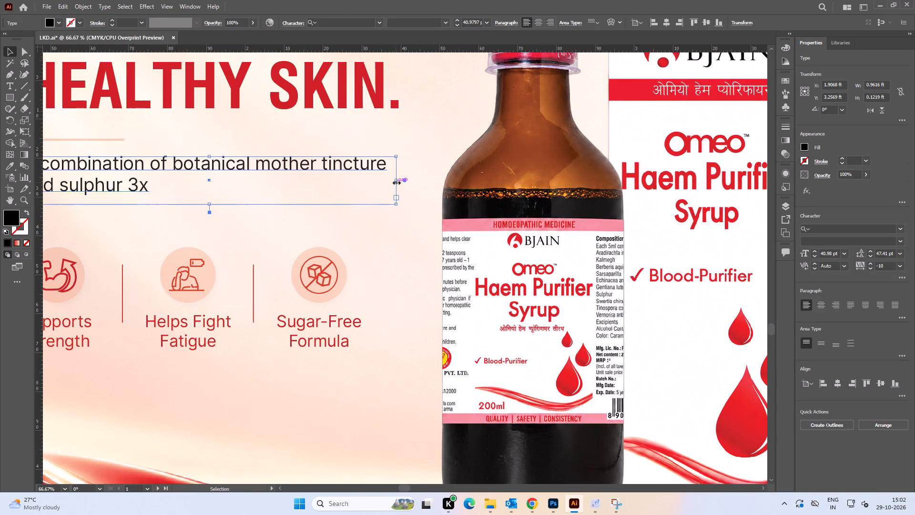
pyautogui.moveTo(396, 181); pyautogui.dragTo(359, 180)
pyautogui.keyDown('alt'); pyautogui.scroll(-1, 265, 188); pyautogui.keyUp('alt')
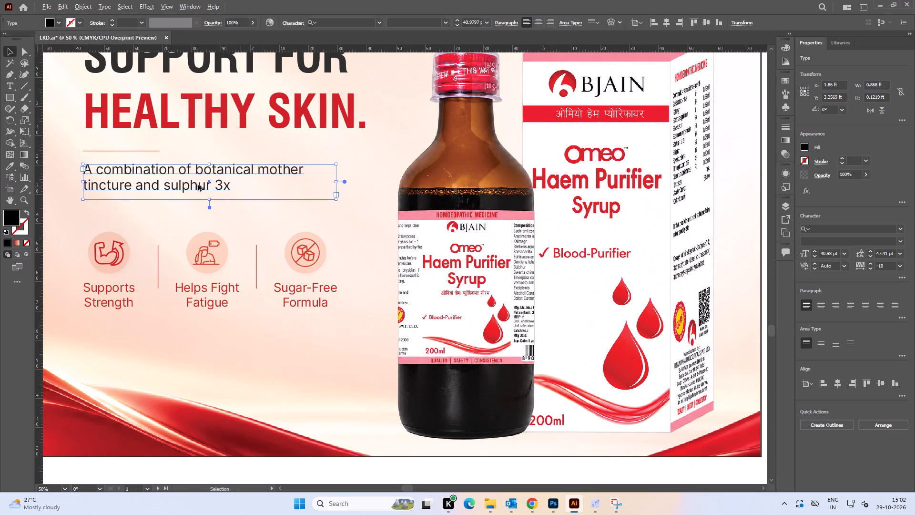
pyautogui.press('space')
pyautogui.moveTo(148, 182); pyautogui.dragTo(376, 180)
pyautogui.click(172, 184)
# Examine the alternative Haem Purifier banner and the other banners across the document, including the face gel and Botanical Cleanse designs.
pyautogui.keyDown('alt'); pyautogui.scroll(-2, 267, 208); pyautogui.keyUp('alt')
pyautogui.press('space')
pyautogui.moveTo(240, 226); pyautogui.dragTo(318, 206)
pyautogui.keyDown('alt'); pyautogui.scroll(-1, 380, 237); pyautogui.keyUp('alt')
pyautogui.press('space')
pyautogui.moveTo(421, 360); pyautogui.dragTo(421, 241)
pyautogui.keyDown('alt'); pyautogui.scroll(2, 429, 218); pyautogui.keyUp('alt')
pyautogui.click(208, 198)
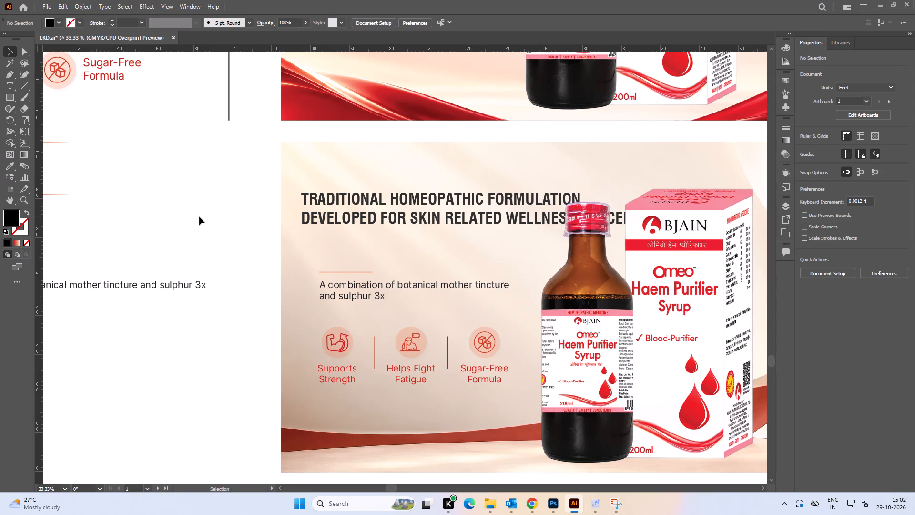
pyautogui.keyDown('alt'); pyautogui.scroll(-2, 193, 208); pyautogui.keyUp('alt')
pyautogui.press('space')
pyautogui.press('space')
pyautogui.press('space')
pyautogui.press('space')
pyautogui.press('space')
pyautogui.press('space')
pyautogui.press('space')
pyautogui.press('space')
pyautogui.press('space')
pyautogui.press('space')
pyautogui.press('space')
pyautogui.press('space')
pyautogui.press('space')
pyautogui.press('space')
pyautogui.press('space')
pyautogui.press('space')
pyautogui.press('space')
pyautogui.press('space')
pyautogui.press('space')
pyautogui.press('space')
pyautogui.moveTo(220, 154); pyautogui.dragTo(146, 301)
pyautogui.moveTo(313, 198); pyautogui.dragTo(346, 336)
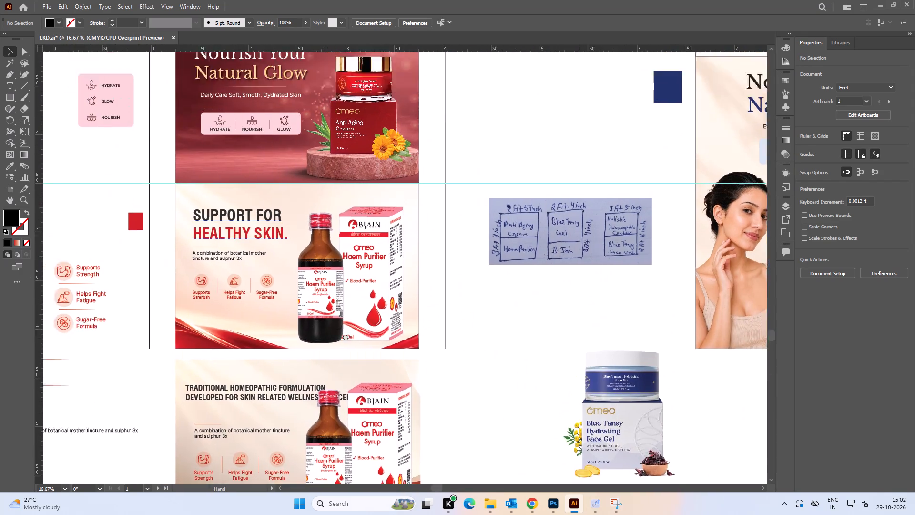
pyautogui.moveTo(346, 336); pyautogui.dragTo(348, 348)
pyautogui.moveTo(522, 233); pyautogui.dragTo(473, 223)
pyautogui.keyDown('alt'); pyautogui.scroll(-1, 466, 213); pyautogui.keyUp('alt')
pyautogui.press('space')
pyautogui.press('space')
pyautogui.press('space')
pyautogui.press('space')
pyautogui.press('space')
pyautogui.moveTo(491, 219); pyautogui.dragTo(415, 201)
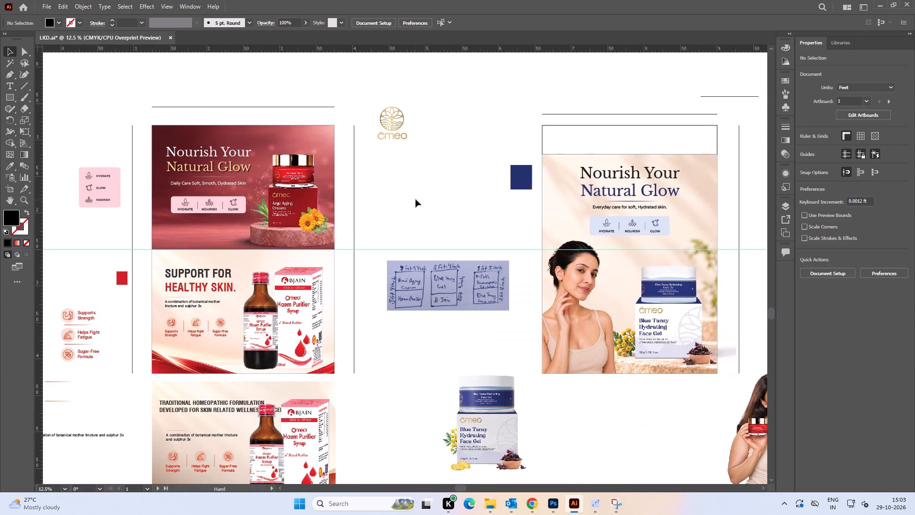
pyautogui.press('space')
pyautogui.press('space')
pyautogui.press('space')
pyautogui.press('space')
pyautogui.press('space')
pyautogui.press('space')
pyautogui.press('space')
pyautogui.press('space')
pyautogui.press('space')
pyautogui.press('space')
pyautogui.press('space')
pyautogui.press('space')
pyautogui.press('space')
pyautogui.press('space')
pyautogui.press('space')
pyautogui.press('space')
pyautogui.press('space')
pyautogui.press('space')
pyautogui.press('space')
pyautogui.press('space')
pyautogui.moveTo(410, 188); pyautogui.dragTo(193, 166)
pyautogui.moveTo(603, 210); pyautogui.dragTo(400, 188)
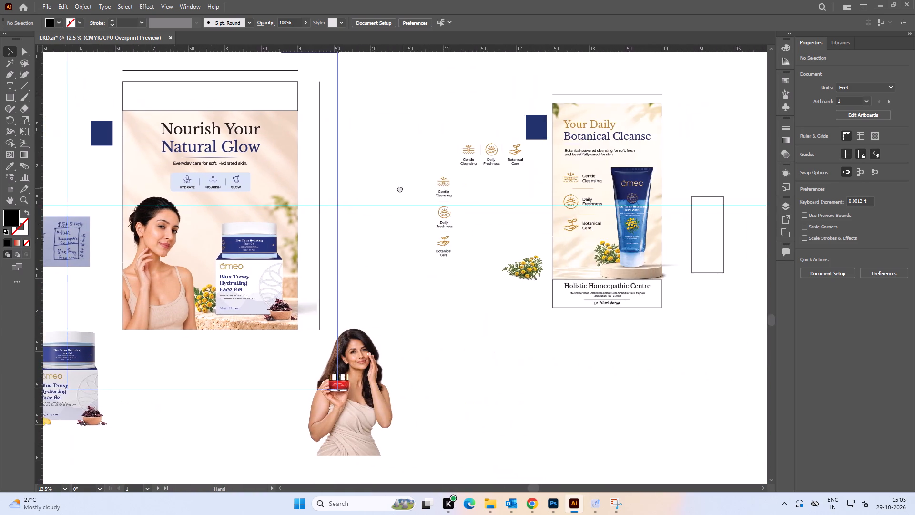
# Examine the face gel, Botanical Cleanse and neighbouring product banners across the document.
pyautogui.moveTo(400, 188); pyautogui.dragTo(654, 190)
pyautogui.moveTo(395, 169); pyautogui.dragTo(210, 165)
pyautogui.moveTo(507, 168); pyautogui.dragTo(466, 165)
pyautogui.press('space')
pyautogui.press('space')
pyautogui.press('space')
pyautogui.press('space')
pyautogui.press('space')
pyautogui.press('space')
pyautogui.press('space')
pyautogui.press('space')
pyautogui.press('space')
pyautogui.press('space')
pyautogui.press('space')
pyautogui.press('space')
pyautogui.press('space')
pyautogui.press('space')
pyautogui.press('space')
pyautogui.press('space')
pyautogui.press('space')
pyautogui.press('space')
pyautogui.press('space')
pyautogui.press('space')
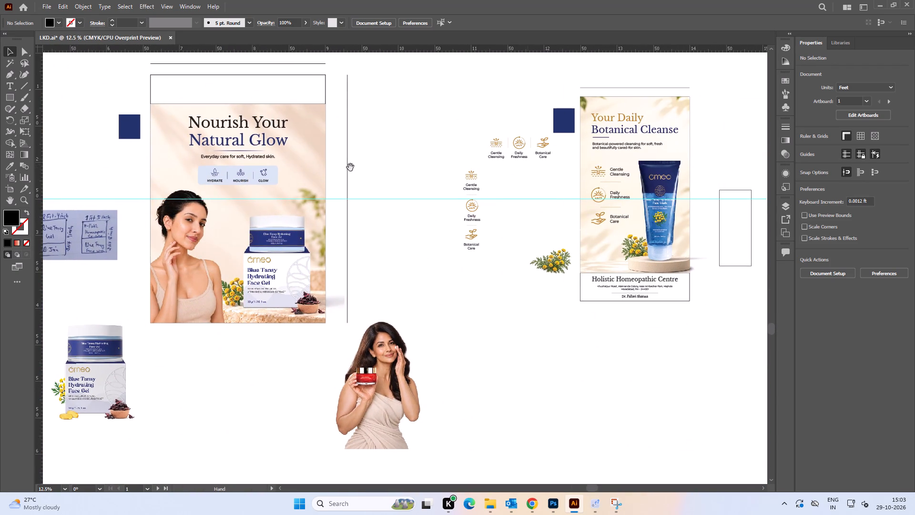
pyautogui.moveTo(314, 163); pyautogui.dragTo(591, 142)
pyautogui.moveTo(402, 141); pyautogui.dragTo(529, 204)
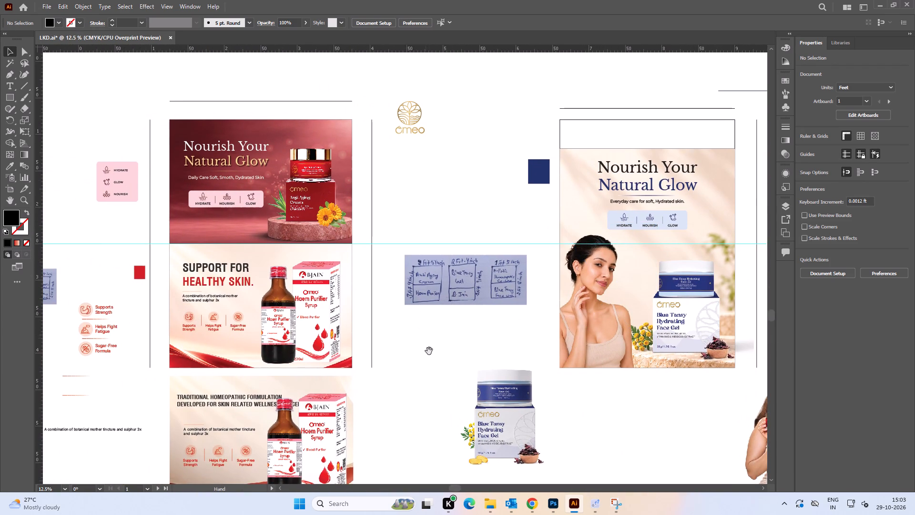
# Examine the text of both Haem Purifier banners up close, including the "A combination of botanical mother tincture and sulphur 3x" subtitle.
pyautogui.moveTo(429, 351); pyautogui.dragTo(456, 232)
pyautogui.keyDown('alt'); pyautogui.scroll(2, 266, 306); pyautogui.keyUp('alt')
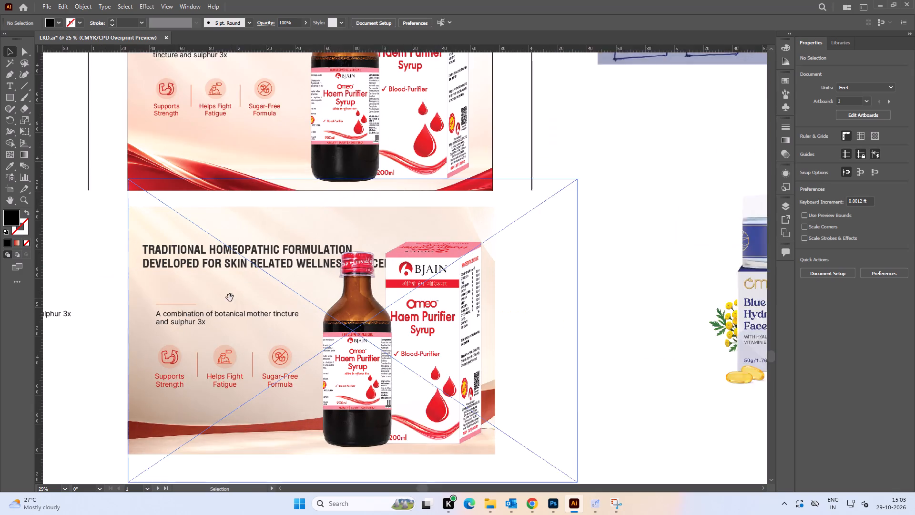
pyautogui.press('space')
pyautogui.press('space')
pyautogui.moveTo(236, 296); pyautogui.dragTo(348, 347)
pyautogui.keyDown('alt'); pyautogui.scroll(1, 318, 120); pyautogui.keyUp('alt')
pyautogui.press('space')
pyautogui.moveTo(313, 113); pyautogui.dragTo(344, 150)
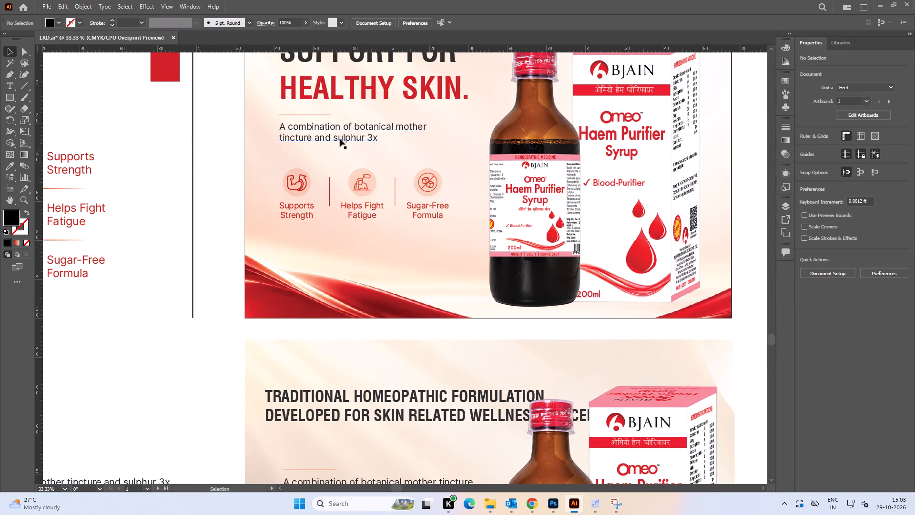
pyautogui.click(340, 136)
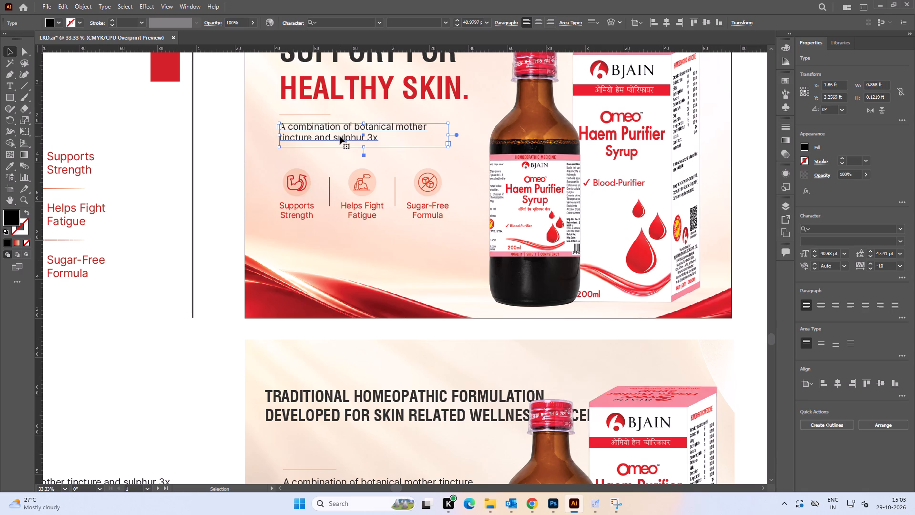
pyautogui.press('space')
pyautogui.press('space')
pyautogui.press('space')
pyautogui.press('space')
pyautogui.press('space')
pyautogui.moveTo(402, 329); pyautogui.dragTo(424, 161)
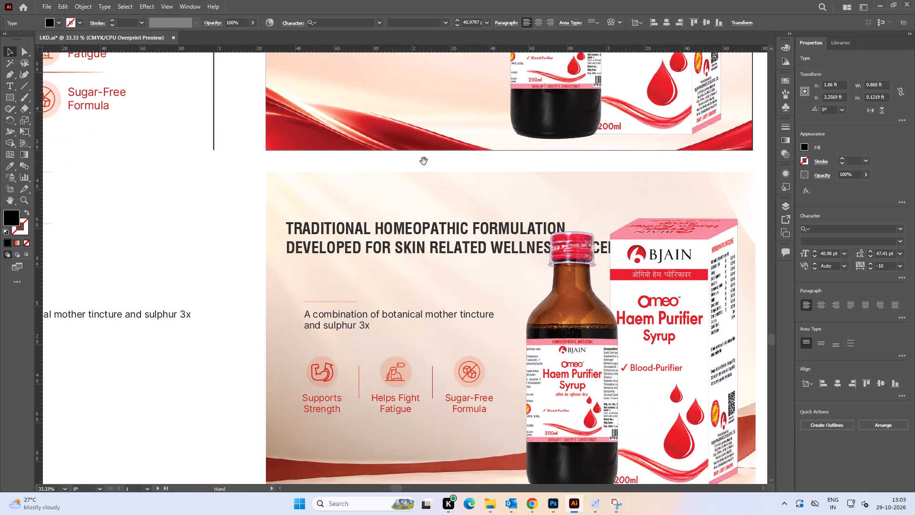
# Move the "Traditional Homeopathic Formulation" headline off the alternative Haem Purifier banner into the blank area beside it.
pyautogui.click(447, 253)
pyautogui.press('space')
pyautogui.press('space')
pyautogui.moveTo(428, 284); pyautogui.dragTo(414, 200)
pyautogui.click(201, 159)
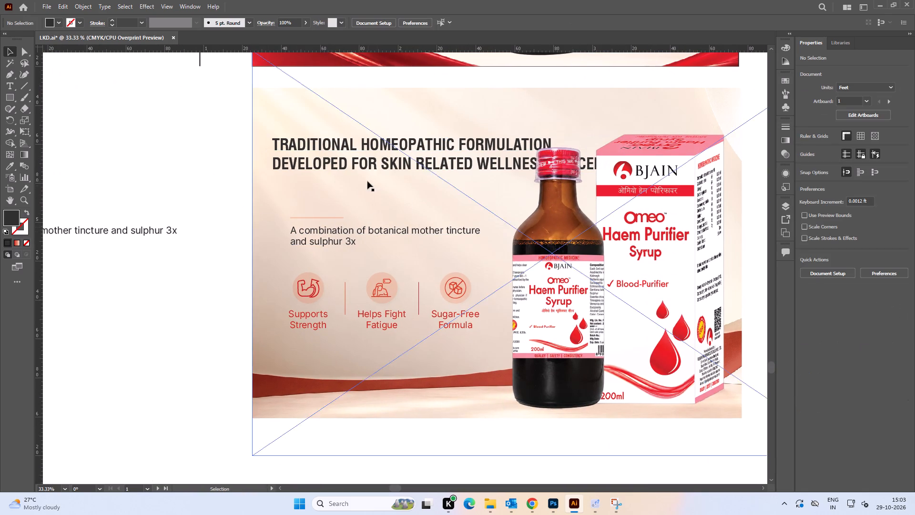
pyautogui.click(373, 159)
pyautogui.press('space')
pyautogui.press('space')
pyautogui.press('space')
pyautogui.press('space')
pyautogui.press('space')
pyautogui.press('space')
pyautogui.moveTo(288, 150); pyautogui.dragTo(490, 159)
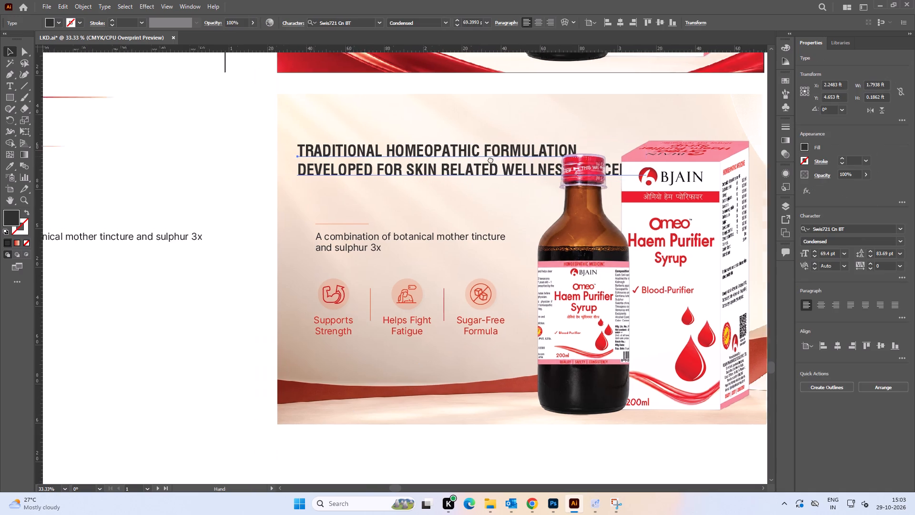
pyautogui.moveTo(490, 159); pyautogui.dragTo(556, 158)
pyautogui.moveTo(575, 170); pyautogui.dragTo(306, 185)
pyautogui.press('space')
pyautogui.moveTo(225, 197); pyautogui.dragTo(321, 196)
pyautogui.moveTo(490, 175); pyautogui.dragTo(312, 188)
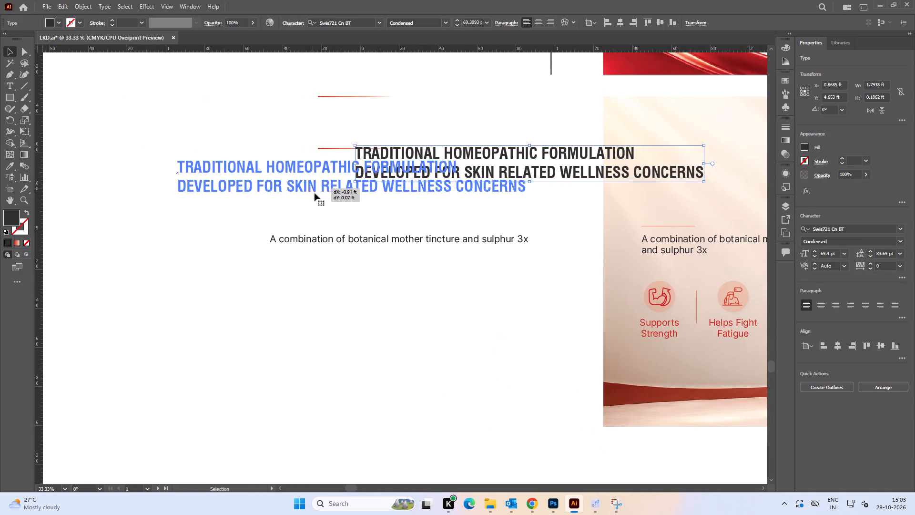
pyautogui.press('space')
pyautogui.moveTo(319, 179); pyautogui.dragTo(343, 169)
pyautogui.click(360, 215)
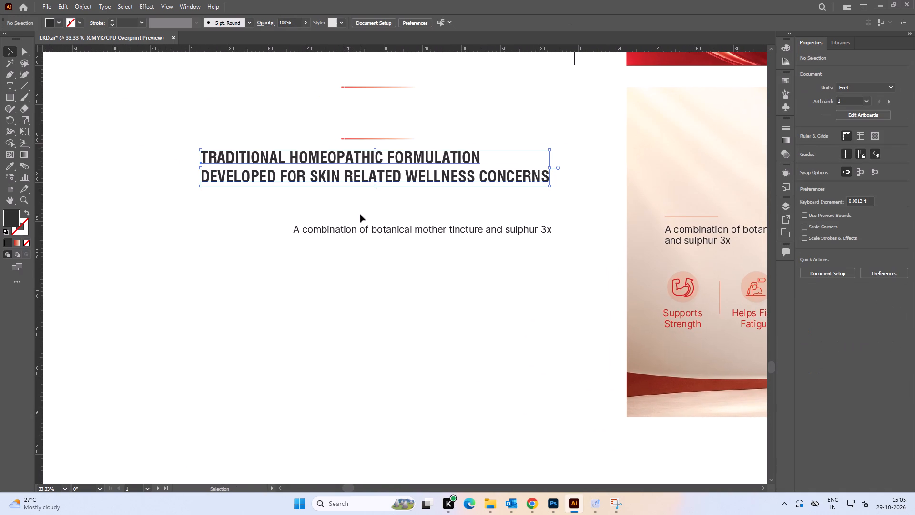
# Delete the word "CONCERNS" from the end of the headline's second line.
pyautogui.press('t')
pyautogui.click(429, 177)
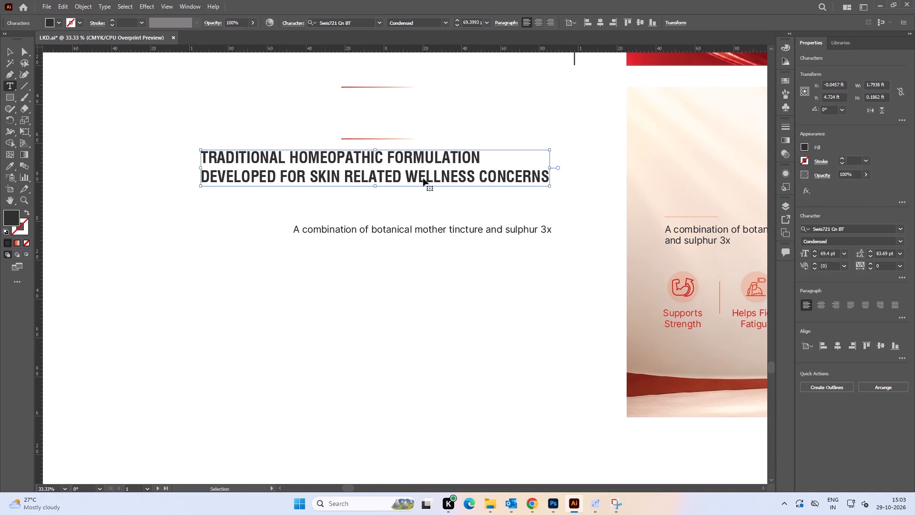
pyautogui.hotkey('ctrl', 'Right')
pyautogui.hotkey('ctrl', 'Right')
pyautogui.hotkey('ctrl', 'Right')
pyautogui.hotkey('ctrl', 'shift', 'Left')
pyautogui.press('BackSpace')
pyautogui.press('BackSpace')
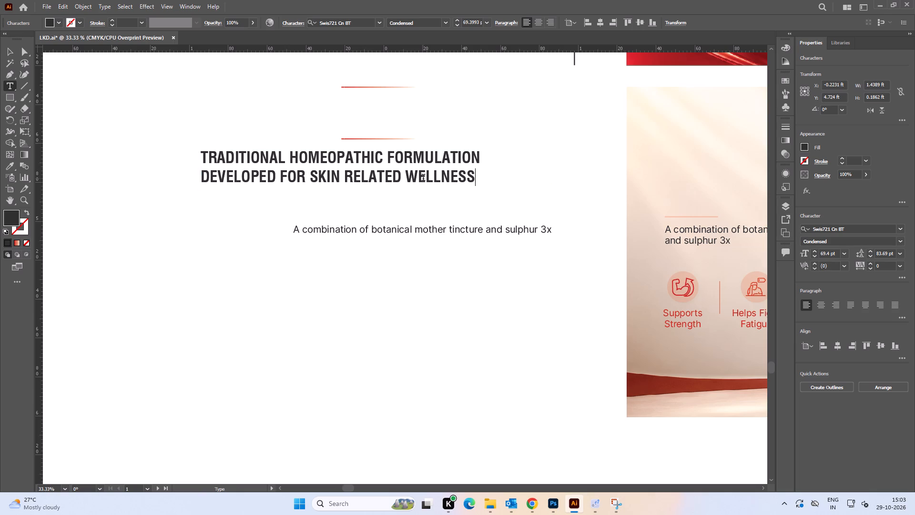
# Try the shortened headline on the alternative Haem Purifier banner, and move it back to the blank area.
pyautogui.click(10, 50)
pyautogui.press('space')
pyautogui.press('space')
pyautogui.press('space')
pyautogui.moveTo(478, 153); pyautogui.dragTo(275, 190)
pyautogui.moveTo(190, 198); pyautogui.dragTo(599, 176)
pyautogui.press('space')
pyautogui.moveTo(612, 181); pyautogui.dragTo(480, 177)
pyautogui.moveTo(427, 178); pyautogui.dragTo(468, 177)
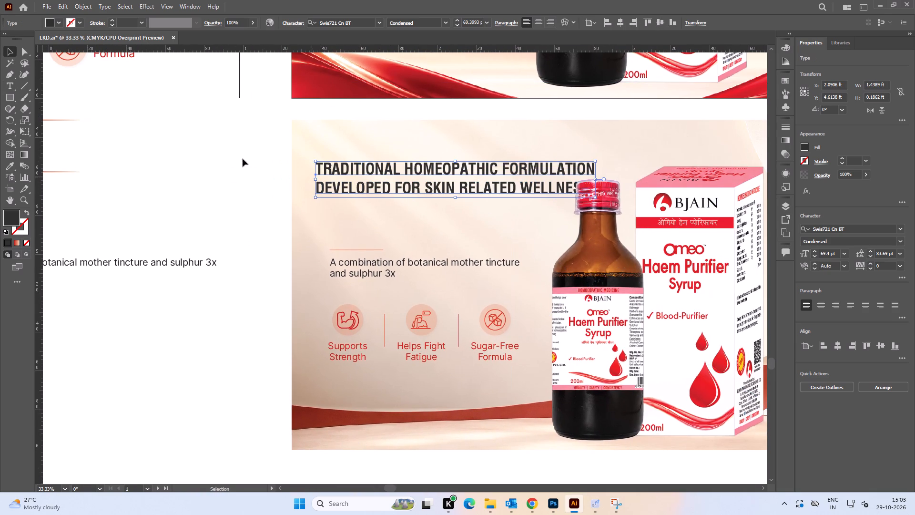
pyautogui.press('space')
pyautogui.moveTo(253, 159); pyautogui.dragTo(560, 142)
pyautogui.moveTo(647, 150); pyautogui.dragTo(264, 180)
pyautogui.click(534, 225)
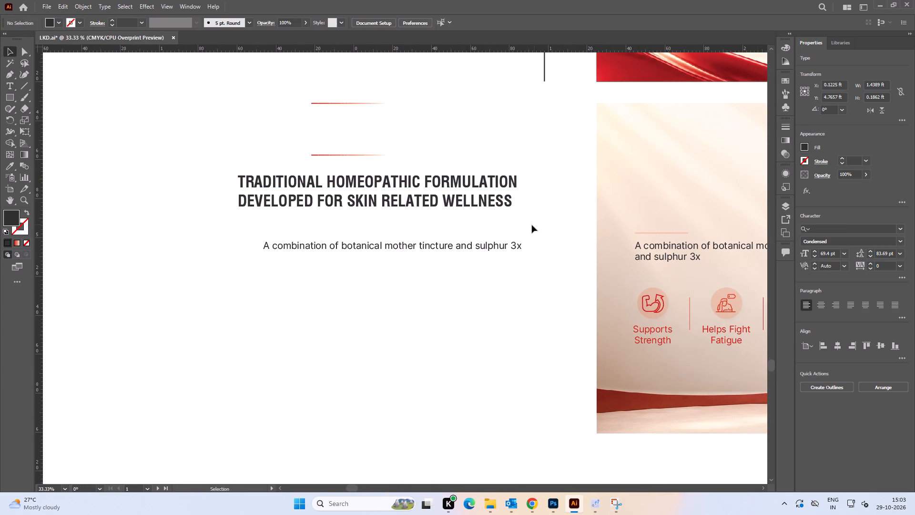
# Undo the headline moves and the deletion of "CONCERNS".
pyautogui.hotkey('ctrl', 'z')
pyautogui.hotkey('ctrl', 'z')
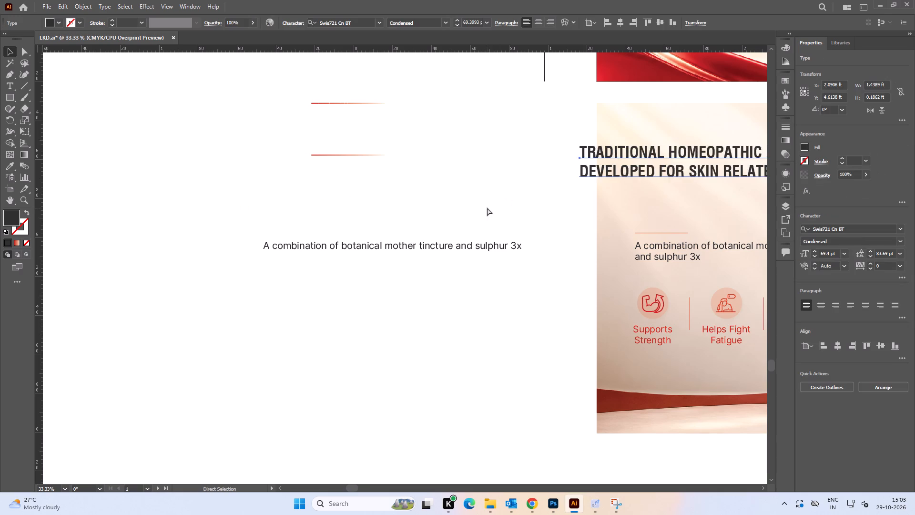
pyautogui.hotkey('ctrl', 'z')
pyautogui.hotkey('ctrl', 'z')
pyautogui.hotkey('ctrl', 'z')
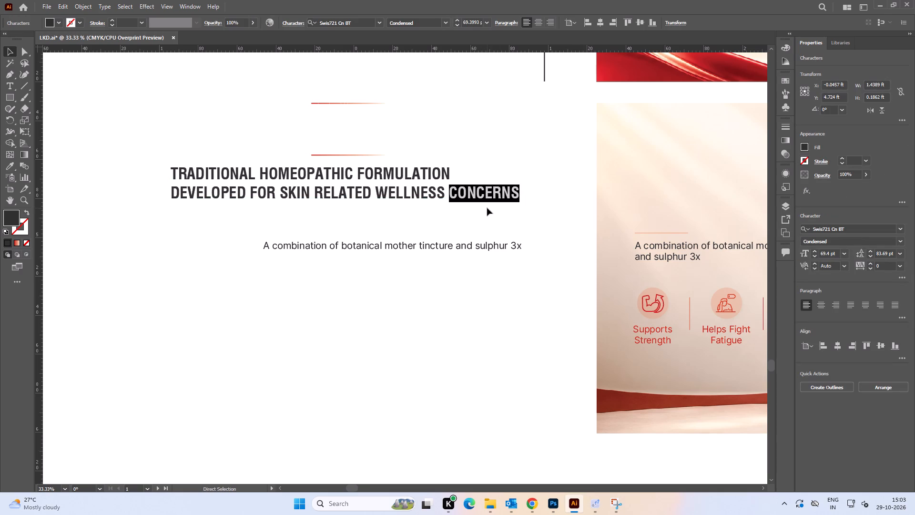
# Delete the word "WELLNESS" so the headline's second line reads "DEVELOPED FOR SKIN RELATED CONCERNS".
pyautogui.click(450, 193)
pyautogui.press('t')
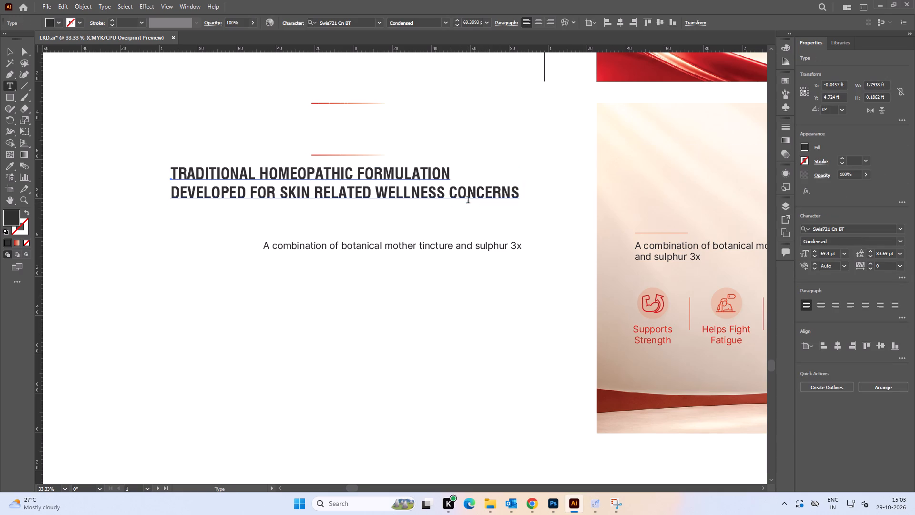
pyautogui.click(468, 201)
pyautogui.press('Left')
pyautogui.press('Left')
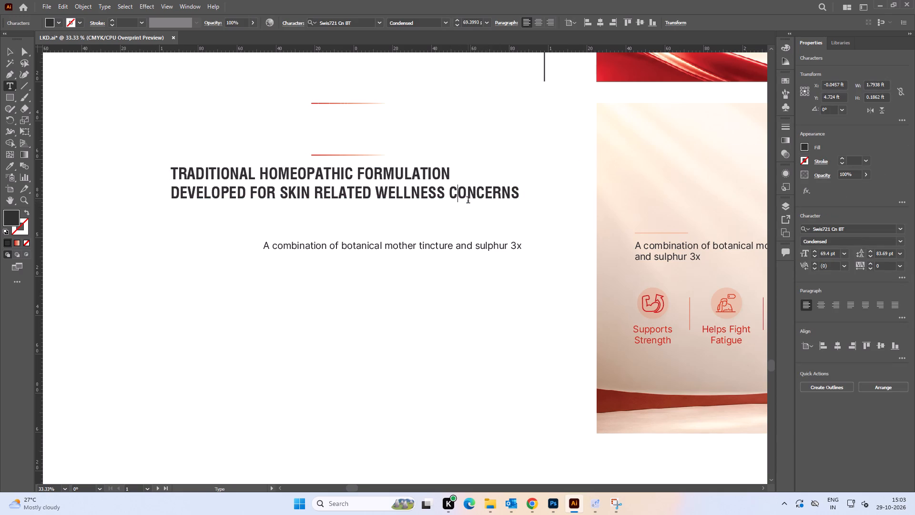
pyautogui.press('Left')
pyautogui.hotkey('ctrl', 'shift', 'Left')
pyautogui.press('BackSpace')
pyautogui.press('BackSpace')
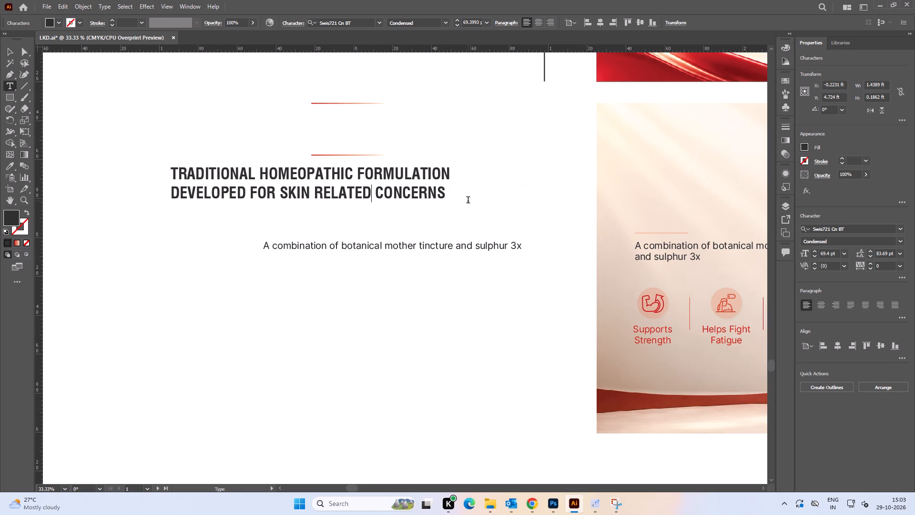
pyautogui.click(6, 50)
# Move the shortened headline back onto the upper part of the alternative Haem Purifier banner, above its subtitle.
pyautogui.keyDown('alt'); pyautogui.scroll(-1, 435, 190); pyautogui.keyUp('alt')
pyautogui.press('space')
pyautogui.moveTo(446, 186); pyautogui.dragTo(346, 230)
pyautogui.moveTo(300, 222); pyautogui.dragTo(623, 211)
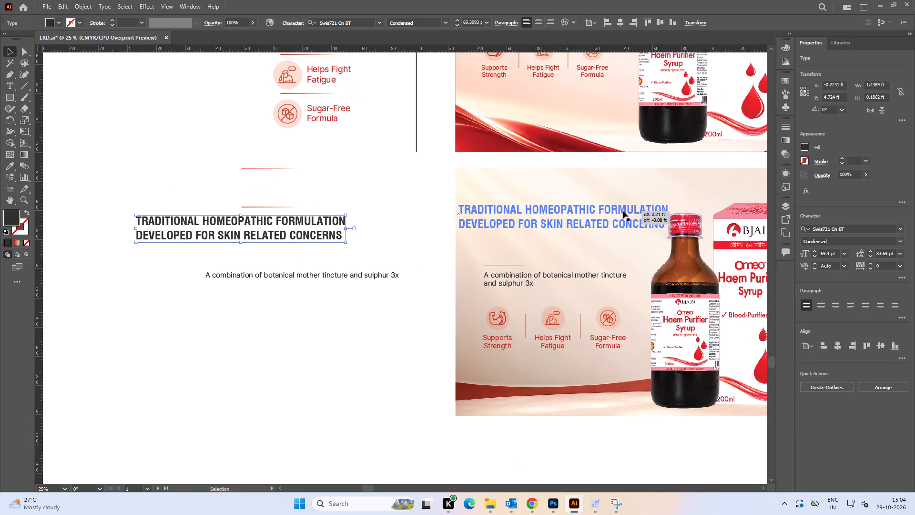
pyautogui.press('space')
pyautogui.press('space')
pyautogui.moveTo(610, 230); pyautogui.dragTo(540, 173)
pyautogui.click(355, 165)
# Break the headline's first line after "HOMEOPATHIC" so "FORMULATION" starts a new line.
pyautogui.press('t')
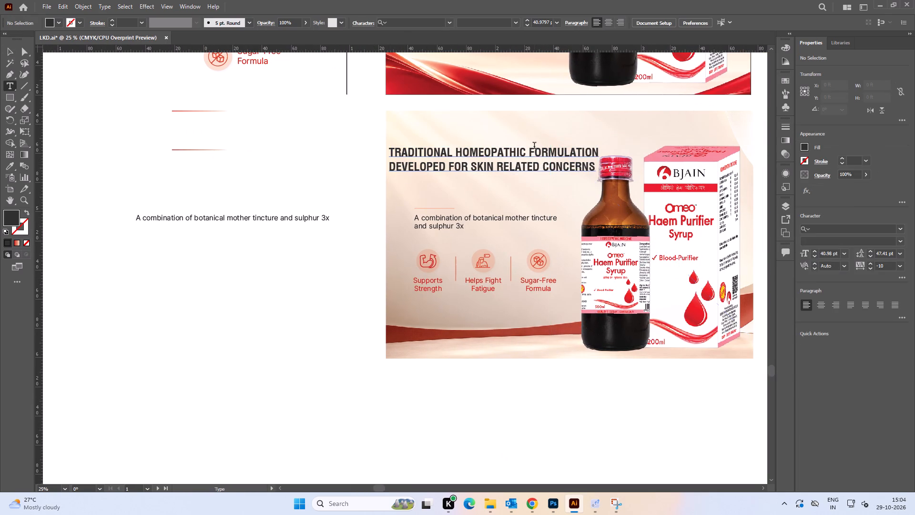
pyautogui.click(533, 149)
pyautogui.press('Left')
pyautogui.press('BackSpace')
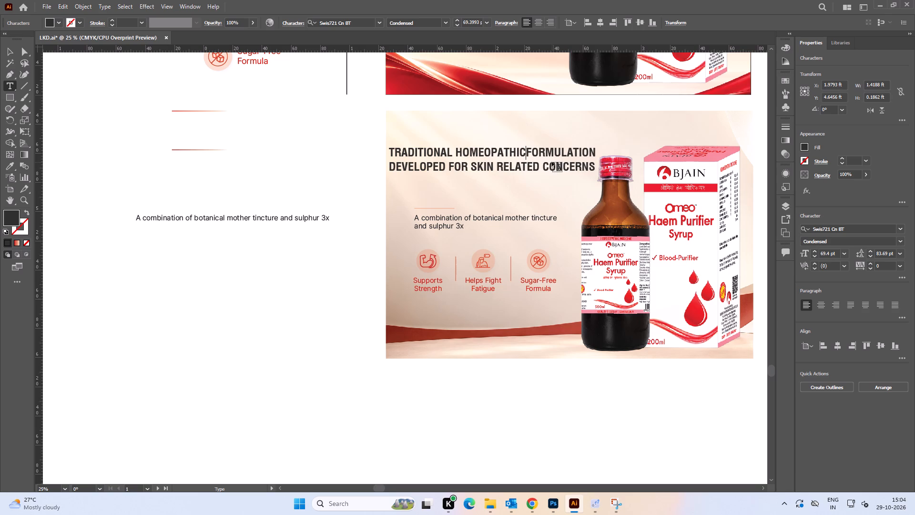
pyautogui.press('Return')
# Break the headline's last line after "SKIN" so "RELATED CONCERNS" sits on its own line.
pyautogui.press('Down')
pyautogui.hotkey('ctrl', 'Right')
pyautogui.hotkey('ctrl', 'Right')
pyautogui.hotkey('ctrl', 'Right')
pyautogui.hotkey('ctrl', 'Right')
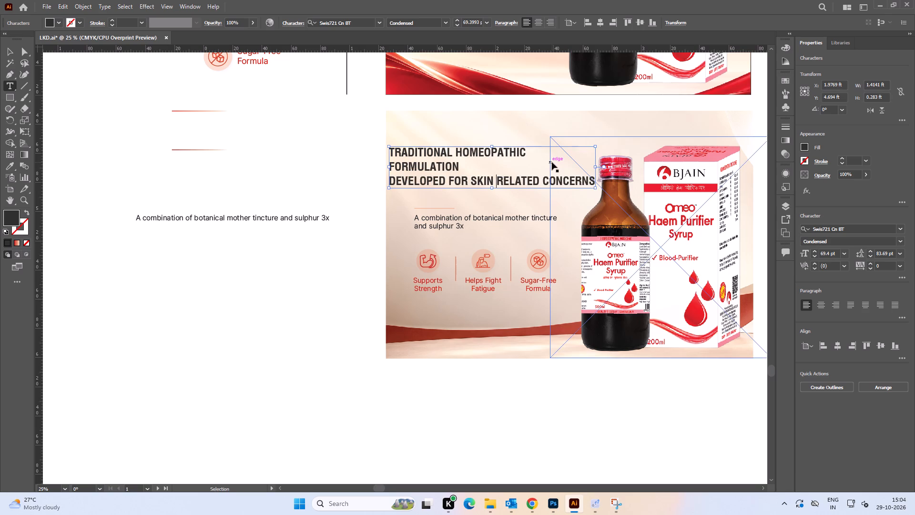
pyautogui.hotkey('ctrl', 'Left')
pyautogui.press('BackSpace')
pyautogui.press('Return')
# Rearrange the line breaks so the headline's second line reads "FORMULATION DEVELOPED" and its third "FOR SKIN RELATED CONCERNS".
pyautogui.press('Up')
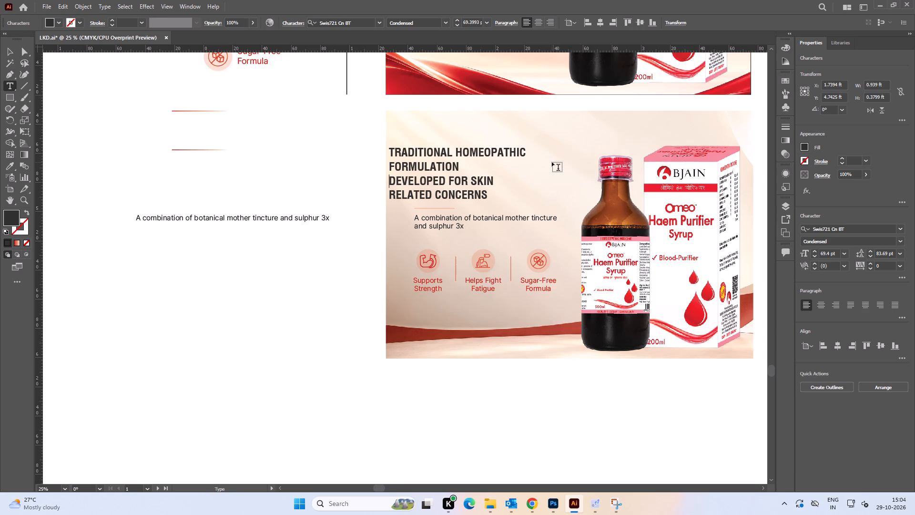
pyautogui.press('BackSpace')
pyautogui.press('space')
pyautogui.hotkey('ctrl', 'Right')
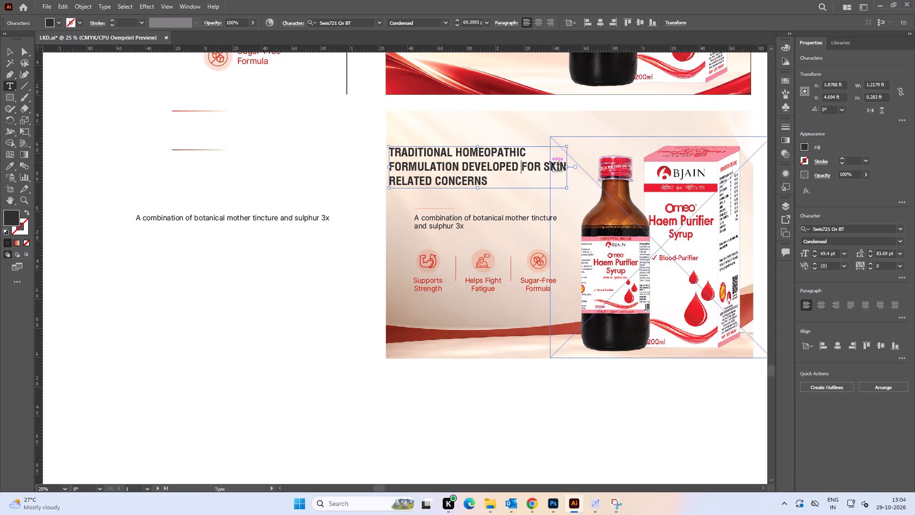
pyautogui.press('BackSpace')
pyautogui.press('Return')
pyautogui.press('Down')
pyautogui.press('BackSpace')
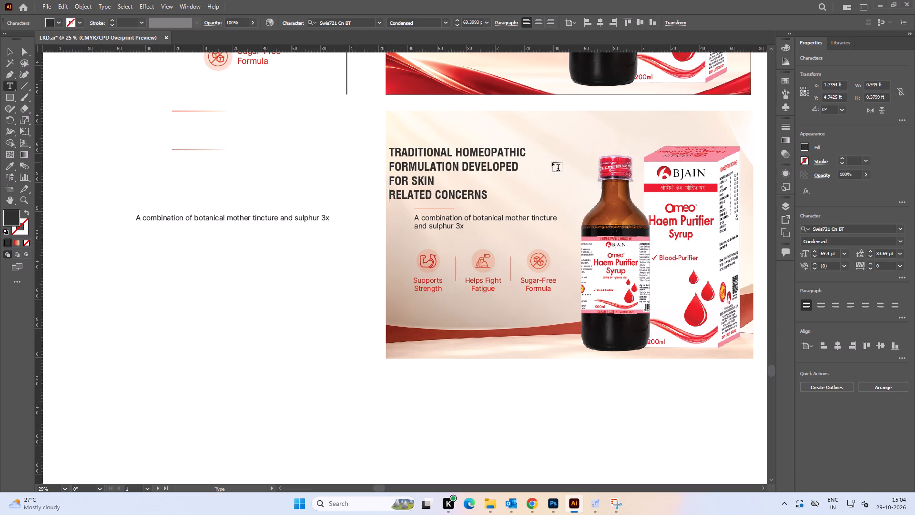
pyautogui.press('space')
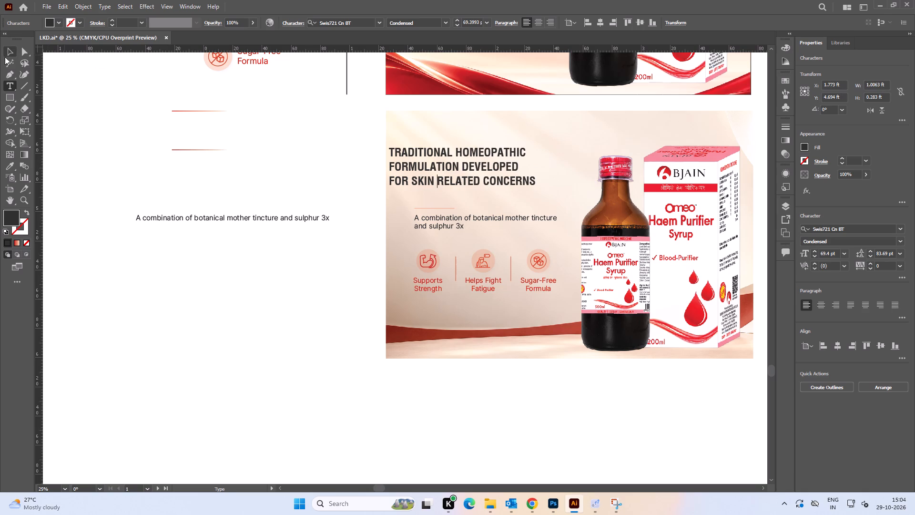
# Enlarge the three-line headline to about 89.6 pt and shift it inward and slightly upward on the banner.
pyautogui.click(5, 57)
pyautogui.keyDown('shift'); pyautogui.moveTo(536, 167); pyautogui.dragTo(589, 169); pyautogui.keyUp('shift')
pyautogui.moveTo(507, 166); pyautogui.dragTo(519, 166)
pyautogui.keyDown('shift'); pyautogui.click(501, 139); pyautogui.keyUp('shift')
pyautogui.press('space')
pyautogui.moveTo(485, 175); pyautogui.dragTo(488, 153)
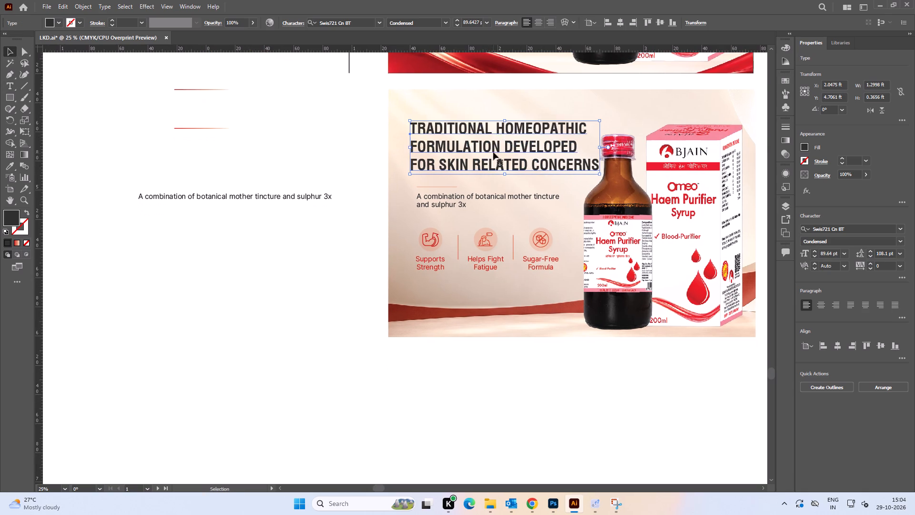
pyautogui.moveTo(493, 152); pyautogui.dragTo(491, 142)
pyautogui.click(356, 154)
# Scale the headline down slightly to about 87 pt, about 1.26 ft wide.
pyautogui.press('space')
pyautogui.moveTo(359, 155); pyautogui.dragTo(331, 158)
pyautogui.click(469, 154)
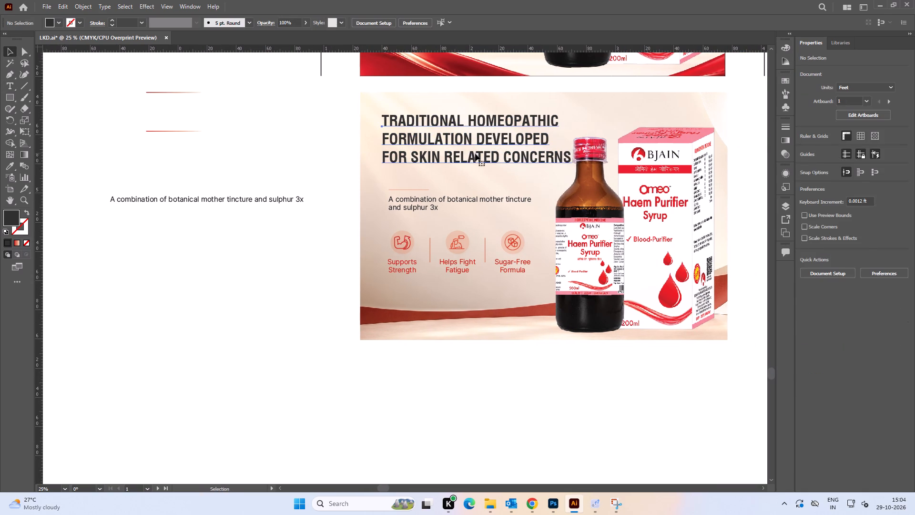
pyautogui.keyDown('shift'); pyautogui.moveTo(572, 139); pyautogui.dragTo(565, 139); pyautogui.keyUp('shift')
pyautogui.press('space')
pyautogui.moveTo(430, 142); pyautogui.dragTo(491, 145)
pyautogui.click(369, 161)
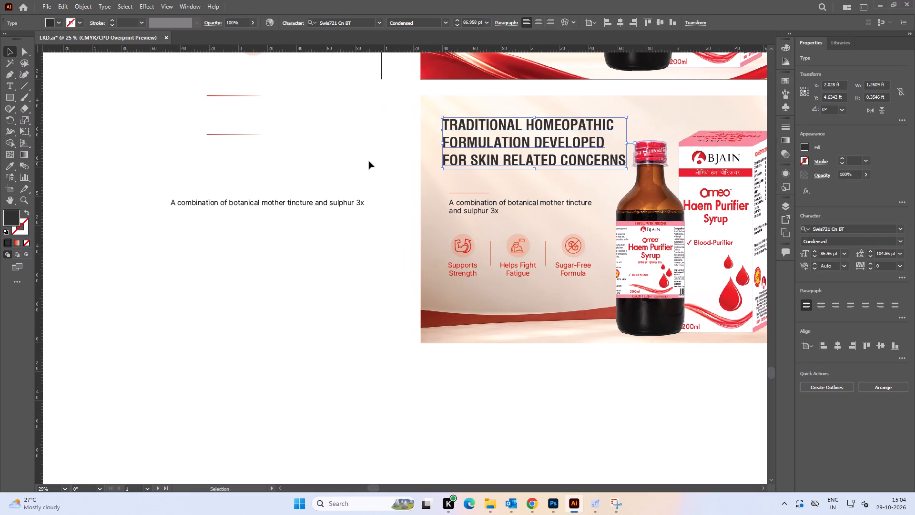
# Move the headline straight down about 0.11 ft so it sits just above the thin divider line.
pyautogui.press('space')
pyautogui.moveTo(499, 164); pyautogui.dragTo(487, 168)
pyautogui.keyDown('alt'); pyautogui.scroll(1, 490, 175); pyautogui.keyUp('alt')
pyautogui.press('space')
pyautogui.moveTo(514, 163); pyautogui.dragTo(517, 174)
pyautogui.moveTo(508, 169); pyautogui.dragTo(507, 186)
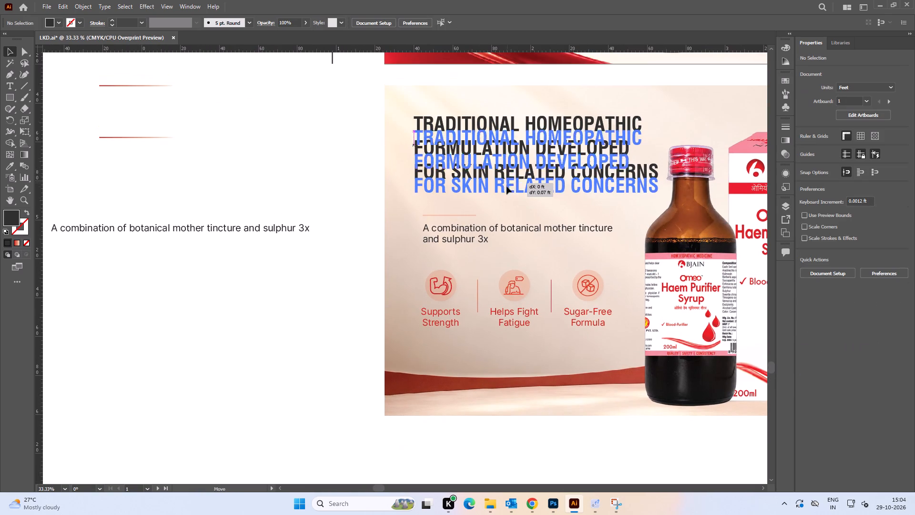
pyautogui.moveTo(507, 186); pyautogui.dragTo(507, 191)
pyautogui.press('space')
pyautogui.moveTo(515, 193); pyautogui.dragTo(450, 186)
pyautogui.click(234, 170)
pyautogui.keyDown('alt'); pyautogui.scroll(-1, 329, 184); pyautogui.keyUp('alt')
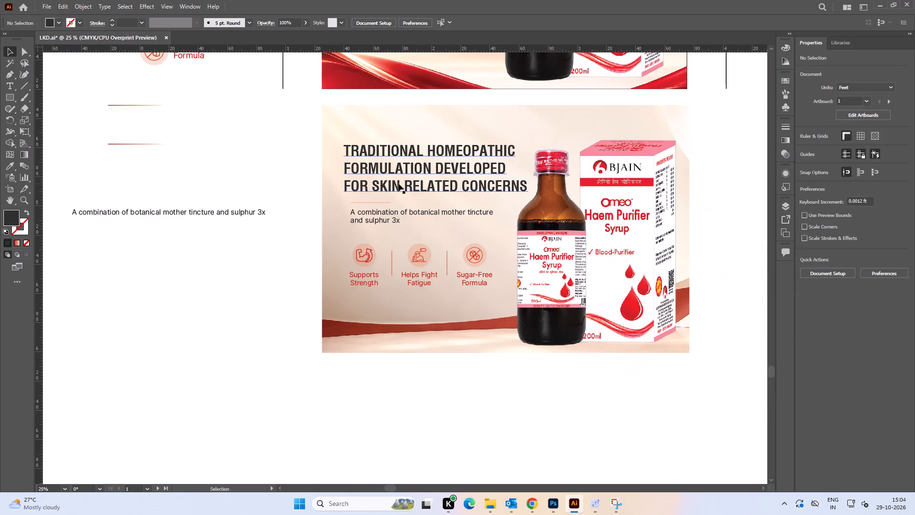
# Scale the headline down to about 79.5 pt, about 1.15 ft wide, so it clears the syrup bottle.
pyautogui.click(447, 183)
pyautogui.keyDown('alt'); pyautogui.scroll(2, 478, 174); pyautogui.keyUp('alt')
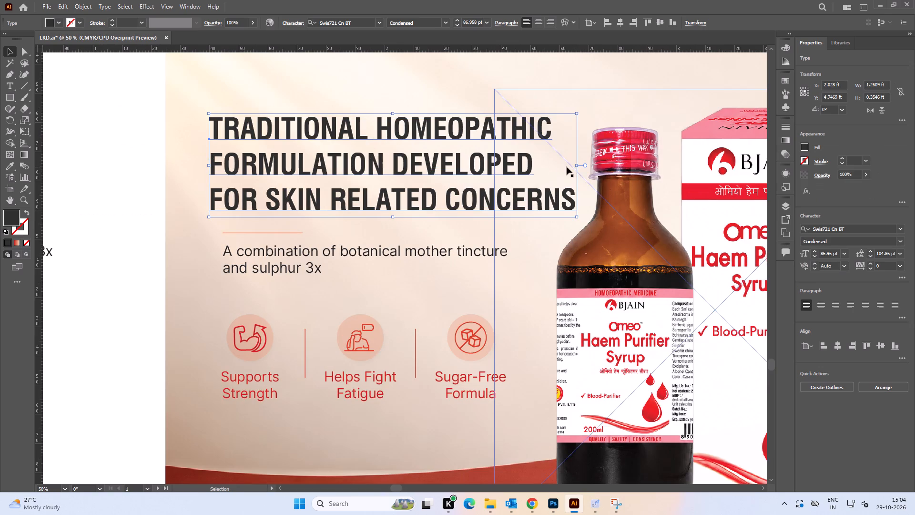
pyautogui.keyDown('shift'); pyautogui.moveTo(576, 166); pyautogui.dragTo(546, 166); pyautogui.keyUp('shift')
pyautogui.press('space')
pyautogui.scroll(-2, 404, 166)
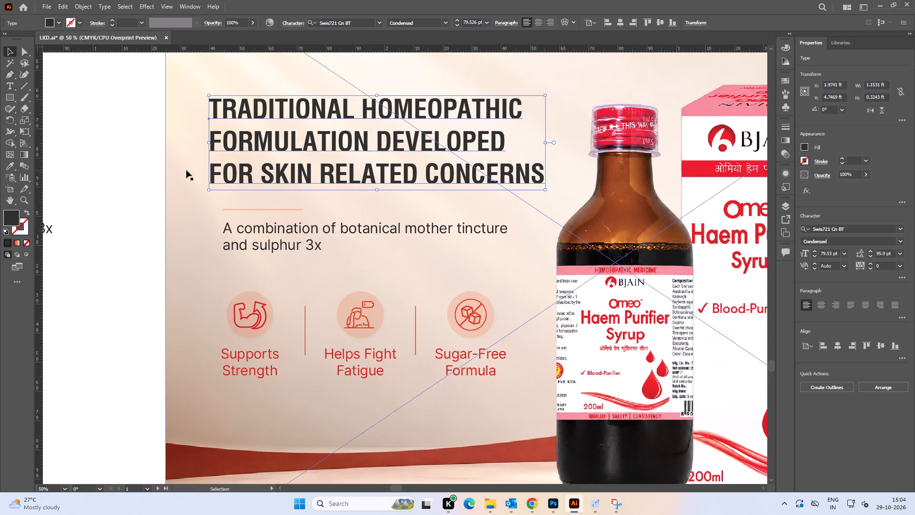
# Review the alternative Haem Purifier banner alongside the neighbouring banners on the canvas, comparing layouts and headline fit.
pyautogui.keyDown('alt'); pyautogui.scroll(-1, 211, 172); pyautogui.keyUp('alt')
pyautogui.click(147, 162)
pyautogui.press('space')
pyautogui.moveTo(121, 145); pyautogui.dragTo(248, 160)
pyautogui.keyDown('alt'); pyautogui.scroll(-2, 253, 159); pyautogui.keyUp('alt')
pyautogui.press('space')
pyautogui.moveTo(262, 198); pyautogui.dragTo(243, 198)
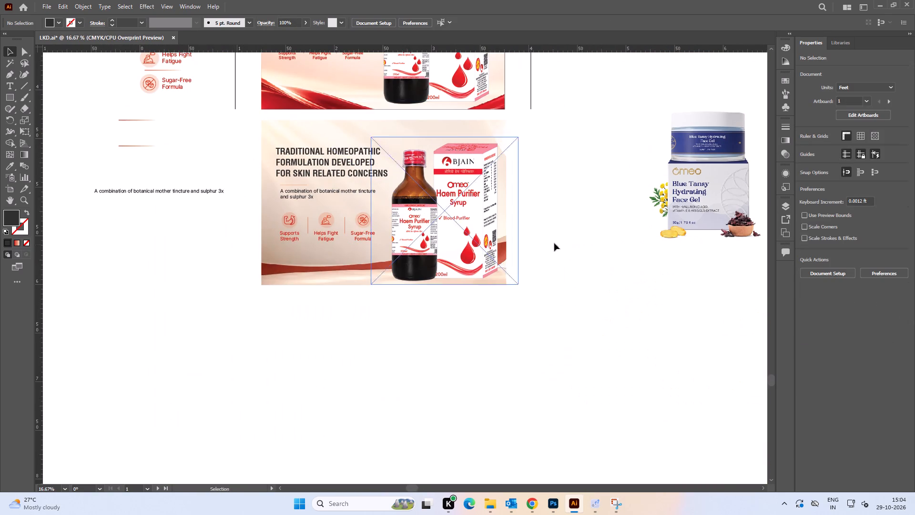
pyautogui.press('space')
pyautogui.moveTo(567, 237); pyautogui.dragTo(604, 250)
pyautogui.click(603, 247)
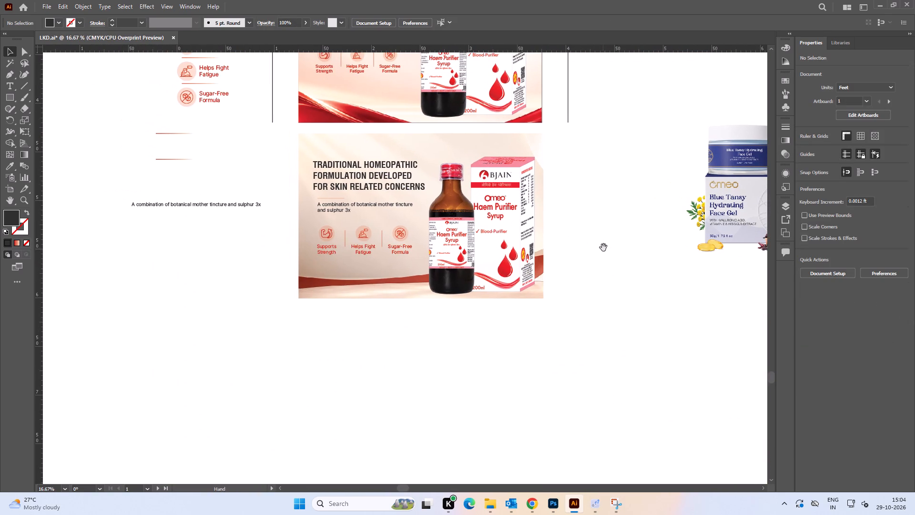
pyautogui.keyDown('alt'); pyautogui.scroll(1, 361, 244); pyautogui.keyUp('alt')
pyautogui.press('space')
pyautogui.moveTo(312, 252); pyautogui.dragTo(383, 248)
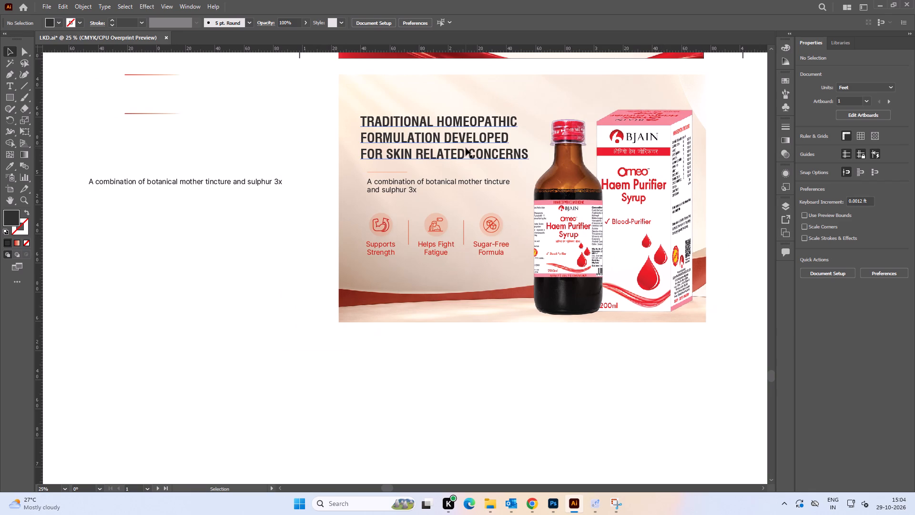
pyautogui.keyDown('alt'); pyautogui.scroll(-1, 488, 161); pyautogui.keyUp('alt')
pyautogui.press('space')
pyautogui.press('space')
pyautogui.press('space')
pyautogui.press('space')
pyautogui.press('space')
pyautogui.press('space')
pyautogui.press('space')
pyautogui.press('space')
pyautogui.press('space')
pyautogui.press('space')
pyautogui.press('space')
pyautogui.press('space')
pyautogui.press('space')
pyautogui.press('space')
pyautogui.press('space')
pyautogui.press('space')
pyautogui.press('space')
pyautogui.press('space')
pyautogui.press('space')
pyautogui.press('space')
pyautogui.moveTo(516, 189); pyautogui.dragTo(444, 327)
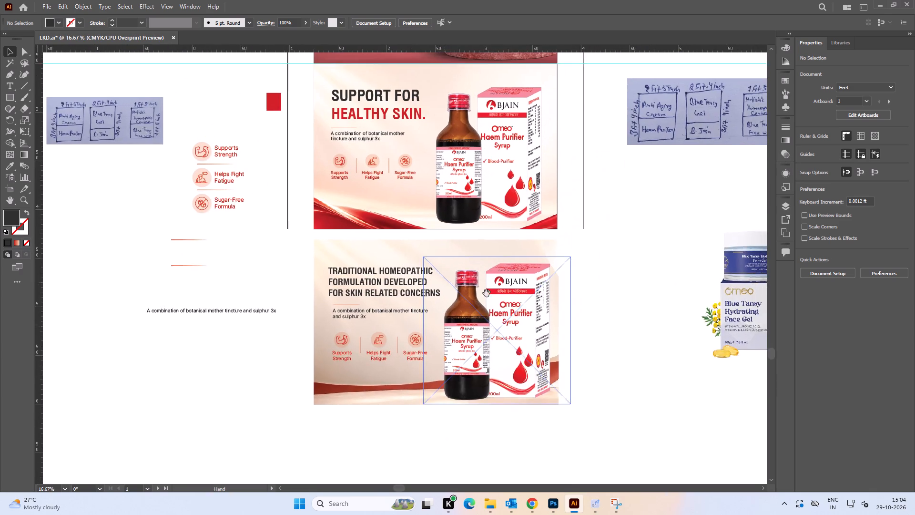
pyautogui.moveTo(596, 212); pyautogui.dragTo(466, 260)
pyautogui.moveTo(543, 179); pyautogui.dragTo(609, 306)
pyautogui.moveTo(595, 189); pyautogui.dragTo(230, 150)
pyautogui.moveTo(468, 173); pyautogui.dragTo(210, 175)
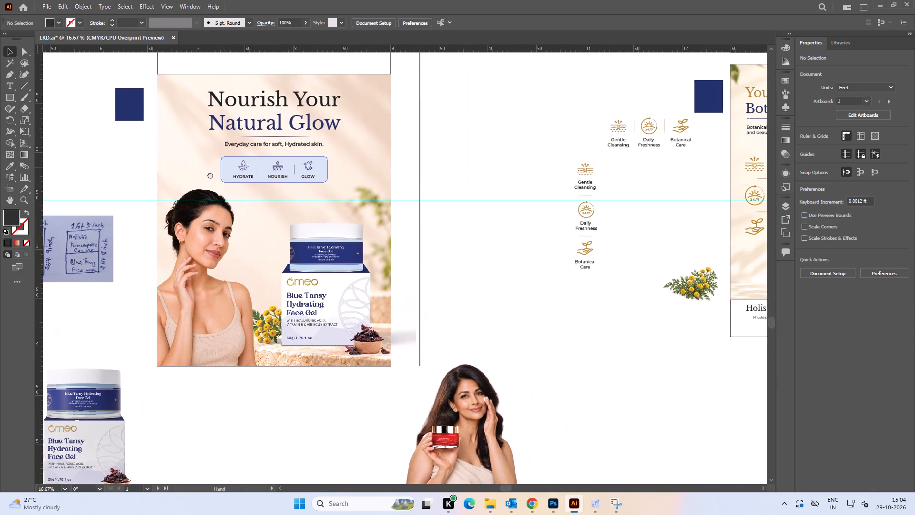
pyautogui.moveTo(210, 175); pyautogui.dragTo(209, 176)
pyautogui.moveTo(428, 203); pyautogui.dragTo(662, 196)
pyautogui.moveTo(336, 211); pyautogui.dragTo(628, 163)
pyautogui.moveTo(422, 313); pyautogui.dragTo(506, 86)
pyautogui.moveTo(491, 160); pyautogui.dragTo(554, 153)
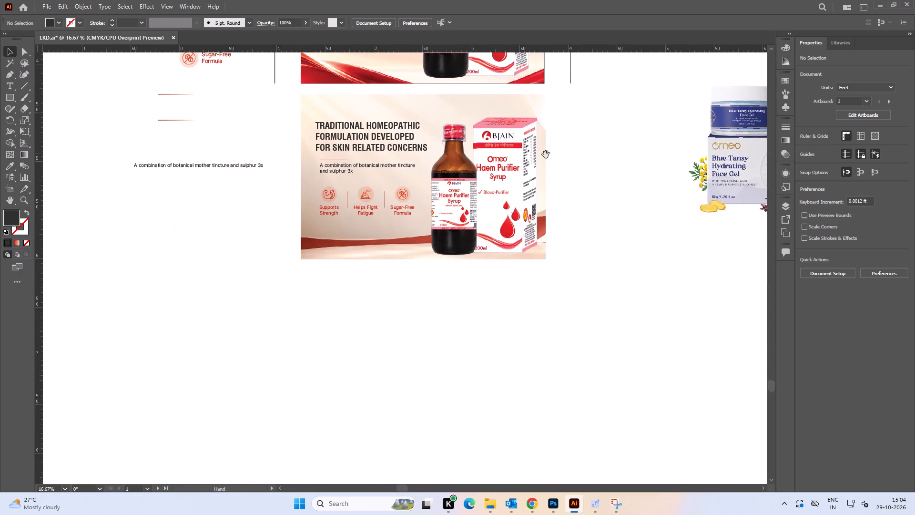
# Shift the three-line headline about 0.01 ft toward the syrup bottle and scale it to about 78 pt, about 1.13 ft wide.
pyautogui.keyDown('alt'); pyautogui.scroll(2, 388, 185); pyautogui.keyUp('alt')
pyautogui.press('space')
pyautogui.moveTo(349, 190); pyautogui.dragTo(437, 244)
pyautogui.click(240, 137)
pyautogui.click(413, 165)
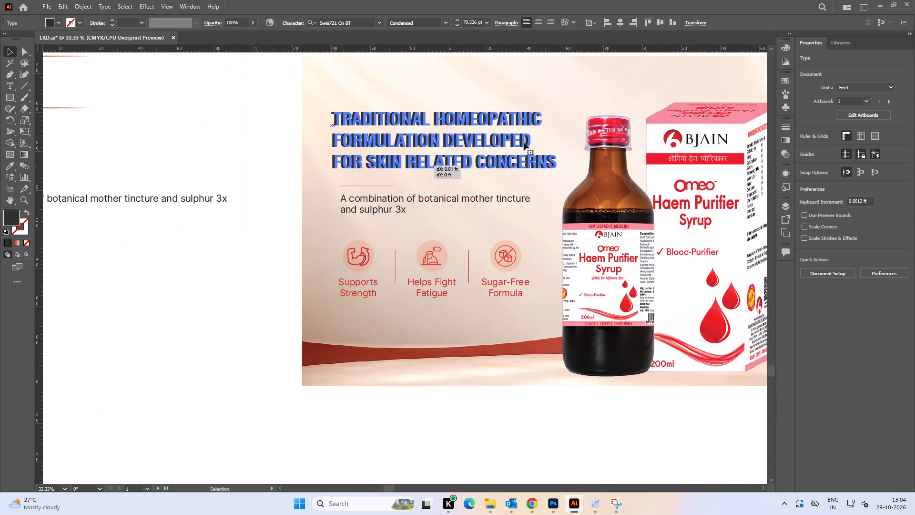
pyautogui.keyDown('alt'); pyautogui.scroll(2, 524, 143); pyautogui.keyUp('alt')
pyautogui.press('space')
pyautogui.moveTo(469, 124); pyautogui.dragTo(488, 155)
pyautogui.keyDown('alt'); pyautogui.scroll(-1, 488, 154); pyautogui.keyUp('alt')
pyautogui.click(454, 172)
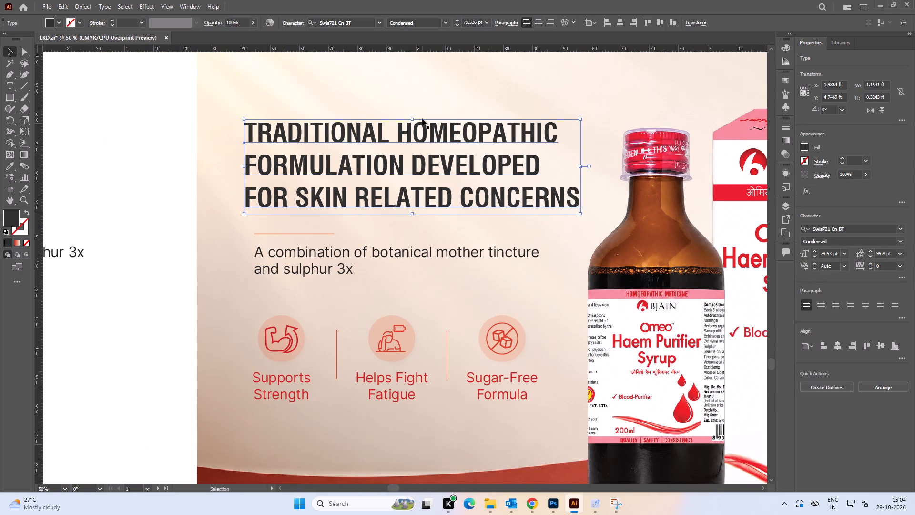
pyautogui.keyDown('shift'); pyautogui.moveTo(578, 168); pyautogui.dragTo(574, 167); pyautogui.keyUp('shift')
pyautogui.keyDown('alt'); pyautogui.scroll(-1, 482, 162); pyautogui.keyUp('alt')
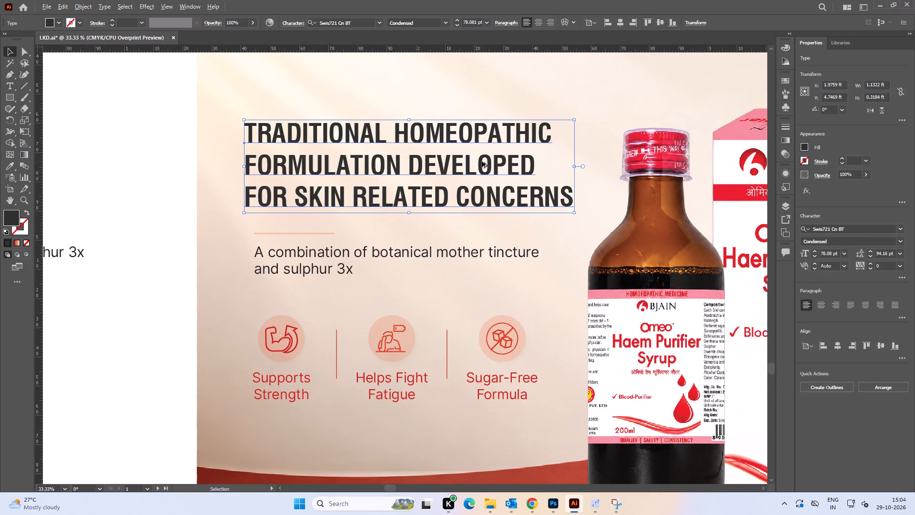
pyautogui.keyDown('alt'); pyautogui.scroll(-1, 482, 161); pyautogui.keyUp('alt')
pyautogui.press('space')
pyautogui.moveTo(430, 172); pyautogui.dragTo(478, 166)
pyautogui.click(320, 144)
# Check the resized headline's spacing against the subtext, feature icons and product, both close up and across the whole banner.
pyautogui.press('space')
pyautogui.moveTo(344, 167); pyautogui.dragTo(312, 135)
pyautogui.moveTo(263, 139); pyautogui.dragTo(292, 202)
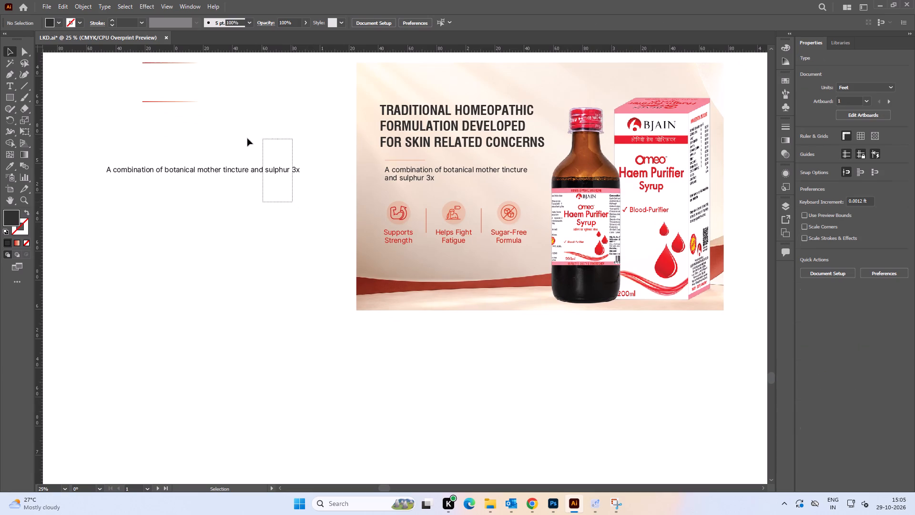
pyautogui.keyDown('alt'); pyautogui.scroll(-2, 247, 137); pyautogui.keyUp('alt')
pyautogui.press('space')
pyautogui.press('space')
pyautogui.press('space')
pyautogui.press('space')
pyautogui.press('space')
pyautogui.press('space')
pyautogui.press('space')
pyautogui.press('space')
pyautogui.press('space')
pyautogui.press('space')
pyautogui.press('space')
pyautogui.press('space')
pyautogui.press('space')
pyautogui.press('space')
pyautogui.press('space')
pyautogui.press('space')
pyautogui.moveTo(253, 147); pyautogui.dragTo(266, 288)
pyautogui.moveTo(273, 276); pyautogui.dragTo(269, 252)
pyautogui.keyDown('alt'); pyautogui.scroll(2, 340, 254); pyautogui.keyUp('alt')
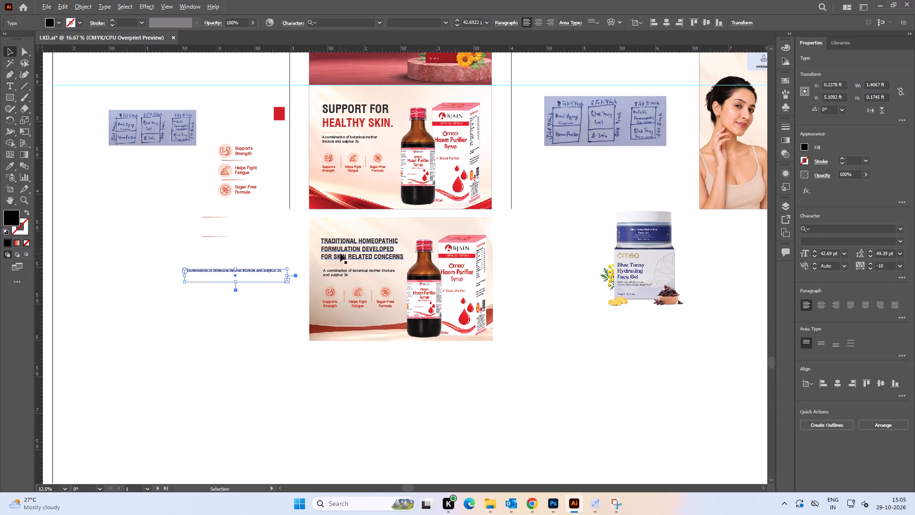
pyautogui.press('space')
pyautogui.moveTo(273, 248); pyautogui.dragTo(315, 195)
pyautogui.click(240, 177)
pyautogui.press('space')
pyautogui.press('space')
pyautogui.press('space')
pyautogui.press('space')
pyautogui.press('space')
pyautogui.press('space')
pyautogui.press('space')
pyautogui.press('space')
pyautogui.moveTo(241, 207); pyautogui.dragTo(262, 165)
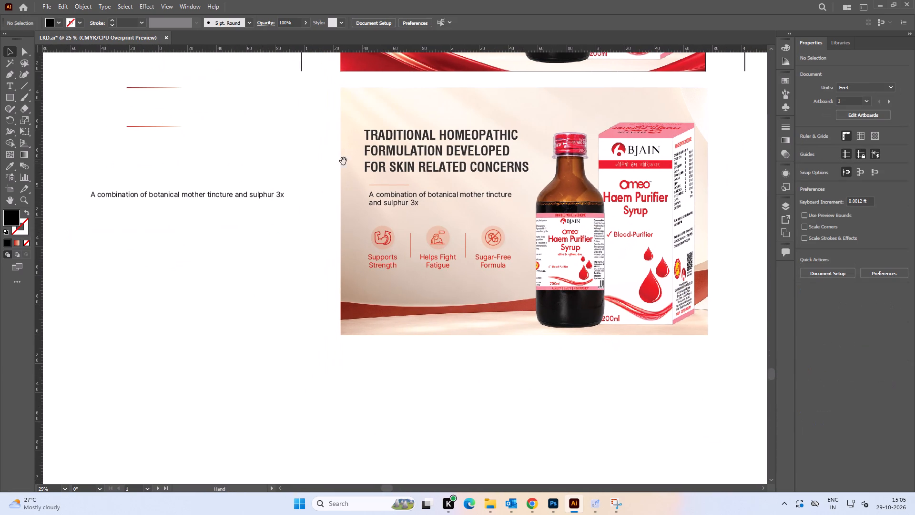
pyautogui.click(438, 172)
pyautogui.click(251, 161)
pyautogui.keyDown('alt'); pyautogui.scroll(2, 442, 185); pyautogui.keyUp('alt')
pyautogui.press('space')
pyautogui.moveTo(465, 178); pyautogui.dragTo(454, 193)
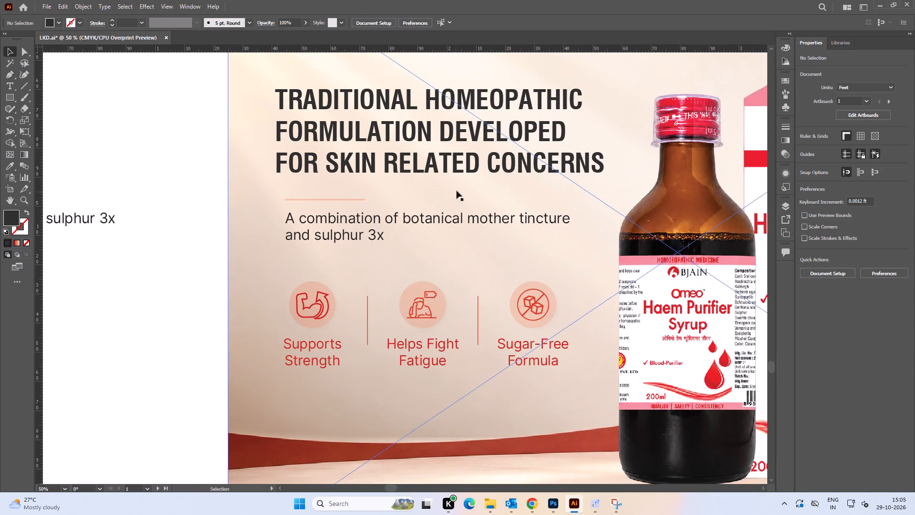
pyautogui.keyDown('alt'); pyautogui.scroll(-1, 457, 190); pyautogui.keyUp('alt')
pyautogui.press('space')
pyautogui.moveTo(516, 206); pyautogui.dragTo(386, 246)
# Open the alternative banner's linked bottle-and-carton image for editing in Photoshop.
pyautogui.keyDown('alt'); pyautogui.scroll(-1, 459, 231); pyautogui.keyUp('alt')
pyautogui.click(673, 255)
pyautogui.press('space')
pyautogui.moveTo(670, 284); pyautogui.dragTo(671, 279)
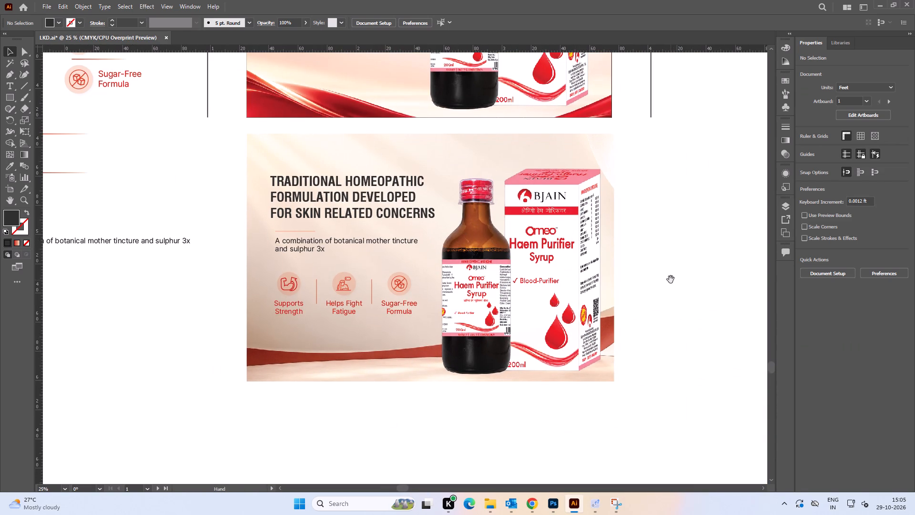
pyautogui.click(507, 275)
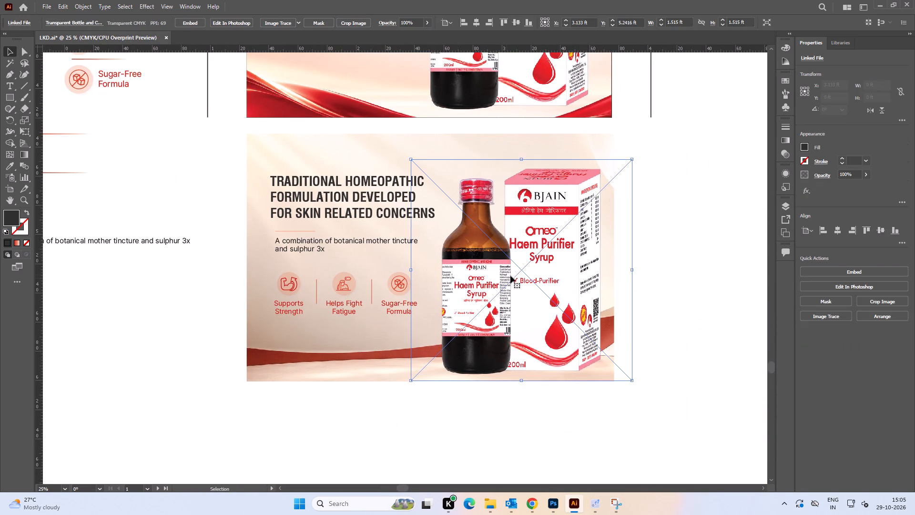
pyautogui.click(859, 286)
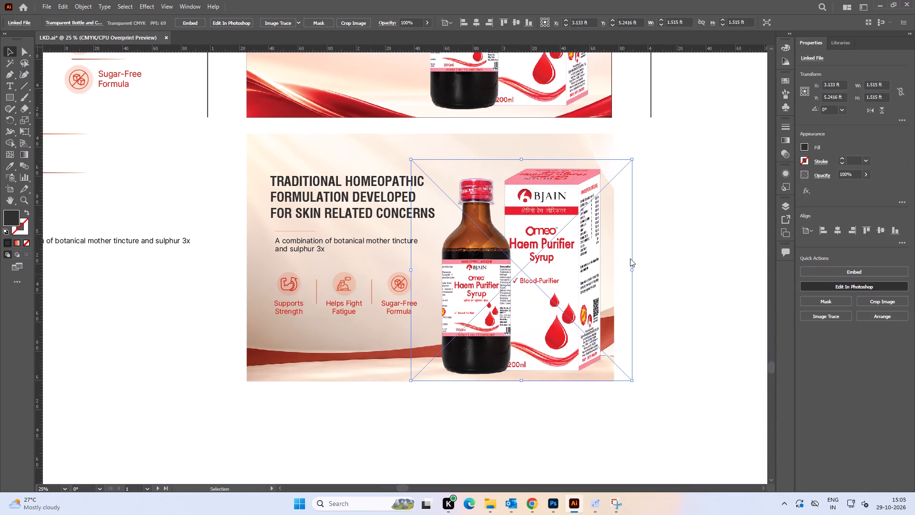
# Inspect the bottle-and-carton cutout, especially the bottom edges of the bottle and carton.
pyautogui.press('space')
pyautogui.press('space')
pyautogui.press('space')
pyautogui.press('space')
pyautogui.press('space')
pyautogui.press('space')
pyautogui.moveTo(504, 388); pyautogui.dragTo(501, 351)
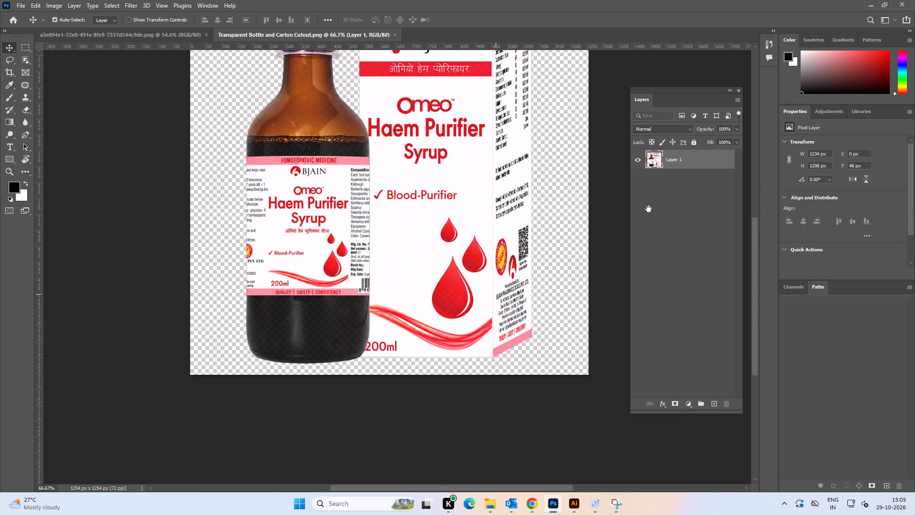
pyautogui.keyDown('alt'); pyautogui.scroll(9, 448, 222); pyautogui.keyUp('alt')
pyautogui.keyDown('alt'); pyautogui.scroll(-3, 440, 225); pyautogui.keyUp('alt')
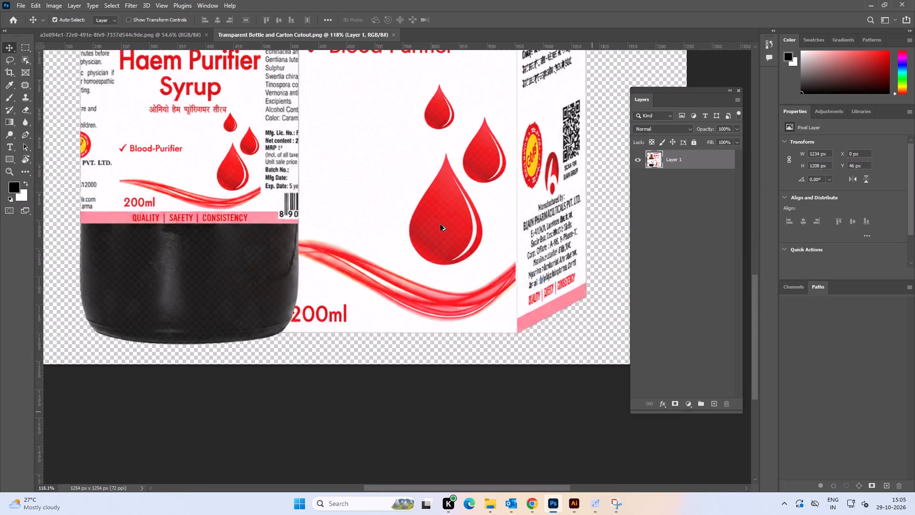
pyautogui.keyDown('alt'); pyautogui.scroll(-6, 440, 225); pyautogui.keyUp('alt')
pyautogui.press('space')
pyautogui.press('space')
pyautogui.press('space')
pyautogui.moveTo(453, 186); pyautogui.dragTo(461, 230)
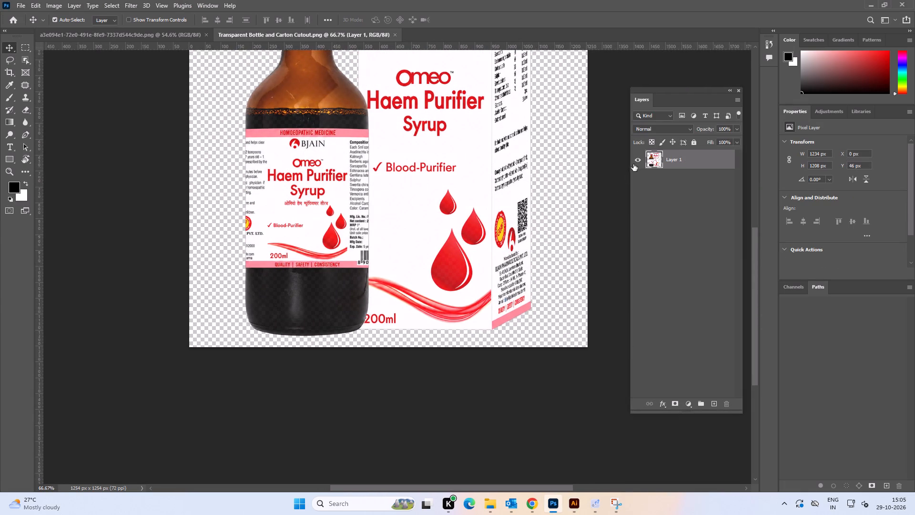
pyautogui.click(668, 195)
pyautogui.keyDown('alt'); pyautogui.scroll(-4, 532, 226); pyautogui.keyUp('alt')
pyautogui.press('space')
pyautogui.press('space')
pyautogui.press('space')
pyautogui.press('space')
pyautogui.moveTo(539, 215); pyautogui.dragTo(519, 274)
# Add a layer beneath the product cutout and make it a white Solid Color fill backdrop.
pyautogui.click(715, 398)
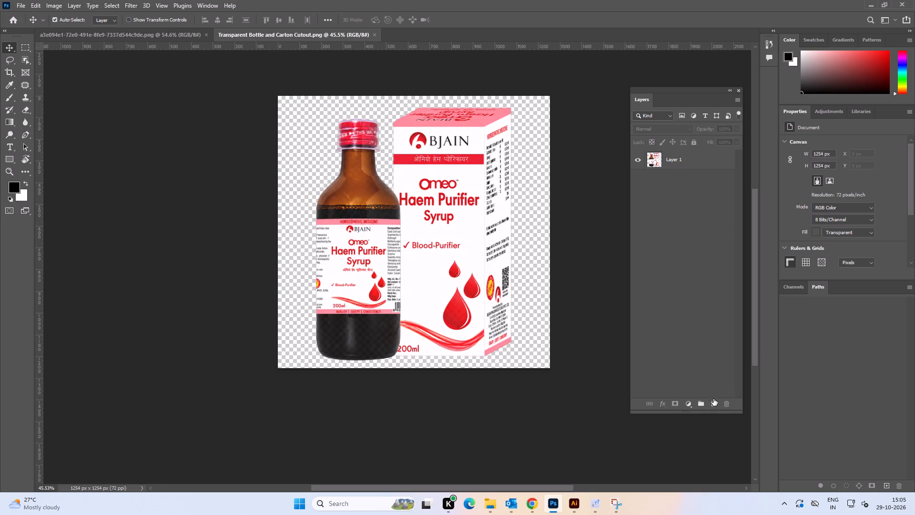
pyautogui.click(715, 406)
pyautogui.click(694, 272)
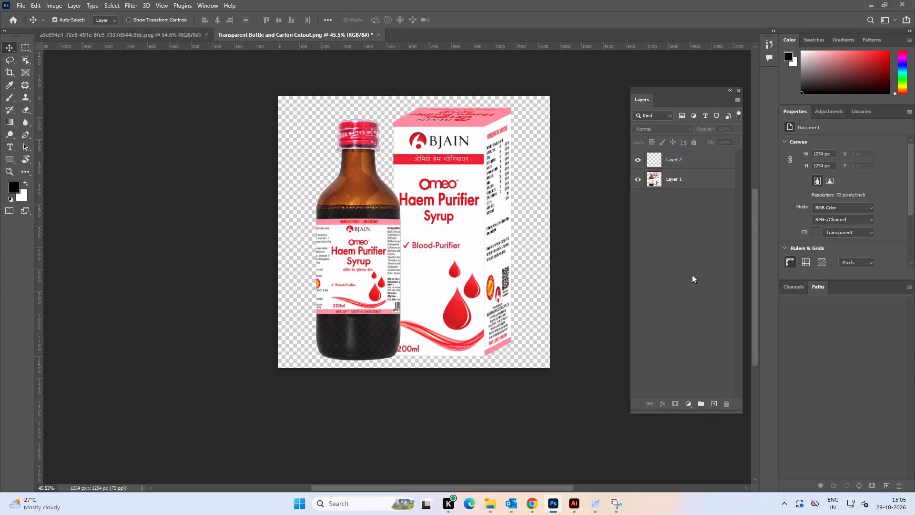
pyautogui.moveTo(688, 159); pyautogui.dragTo(688, 201)
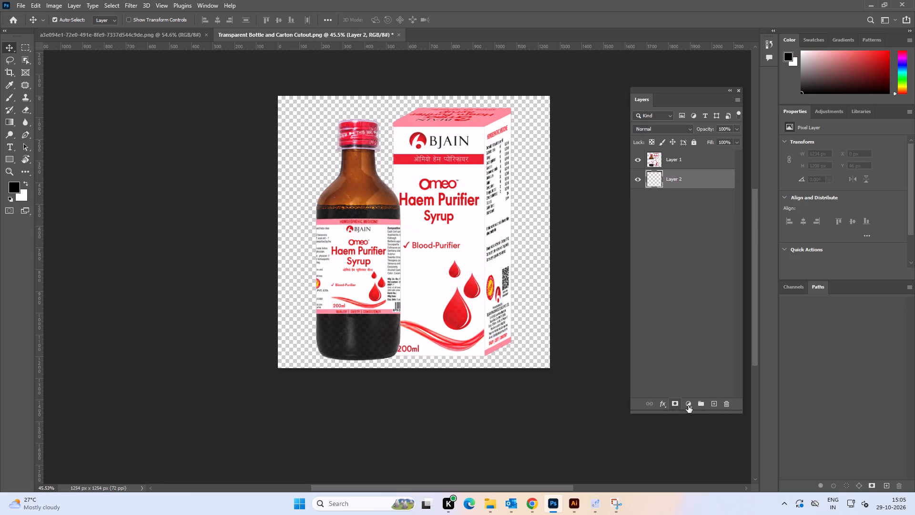
pyautogui.click(689, 405)
pyautogui.click(710, 235)
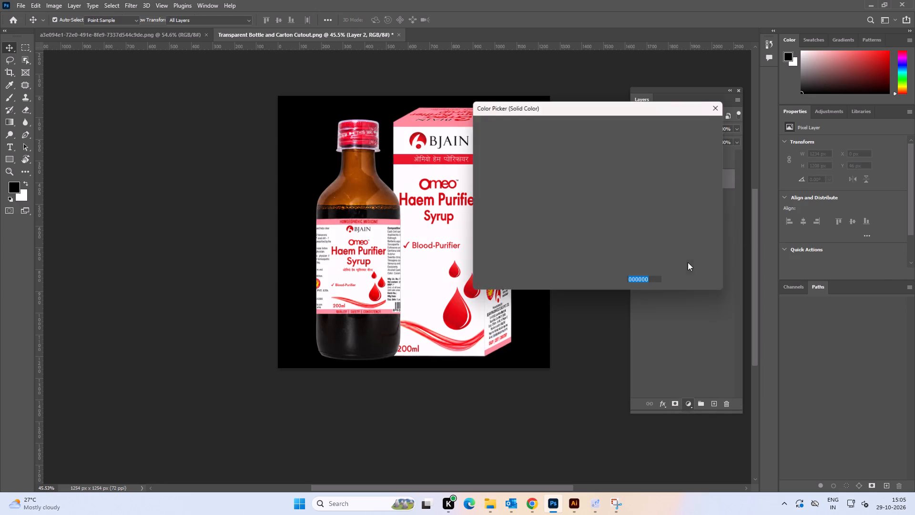
pyautogui.moveTo(562, 180); pyautogui.dragTo(465, 112)
pyautogui.click(674, 124)
# Move the bottle-and-carton cutout slightly upward to leave more space beneath it.
pyautogui.press('space')
pyautogui.press('space')
pyautogui.moveTo(577, 307); pyautogui.dragTo(577, 290)
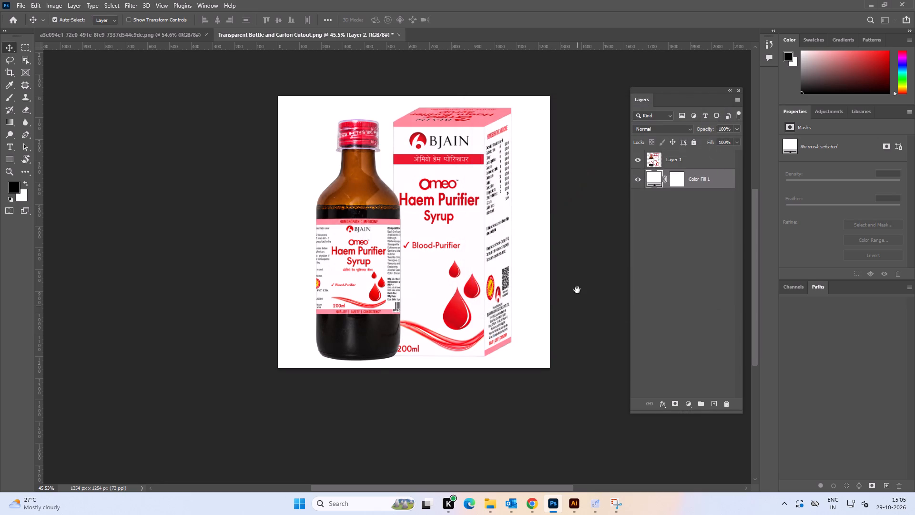
pyautogui.moveTo(577, 290); pyautogui.dragTo(572, 254)
pyautogui.click(574, 260)
pyautogui.keyDown('alt'); pyautogui.scroll(7, 414, 273); pyautogui.keyUp('alt')
pyautogui.moveTo(427, 276); pyautogui.dragTo(429, 253)
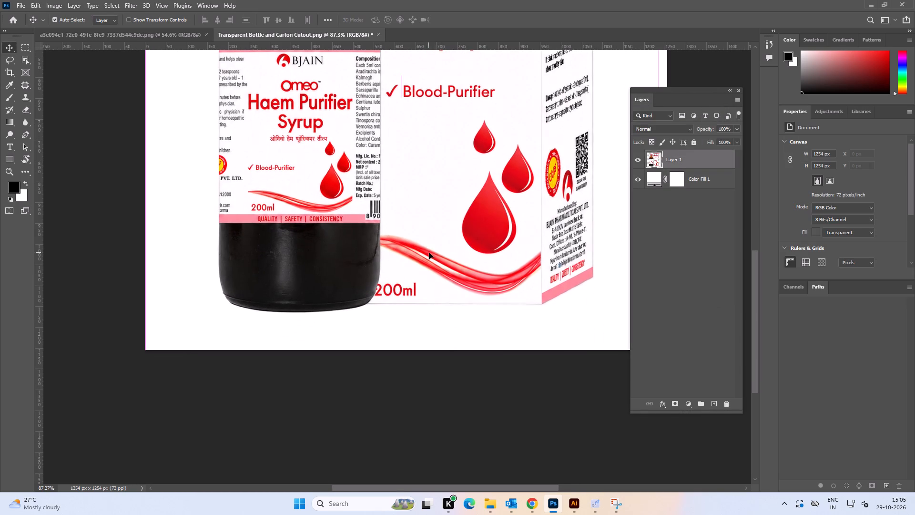
# Lock the white Color Fill 1 layer beneath the product cutout.
pyautogui.click(444, 339)
pyautogui.press('space')
pyautogui.press('space')
pyautogui.press('space')
pyautogui.press('space')
pyautogui.moveTo(507, 331); pyautogui.dragTo(451, 326)
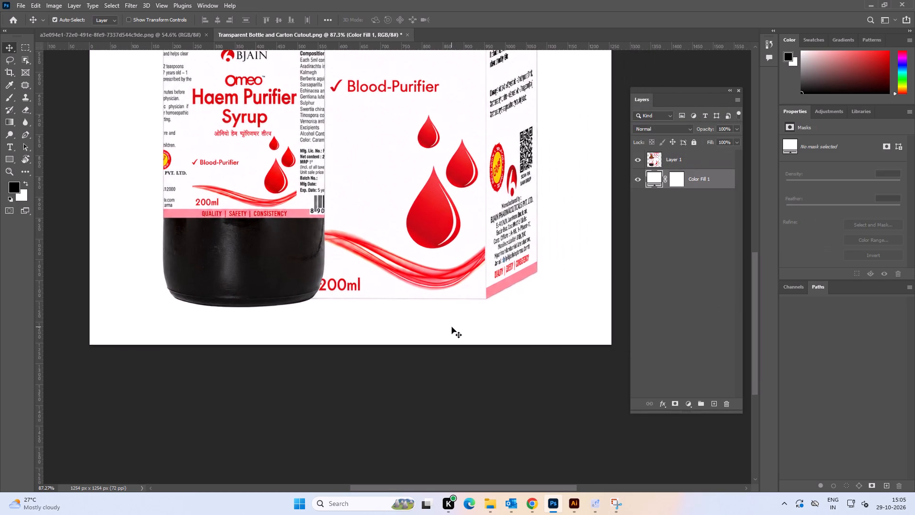
pyautogui.click(695, 142)
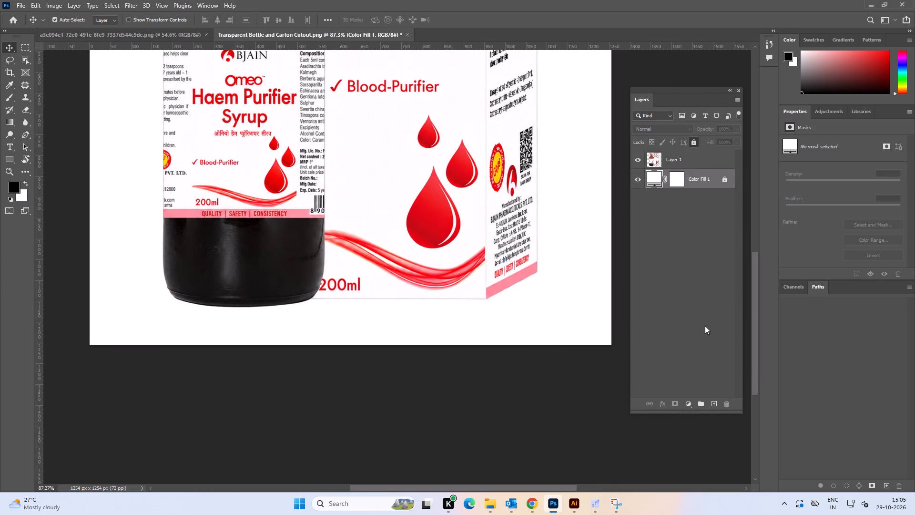
# On a new layer between the cutout and white fill, paint a soft black shadow along the carton's front bottom edge with a size 60 brush.
pyautogui.click(715, 409)
pyautogui.press('b')
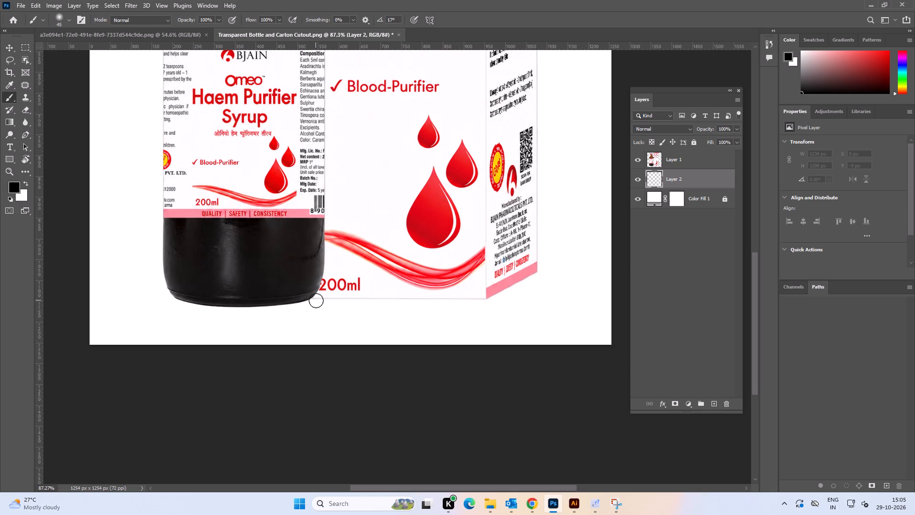
pyautogui.write(']]')
pyautogui.moveTo(311, 299); pyautogui.dragTo(312, 299)
pyautogui.moveTo(312, 299); pyautogui.dragTo(482, 299)
pyautogui.hotkey('ctrl', 'z')
pyautogui.moveTo(312, 299); pyautogui.dragTo(480, 300)
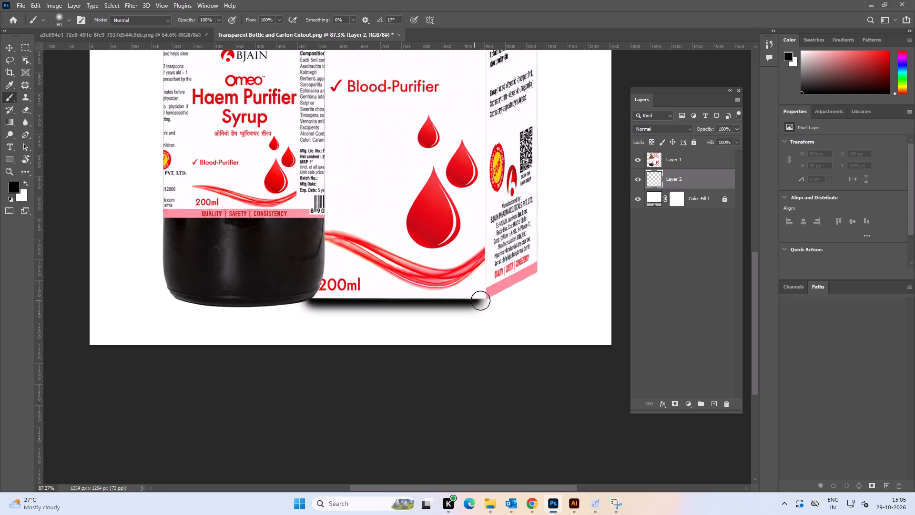
# Extend the black shadow on Layer 2 to the carton's front bottom corner.
pyautogui.moveTo(480, 300); pyautogui.dragTo(484, 300)
pyautogui.moveTo(486, 300); pyautogui.dragTo(489, 299)
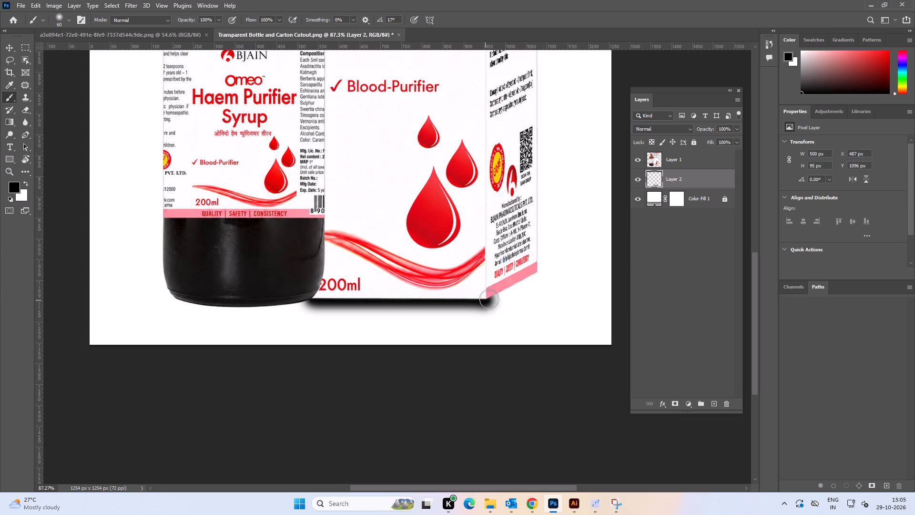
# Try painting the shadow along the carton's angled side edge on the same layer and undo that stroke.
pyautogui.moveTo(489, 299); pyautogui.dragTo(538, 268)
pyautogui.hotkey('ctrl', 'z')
# Add a new layer above the front shadow and paint a soft black shadow along the carton's angled side bottom edge.
pyautogui.click(8, 49)
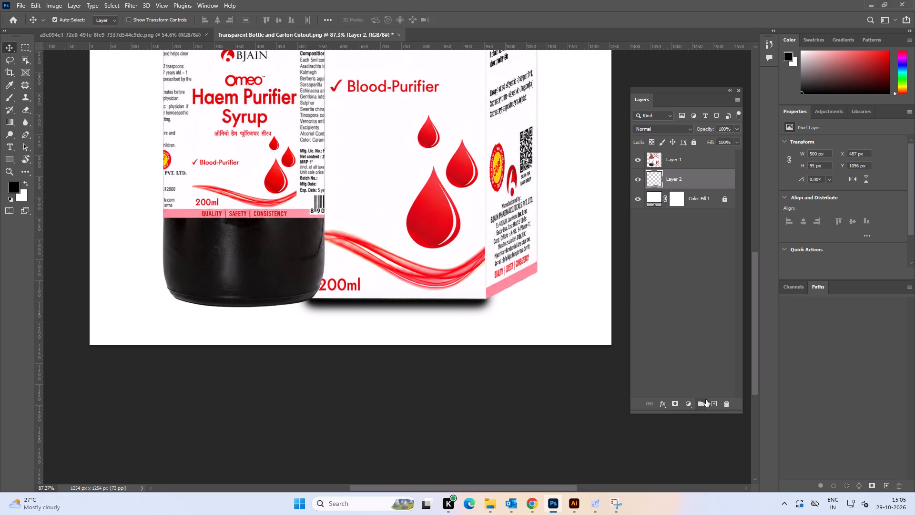
pyautogui.click(712, 401)
pyautogui.keyDown('alt'); pyautogui.scroll(4, 575, 335); pyautogui.keyUp('alt')
pyautogui.press('space')
pyautogui.moveTo(528, 272); pyautogui.dragTo(501, 278)
pyautogui.press('b')
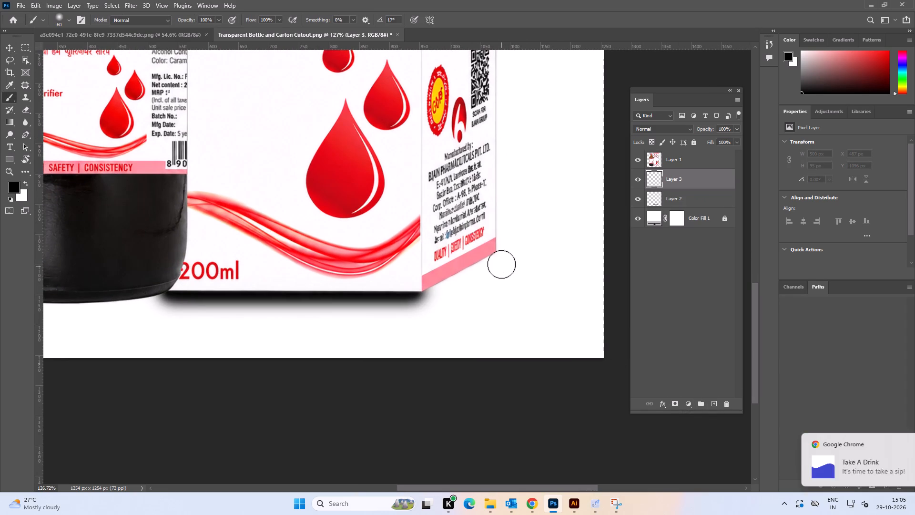
pyautogui.moveTo(498, 252); pyautogui.dragTo(495, 254)
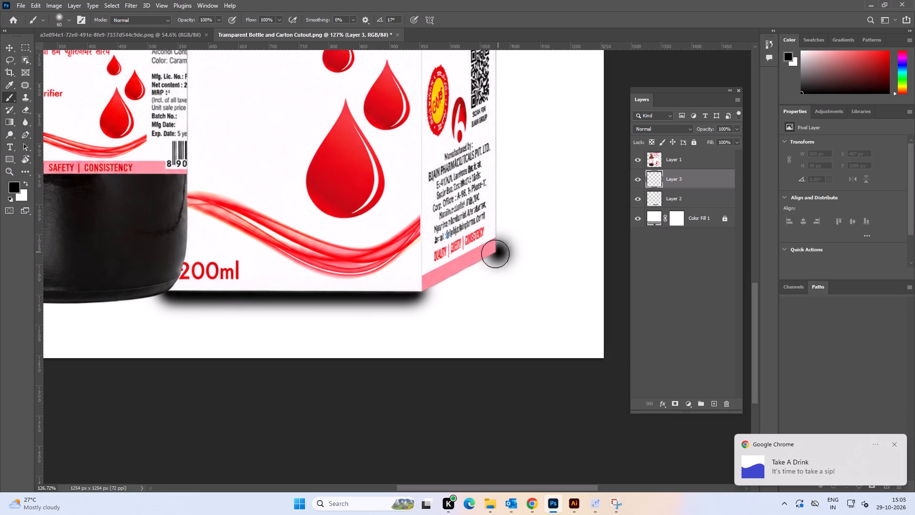
pyautogui.moveTo(495, 254); pyautogui.dragTo(419, 290)
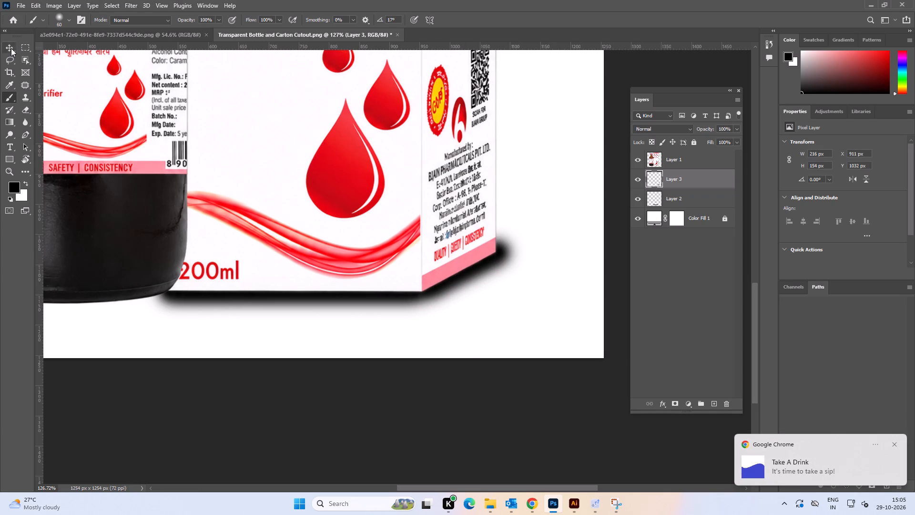
# Nudge the carton's side shadow on Layer 3 about 4 px up and 10 px to the left.
pyautogui.click(10, 48)
pyautogui.keyDown('alt'); pyautogui.scroll(-4, 487, 262); pyautogui.keyUp('alt')
pyautogui.press('space')
pyautogui.press('space')
pyautogui.press('space')
pyautogui.press('space')
pyautogui.press('space')
pyautogui.click(539, 256)
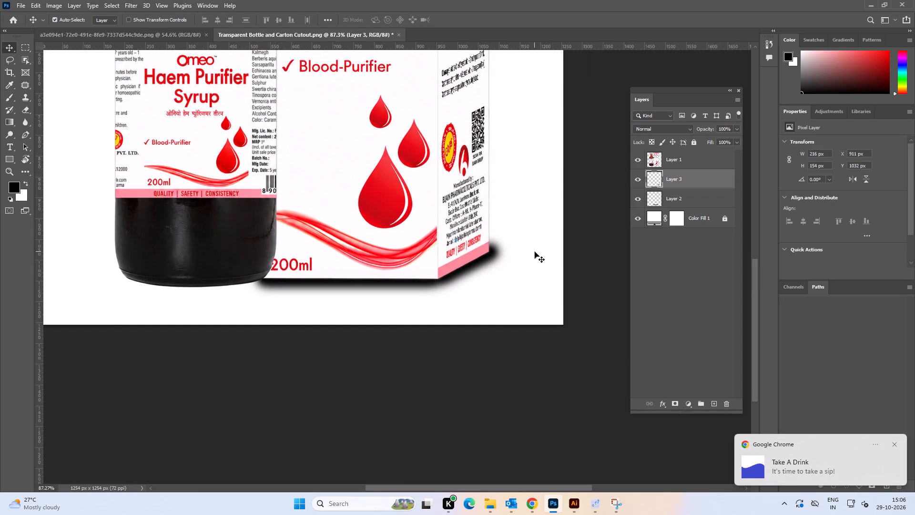
pyautogui.click(484, 262)
pyautogui.press('Up')
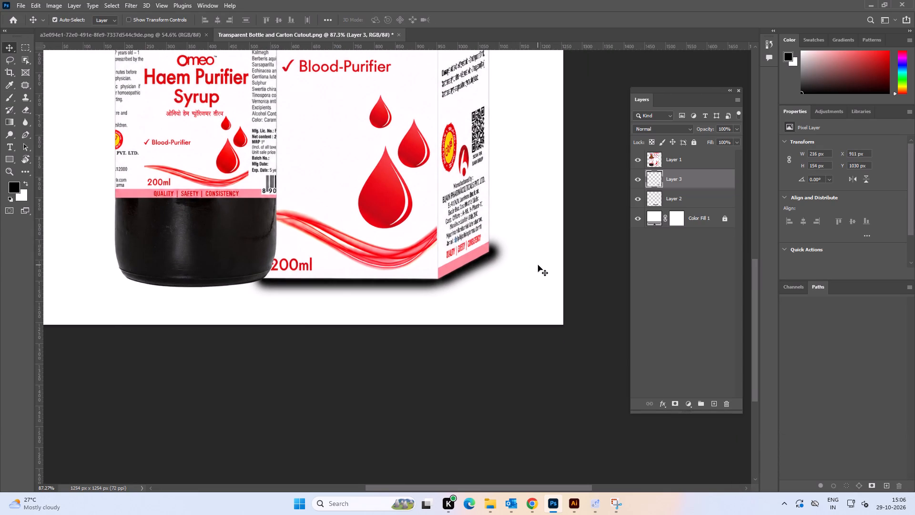
pyautogui.press('Up')
pyautogui.press('Left')
pyautogui.press('Left')
pyautogui.press('Left')
pyautogui.press('Left')
pyautogui.press('Left')
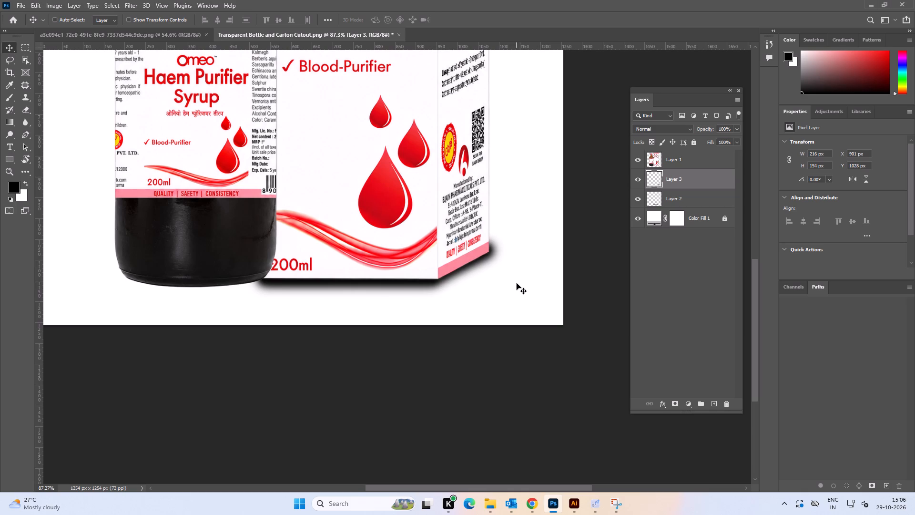
# Free-transform the side shadow, pulling its outer upper corner slightly down and inward towards the carton.
pyautogui.hotkey('ctrl', 't')
pyautogui.keyDown('alt'); pyautogui.scroll(3, 520, 241); pyautogui.keyUp('alt')
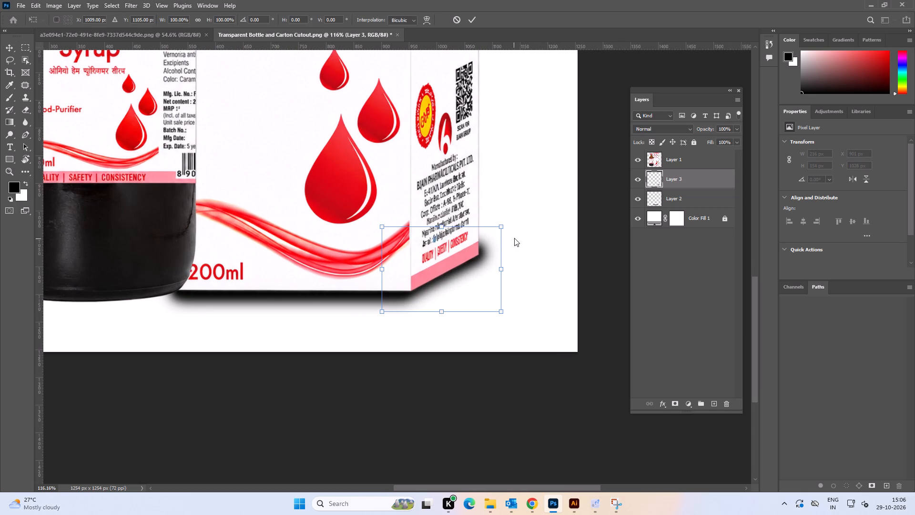
pyautogui.keyDown('ctrl'); pyautogui.moveTo(502, 228); pyautogui.dragTo(505, 232); pyautogui.keyUp('ctrl')
pyautogui.keyDown('ctrl'); pyautogui.moveTo(502, 227); pyautogui.dragTo(505, 232); pyautogui.keyUp('ctrl')
pyautogui.keyDown('ctrl'); pyautogui.moveTo(502, 227); pyautogui.dragTo(503, 233); pyautogui.keyUp('ctrl')
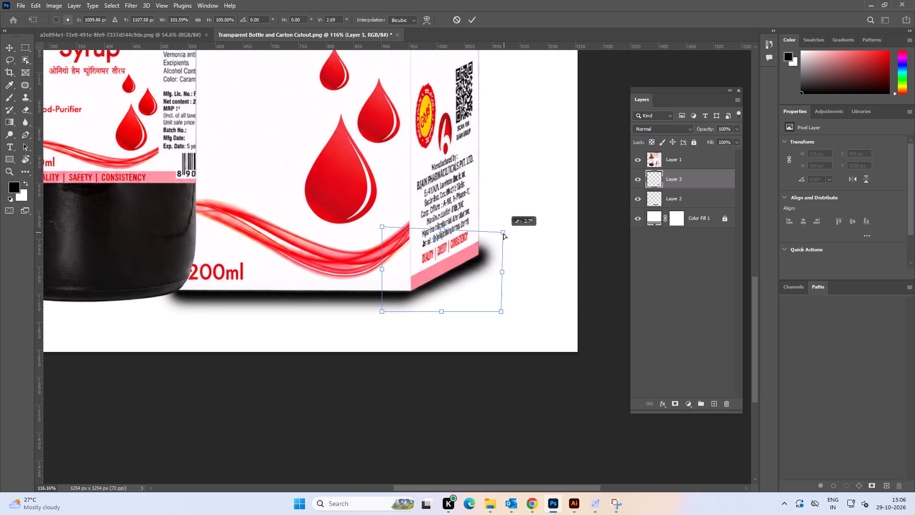
pyautogui.keyDown('ctrl'); pyautogui.moveTo(503, 233); pyautogui.dragTo(497, 233); pyautogui.keyUp('ctrl')
# Switch to Chrome and view the payment options for the laptop order's ₹500 advance, exiting without paying.
pyautogui.click(534, 500)
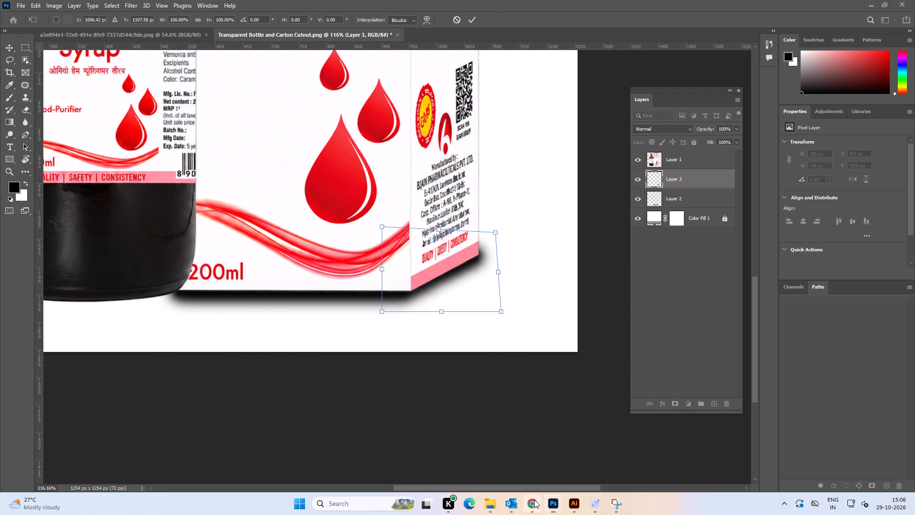
pyautogui.click(503, 0)
pyautogui.click(752, 304)
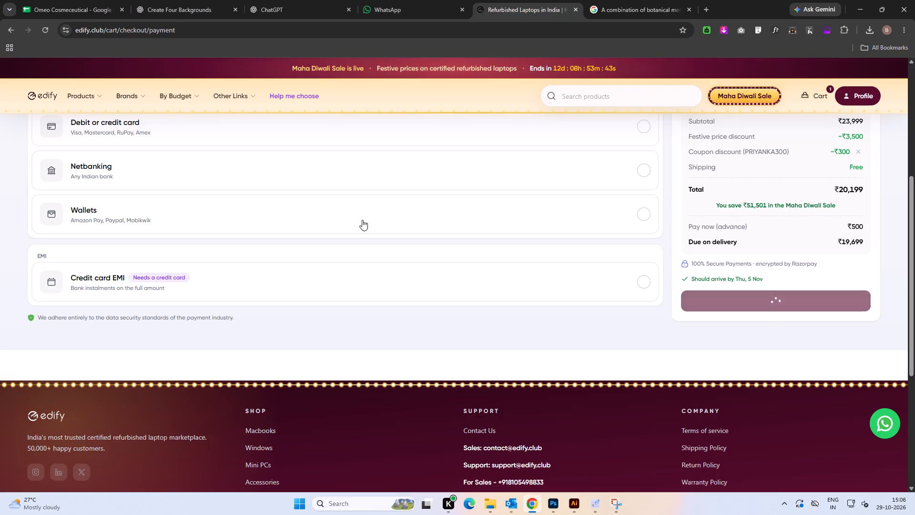
pyautogui.scroll(3, 339, 221)
pyautogui.click(102, 166)
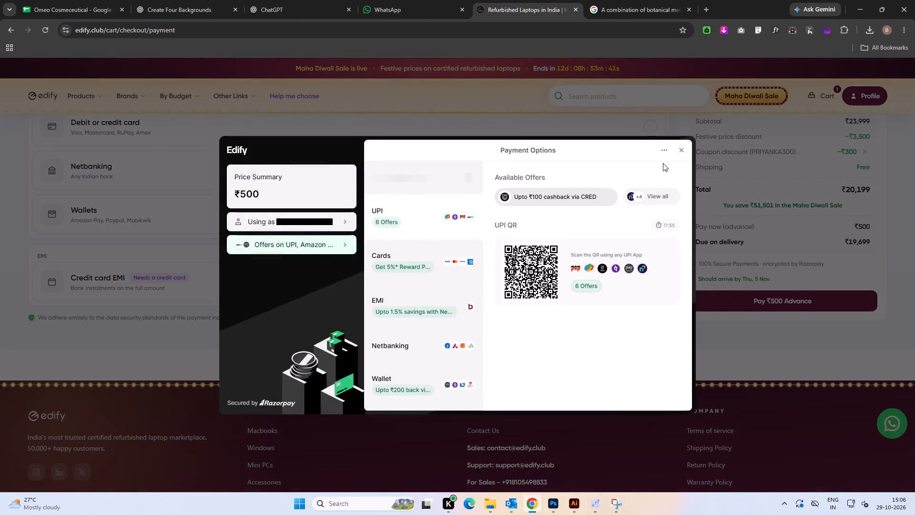
pyautogui.click(681, 150)
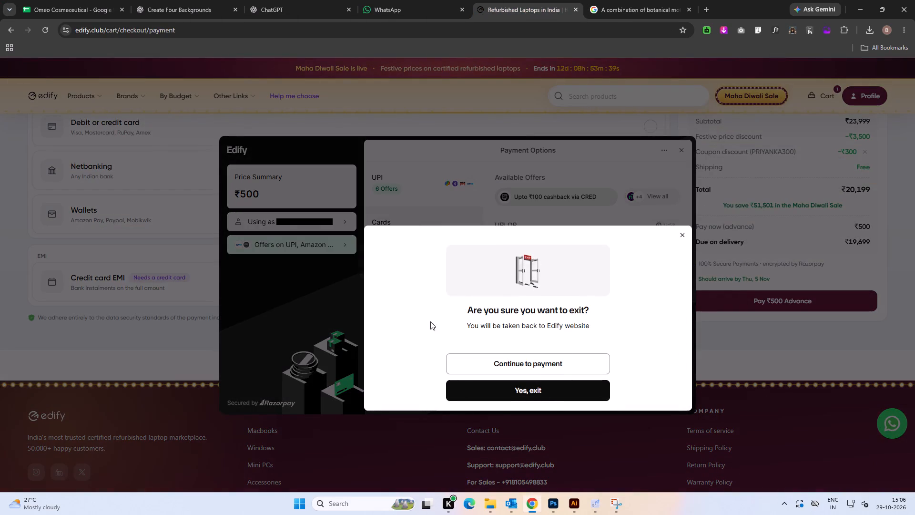
pyautogui.click(672, 232)
pyautogui.click(682, 232)
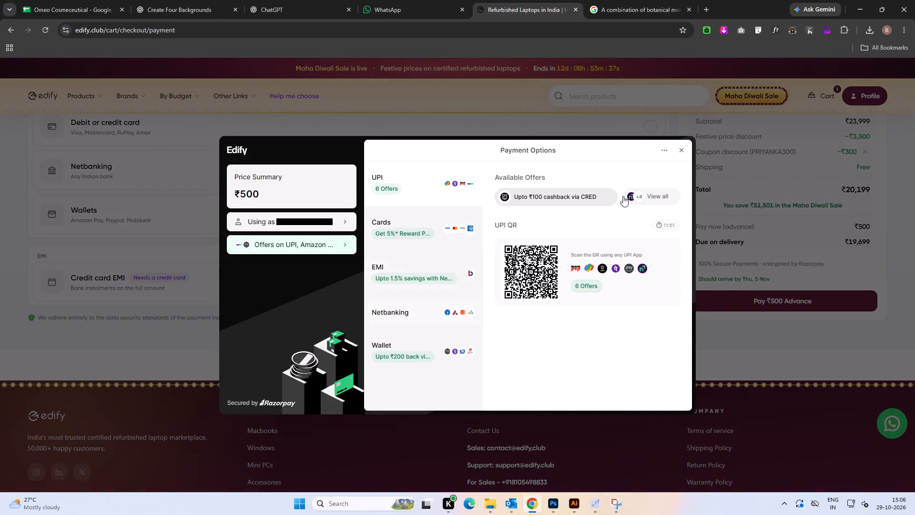
pyautogui.click(680, 152)
pyautogui.click(554, 391)
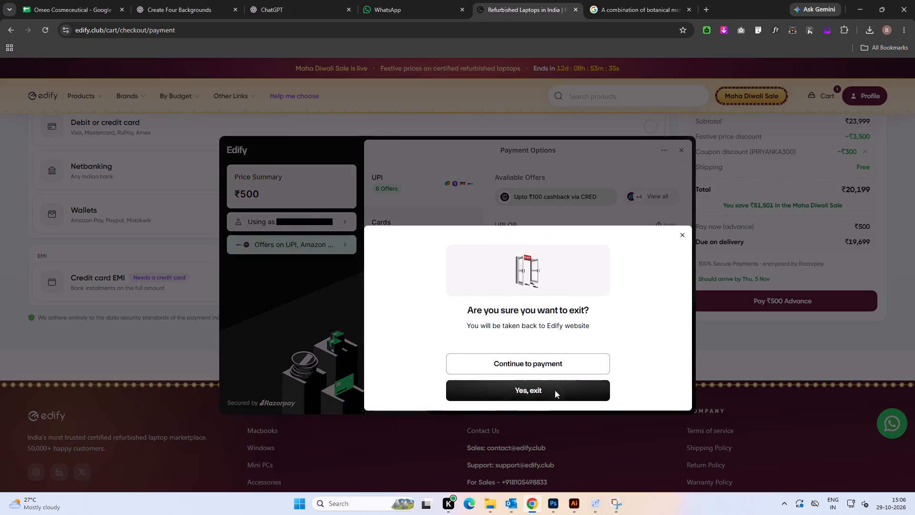
pyautogui.scroll(3, 443, 268)
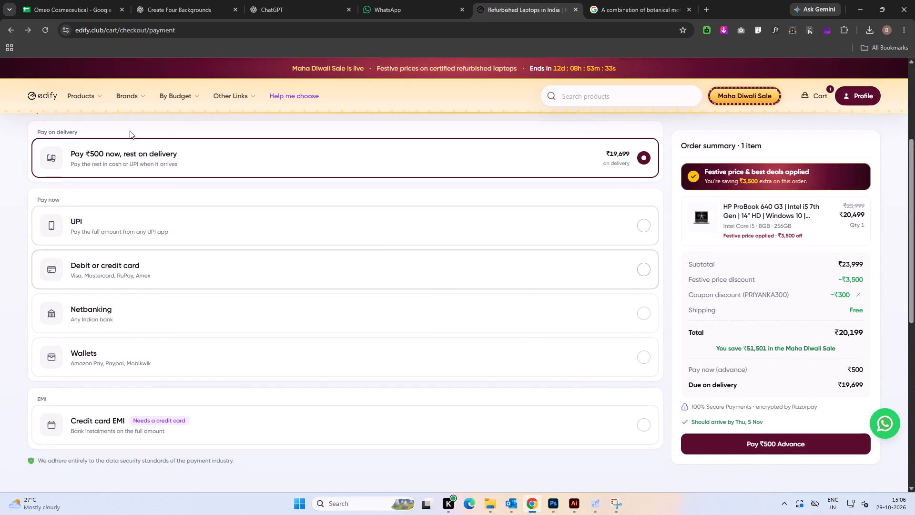
# Examine the Credit card EMI payment options for the laptop order and back out to the delivery address page.
pyautogui.click(10, 31)
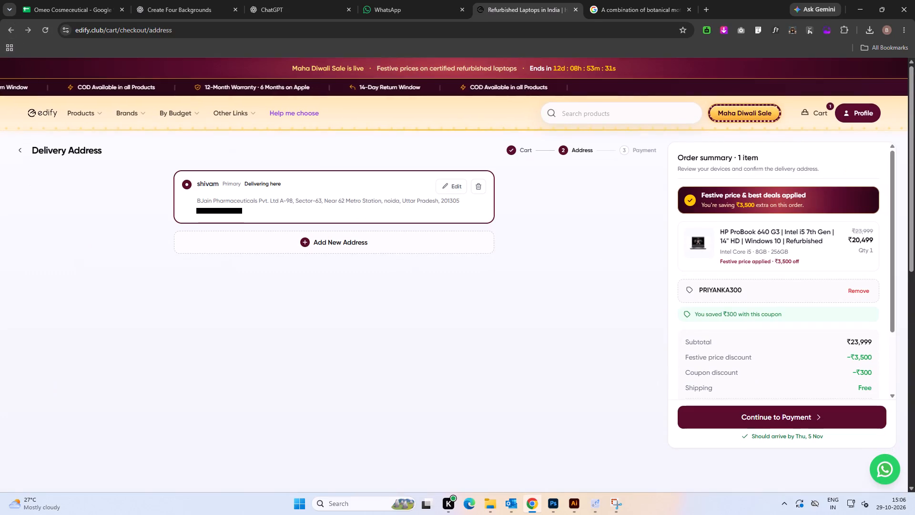
pyautogui.click(755, 410)
pyautogui.scroll(-4, 377, 250)
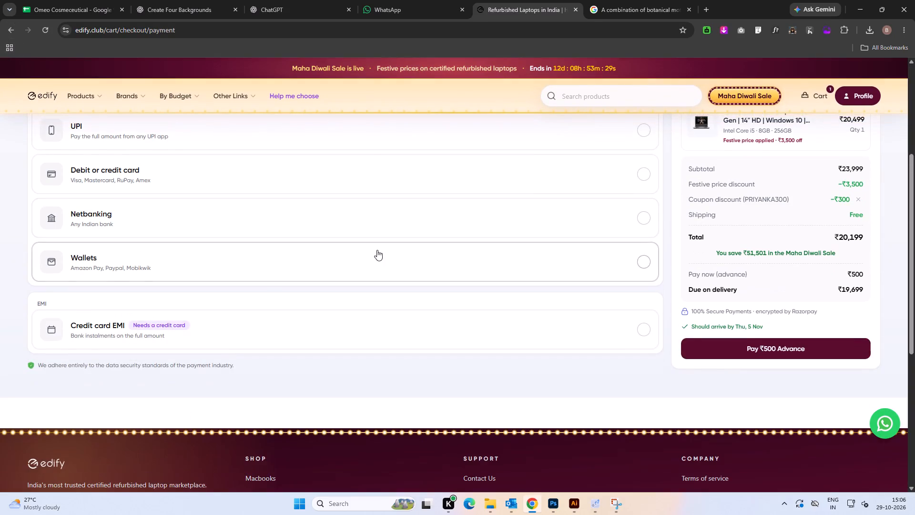
pyautogui.scroll(2, 377, 250)
pyautogui.scroll(-4, 377, 250)
pyautogui.click(203, 231)
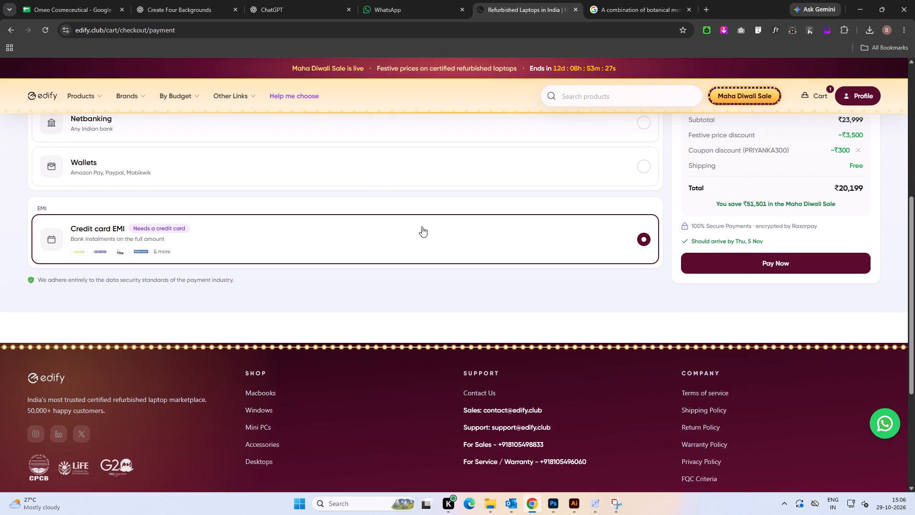
pyautogui.click(740, 265)
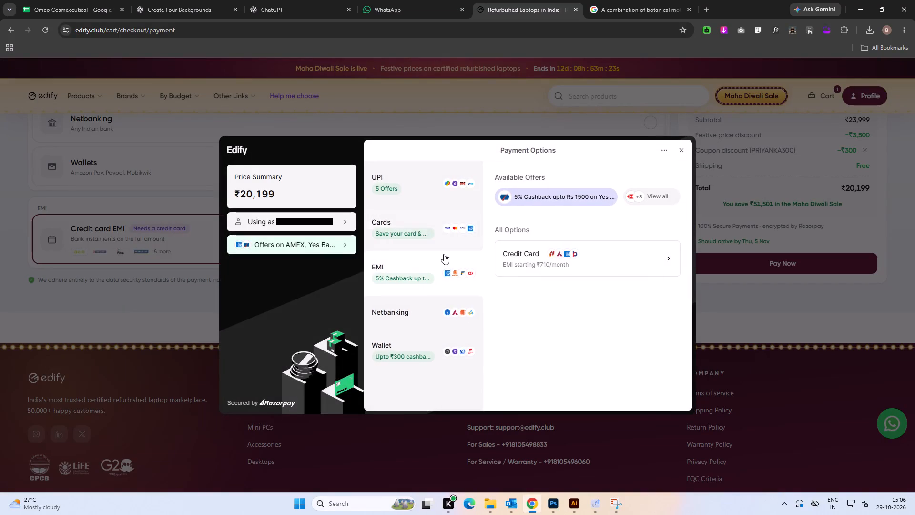
pyautogui.scroll(-2, 444, 254)
pyautogui.click(679, 149)
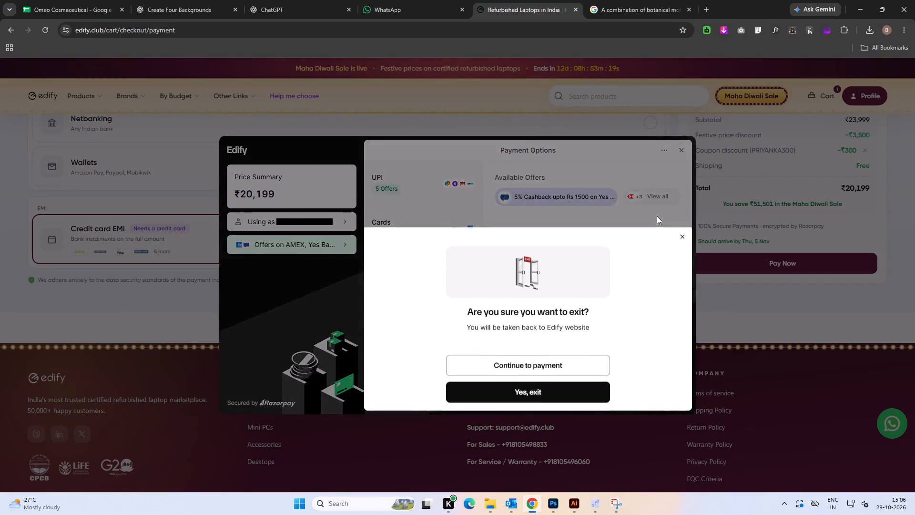
pyautogui.scroll(3, 504, 184)
pyautogui.click(562, 387)
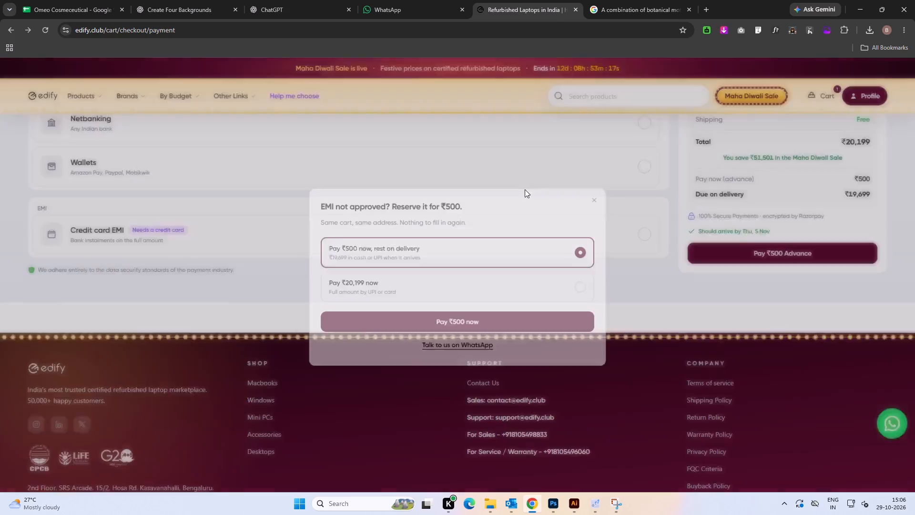
pyautogui.scroll(5, 522, 197)
pyautogui.click(600, 197)
pyautogui.scroll(5, 612, 248)
pyautogui.scroll(-1, 612, 248)
pyautogui.scroll(4, 612, 248)
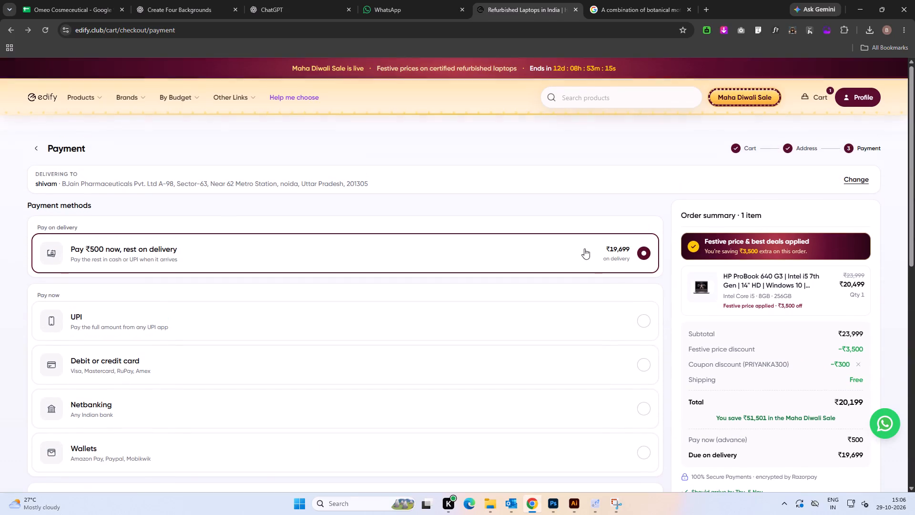
pyautogui.click(10, 30)
pyautogui.click(407, 282)
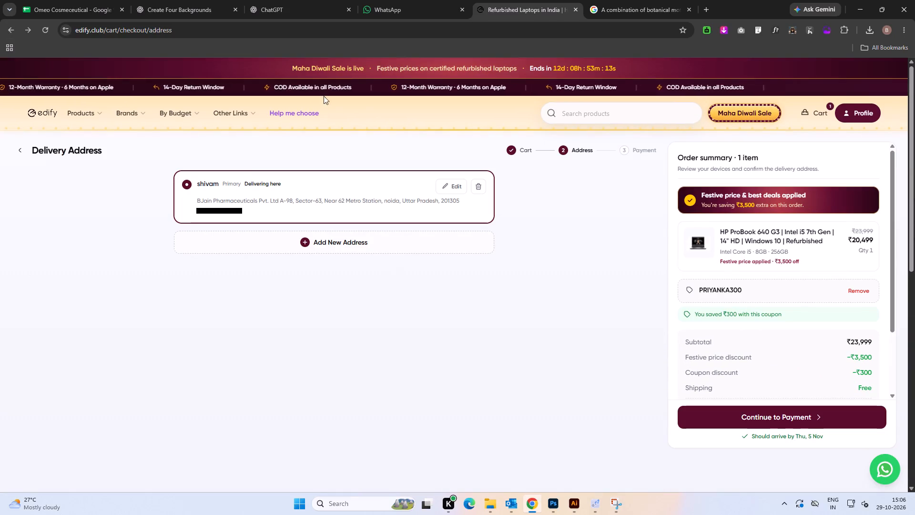
# Switch to LKD.ai in Illustrator and compare the two Haem Purifier banners, including how the product image sits on each background.
pyautogui.hotkey('alt', 'Tab')
pyautogui.keyDown('alt'); pyautogui.click(361, 140); pyautogui.keyUp('alt')
pyautogui.hotkey('alt', 'Tab')
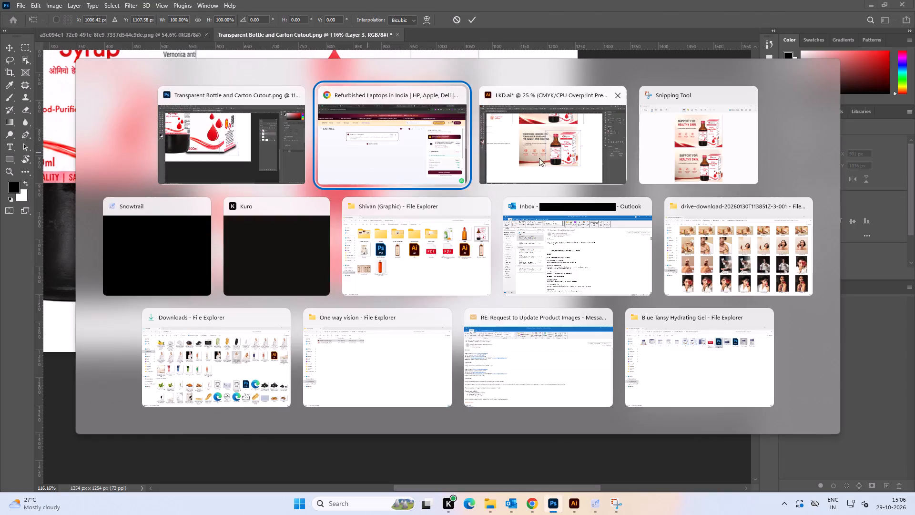
pyautogui.keyDown('alt'); pyautogui.click(539, 158); pyautogui.keyUp('alt')
pyautogui.press('space')
pyautogui.moveTo(274, 254); pyautogui.dragTo(283, 248)
pyautogui.click(169, 165)
pyautogui.press('space')
pyautogui.moveTo(194, 188); pyautogui.dragTo(143, 165)
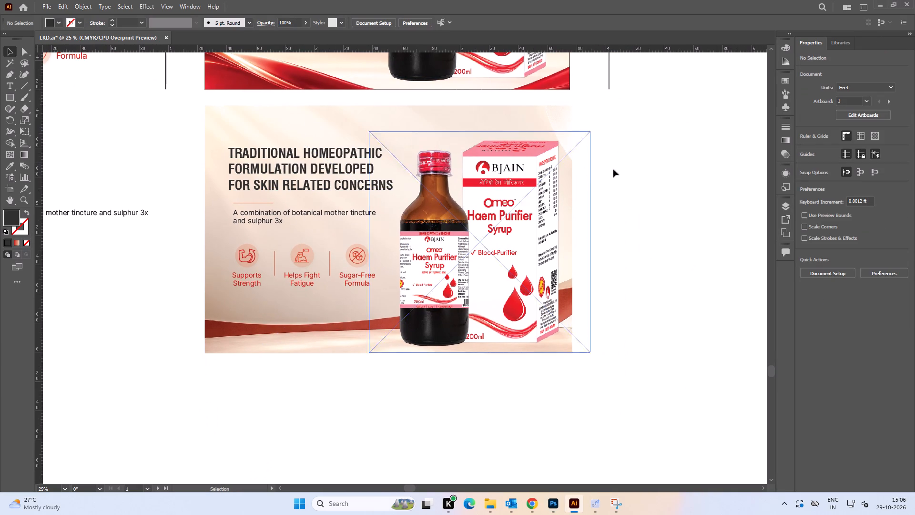
pyautogui.press('space')
pyautogui.moveTo(480, 141); pyautogui.dragTo(365, 261)
pyautogui.keyDown('alt'); pyautogui.scroll(-1, 367, 223); pyautogui.keyUp('alt')
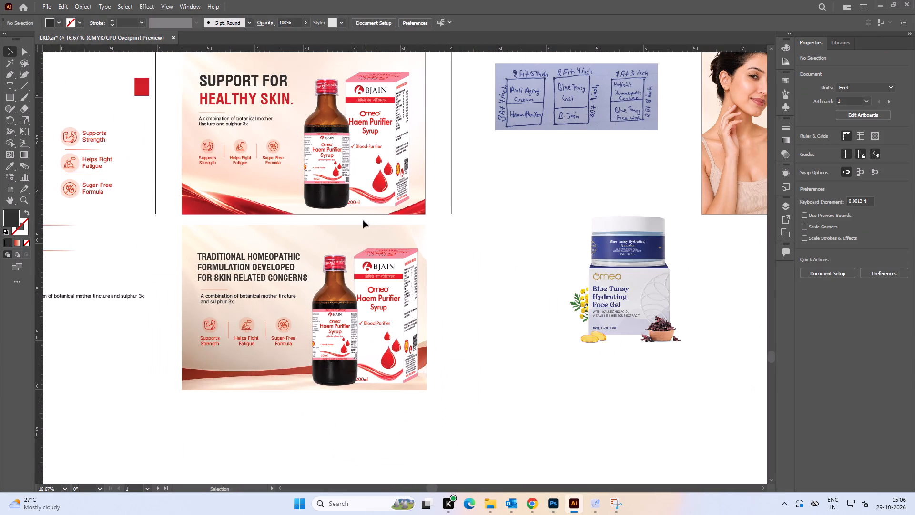
pyautogui.press('space')
pyautogui.moveTo(363, 219); pyautogui.dragTo(363, 225)
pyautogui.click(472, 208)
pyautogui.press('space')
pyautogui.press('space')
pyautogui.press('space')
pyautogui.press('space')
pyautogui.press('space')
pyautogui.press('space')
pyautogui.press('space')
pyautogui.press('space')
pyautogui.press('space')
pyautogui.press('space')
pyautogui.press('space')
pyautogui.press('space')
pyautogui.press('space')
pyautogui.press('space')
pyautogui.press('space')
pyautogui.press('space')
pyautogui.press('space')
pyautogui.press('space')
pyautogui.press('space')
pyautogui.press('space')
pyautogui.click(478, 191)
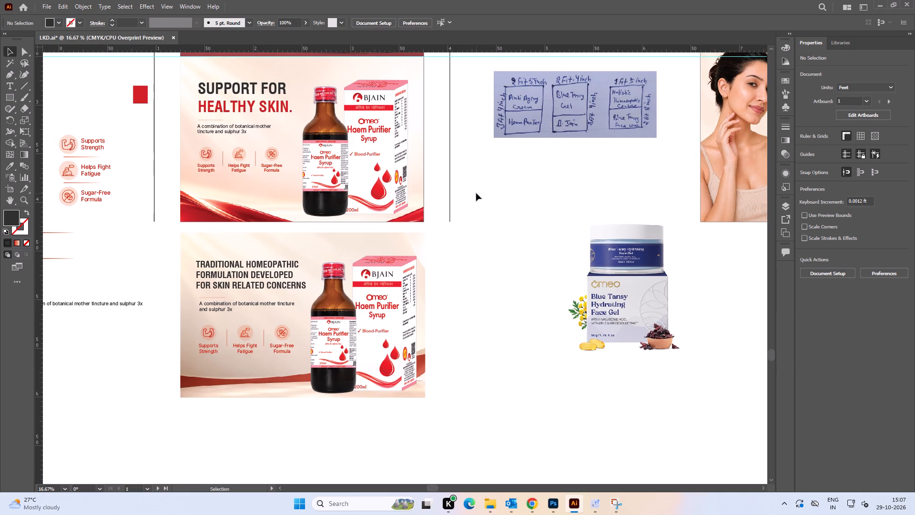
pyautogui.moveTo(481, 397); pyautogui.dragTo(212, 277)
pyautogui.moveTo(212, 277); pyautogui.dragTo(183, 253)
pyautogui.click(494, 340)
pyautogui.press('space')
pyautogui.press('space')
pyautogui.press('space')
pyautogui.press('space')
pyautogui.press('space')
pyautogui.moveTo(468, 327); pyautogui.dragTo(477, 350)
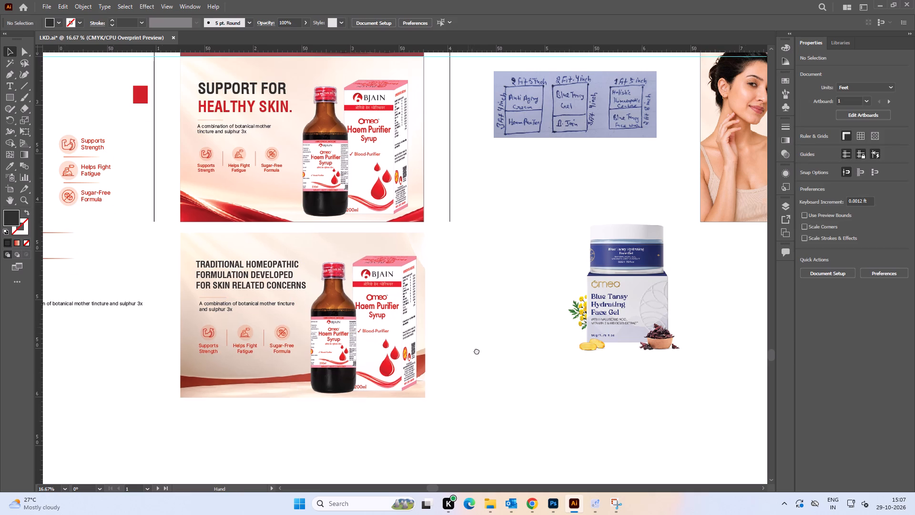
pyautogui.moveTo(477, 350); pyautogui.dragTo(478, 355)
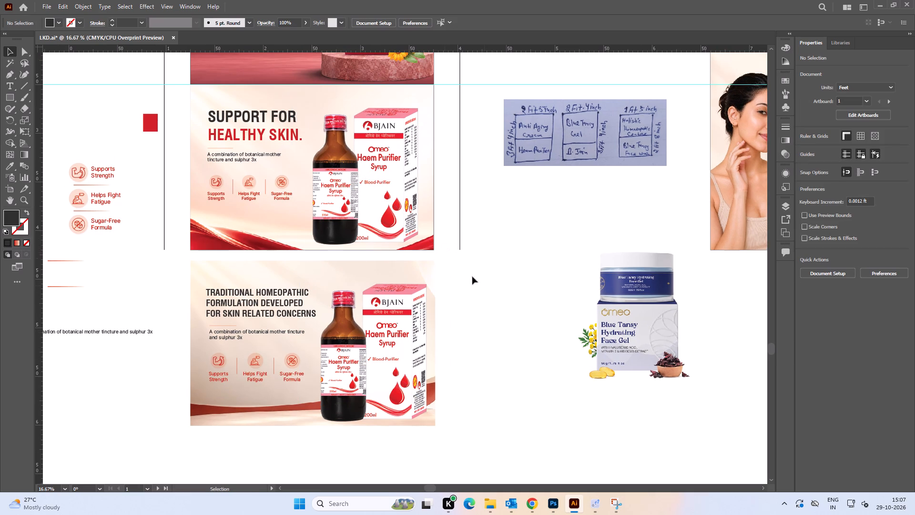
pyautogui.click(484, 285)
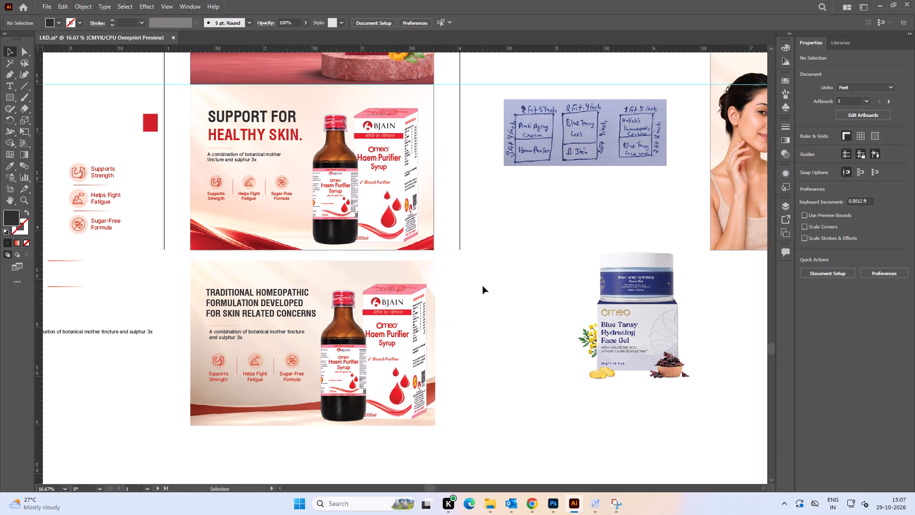
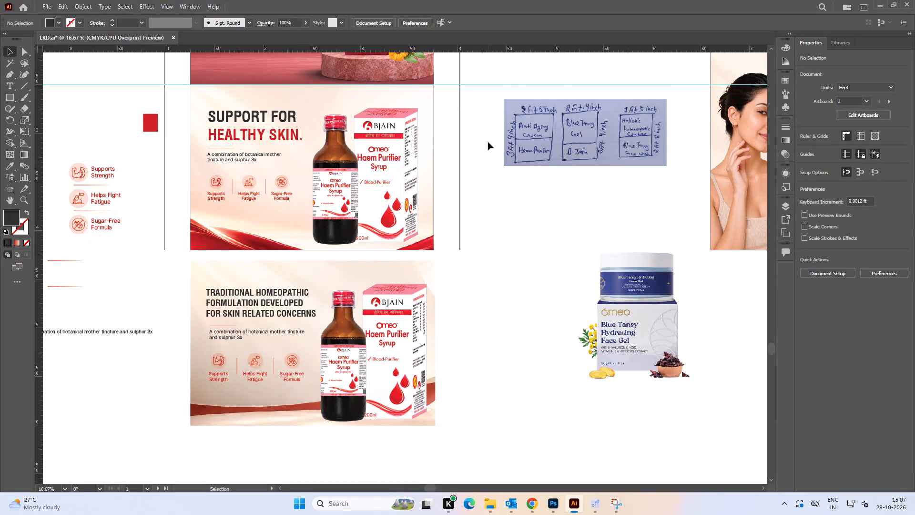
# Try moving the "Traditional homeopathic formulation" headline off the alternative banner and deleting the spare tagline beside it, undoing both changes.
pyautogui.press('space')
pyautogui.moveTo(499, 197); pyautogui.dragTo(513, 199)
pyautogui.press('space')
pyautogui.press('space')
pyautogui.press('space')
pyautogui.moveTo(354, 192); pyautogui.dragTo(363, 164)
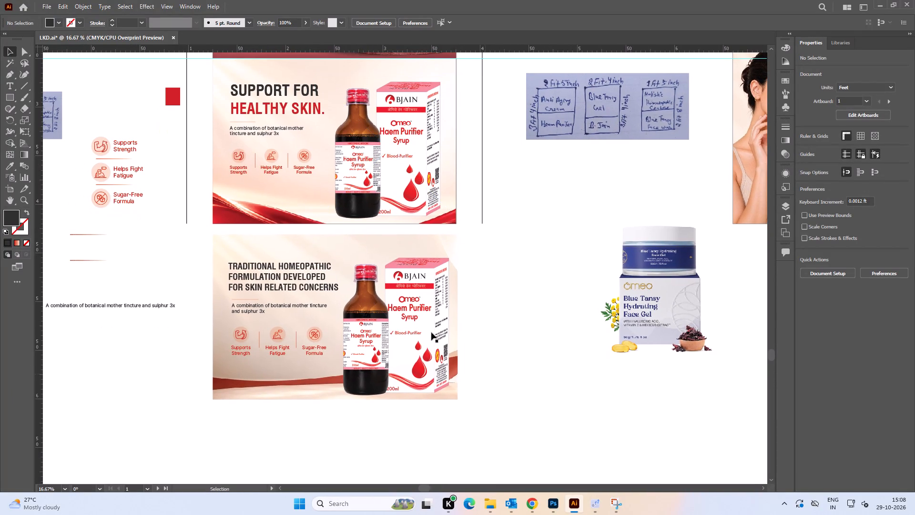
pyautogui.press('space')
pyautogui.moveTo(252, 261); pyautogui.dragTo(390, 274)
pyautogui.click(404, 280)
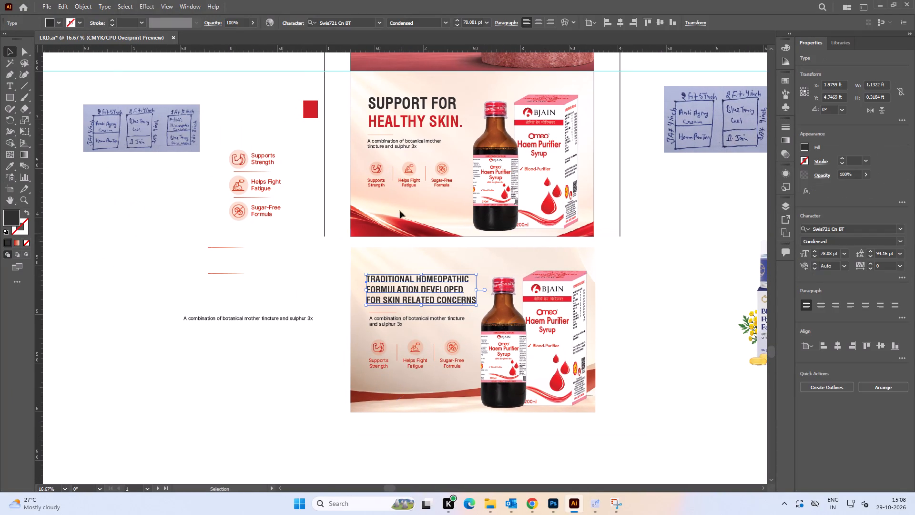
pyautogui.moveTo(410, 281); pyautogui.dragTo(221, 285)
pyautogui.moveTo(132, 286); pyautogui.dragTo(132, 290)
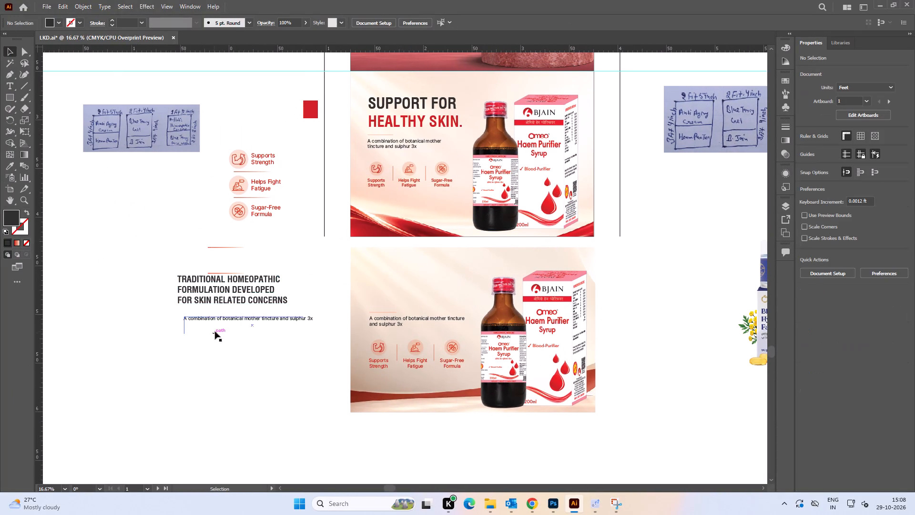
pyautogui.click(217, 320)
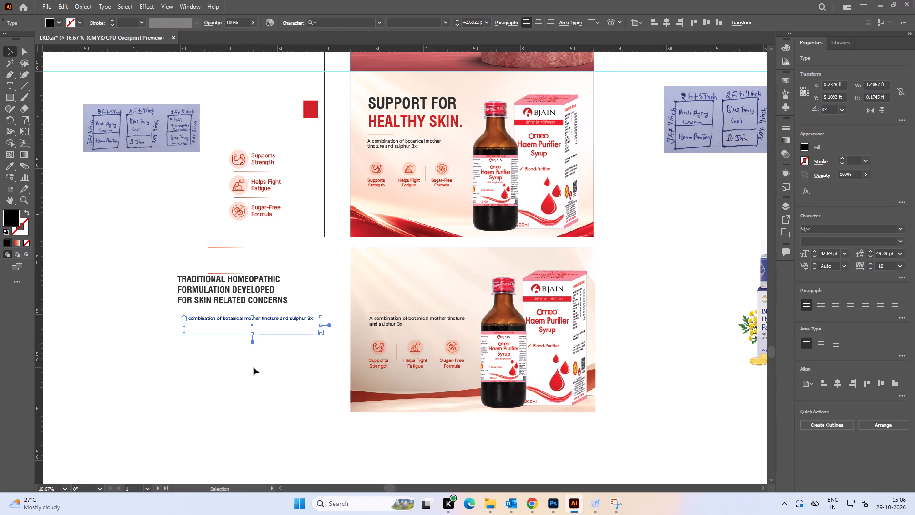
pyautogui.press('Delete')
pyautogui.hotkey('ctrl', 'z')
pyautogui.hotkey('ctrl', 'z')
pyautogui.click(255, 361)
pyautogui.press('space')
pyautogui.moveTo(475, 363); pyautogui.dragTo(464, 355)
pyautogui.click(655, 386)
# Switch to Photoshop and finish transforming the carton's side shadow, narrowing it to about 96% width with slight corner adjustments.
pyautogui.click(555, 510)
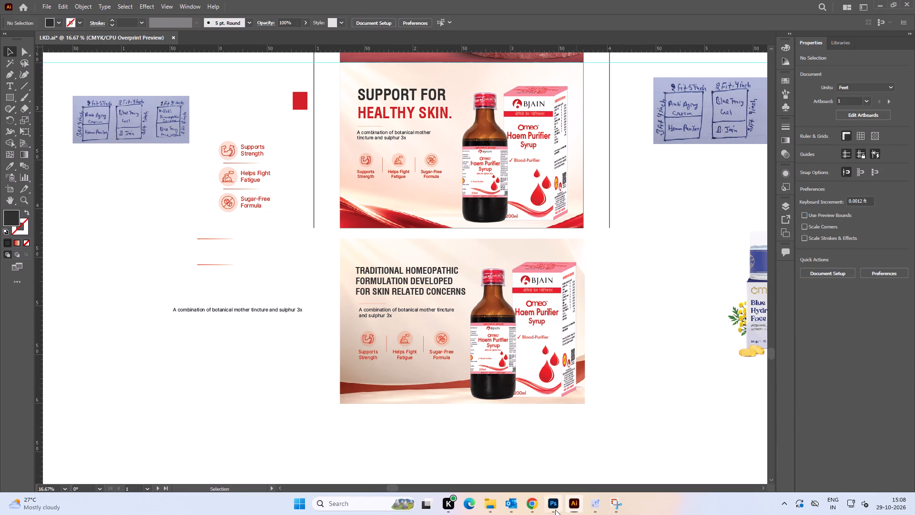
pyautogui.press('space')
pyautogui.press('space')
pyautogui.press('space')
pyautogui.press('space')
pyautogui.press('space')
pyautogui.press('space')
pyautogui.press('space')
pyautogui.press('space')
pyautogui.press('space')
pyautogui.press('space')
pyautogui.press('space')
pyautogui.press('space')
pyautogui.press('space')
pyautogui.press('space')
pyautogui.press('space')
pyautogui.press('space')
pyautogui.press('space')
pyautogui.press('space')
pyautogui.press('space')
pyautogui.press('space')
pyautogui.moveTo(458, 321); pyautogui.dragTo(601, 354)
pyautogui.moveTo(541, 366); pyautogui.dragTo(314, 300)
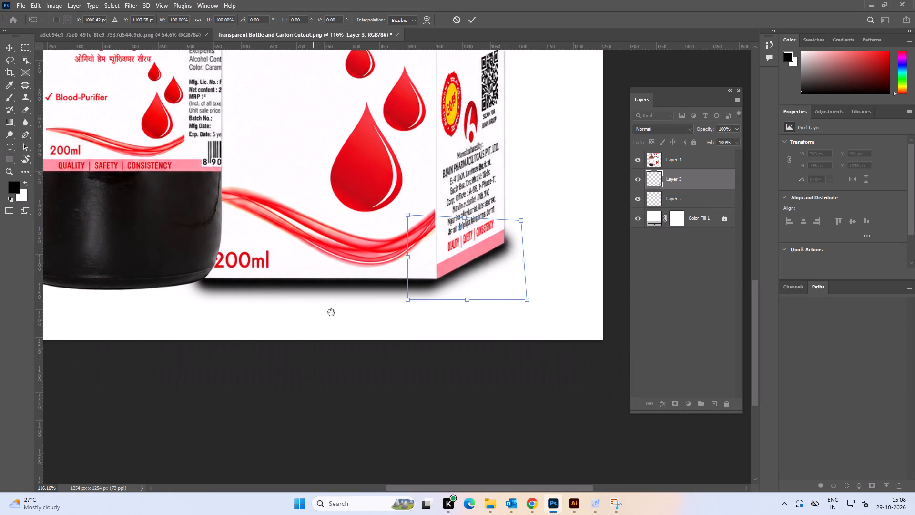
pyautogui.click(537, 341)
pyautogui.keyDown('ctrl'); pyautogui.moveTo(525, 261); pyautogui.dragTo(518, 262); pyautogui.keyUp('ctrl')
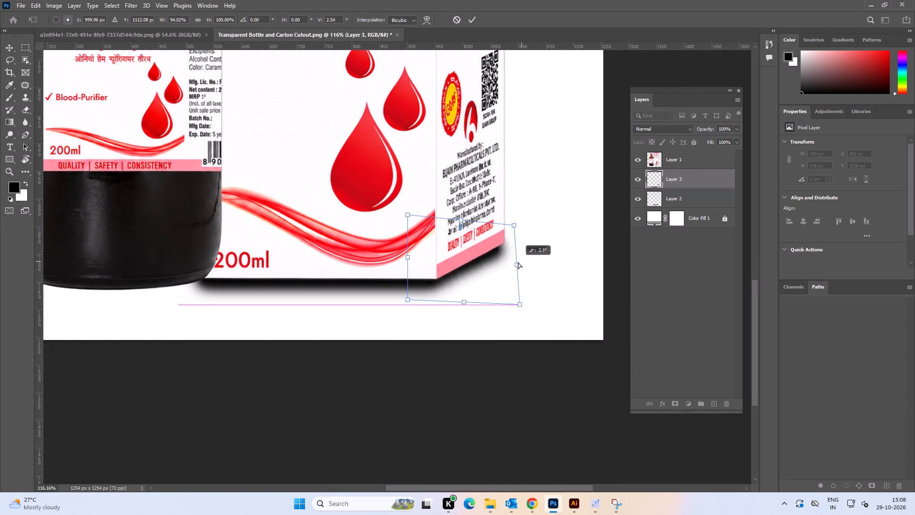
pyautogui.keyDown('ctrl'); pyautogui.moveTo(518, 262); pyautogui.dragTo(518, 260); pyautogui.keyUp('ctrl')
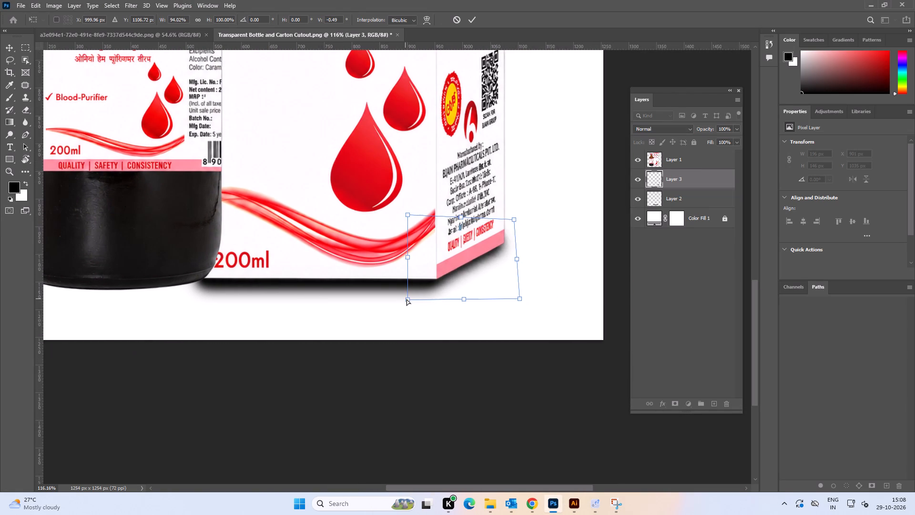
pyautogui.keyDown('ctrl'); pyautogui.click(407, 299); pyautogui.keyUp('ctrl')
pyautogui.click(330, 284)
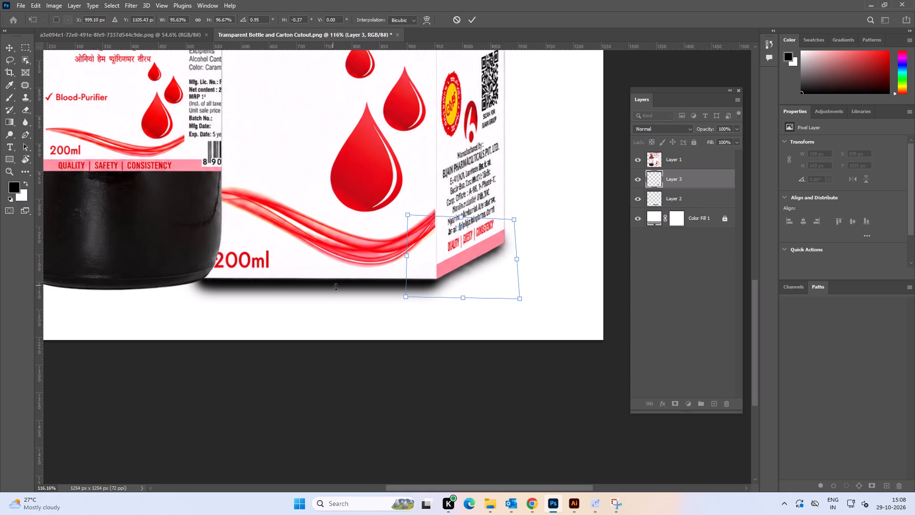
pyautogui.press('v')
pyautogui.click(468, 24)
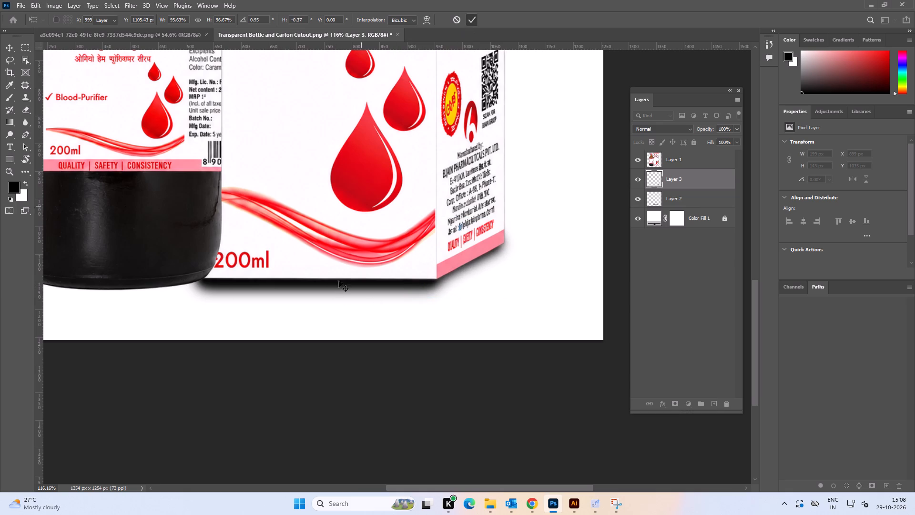
# Nudge the front shadow on Layer 2 up to Y 1081 px, tucking it closer beneath the carton's bottom edge.
pyautogui.click(336, 285)
pyautogui.press('Up')
pyautogui.press('Up')
pyautogui.press('Up')
pyautogui.press('Up')
pyautogui.press('Up')
pyautogui.press('Up')
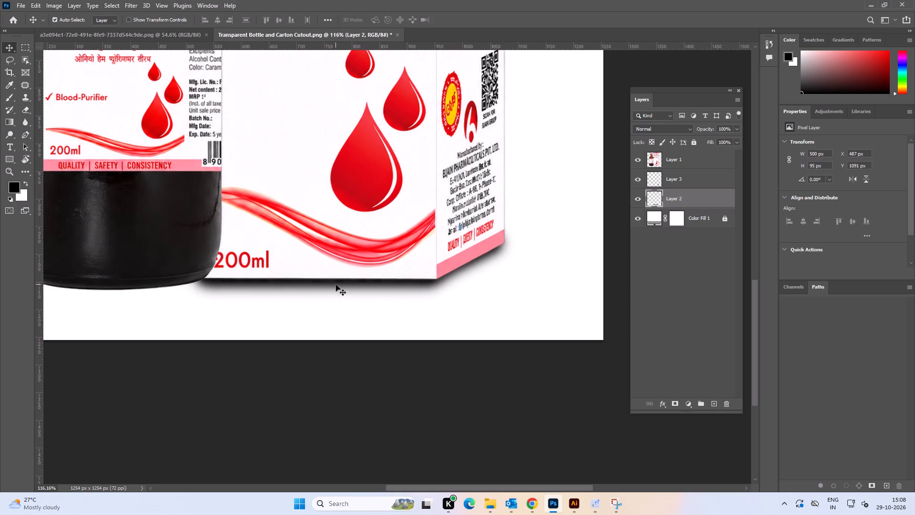
pyautogui.press('Up')
pyautogui.press('Up')
pyautogui.press('Up')
pyautogui.press('Up')
pyautogui.press('Up')
pyautogui.press('Up')
pyautogui.press('Up')
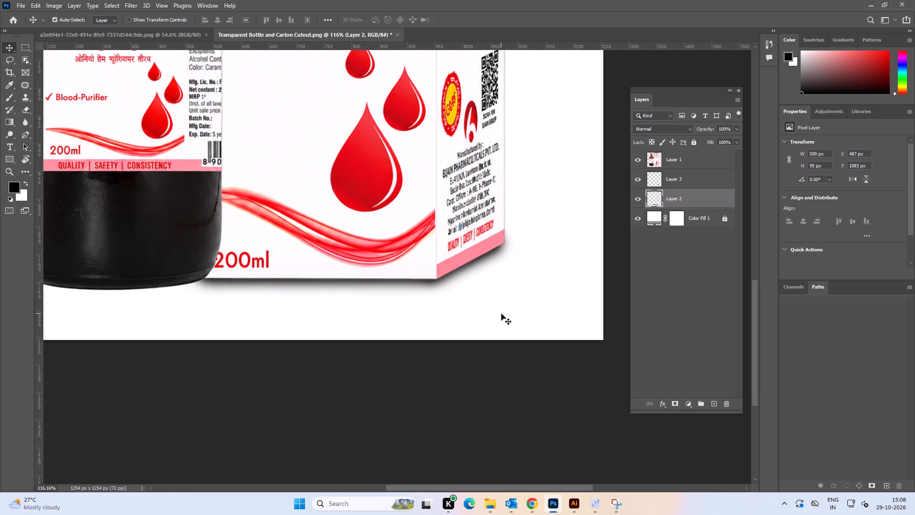
pyautogui.press('Up')
pyautogui.press('Up')
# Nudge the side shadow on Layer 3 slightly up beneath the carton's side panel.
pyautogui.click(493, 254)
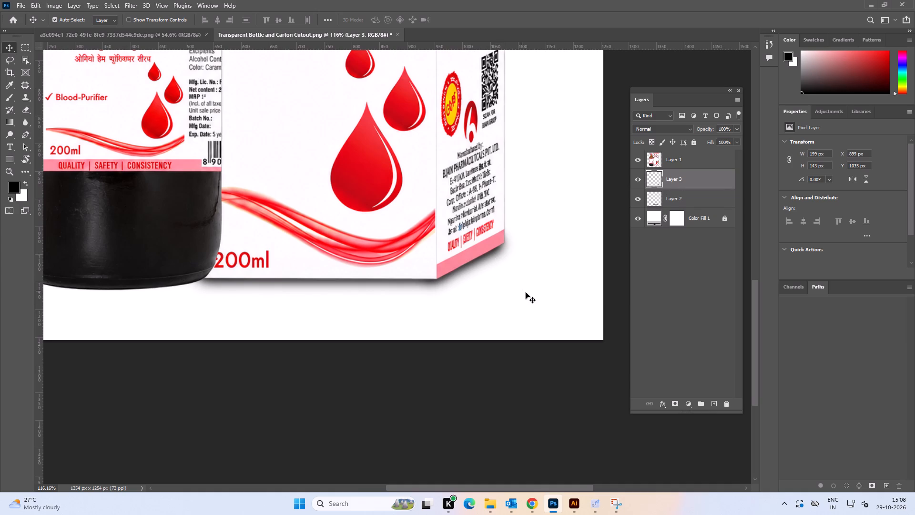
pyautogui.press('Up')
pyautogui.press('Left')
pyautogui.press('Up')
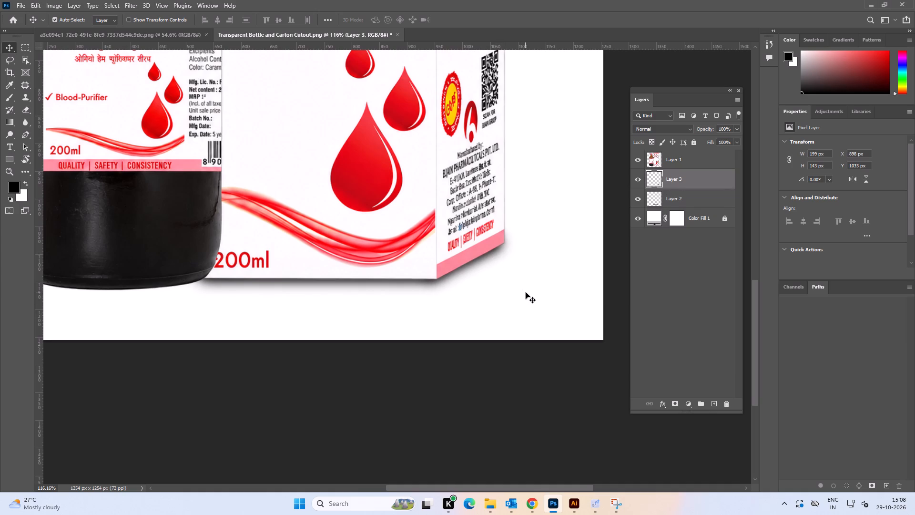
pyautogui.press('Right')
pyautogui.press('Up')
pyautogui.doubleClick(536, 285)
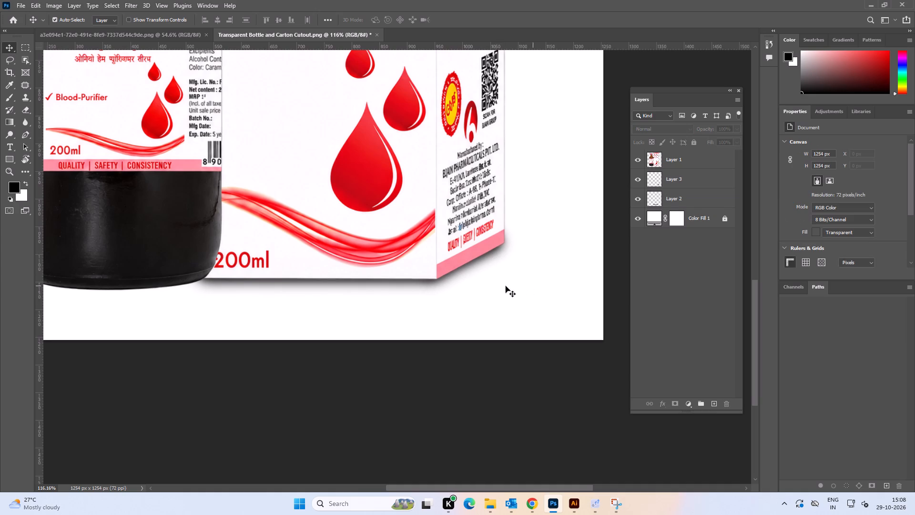
# Free-transform the front shadow to about 25% of its height and nudge it up against the carton's bottom edge.
pyautogui.click(398, 284)
pyautogui.hotkey('ctrl', 't')
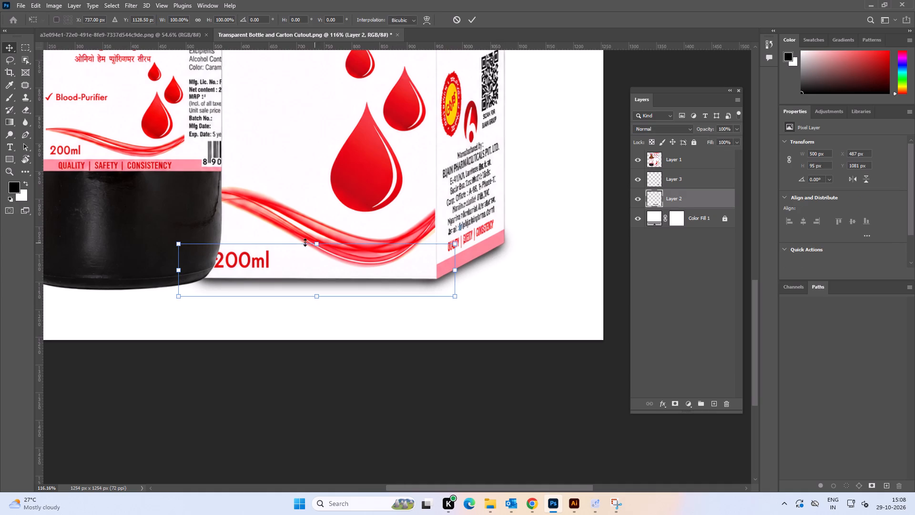
pyautogui.moveTo(317, 244); pyautogui.dragTo(319, 284)
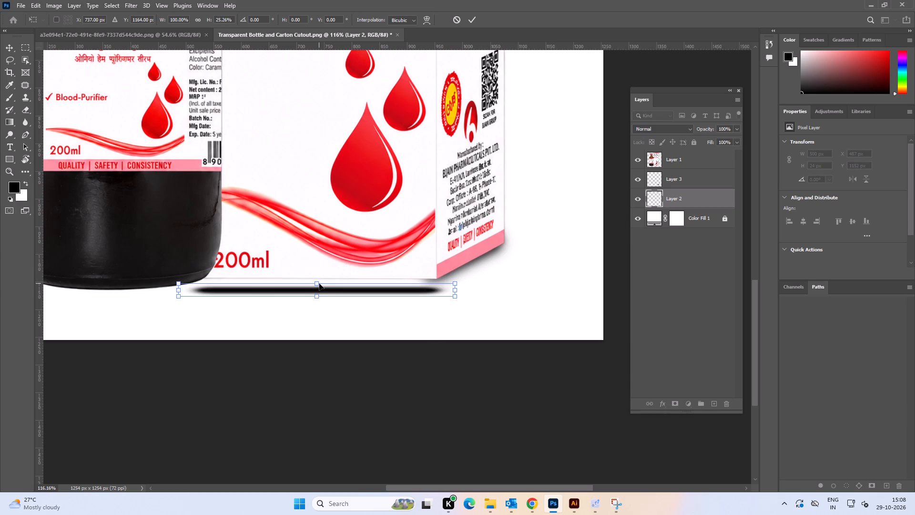
pyautogui.press('Up')
pyautogui.press('Up')
pyautogui.press('Up')
pyautogui.press('Up')
pyautogui.press('Up')
pyautogui.press('Up')
pyautogui.press('Up')
pyautogui.press('Up')
pyautogui.press('Up')
pyautogui.press('Up')
pyautogui.press('Up')
pyautogui.press('Up')
pyautogui.press('Up')
pyautogui.press('Up')
pyautogui.press('Up')
pyautogui.press('Up')
pyautogui.press('Up')
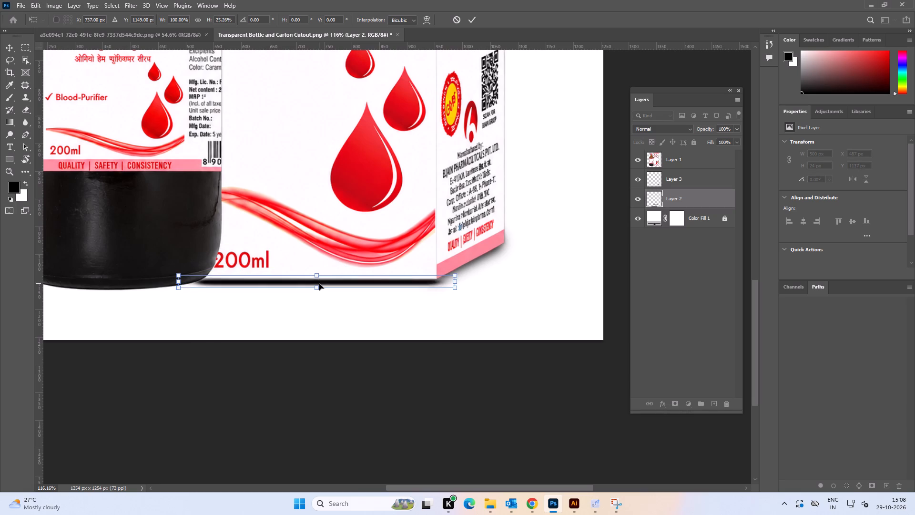
pyautogui.press('Up')
pyautogui.press('Up')
pyautogui.press('Up')
pyautogui.press('Up')
pyautogui.press('Up')
pyautogui.press('Up')
pyautogui.press('Up')
pyautogui.press('Up')
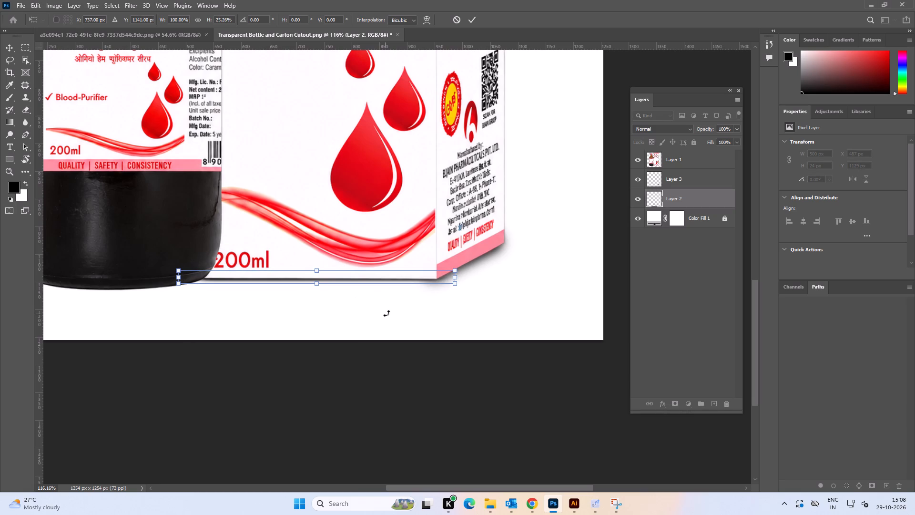
pyautogui.click(559, 266)
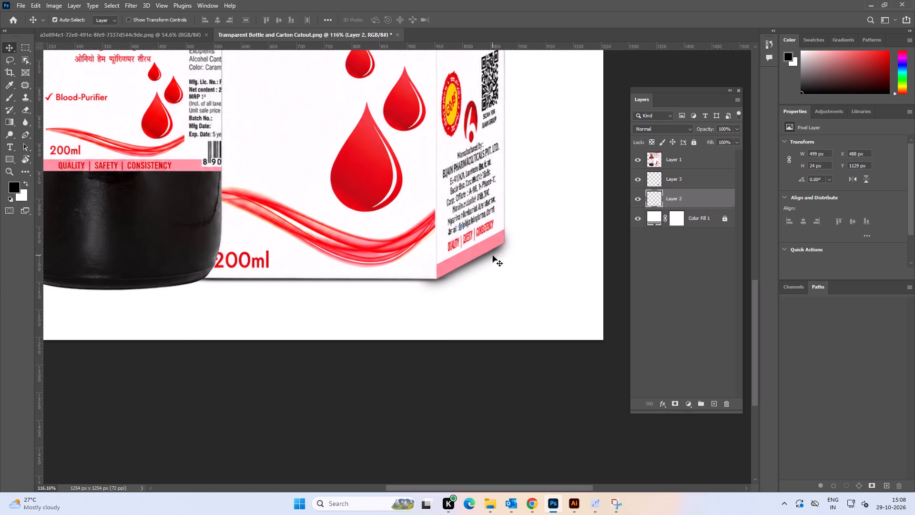
# Delete the carton's side shadow layer, Layer 3.
pyautogui.moveTo(493, 256); pyautogui.dragTo(510, 298)
pyautogui.press('Delete')
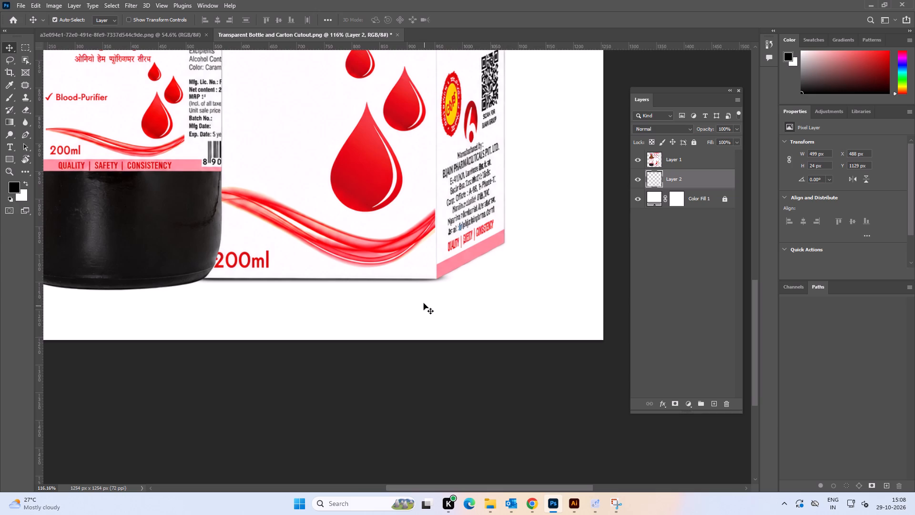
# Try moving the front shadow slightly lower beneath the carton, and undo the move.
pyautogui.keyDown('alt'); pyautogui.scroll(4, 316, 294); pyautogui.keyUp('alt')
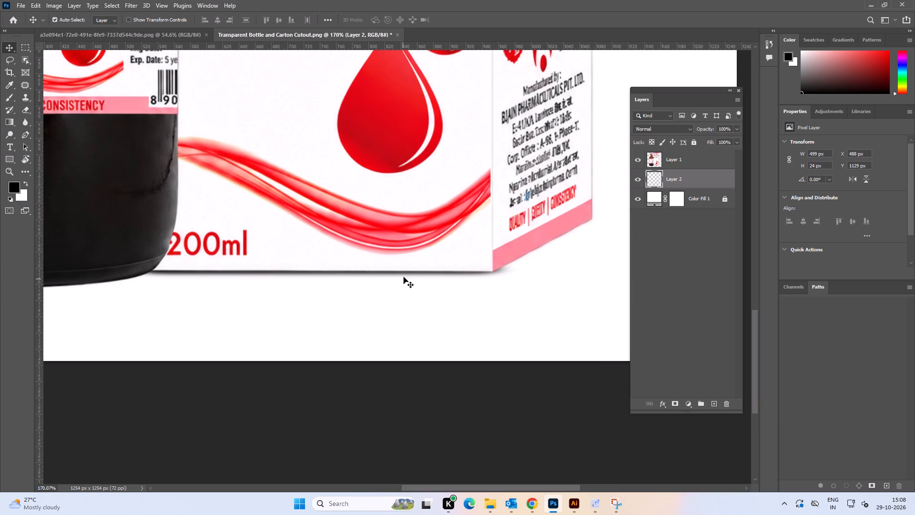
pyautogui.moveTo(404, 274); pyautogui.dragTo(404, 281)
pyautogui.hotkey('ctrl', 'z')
# Free-transform the front shadow with a vertical skew of about 0.2°, lowering its end near the carton's front corner slightly.
pyautogui.hotkey('ctrl', 't')
pyautogui.click(519, 270)
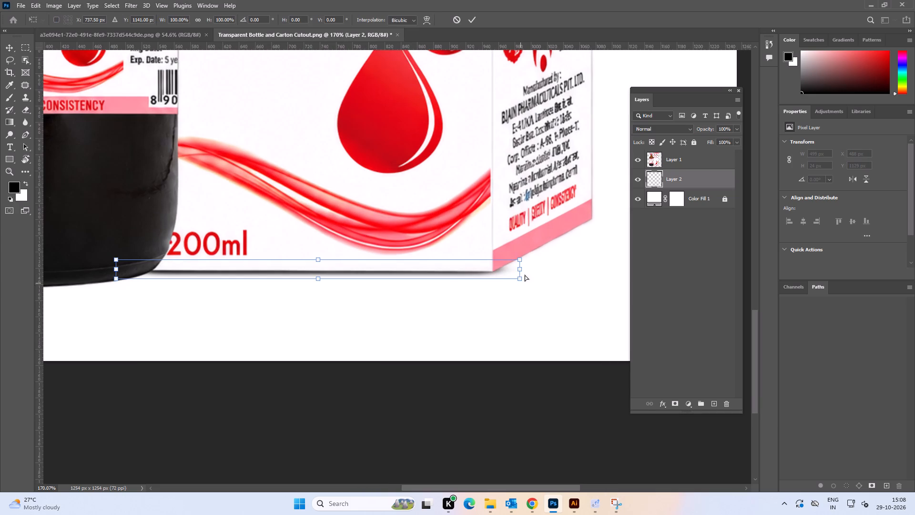
pyautogui.keyDown('ctrl'); pyautogui.click(521, 270); pyautogui.keyUp('ctrl')
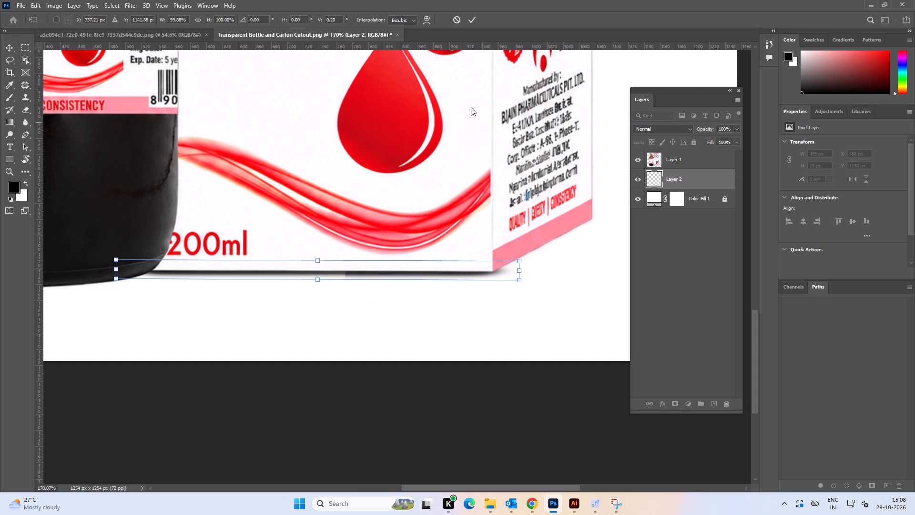
pyautogui.click(470, 21)
# Duplicate the front shadow and position the copy across the carton's front corner, extending out beneath the side panel.
pyautogui.press('space')
pyautogui.moveTo(270, 310); pyautogui.dragTo(315, 311)
pyautogui.click(315, 311)
pyautogui.press('space')
pyautogui.press('space')
pyautogui.press('space')
pyautogui.press('space')
pyautogui.press('space')
pyautogui.press('space')
pyautogui.press('space')
pyautogui.press('space')
pyautogui.press('space')
pyautogui.press('space')
pyautogui.press('space')
pyautogui.press('space')
pyautogui.press('space')
pyautogui.press('space')
pyautogui.press('space')
pyautogui.press('space')
pyautogui.moveTo(495, 311); pyautogui.dragTo(366, 296)
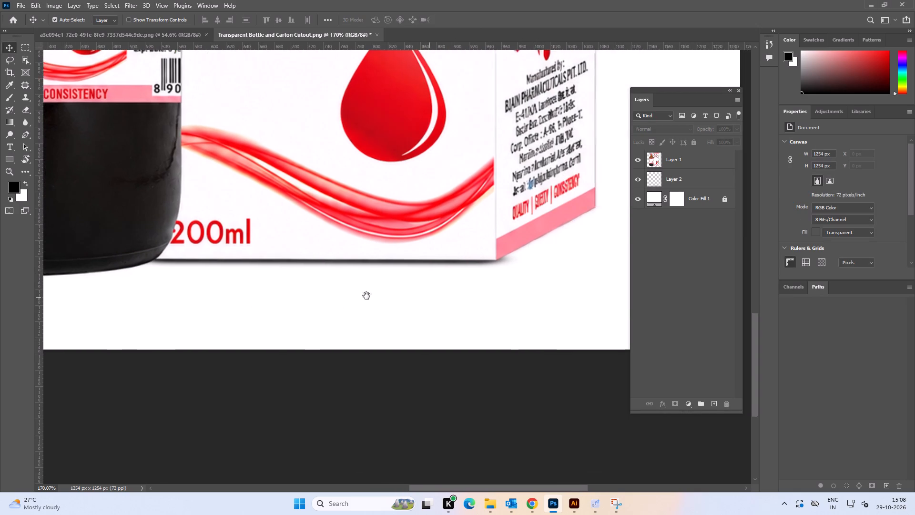
pyautogui.moveTo(366, 296); pyautogui.dragTo(272, 311)
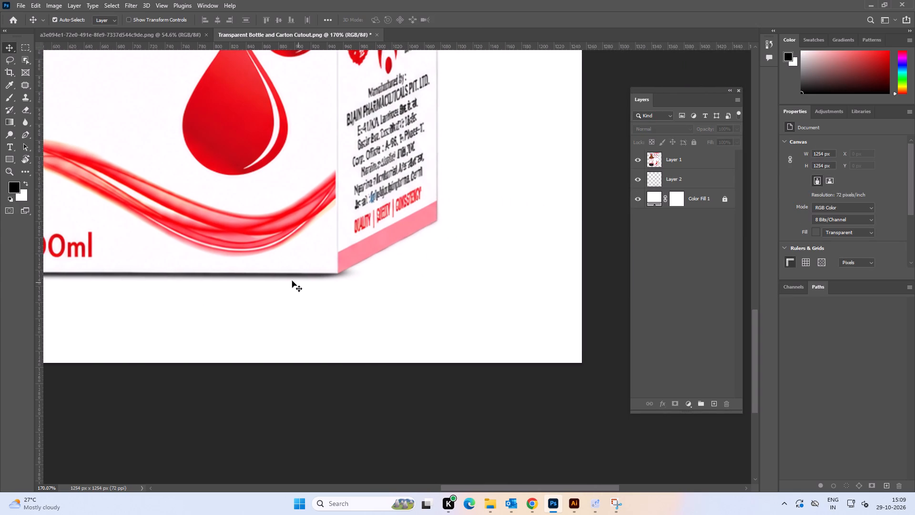
pyautogui.keyDown('alt'); pyautogui.moveTo(288, 275); pyautogui.dragTo(418, 313); pyautogui.keyUp('alt')
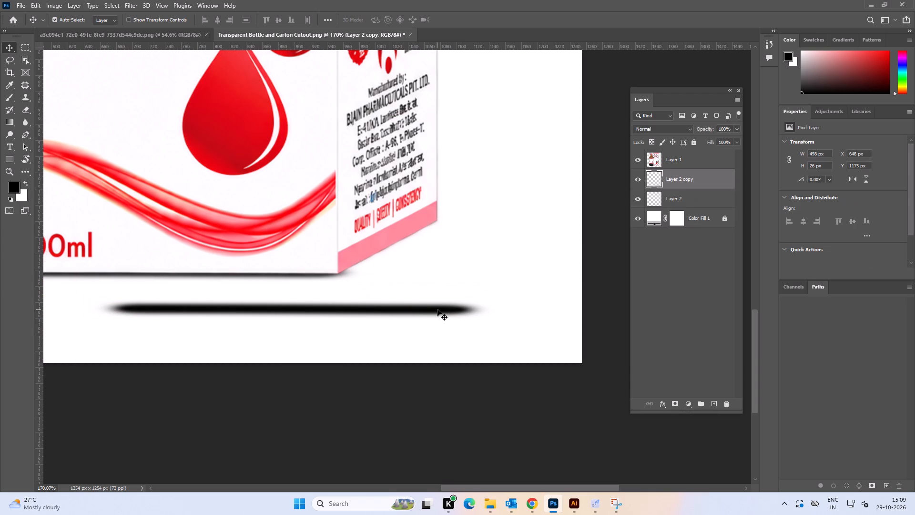
pyautogui.moveTo(437, 309); pyautogui.dragTo(478, 278)
# Free-transform the shadow copy to about 32% width and rotate it about -30° to follow the side panel's bottom edge.
pyautogui.hotkey('ctrl', 't')
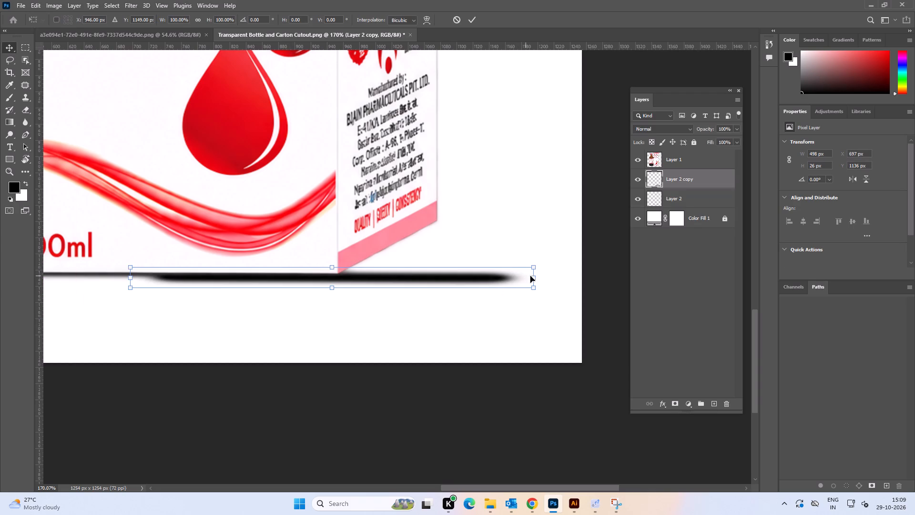
pyautogui.click(533, 278)
pyautogui.keyDown('alt'); pyautogui.moveTo(535, 279); pyautogui.dragTo(468, 283); pyautogui.keyUp('alt')
pyautogui.moveTo(422, 280); pyautogui.dragTo(487, 271)
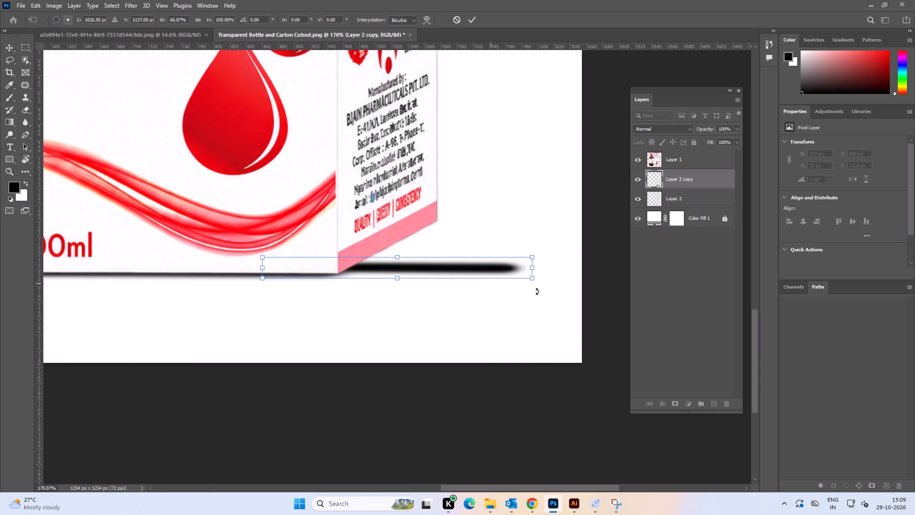
pyautogui.moveTo(536, 284); pyautogui.dragTo(556, 231)
pyautogui.moveTo(444, 254); pyautogui.dragTo(444, 235)
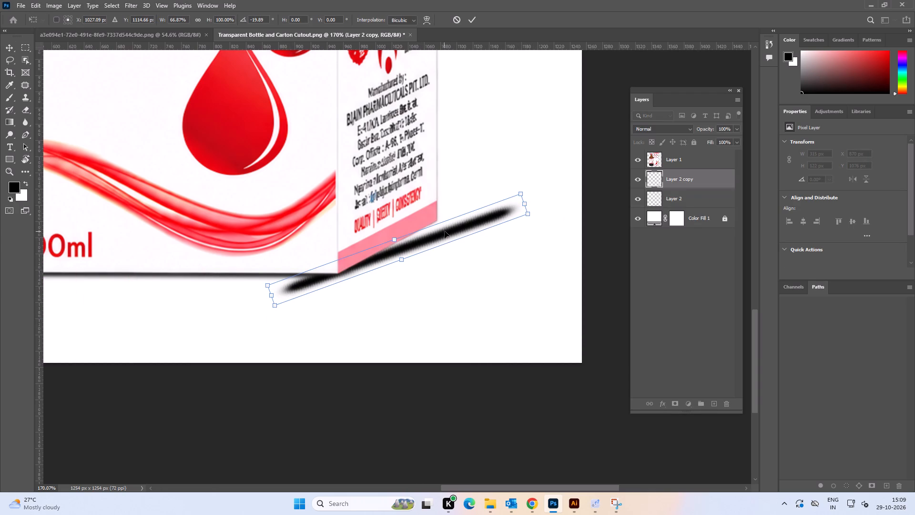
pyautogui.moveTo(534, 217); pyautogui.dragTo(536, 189)
pyautogui.moveTo(515, 183); pyautogui.dragTo(457, 225)
pyautogui.click(463, 268)
pyautogui.press('space')
pyautogui.click(426, 287)
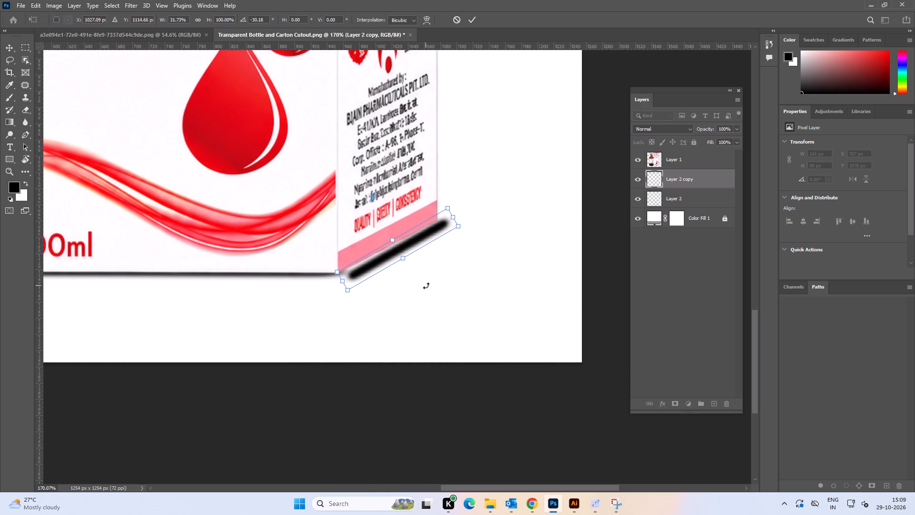
pyautogui.click(472, 21)
# Move the angled shadow copy about 15 px inward and 5 px up, tucking it behind the side panel's bottom edge.
pyautogui.keyDown('alt'); pyautogui.scroll(1, 398, 265); pyautogui.keyUp('alt')
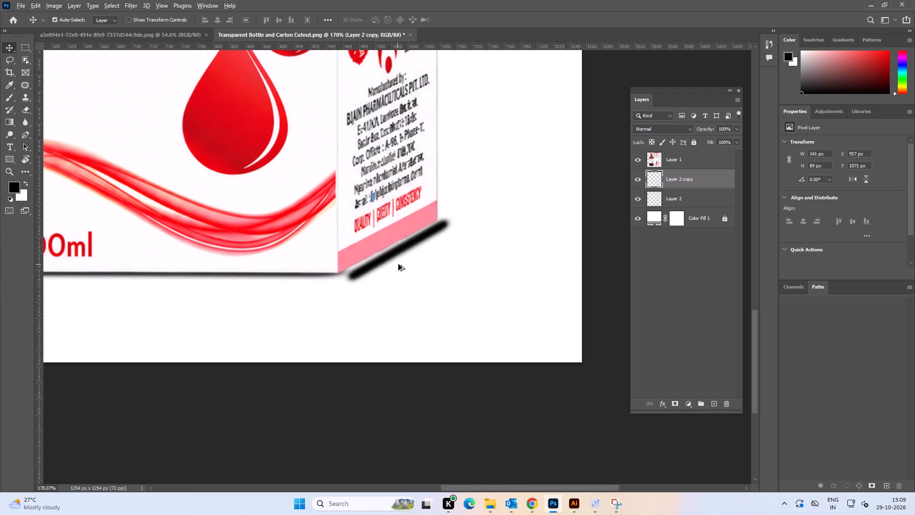
pyautogui.keyDown('alt'); pyautogui.scroll(7, 398, 264); pyautogui.keyUp('alt')
pyautogui.moveTo(396, 236); pyautogui.dragTo(369, 227)
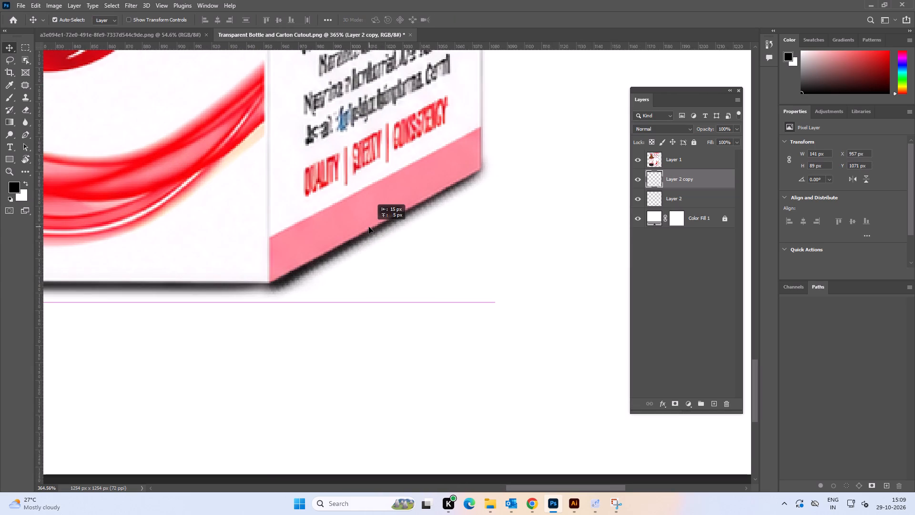
# Nudge the angled shadow copy slightly closer to the carton side panel's bottom edge and open Free Transform on it.
pyautogui.moveTo(369, 227); pyautogui.dragTo(370, 225)
pyautogui.hotkey('ctrl', 't')
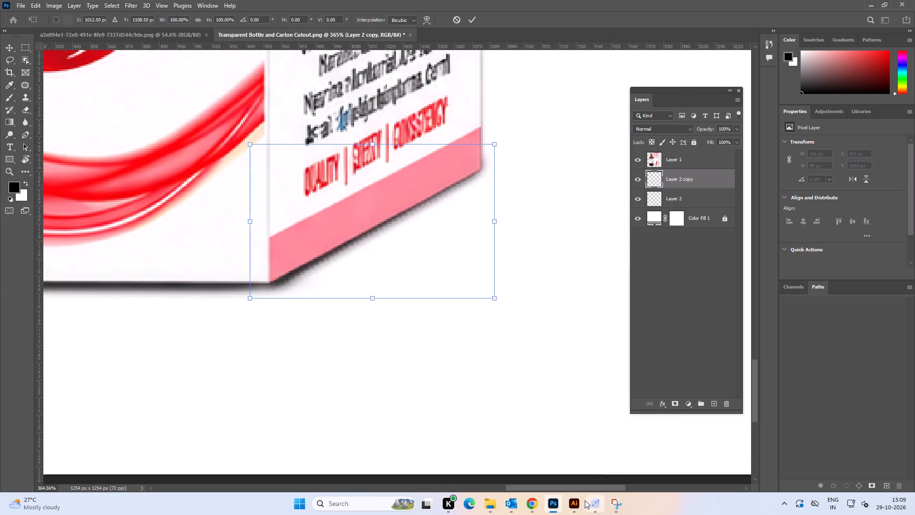
pyautogui.keyDown('alt'); pyautogui.scroll(-6, 502, 357); pyautogui.keyUp('alt')
# Switch to Illustrator and delete the word TRADITIONAL from the alternative Haem Purifier banner's headline.
pyautogui.click(572, 504)
pyautogui.press('space')
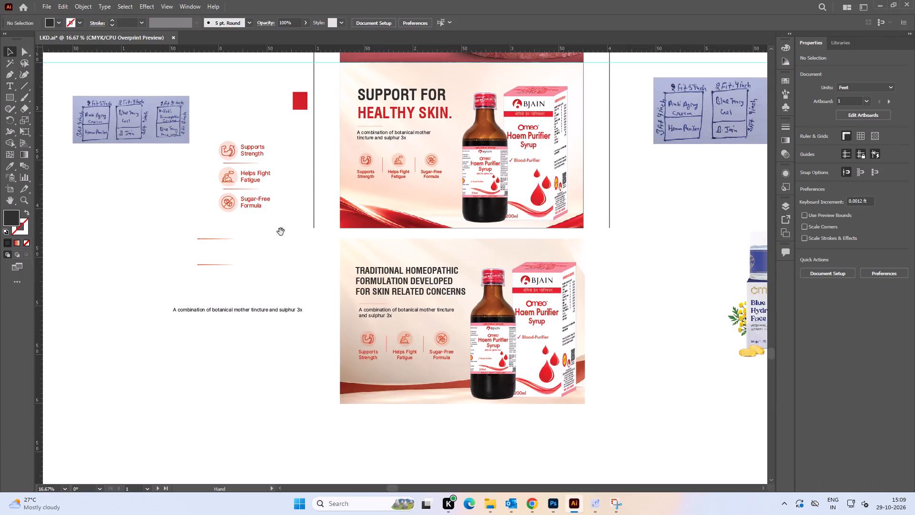
pyautogui.moveTo(282, 232); pyautogui.dragTo(379, 304)
pyautogui.press('space')
pyautogui.moveTo(450, 436); pyautogui.dragTo(461, 325)
pyautogui.scroll(4, 498, 233)
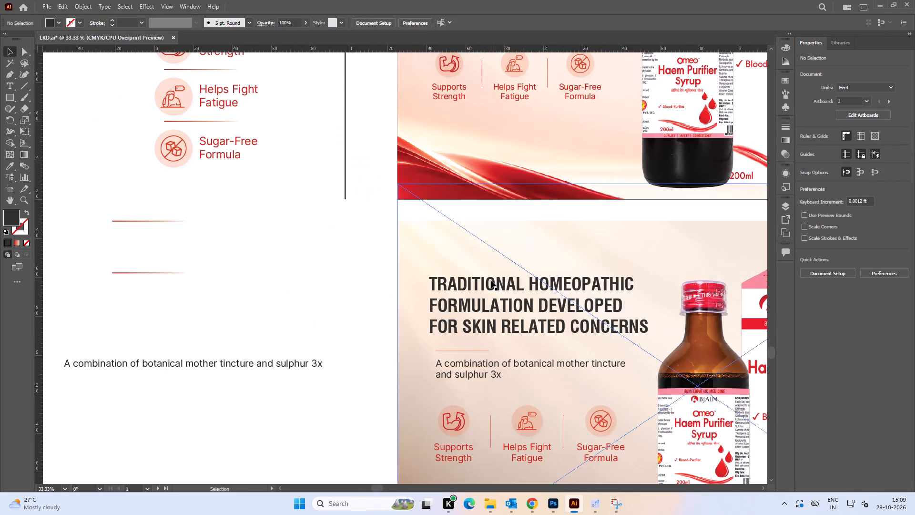
pyautogui.keyDown('alt'); pyautogui.scroll(3, 491, 281); pyautogui.keyUp('alt')
pyautogui.press('space')
pyautogui.press('space')
pyautogui.press('space')
pyautogui.moveTo(515, 319); pyautogui.dragTo(485, 228)
pyautogui.press('t')
pyautogui.click(535, 201)
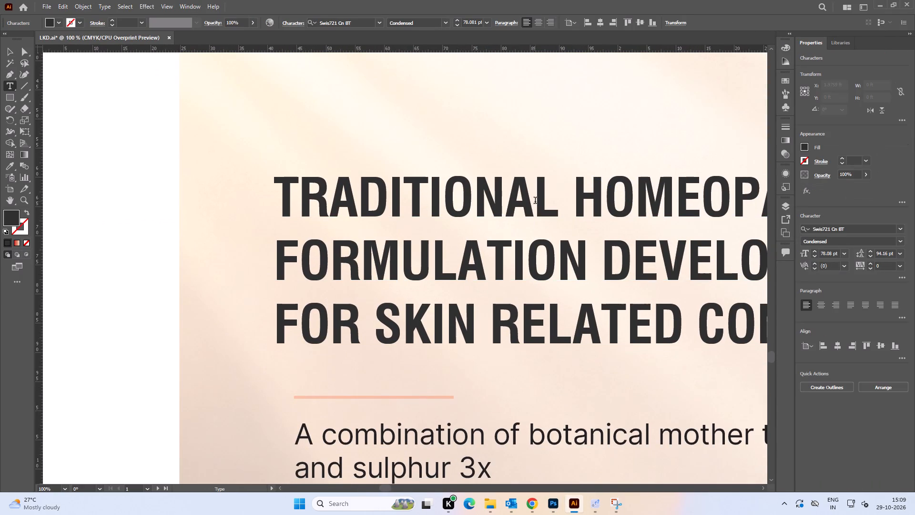
pyautogui.hotkey('ctrl', 'Right')
pyautogui.hotkey('ctrl', 'shift', 'Left')
pyautogui.hotkey('ctrl', 'shift', 'Left')
pyautogui.press('BackSpace')
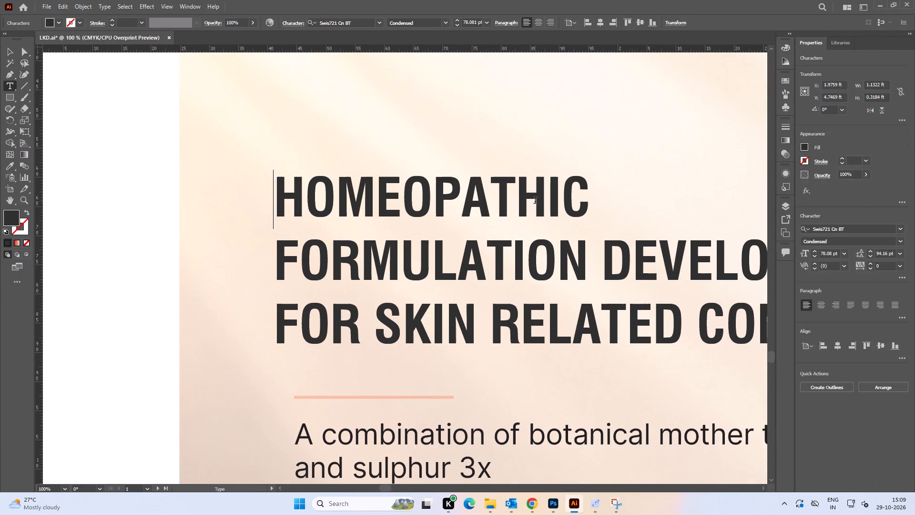
pyautogui.click(9, 53)
pyautogui.click(125, 172)
# Delete the word DEVELOPED from the headline's second line, leaving FORMULATION alone on that line.
pyautogui.keyDown('alt'); pyautogui.scroll(-2, 162, 234); pyautogui.keyUp('alt')
pyautogui.press('space')
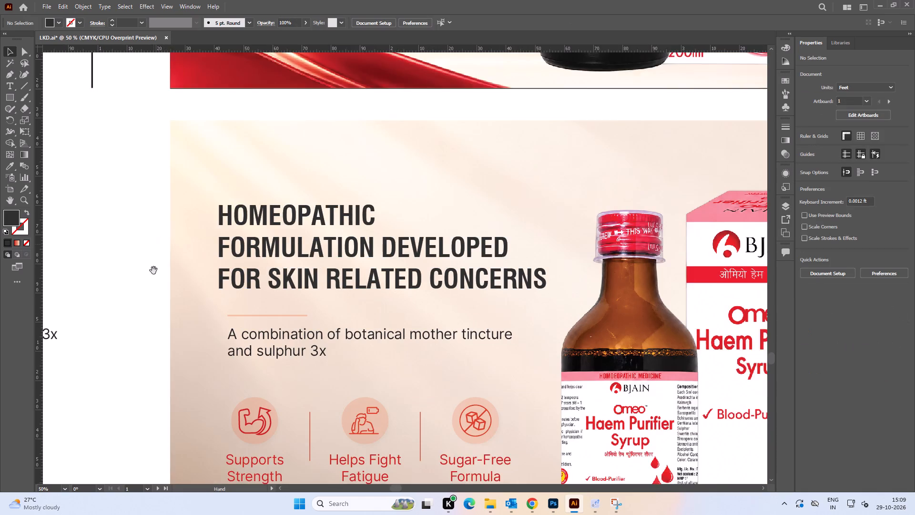
pyautogui.moveTo(155, 270); pyautogui.dragTo(177, 223)
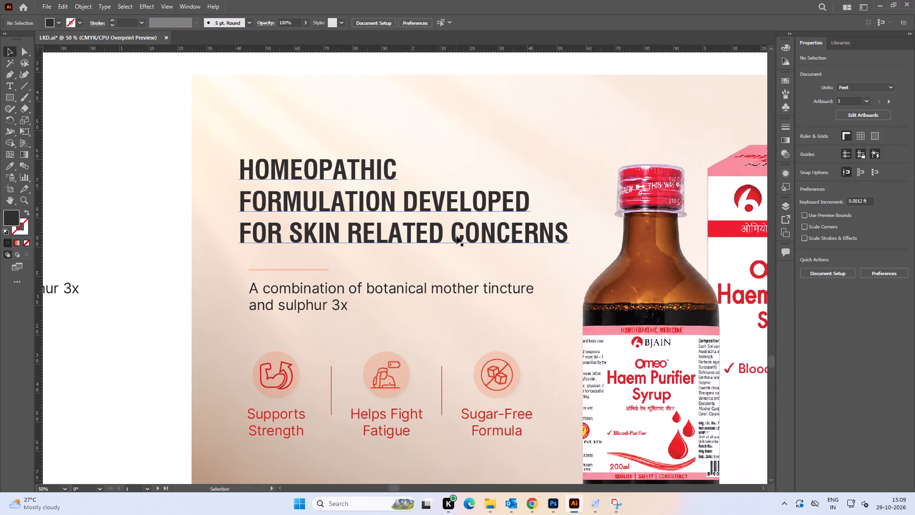
pyautogui.click(128, 215)
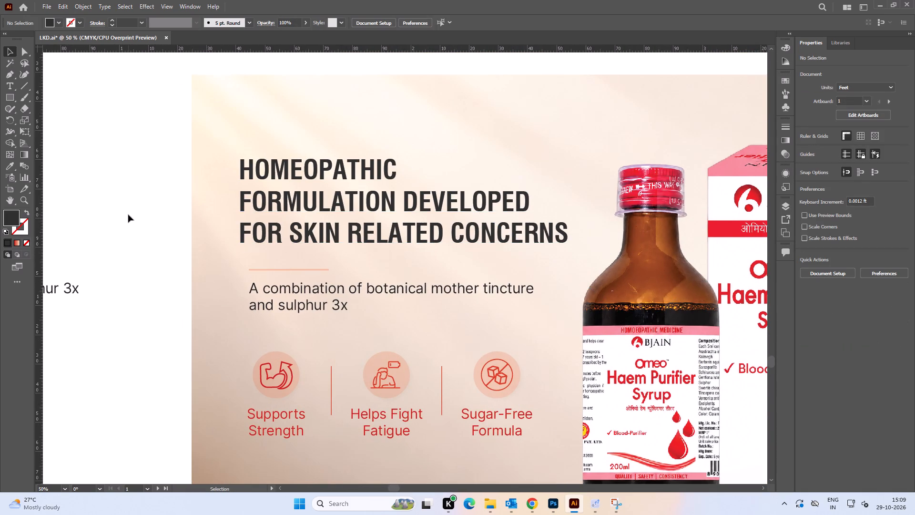
pyautogui.press('t')
pyautogui.click(446, 201)
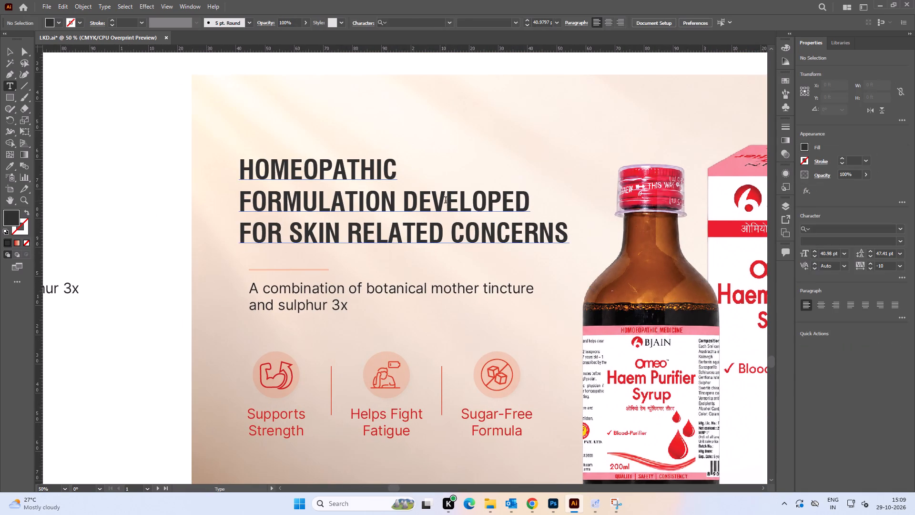
pyautogui.hotkey('ctrl', 'Right')
pyautogui.hotkey('ctrl', 'shift', 'Left')
pyautogui.press('BackSpace')
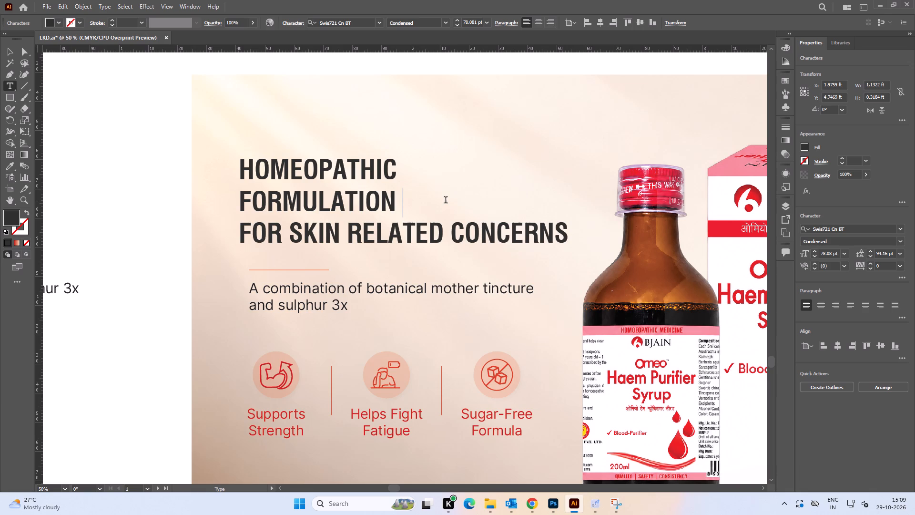
pyautogui.press('BackSpace')
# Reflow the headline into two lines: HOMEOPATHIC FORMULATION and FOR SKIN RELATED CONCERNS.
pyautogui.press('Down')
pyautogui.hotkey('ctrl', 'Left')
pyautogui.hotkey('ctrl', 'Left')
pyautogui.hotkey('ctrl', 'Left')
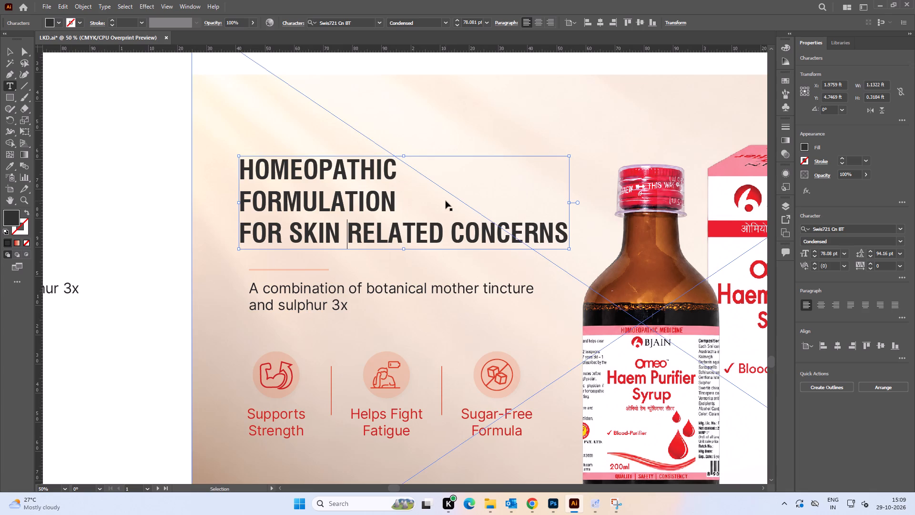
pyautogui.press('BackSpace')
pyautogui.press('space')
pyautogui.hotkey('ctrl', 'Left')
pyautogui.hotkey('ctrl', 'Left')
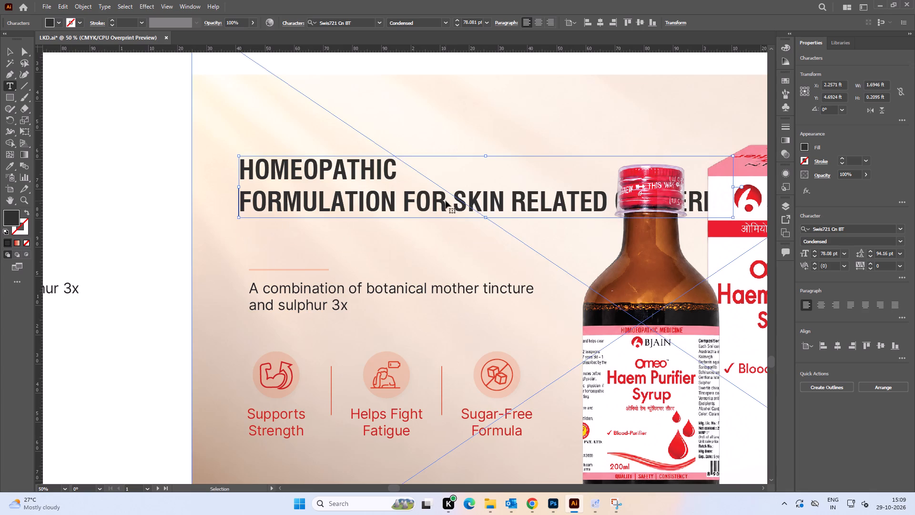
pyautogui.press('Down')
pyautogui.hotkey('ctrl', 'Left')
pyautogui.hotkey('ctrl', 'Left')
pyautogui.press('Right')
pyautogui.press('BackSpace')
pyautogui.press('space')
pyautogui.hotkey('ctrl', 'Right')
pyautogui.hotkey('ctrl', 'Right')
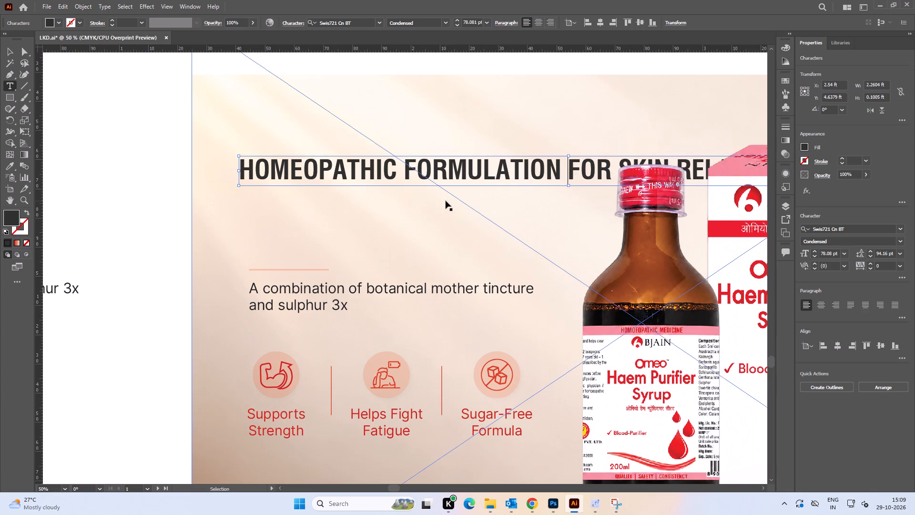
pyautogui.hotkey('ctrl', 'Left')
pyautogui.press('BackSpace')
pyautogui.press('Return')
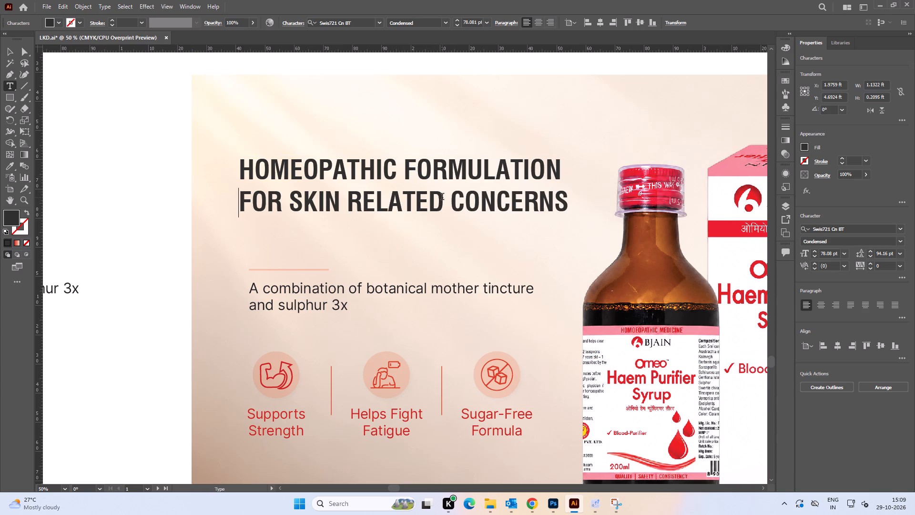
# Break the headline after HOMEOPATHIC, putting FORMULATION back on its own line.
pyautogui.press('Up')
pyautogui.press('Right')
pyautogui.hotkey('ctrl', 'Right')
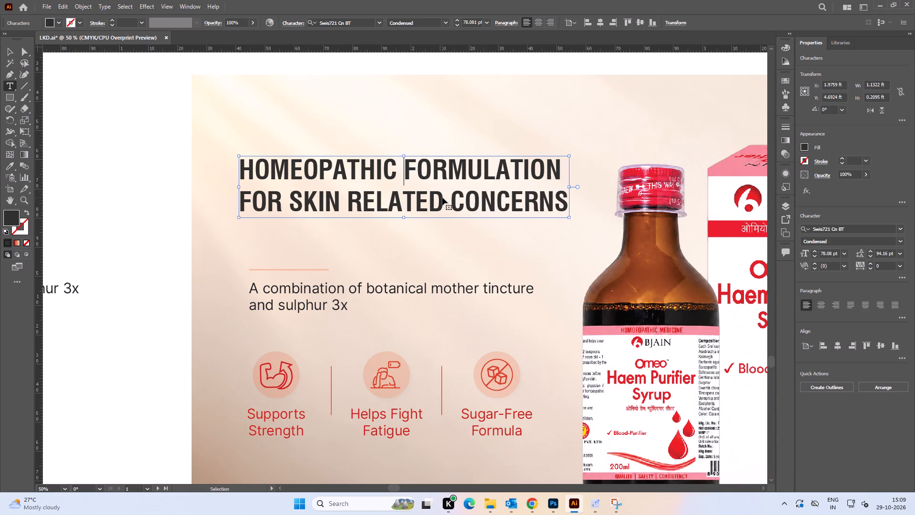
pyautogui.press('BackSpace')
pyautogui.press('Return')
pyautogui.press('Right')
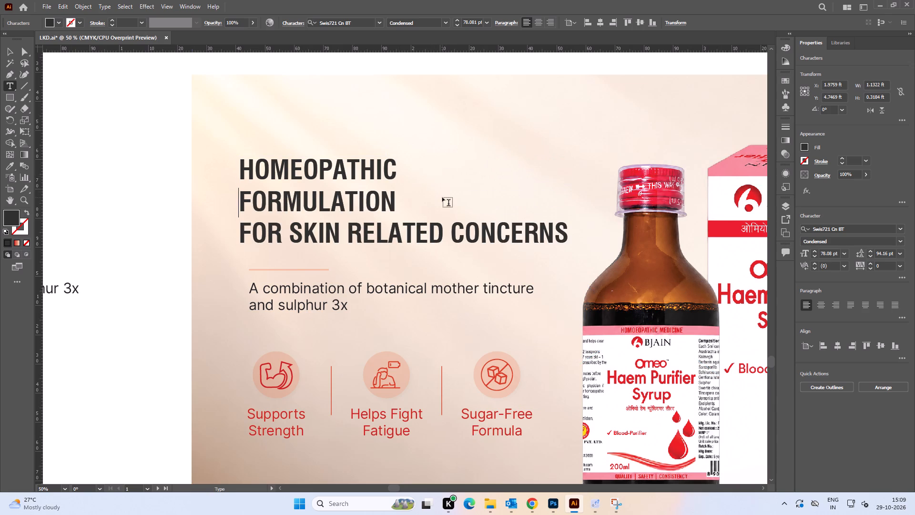
# Correct the spelling of the headline's first word to HOMOEOPATHIC.
pyautogui.press('Down')
pyautogui.press('Left')
pyautogui.press('Up')
pyautogui.press('Up')
pyautogui.press('Right')
pyautogui.press('Right')
pyautogui.press('Right')
pyautogui.press('o')
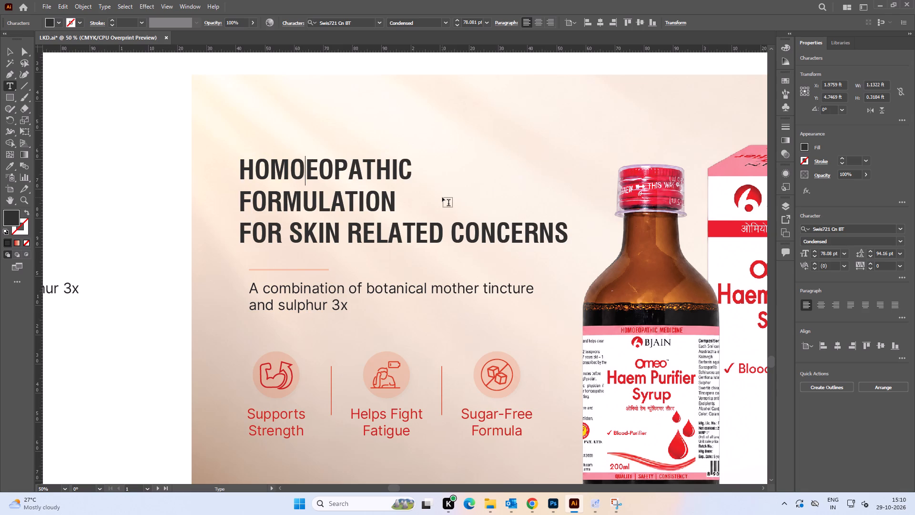
# Join FOR SKIN to the FORMULATION line and break the headline before RELATED CONCERNS.
pyautogui.press('Down')
pyautogui.press('Down')
pyautogui.press('Left')
pyautogui.hotkey('ctrl', 'Left')
pyautogui.press('BackSpace')
pyautogui.press('space')
pyautogui.hotkey('ctrl', 'Right')
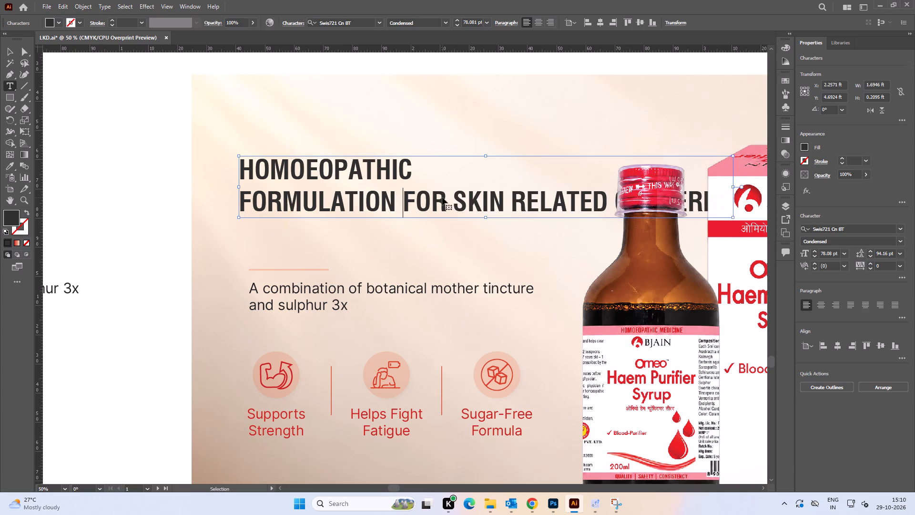
pyautogui.hotkey('ctrl', 'Right')
pyautogui.press('BackSpace')
pyautogui.press('Return')
# Move SKIN down to the last headline line, giving FORMULATION FOR and SKIN RELATED CONCERNS.
pyautogui.press('Up')
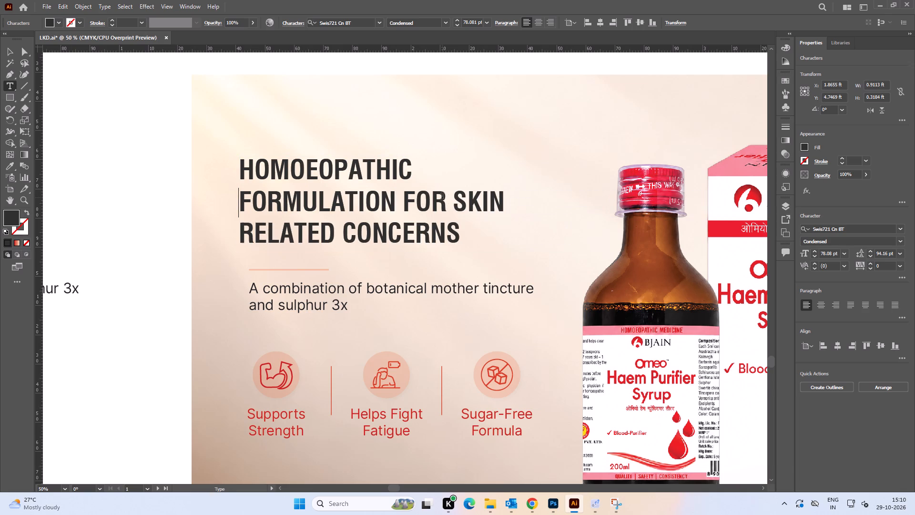
pyautogui.hotkey('ctrl', 'Right')
pyautogui.hotkey('ctrl', 'Right')
pyautogui.hotkey('ctrl', 'Right')
pyautogui.hotkey('ctrl', 'Left')
pyautogui.press('BackSpace')
pyautogui.press('Return')
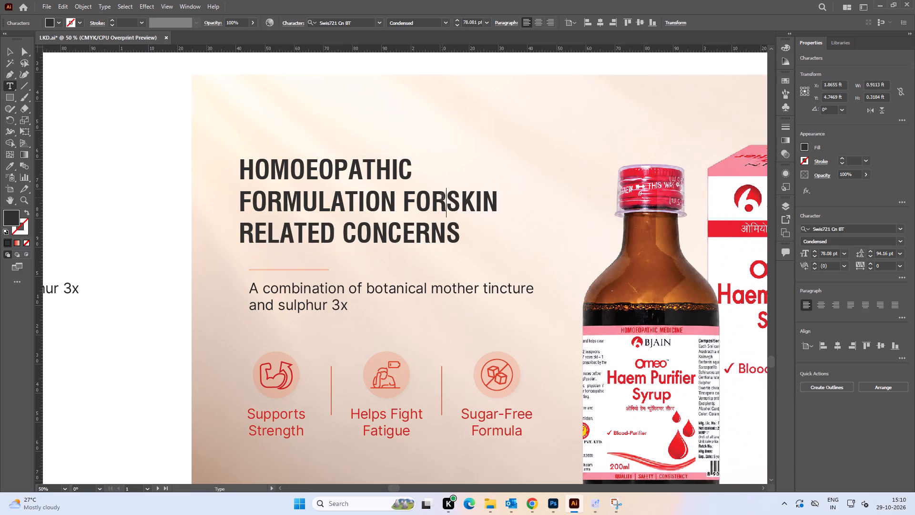
pyautogui.press('Down')
pyautogui.press('BackSpace')
pyautogui.press('space')
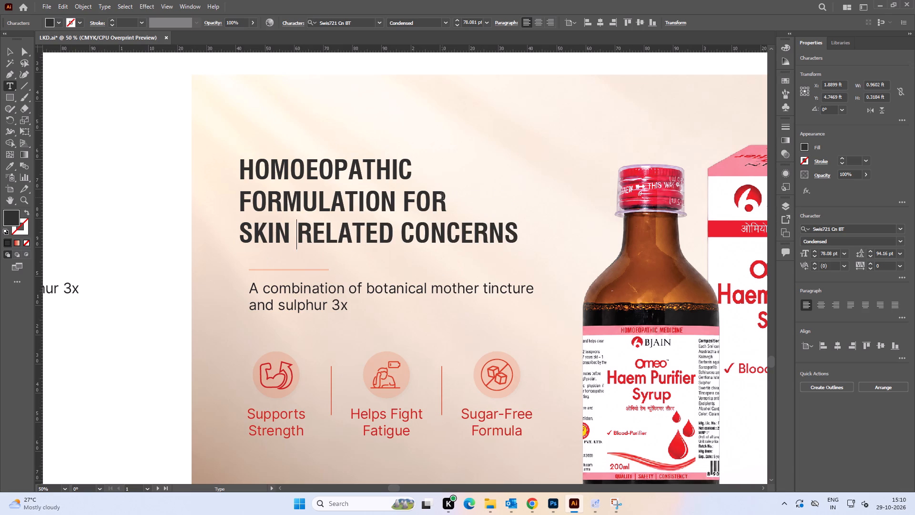
pyautogui.click(10, 46)
pyautogui.moveTo(83, 132); pyautogui.dragTo(89, 134)
# Move the red sample rectangle from beside the upper banner down next to the alternative banner's headline.
pyautogui.press('space')
pyautogui.moveTo(124, 192); pyautogui.dragTo(136, 185)
pyautogui.keyDown('alt'); pyautogui.scroll(-1, 136, 182); pyautogui.keyUp('alt')
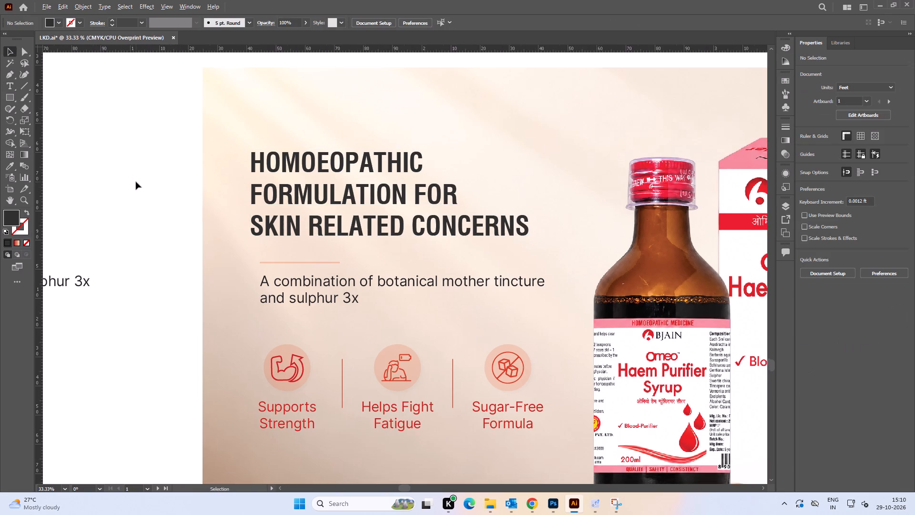
pyautogui.press('space')
pyautogui.moveTo(138, 186); pyautogui.dragTo(146, 186)
pyautogui.press('space')
pyautogui.press('space')
pyautogui.press('space')
pyautogui.press('space')
pyautogui.press('space')
pyautogui.press('space')
pyautogui.moveTo(139, 191); pyautogui.dragTo(151, 192)
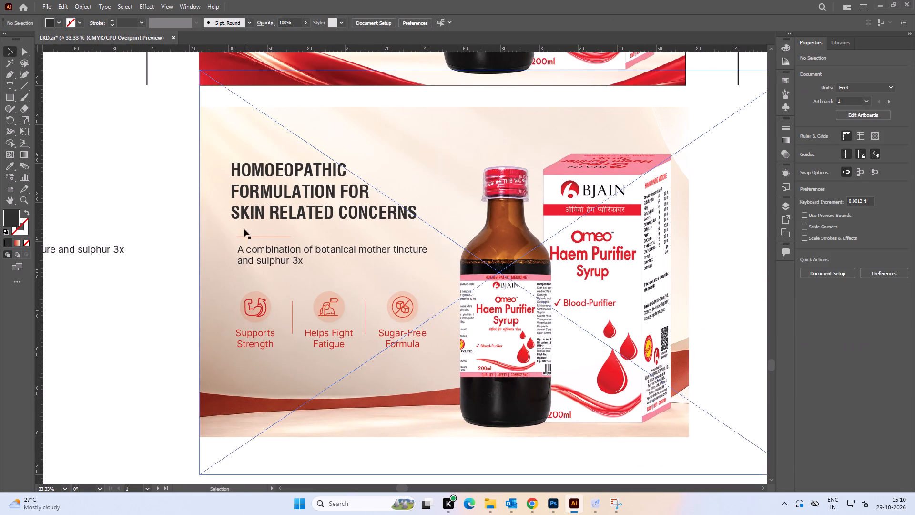
pyautogui.press('space')
pyautogui.press('space')
pyautogui.press('space')
pyautogui.press('space')
pyautogui.press('space')
pyautogui.moveTo(108, 173); pyautogui.dragTo(177, 265)
pyautogui.keyDown('alt'); pyautogui.scroll(-2, 183, 249); pyautogui.keyUp('alt')
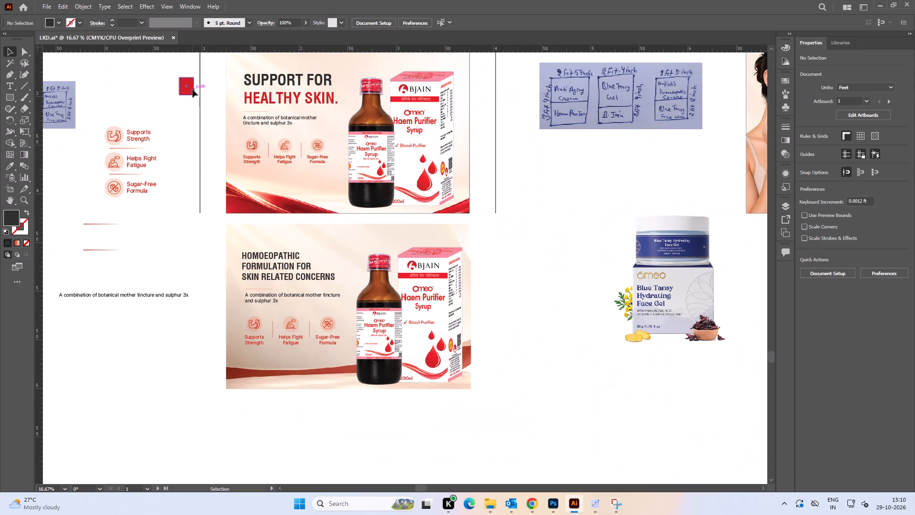
pyautogui.keyDown('alt'); pyautogui.moveTo(193, 90); pyautogui.dragTo(221, 263); pyautogui.keyUp('alt')
# Recolour the headline line SKIN RELATED CONCERNS with the red sampled from the nearby rectangle.
pyautogui.press('space')
pyautogui.moveTo(201, 300); pyautogui.dragTo(189, 218)
pyautogui.scroll(3, 195, 183)
pyautogui.press('space')
pyautogui.press('space')
pyautogui.press('space')
pyautogui.press('space')
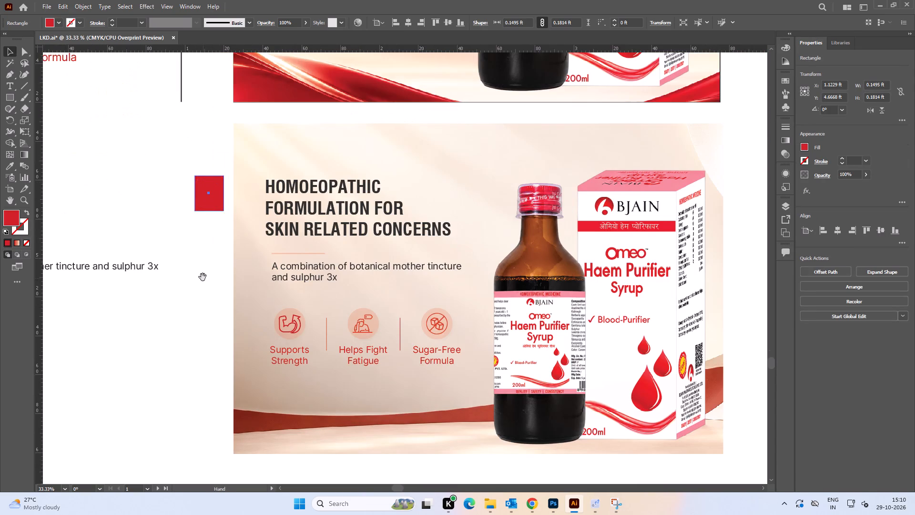
pyautogui.moveTo(186, 225); pyautogui.dragTo(185, 213)
pyautogui.press('t')
pyautogui.tripleClick(326, 219)
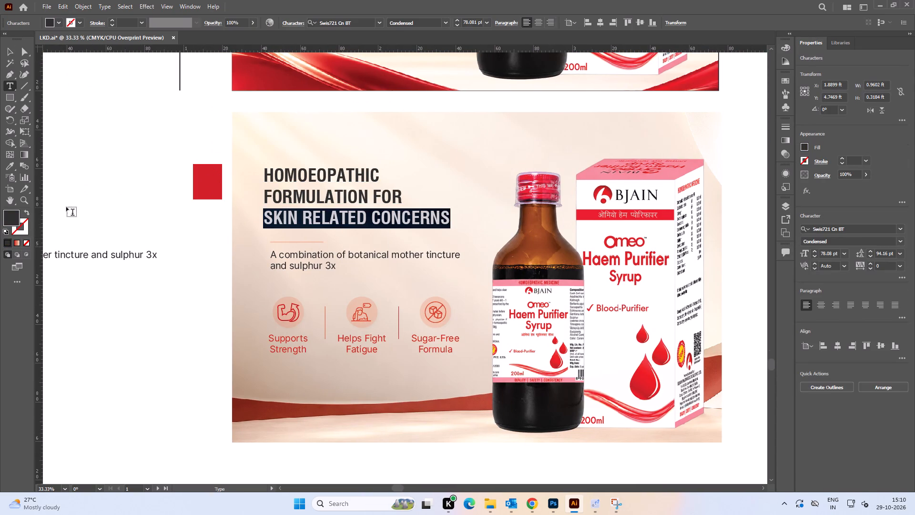
pyautogui.click(10, 163)
pyautogui.click(209, 179)
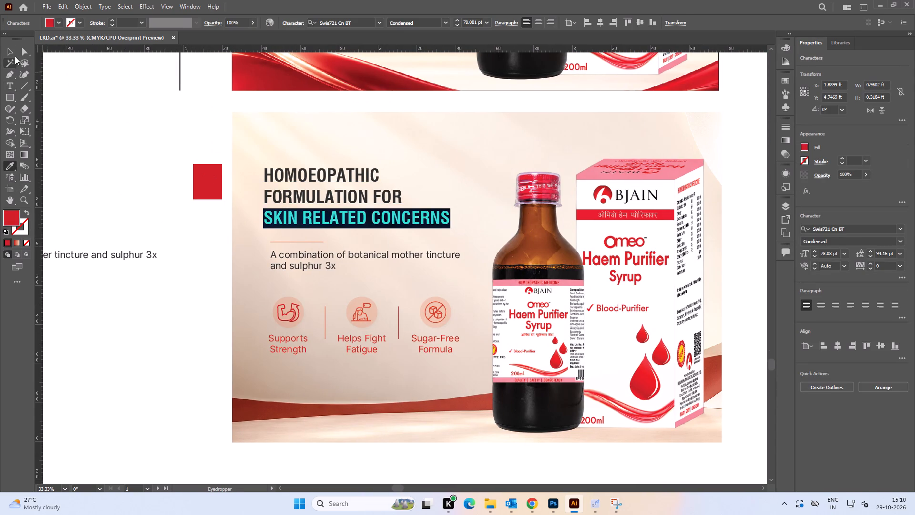
pyautogui.click(14, 56)
pyautogui.click(99, 116)
# Enlarge the three-line headline proportionally to about 1.06 ft wide.
pyautogui.press('space')
pyautogui.press('space')
pyautogui.press('space')
pyautogui.press('space')
pyautogui.click(178, 255)
pyautogui.moveTo(201, 253); pyautogui.dragTo(152, 249)
pyautogui.press('space')
pyautogui.press('space')
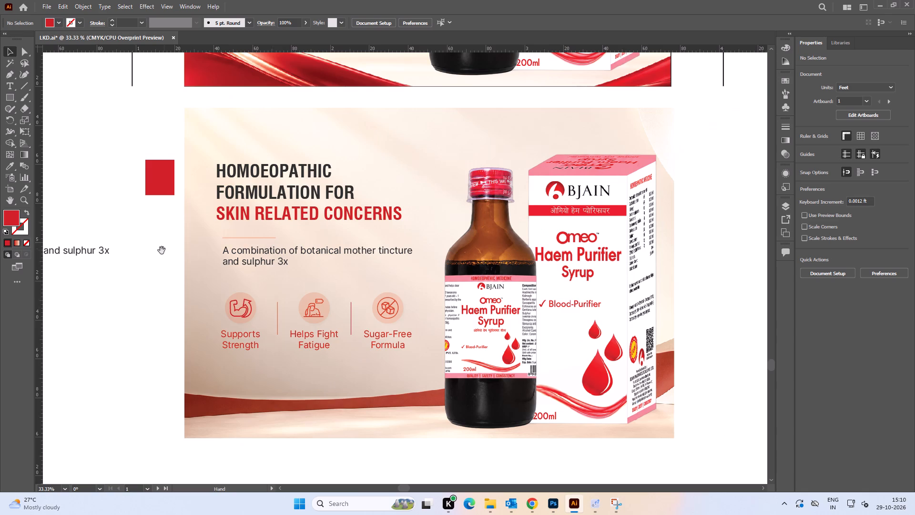
pyautogui.moveTo(162, 264); pyautogui.dragTo(159, 228)
pyautogui.click(159, 227)
pyautogui.click(317, 153)
pyautogui.keyDown('shift'); pyautogui.moveTo(401, 156); pyautogui.dragTo(418, 156); pyautogui.keyUp('shift')
pyautogui.press('space')
pyautogui.moveTo(152, 186); pyautogui.dragTo(191, 184)
pyautogui.click(149, 184)
pyautogui.keyDown('alt'); pyautogui.scroll(2, 259, 185); pyautogui.keyUp('alt')
pyautogui.keyDown('alt'); pyautogui.scroll(-2, 280, 203); pyautogui.keyUp('alt')
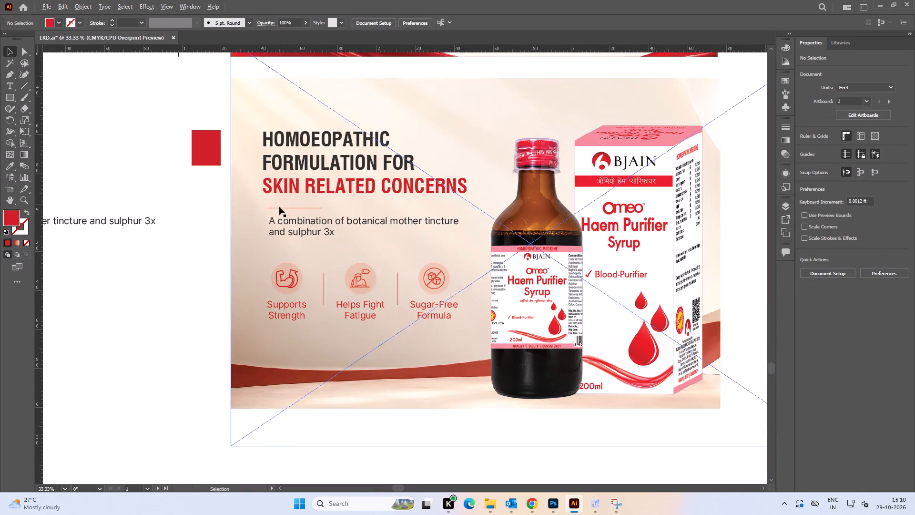
# Left-align the headline, divider line, description and feature icons of the alternative banner with one another.
pyautogui.click(268, 188)
pyautogui.keyDown('shift'); pyautogui.click(276, 208); pyautogui.keyUp('shift')
pyautogui.click(185, 204)
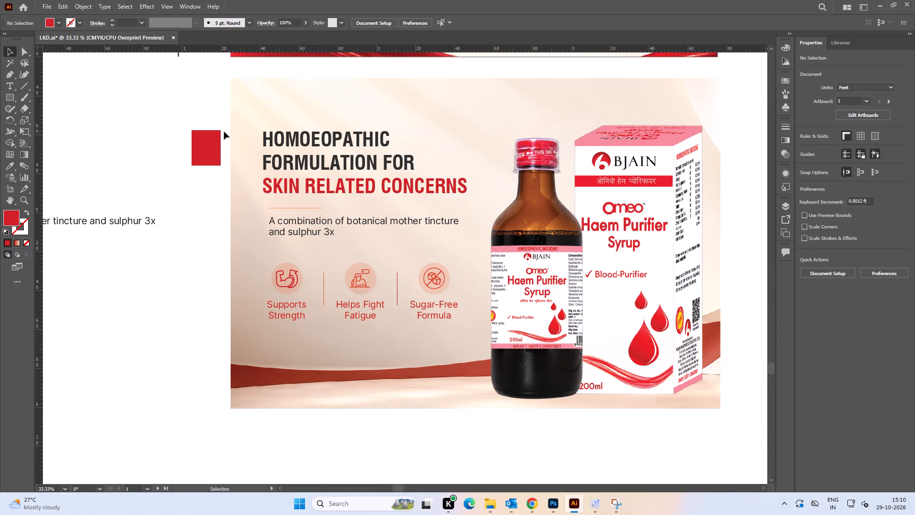
pyautogui.moveTo(224, 131); pyautogui.dragTo(326, 351)
pyautogui.keyDown('shift'); pyautogui.click(257, 248); pyautogui.keyUp('shift')
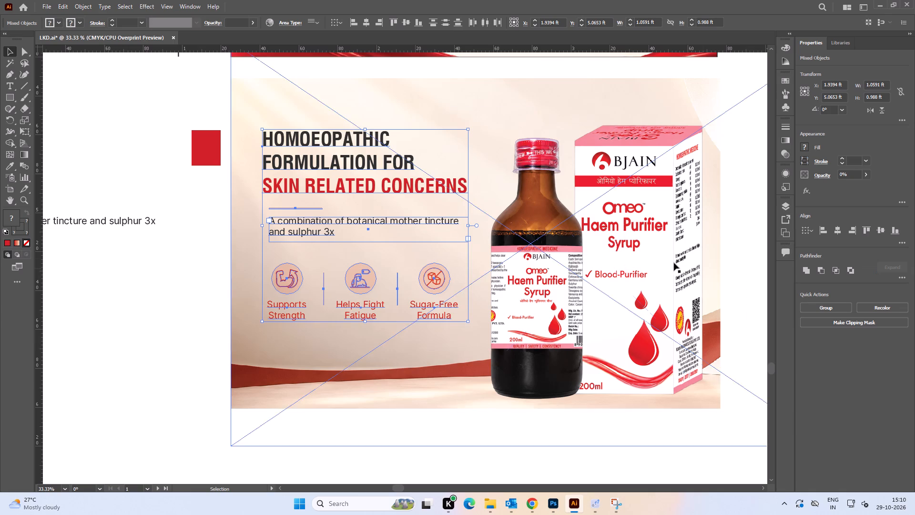
pyautogui.click(819, 232)
pyautogui.click(190, 258)
# Copy the full text of the alternative banner's three-line headline.
pyautogui.press('space')
pyautogui.moveTo(171, 268); pyautogui.dragTo(195, 268)
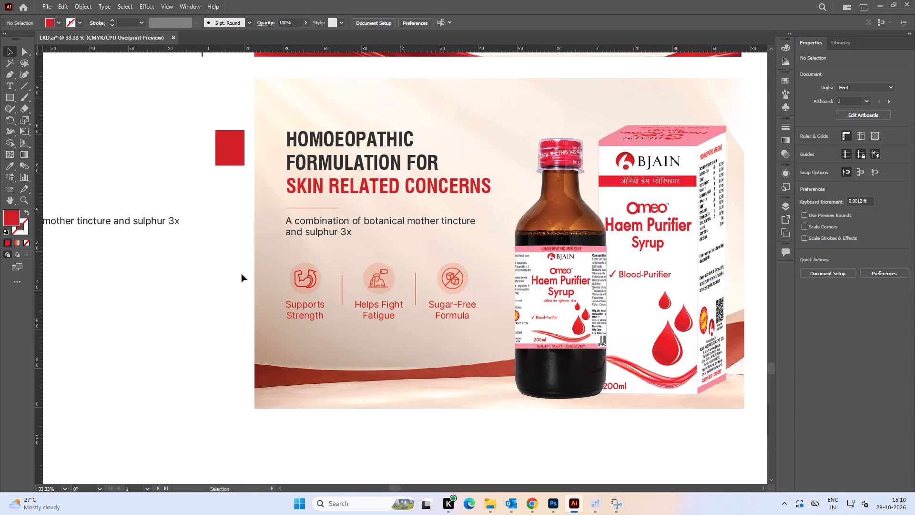
pyautogui.keyDown('alt'); pyautogui.scroll(-1, 175, 267); pyautogui.keyUp('alt')
pyautogui.press('space')
pyautogui.moveTo(188, 284); pyautogui.dragTo(222, 278)
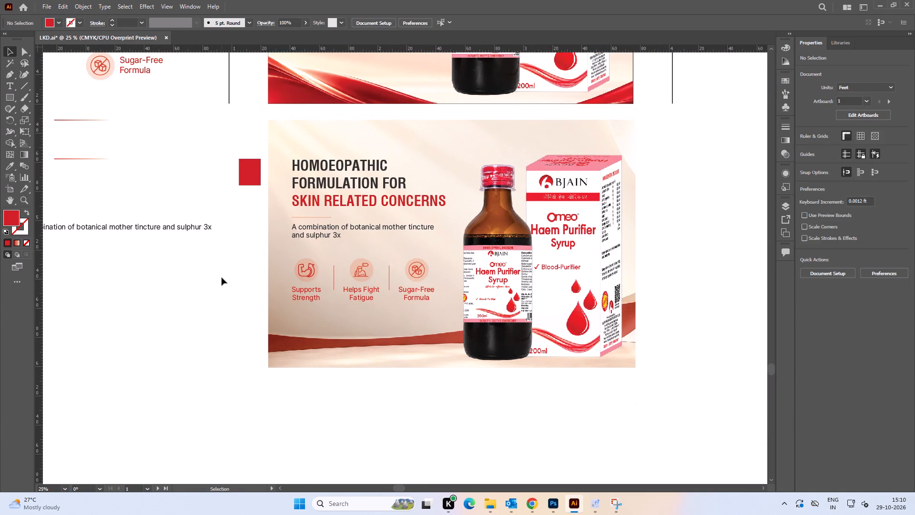
pyautogui.click(329, 206)
pyautogui.press('t')
pyautogui.click(338, 201)
pyautogui.hotkey('ctrl', 'a')
pyautogui.hotkey('ctrl', 'c')
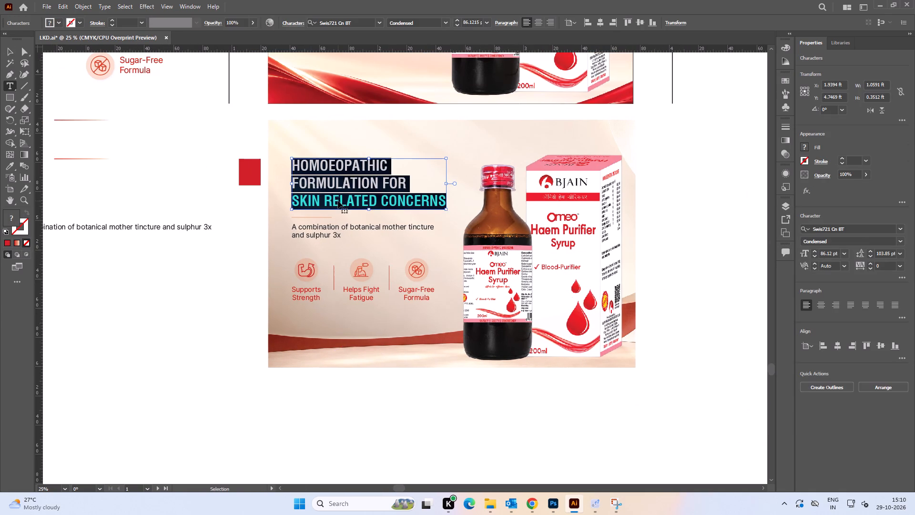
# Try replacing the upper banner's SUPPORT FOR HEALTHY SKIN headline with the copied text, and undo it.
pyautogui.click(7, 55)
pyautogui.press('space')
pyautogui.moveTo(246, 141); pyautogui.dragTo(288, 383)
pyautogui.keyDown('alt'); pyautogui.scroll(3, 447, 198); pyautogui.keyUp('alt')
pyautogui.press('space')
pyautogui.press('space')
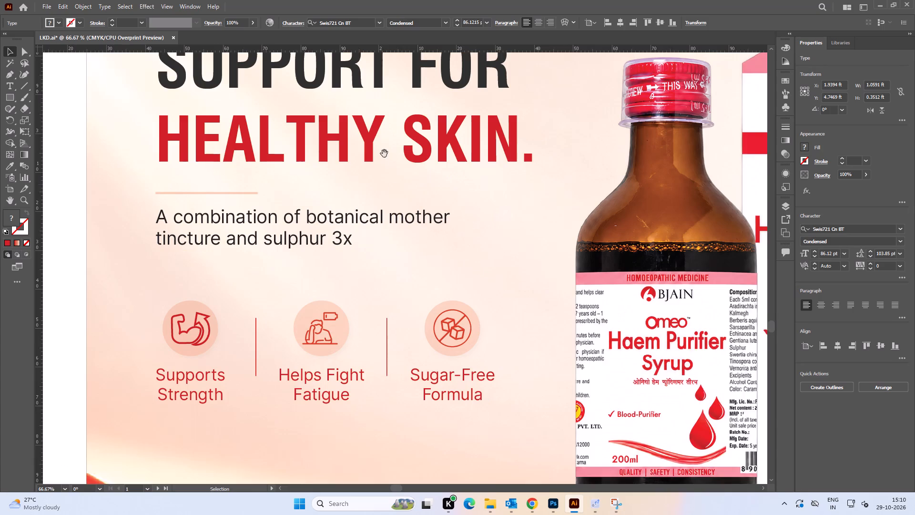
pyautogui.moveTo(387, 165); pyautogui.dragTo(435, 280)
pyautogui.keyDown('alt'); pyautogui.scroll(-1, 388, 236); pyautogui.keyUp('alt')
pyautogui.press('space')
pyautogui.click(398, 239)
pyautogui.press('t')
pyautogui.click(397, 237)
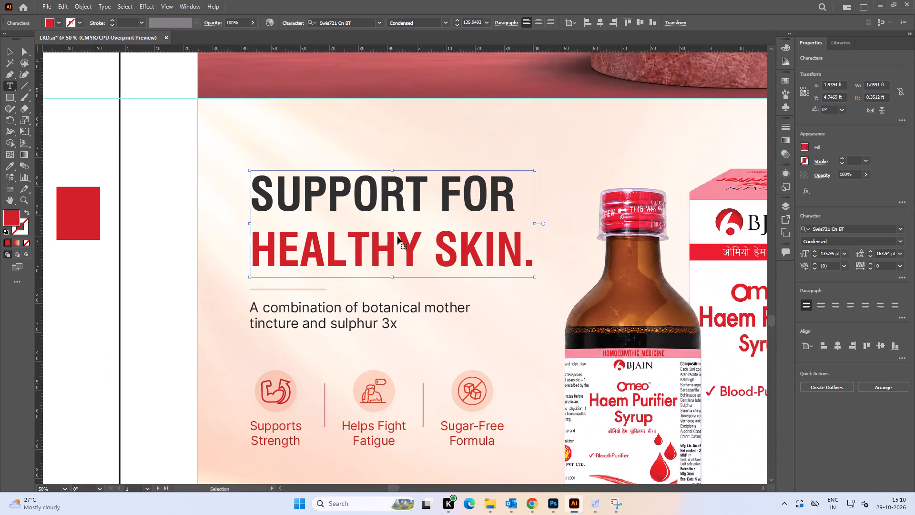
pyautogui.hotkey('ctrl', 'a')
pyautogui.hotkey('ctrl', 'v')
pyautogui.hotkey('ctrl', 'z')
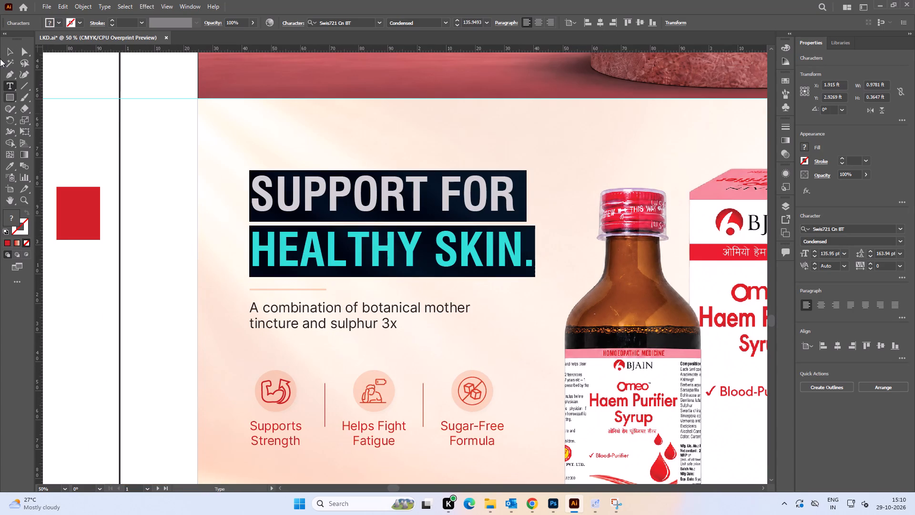
# Duplicate the SUPPORT FOR HEALTHY SKIN headline onto the blank canvas beside the upper banner.
pyautogui.click(10, 52)
pyautogui.press('space')
pyautogui.moveTo(87, 198); pyautogui.dragTo(316, 178)
pyautogui.press('space')
pyautogui.keyDown('alt'); pyautogui.scroll(-2, 320, 177); pyautogui.keyUp('alt')
pyautogui.press('space')
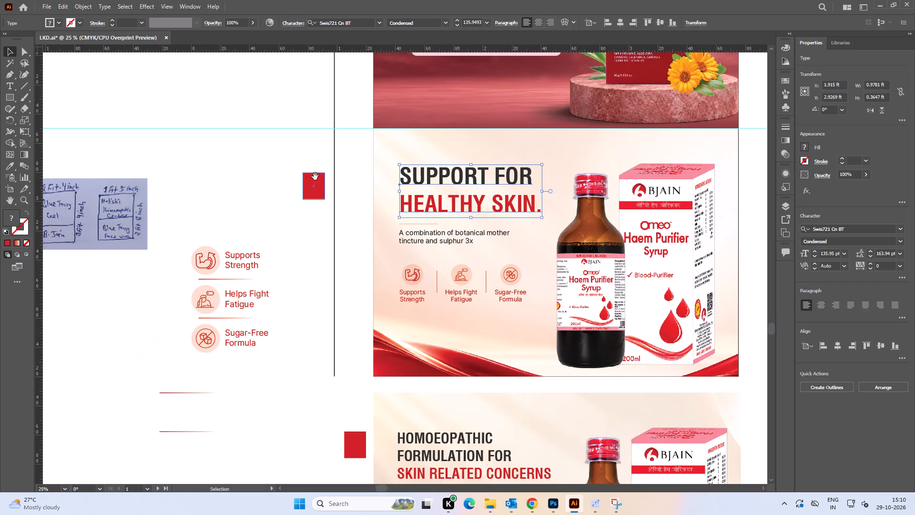
pyautogui.moveTo(315, 182); pyautogui.dragTo(318, 218)
pyautogui.moveTo(315, 217); pyautogui.dragTo(351, 146)
pyautogui.click(240, 233)
pyautogui.keyDown('alt'); pyautogui.keyDown('shift'); pyautogui.moveTo(421, 246); pyautogui.dragTo(221, 234); pyautogui.keyUp('shift'); pyautogui.keyUp('alt')
# Replace the duplicate's text with the copied headline HOMOEOPATHIC FORMULATION FOR SKIN RELATED CONCERNS.
pyautogui.press('space')
pyautogui.moveTo(178, 237); pyautogui.dragTo(310, 236)
pyautogui.press('t')
pyautogui.click(368, 233)
pyautogui.hotkey('ctrl', 'a')
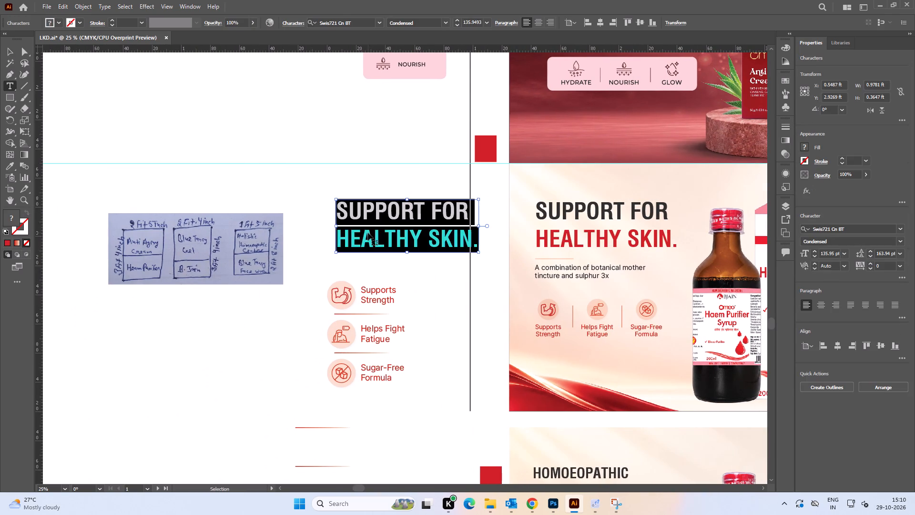
pyautogui.hotkey('ctrl', 'v')
pyautogui.click(6, 48)
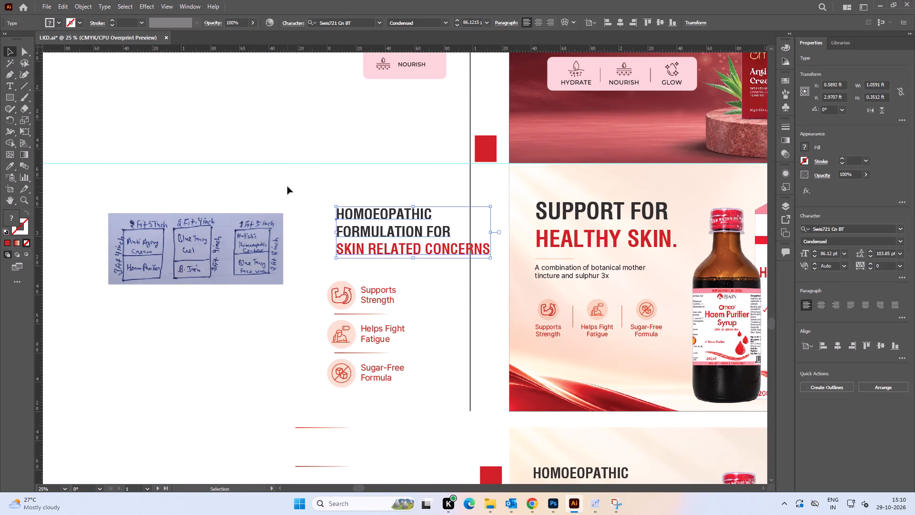
# Match the pasted headline's type style and red to the banner's HEALTHY SKIN line, and shift it clear of the banner.
pyautogui.press('i')
pyautogui.click(589, 236)
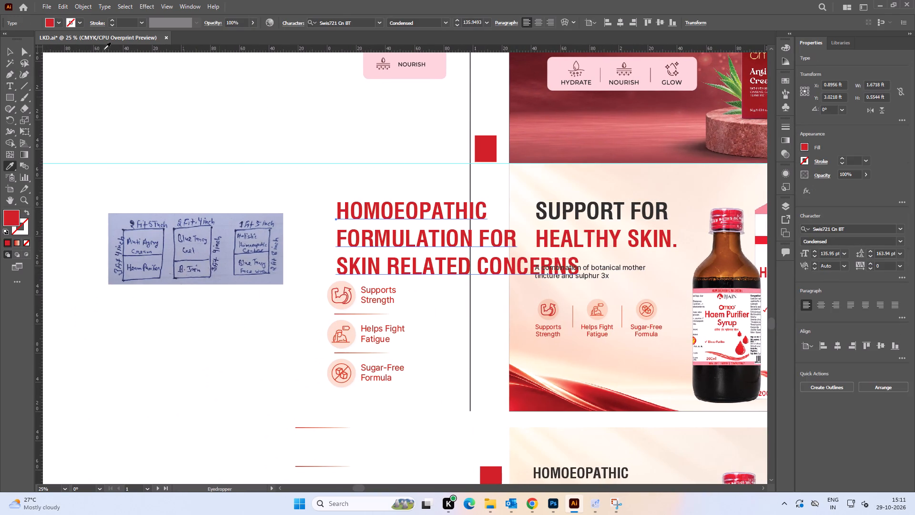
pyautogui.click(9, 51)
pyautogui.moveTo(410, 247); pyautogui.dragTo(345, 207)
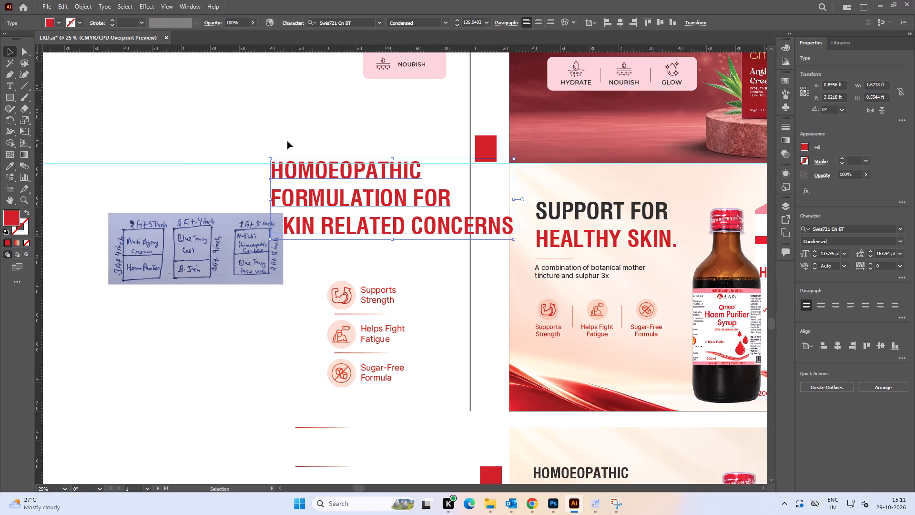
pyautogui.click(264, 118)
# Recolour the lines HOMOEOPATHIC FORMULATION FOR with the dark grey sampled from SUPPORT FOR.
pyautogui.keyDown('alt'); pyautogui.scroll(-1, 355, 206); pyautogui.keyUp('alt')
pyautogui.click(356, 204)
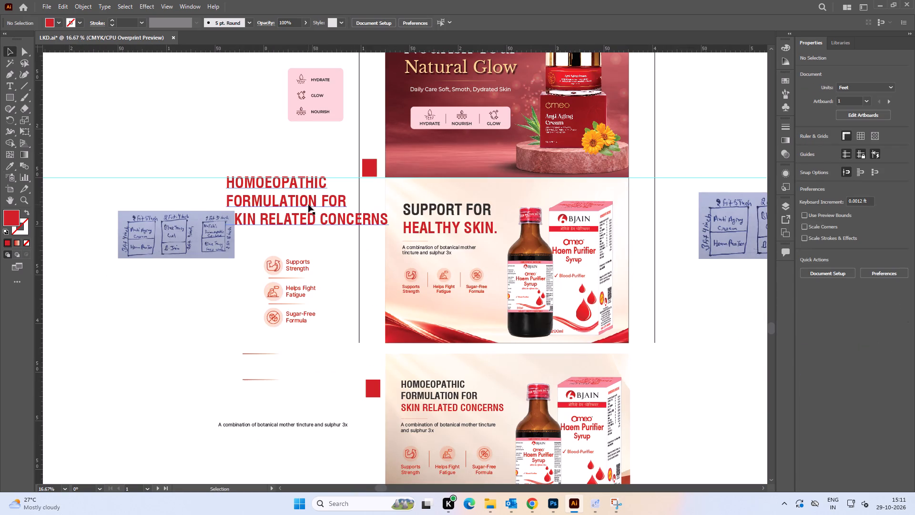
pyautogui.press('t')
pyautogui.click(341, 199)
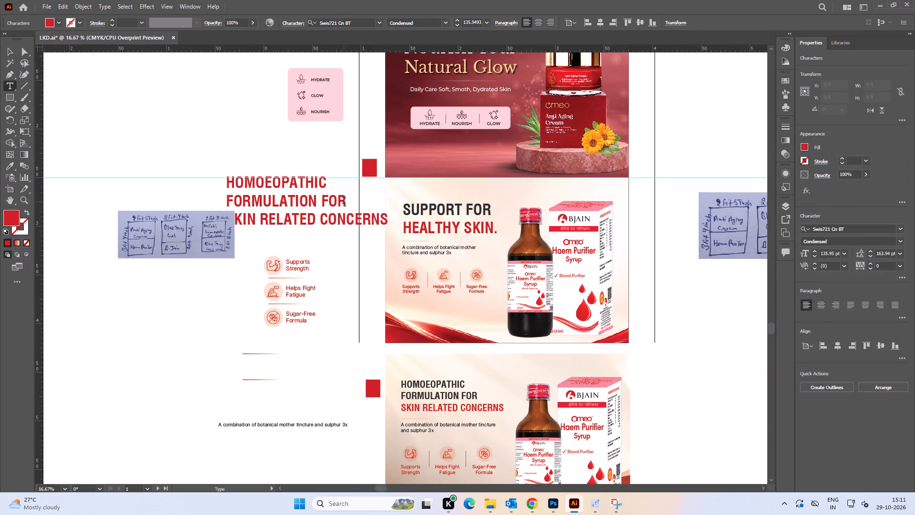
pyautogui.press('Right')
pyautogui.hotkey('shift', 'Up')
pyautogui.hotkey('shift', 'Up')
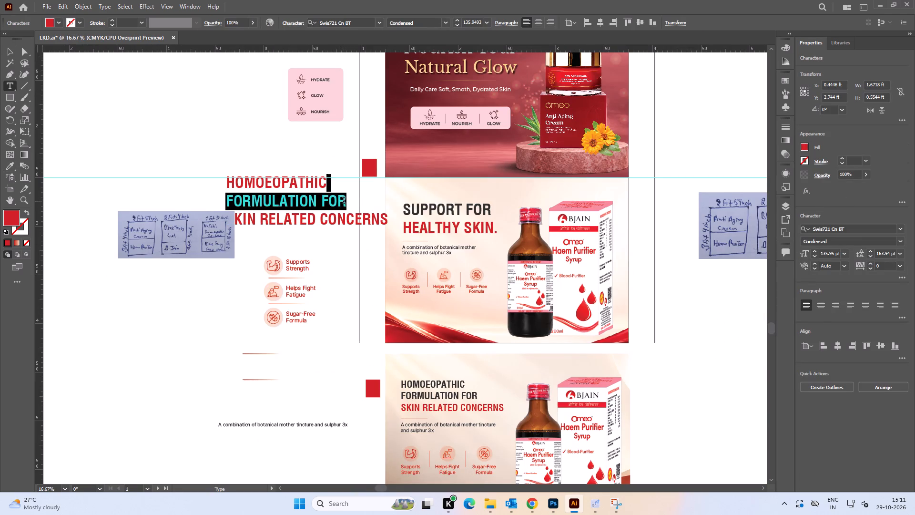
pyautogui.click(9, 164)
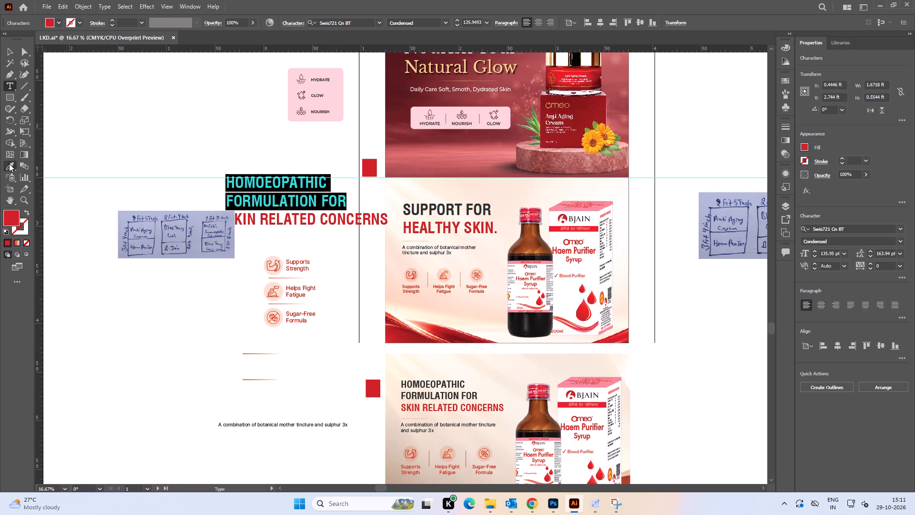
pyautogui.click(422, 211)
pyautogui.click(10, 51)
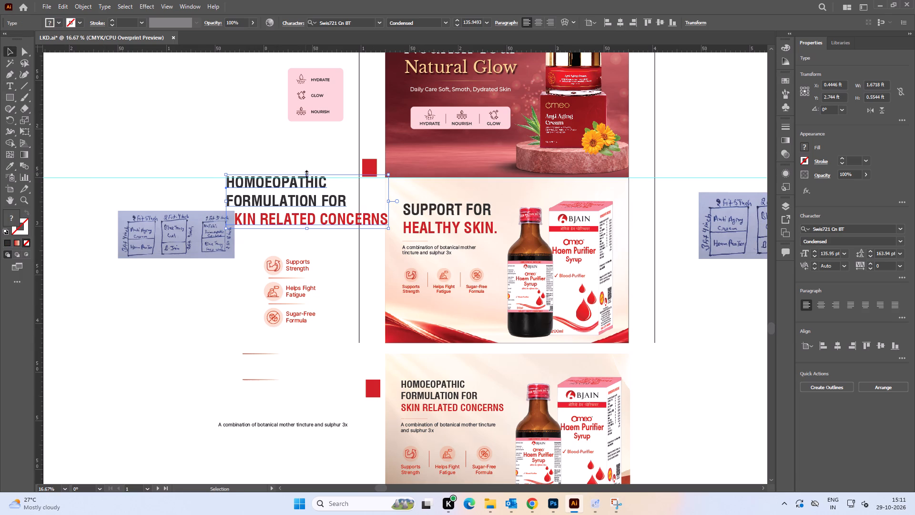
# Shrink the new three-line headline proportionally to about 1.39 ft wide and place it beside the old headline.
pyautogui.keyDown('shift'); pyautogui.moveTo(306, 175); pyautogui.dragTo(310, 184); pyautogui.keyUp('shift')
pyautogui.press('space')
pyautogui.moveTo(282, 206); pyautogui.dragTo(310, 208)
pyautogui.moveTo(308, 208); pyautogui.dragTo(426, 216)
pyautogui.keyDown('alt'); pyautogui.scroll(3, 428, 219); pyautogui.keyUp('alt')
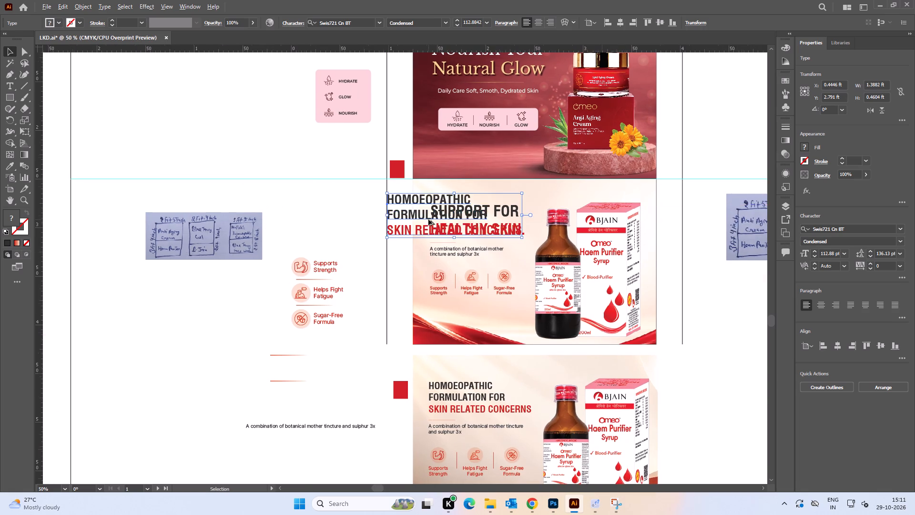
pyautogui.press('space')
pyautogui.moveTo(440, 217); pyautogui.dragTo(339, 219)
pyautogui.moveTo(302, 209); pyautogui.dragTo(423, 220)
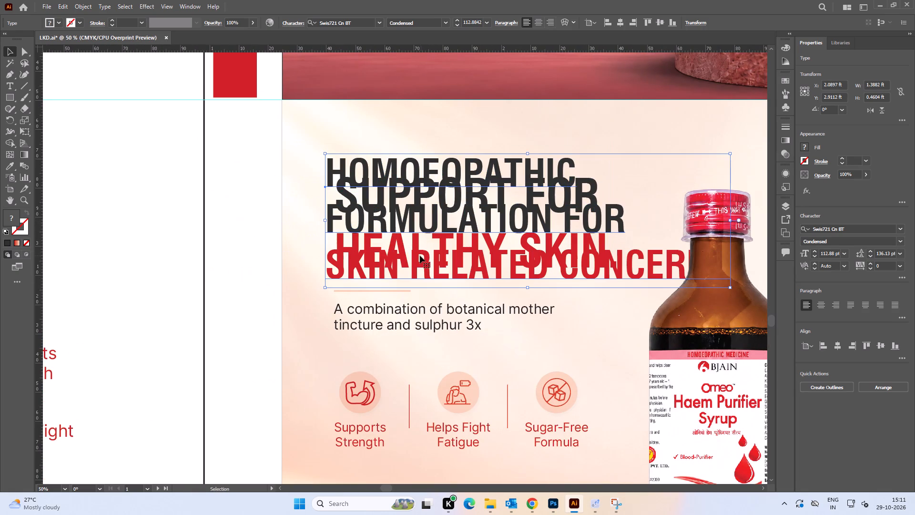
pyautogui.moveTo(371, 268); pyautogui.dragTo(185, 247)
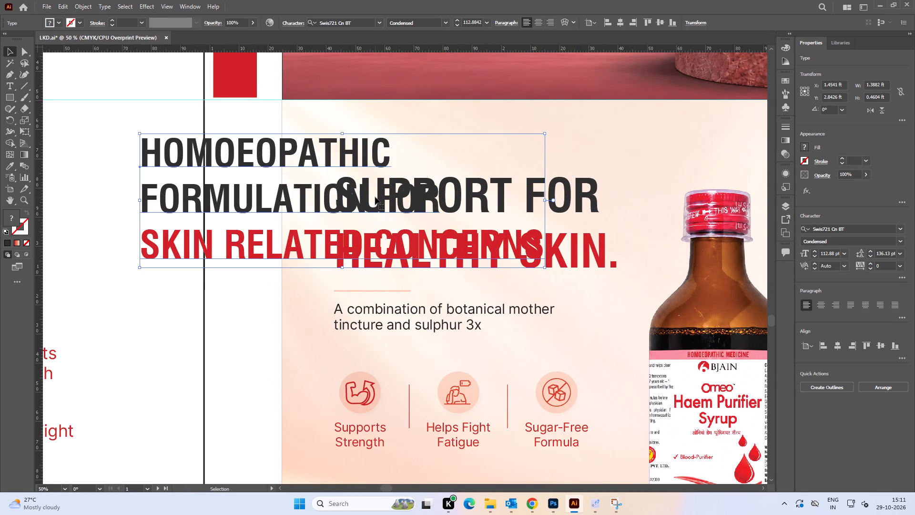
pyautogui.moveTo(379, 198); pyautogui.dragTo(183, 210)
# Align the new headline to the left and bottom edges of the old SUPPORT FOR HEALTHY SKIN headline.
pyautogui.keyDown('shift'); pyautogui.click(469, 203); pyautogui.keyUp('shift')
pyautogui.click(469, 212)
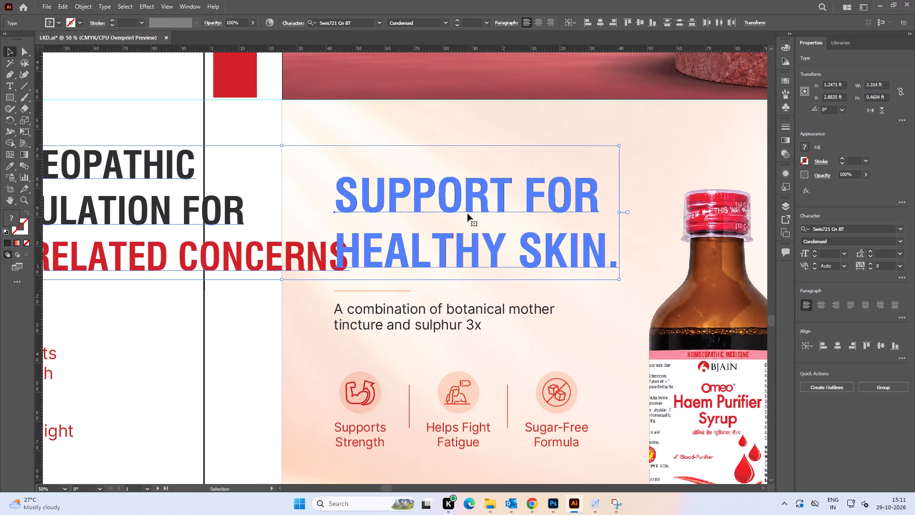
pyautogui.click(821, 346)
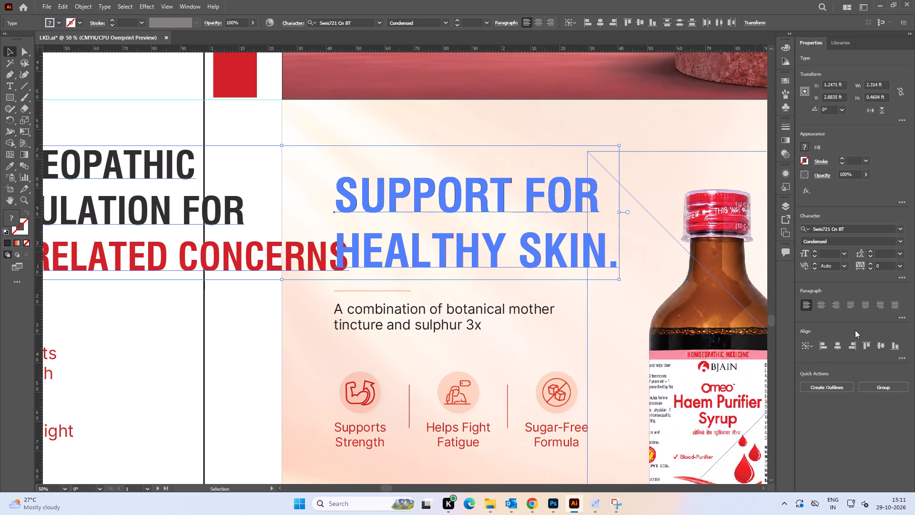
pyautogui.click(892, 348)
pyautogui.click(164, 220)
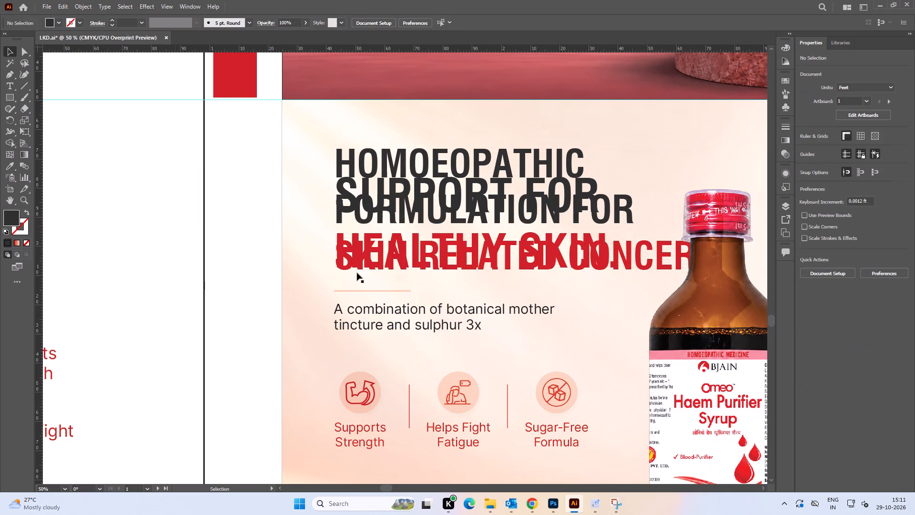
# Shift the new headline aside and delete the old SUPPORT FOR HEALTHY SKIN headline from the upper banner.
pyautogui.moveTo(356, 261); pyautogui.dragTo(391, 261)
pyautogui.hotkey('ctrl', 'z')
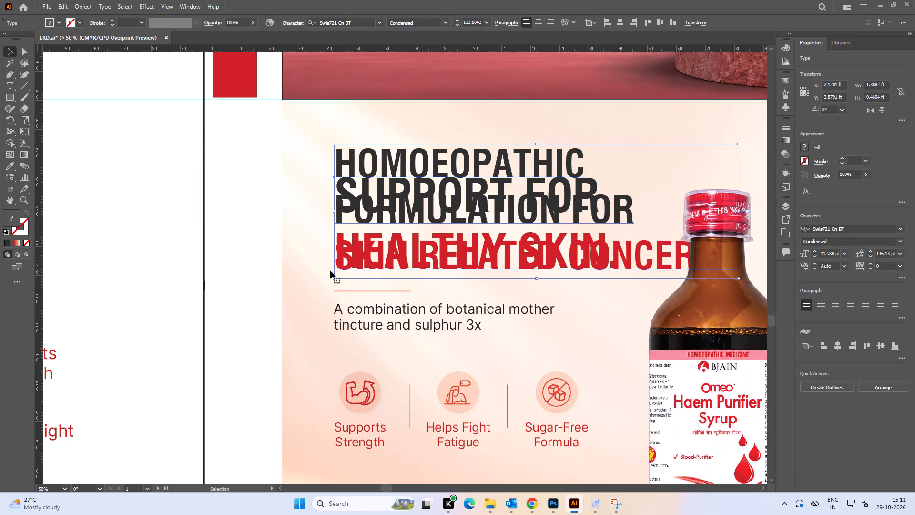
pyautogui.click(203, 252)
pyautogui.moveTo(360, 260); pyautogui.dragTo(397, 262)
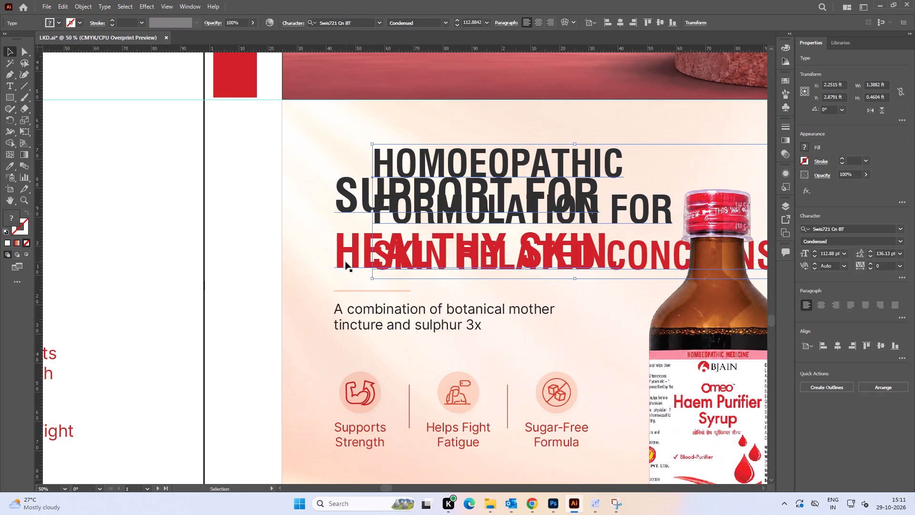
pyautogui.click(341, 259)
pyautogui.keyDown('alt'); pyautogui.scroll(-1, 348, 258); pyautogui.keyUp('alt')
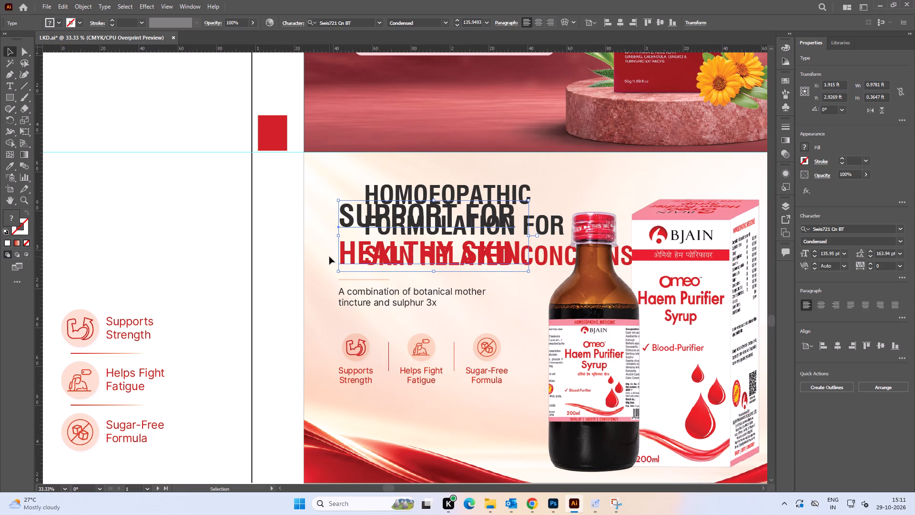
pyautogui.press('Delete')
# Left-align the new headline to the description text below it, keeping the description in place.
pyautogui.click(391, 265)
pyautogui.keyDown('shift'); pyautogui.click(372, 299); pyautogui.keyUp('shift')
pyautogui.click(363, 293)
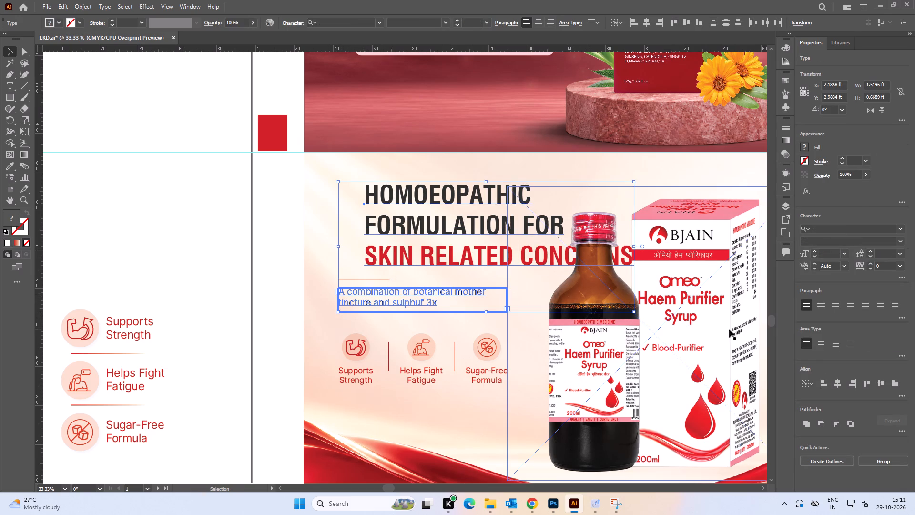
pyautogui.click(821, 383)
pyautogui.click(221, 233)
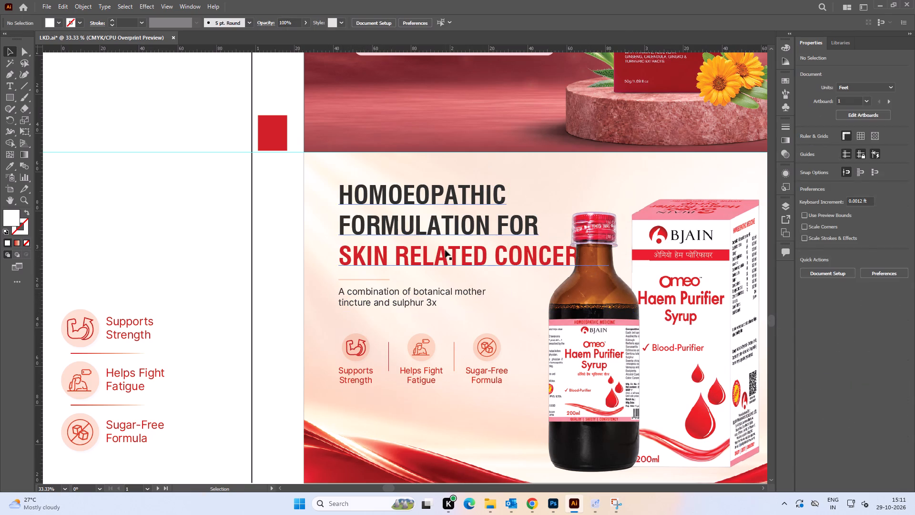
# Shrink the upper banner's headline proportionally to about 1.04 ft wide, clear of the bottle.
pyautogui.click(445, 250)
pyautogui.click(429, 224)
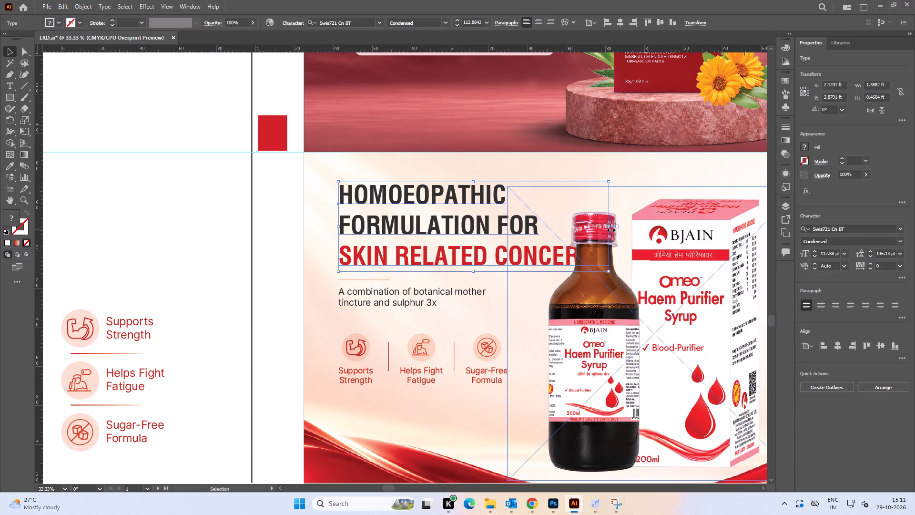
pyautogui.keyDown('shift'); pyautogui.moveTo(609, 226); pyautogui.dragTo(540, 227); pyautogui.keyUp('shift')
# Move the upper banner's headline down so it sits just above the divider line.
pyautogui.press('space')
pyautogui.moveTo(178, 234); pyautogui.dragTo(272, 223)
pyautogui.click(272, 223)
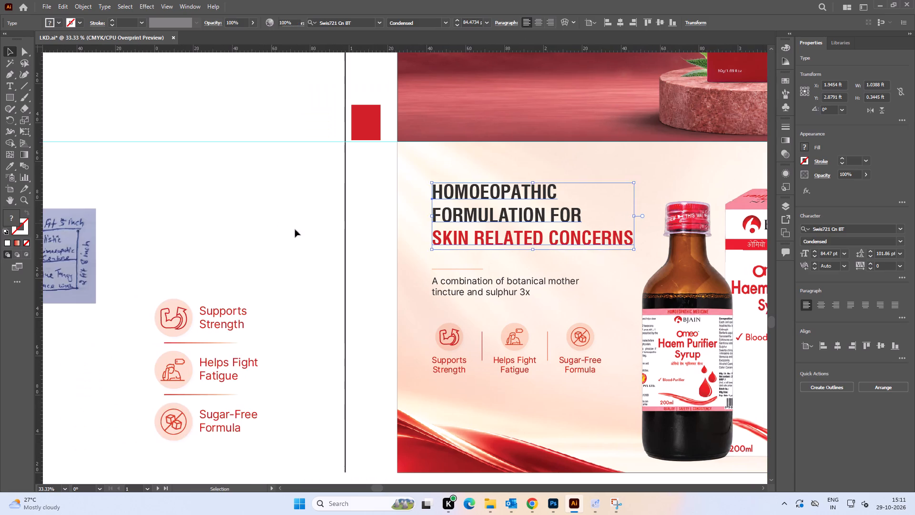
pyautogui.keyDown('alt'); pyautogui.scroll(1, 464, 234); pyautogui.keyUp('alt')
pyautogui.moveTo(469, 244); pyautogui.dragTo(469, 265)
pyautogui.keyDown('alt'); pyautogui.scroll(1, 435, 263); pyautogui.keyUp('alt')
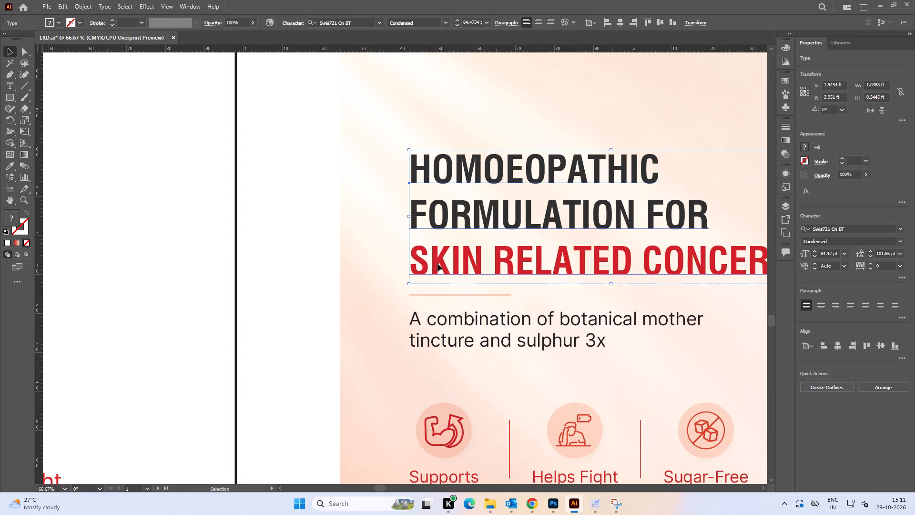
pyautogui.click(437, 264)
pyautogui.keyDown('alt'); pyautogui.scroll(-3, 437, 259); pyautogui.keyUp('alt')
pyautogui.click(236, 250)
# Enlarge the upper banner's headline slightly and proportionally, keeping it clear of the bottle.
pyautogui.scroll(-1, 400, 256)
pyautogui.press('space')
pyautogui.moveTo(367, 260); pyautogui.dragTo(285, 216)
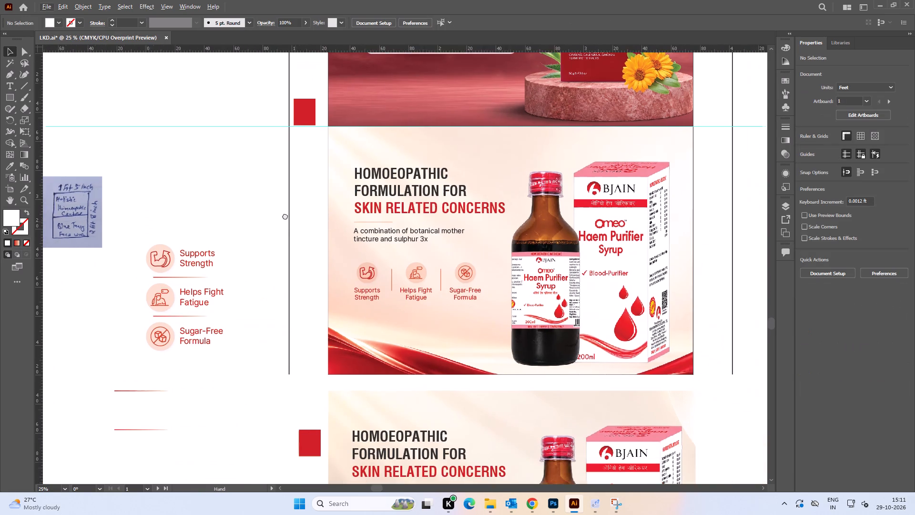
pyautogui.moveTo(285, 216); pyautogui.dragTo(284, 215)
pyautogui.click(282, 207)
pyautogui.click(393, 180)
pyautogui.keyDown('alt'); pyautogui.scroll(2, 435, 161); pyautogui.keyUp('alt')
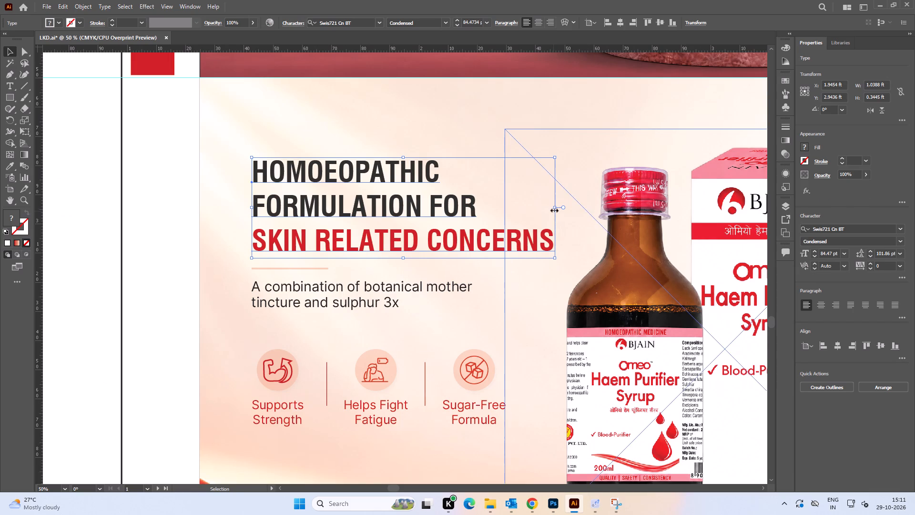
pyautogui.keyDown('shift'); pyautogui.moveTo(554, 207); pyautogui.dragTo(568, 207); pyautogui.keyUp('shift')
pyautogui.keyDown('alt'); pyautogui.scroll(-2, 411, 210); pyautogui.keyUp('alt')
pyautogui.press('space')
pyautogui.moveTo(404, 234); pyautogui.dragTo(414, 161)
pyautogui.click(219, 171)
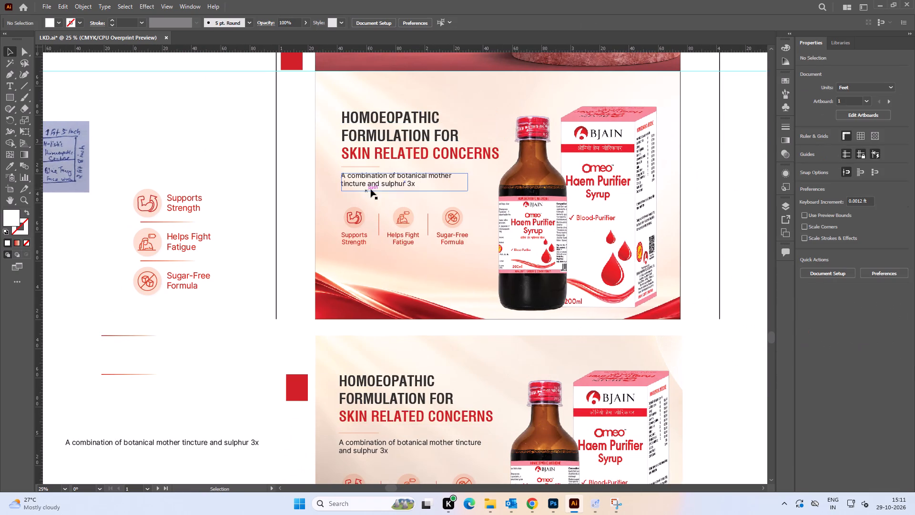
# Move the upper banner's divider line and description together slightly down, away from the headline.
pyautogui.keyDown('alt'); pyautogui.scroll(2, 375, 182); pyautogui.keyUp('alt')
pyautogui.keyDown('alt'); pyautogui.scroll(-1, 366, 174); pyautogui.keyUp('alt')
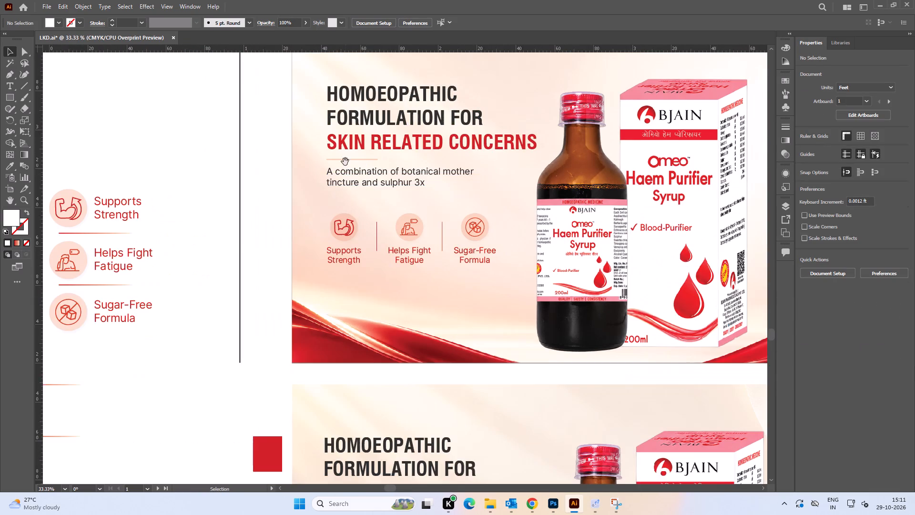
pyautogui.press('space')
pyautogui.moveTo(345, 166); pyautogui.dragTo(353, 188)
pyautogui.click(191, 145)
pyautogui.keyDown('alt'); pyautogui.scroll(1, 372, 209); pyautogui.keyUp('alt')
pyautogui.click(364, 168)
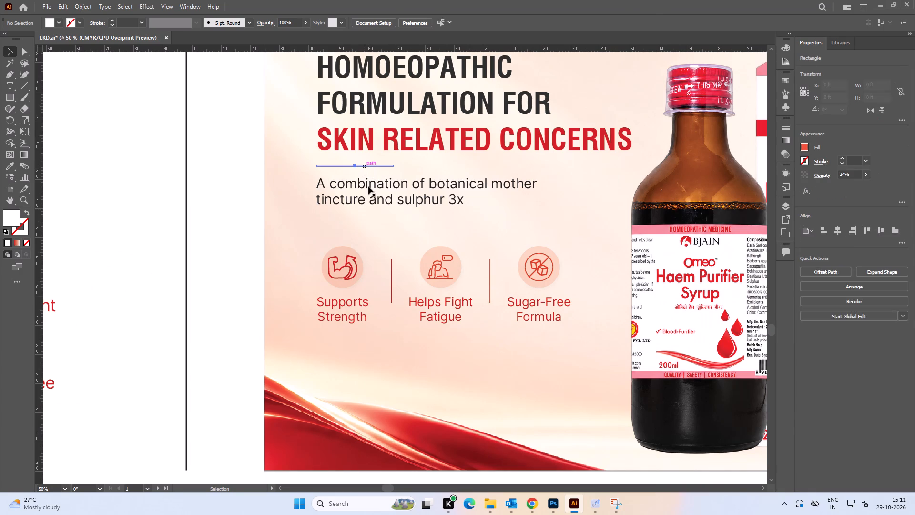
pyautogui.keyDown('alt'); pyautogui.click(368, 186); pyautogui.keyUp('alt')
pyautogui.scroll(3, 350, 182)
pyautogui.keyDown('shift'); pyautogui.click(361, 134); pyautogui.keyUp('shift')
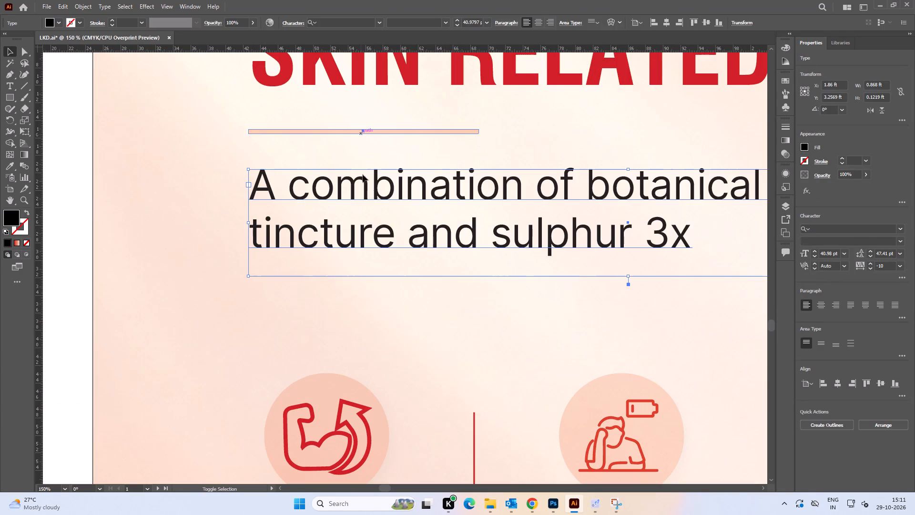
pyautogui.moveTo(366, 189); pyautogui.dragTo(368, 196)
pyautogui.keyDown('alt'); pyautogui.scroll(-2, 355, 186); pyautogui.keyUp('alt')
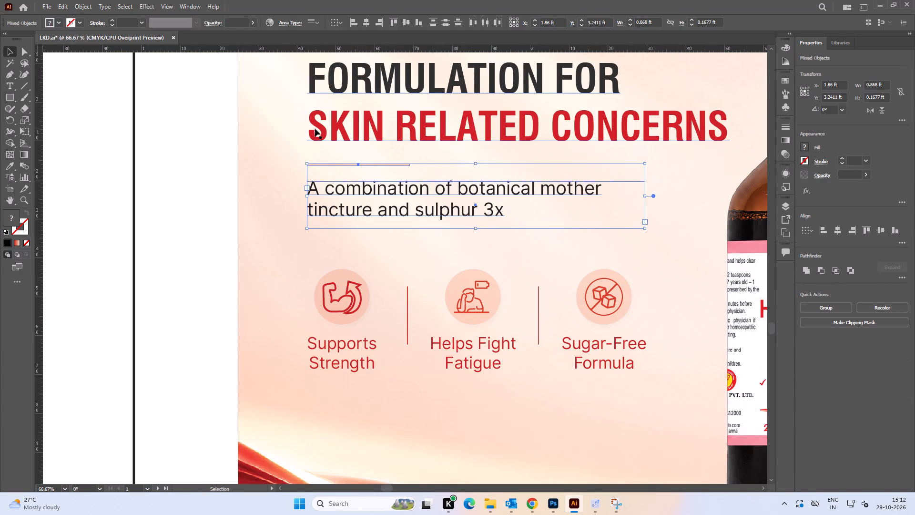
# Left-align the upper banner's headline, divider line and description with one another.
pyautogui.keyDown('shift'); pyautogui.click(317, 128); pyautogui.keyUp('shift')
pyautogui.click(822, 229)
# Move the upper banner's row of three benefit icons slightly down, below the description.
pyautogui.keyDown('alt'); pyautogui.scroll(-3, 448, 219); pyautogui.keyUp('alt')
pyautogui.press('space')
pyautogui.moveTo(432, 287); pyautogui.dragTo(447, 234)
pyautogui.click(331, 217)
pyautogui.click(414, 216)
pyautogui.keyDown('alt'); pyautogui.scroll(2, 464, 207); pyautogui.keyUp('alt')
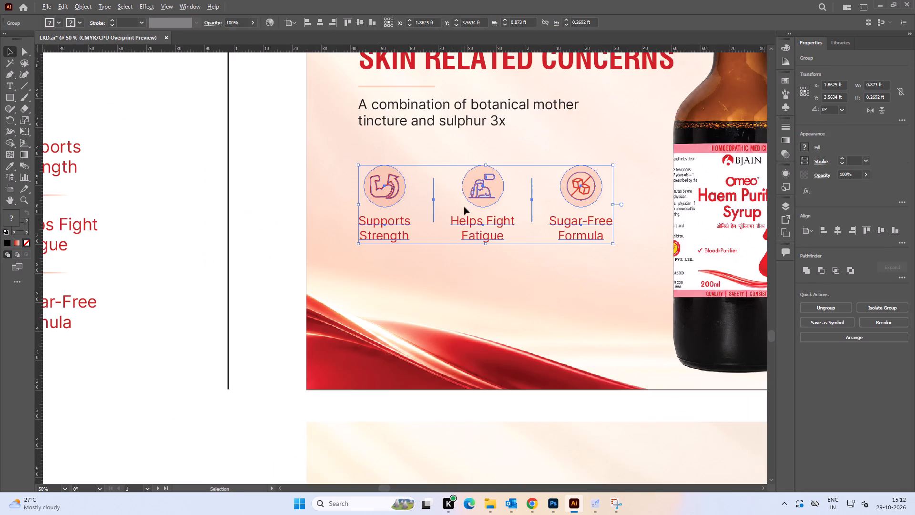
pyautogui.keyDown('alt'); pyautogui.scroll(1, 483, 230); pyautogui.keyUp('alt')
pyautogui.moveTo(473, 222); pyautogui.dragTo(473, 231)
pyautogui.keyDown('alt'); pyautogui.scroll(-3, 471, 227); pyautogui.keyUp('alt')
pyautogui.press('space')
pyautogui.moveTo(471, 205); pyautogui.dragTo(473, 277)
pyautogui.click(403, 175)
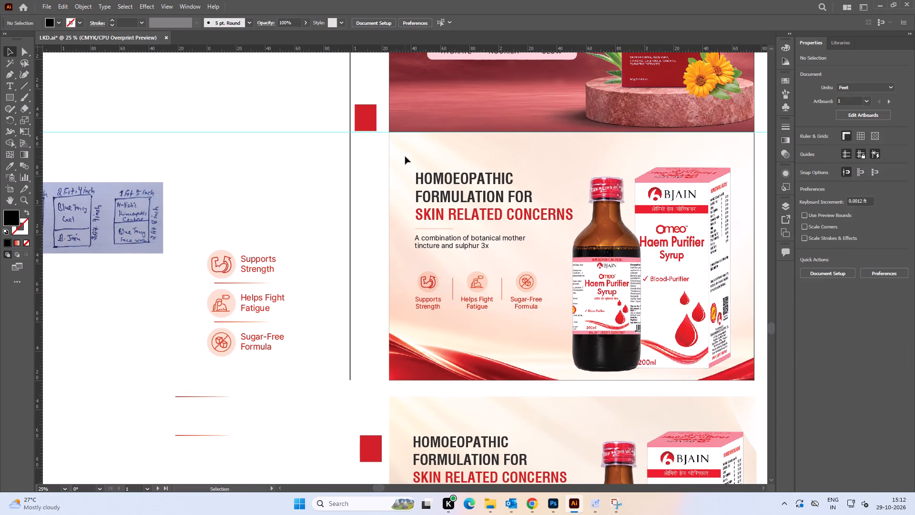
# Move the upper banner's headline, divider line and description down together by about 0.03 ft.
pyautogui.moveTo(408, 166); pyautogui.dragTo(448, 256)
pyautogui.keyDown('alt'); pyautogui.scroll(2, 438, 212); pyautogui.keyUp('alt')
pyautogui.moveTo(447, 221); pyautogui.dragTo(448, 230)
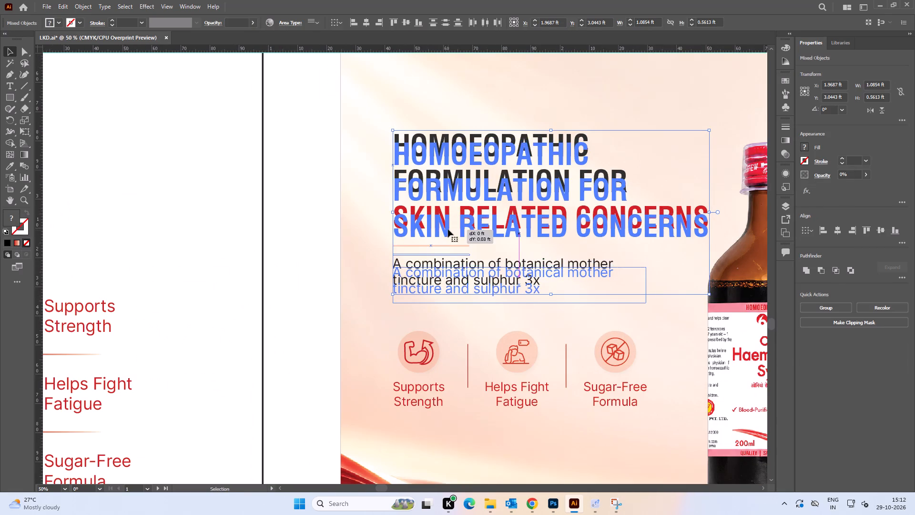
pyautogui.keyDown('alt'); pyautogui.scroll(-2, 447, 228); pyautogui.keyUp('alt')
pyautogui.click(322, 242)
# Enlarge the upper banner's headline, divider line and description together proportionally to about 1.12 ft wide.
pyautogui.press('space')
pyautogui.moveTo(379, 268); pyautogui.dragTo(294, 244)
pyautogui.click(418, 198)
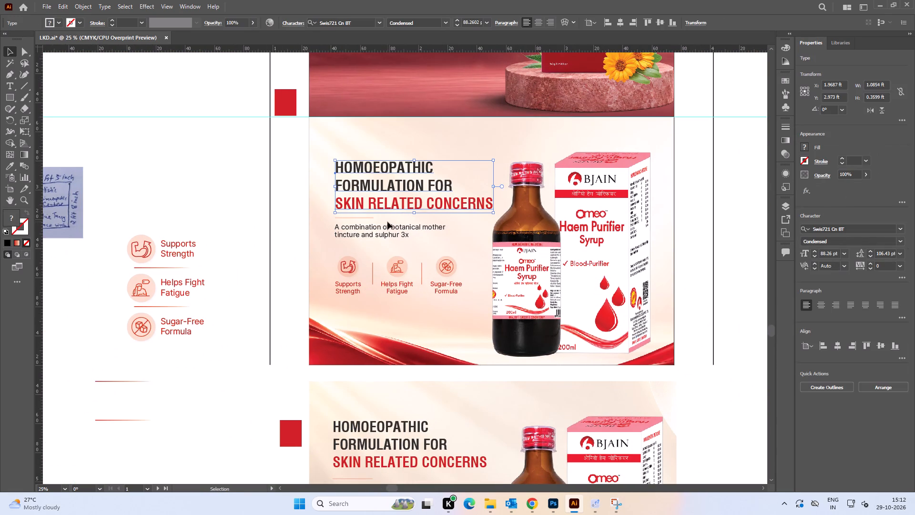
pyautogui.click(322, 204)
pyautogui.moveTo(323, 196); pyautogui.dragTo(359, 238)
pyautogui.press('space')
pyautogui.moveTo(403, 181); pyautogui.dragTo(404, 216)
pyautogui.keyDown('alt'); pyautogui.scroll(1, 382, 187); pyautogui.keyUp('alt')
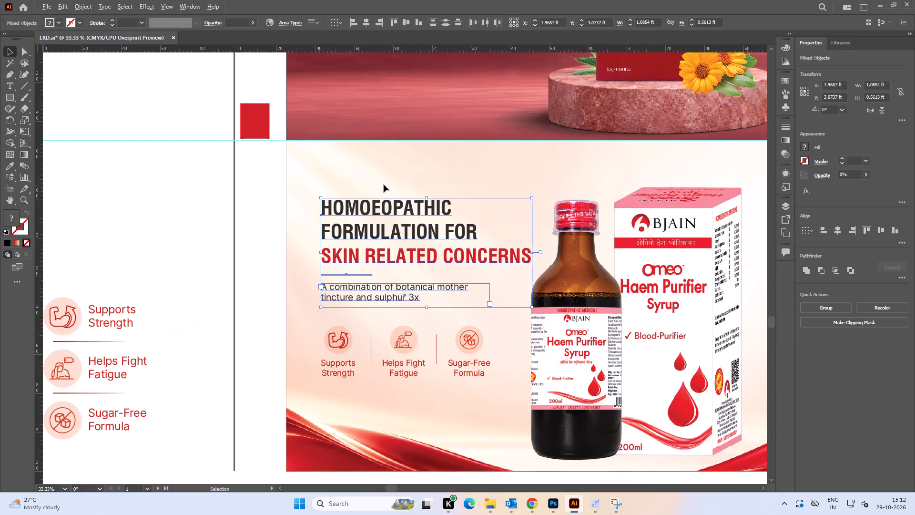
pyautogui.keyDown('alt'); pyautogui.scroll(2, 429, 204); pyautogui.keyUp('alt')
pyautogui.keyDown('shift'); pyautogui.moveTo(425, 192); pyautogui.dragTo(426, 185); pyautogui.keyUp('shift')
pyautogui.keyDown('alt'); pyautogui.scroll(-2, 422, 186); pyautogui.keyUp('alt')
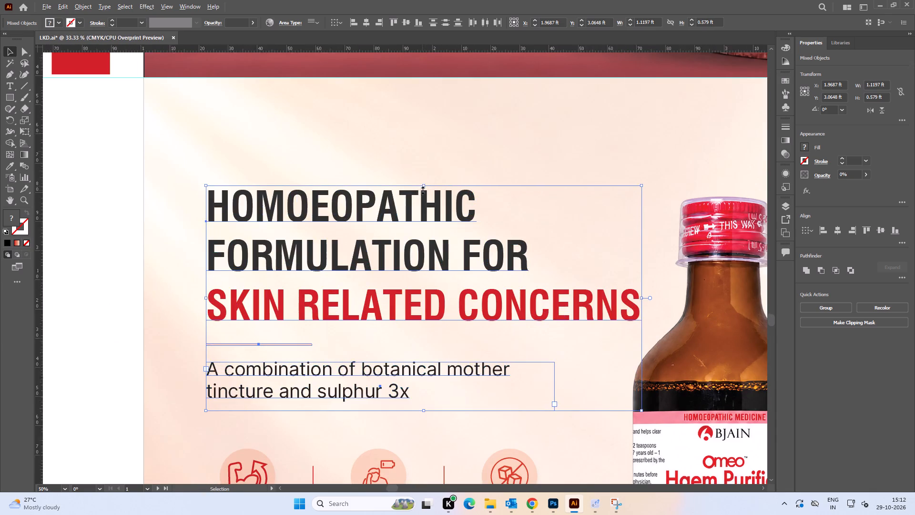
pyautogui.press('space')
pyautogui.moveTo(409, 248); pyautogui.dragTo(418, 203)
# Left-align the benefit icon row with the upper banner's headline, divider line and description.
pyautogui.keyDown('shift'); pyautogui.click(346, 286); pyautogui.keyUp('shift')
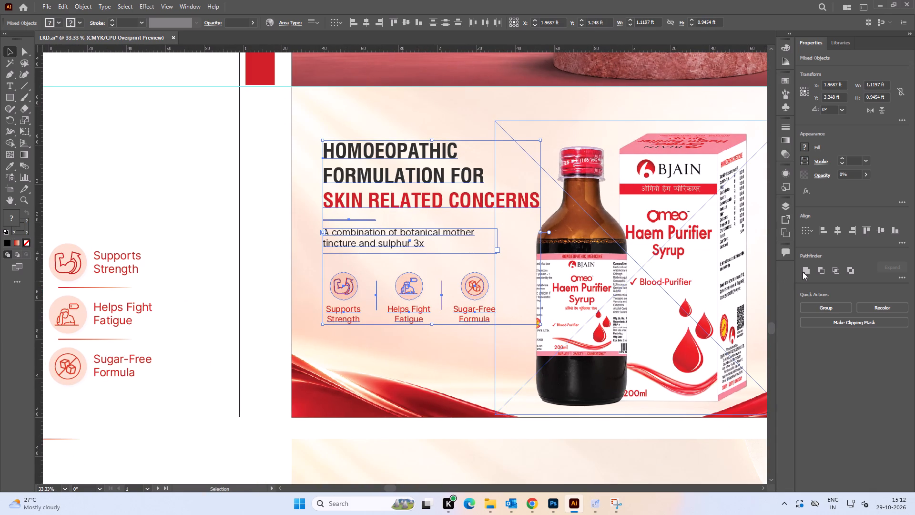
pyautogui.click(819, 231)
# Nudge the upper banner's headline, divider line, description and icon row left together by about 0.012 ft.
pyautogui.press('Left')
pyautogui.press('Left')
pyautogui.press('Left')
pyautogui.press('Left')
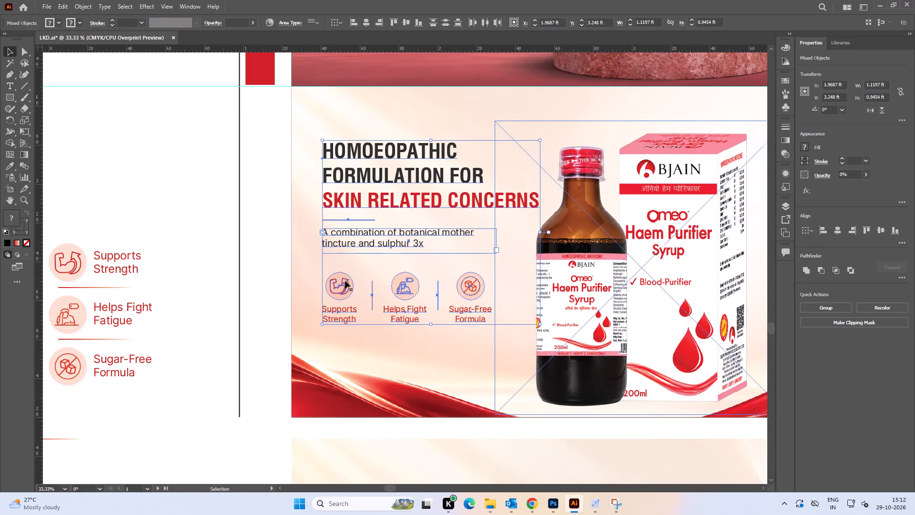
pyautogui.press('Left')
pyautogui.press('Left')
pyautogui.press('Left')
pyautogui.press('Left')
pyautogui.press('Left')
pyautogui.press('Left')
pyautogui.click(202, 209)
# Shift the bottle and carton image slightly right in the upper banner, away from the headline.
pyautogui.press('space')
pyautogui.moveTo(609, 320); pyautogui.dragTo(431, 298)
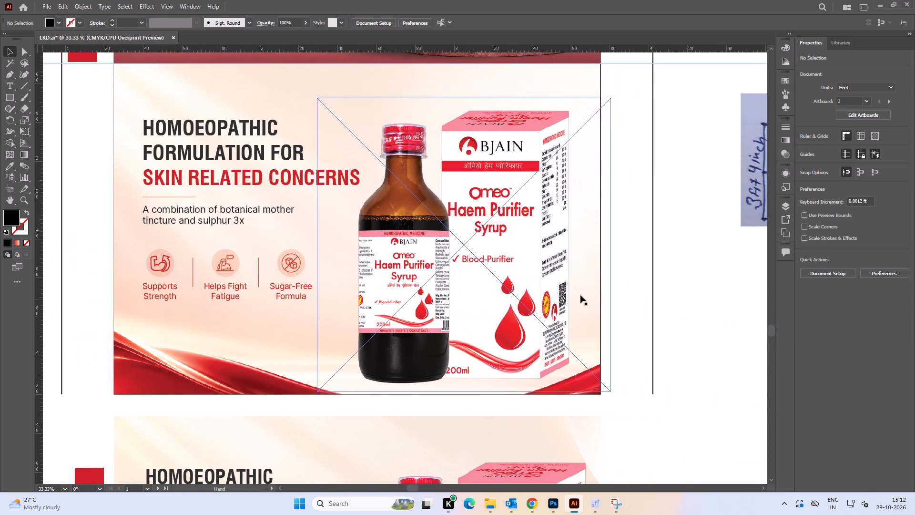
pyautogui.click(674, 283)
pyautogui.keyDown('alt'); pyautogui.scroll(1, 564, 292); pyautogui.keyUp('alt')
pyautogui.keyDown('shift'); pyautogui.moveTo(547, 292); pyautogui.dragTo(551, 292); pyautogui.keyUp('shift')
pyautogui.keyDown('alt'); pyautogui.scroll(-2, 547, 290); pyautogui.keyUp('alt')
pyautogui.click(666, 313)
pyautogui.press('space')
pyautogui.moveTo(678, 320); pyautogui.dragTo(564, 278)
# Switch to Photoshop and skew the shadow under the carton's side face by about 0.97° vertically, raising its inner edge.
pyautogui.click(551, 514)
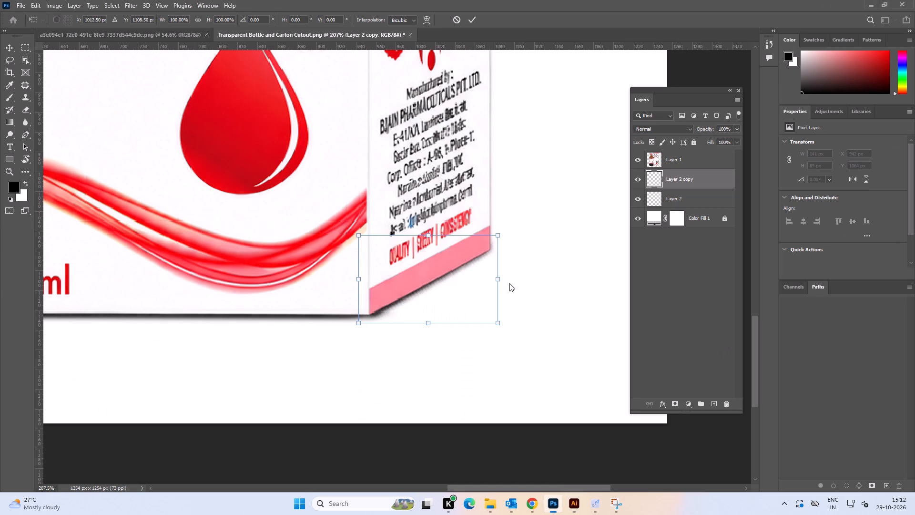
pyautogui.press('space')
pyautogui.moveTo(473, 288); pyautogui.dragTo(492, 286)
pyautogui.keyDown('alt'); pyautogui.scroll(2, 434, 322); pyautogui.keyUp('alt')
pyautogui.press('space')
pyautogui.press('space')
pyautogui.press('space')
pyautogui.press('space')
pyautogui.moveTo(509, 274); pyautogui.dragTo(354, 281)
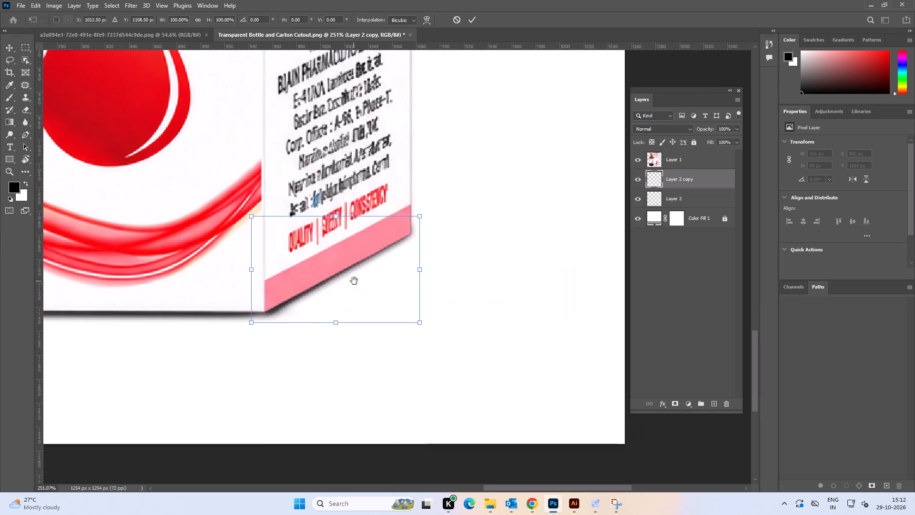
pyautogui.moveTo(354, 281); pyautogui.dragTo(356, 280)
pyautogui.keyDown('ctrl'); pyautogui.click(252, 268); pyautogui.keyUp('ctrl')
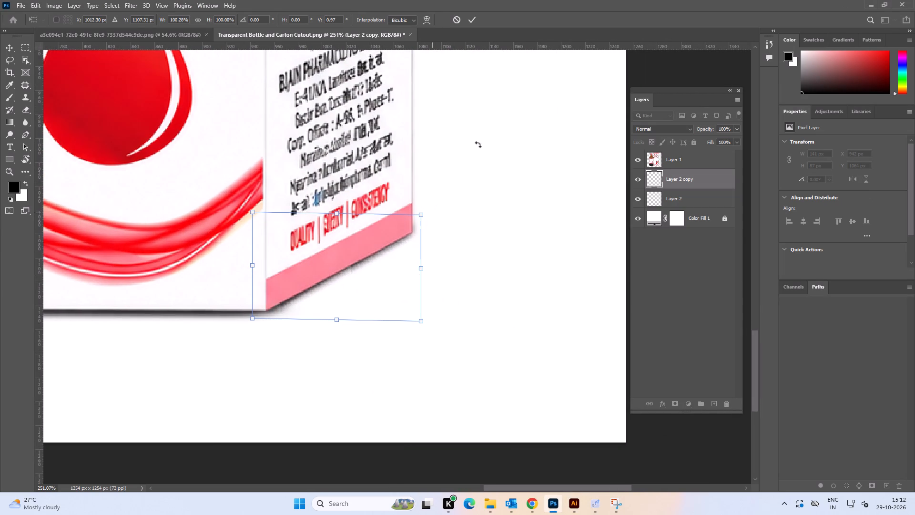
pyautogui.click(472, 22)
# Nudge the shadow under the carton's side face 1 px down and 1 px right.
pyautogui.keyDown('alt'); pyautogui.scroll(-4, 468, 295); pyautogui.keyUp('alt')
pyautogui.press('space')
pyautogui.press('space')
pyautogui.press('space')
pyautogui.moveTo(426, 303); pyautogui.dragTo(475, 297)
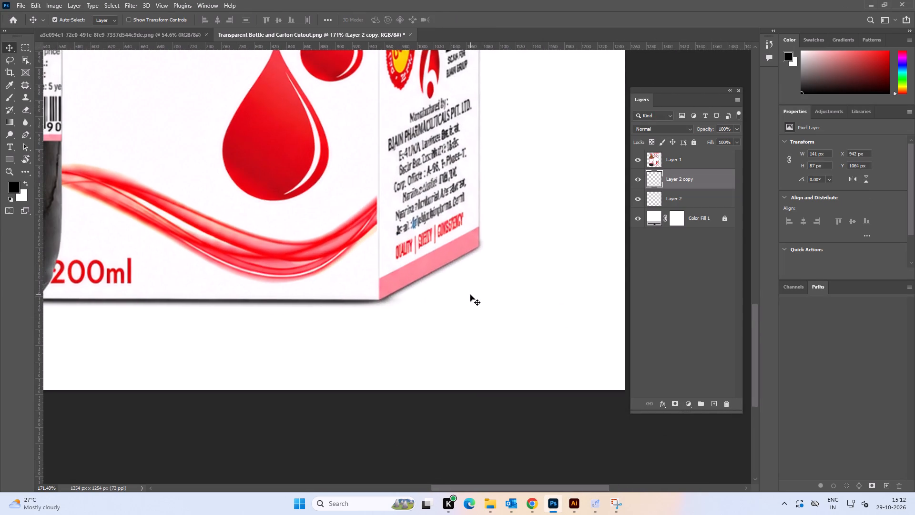
pyautogui.keyDown('alt'); pyautogui.scroll(-3, 469, 296); pyautogui.keyUp('alt')
pyautogui.press('space')
pyautogui.moveTo(351, 318); pyautogui.dragTo(363, 317)
pyautogui.scroll(8, 415, 319)
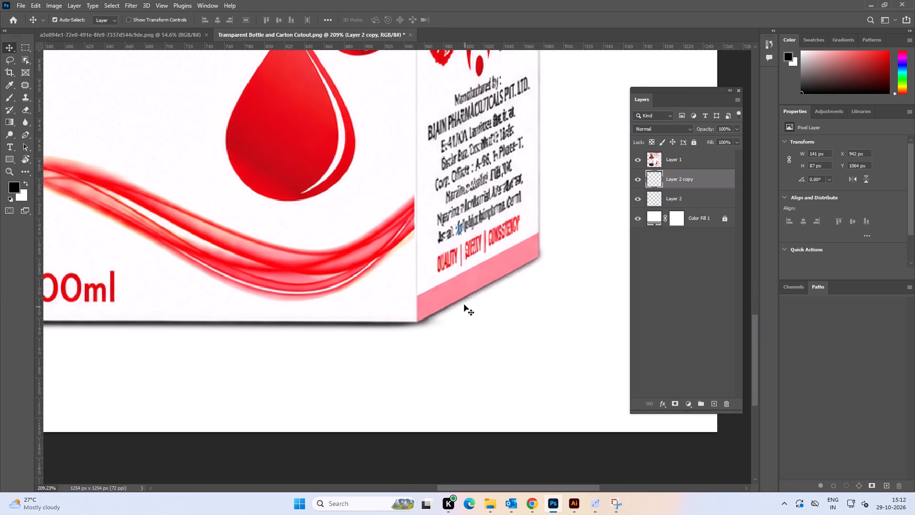
pyautogui.click(464, 301)
pyautogui.press('Down')
pyautogui.press('Right')
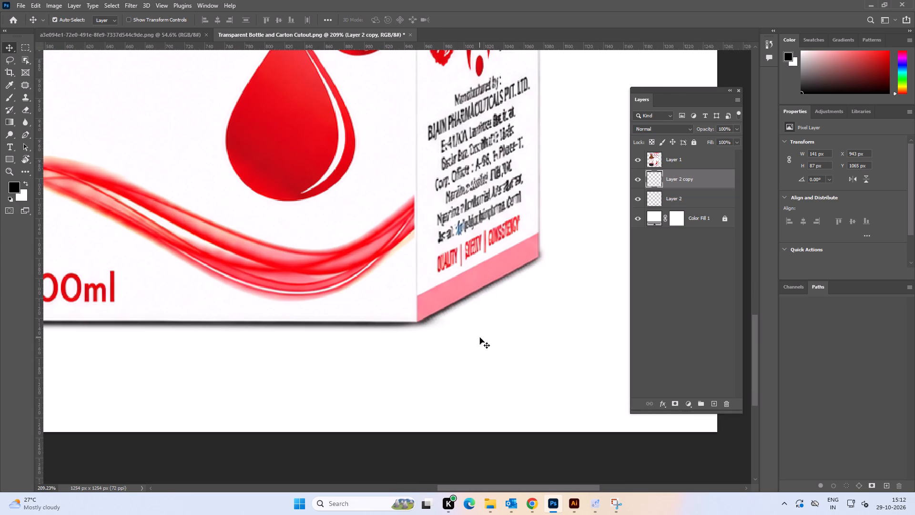
# Distort the side-face shadow, pulling its upper-right corner down and inward and its lower-left corner up, to about 83 px tall.
pyautogui.hotkey('ctrl', 't')
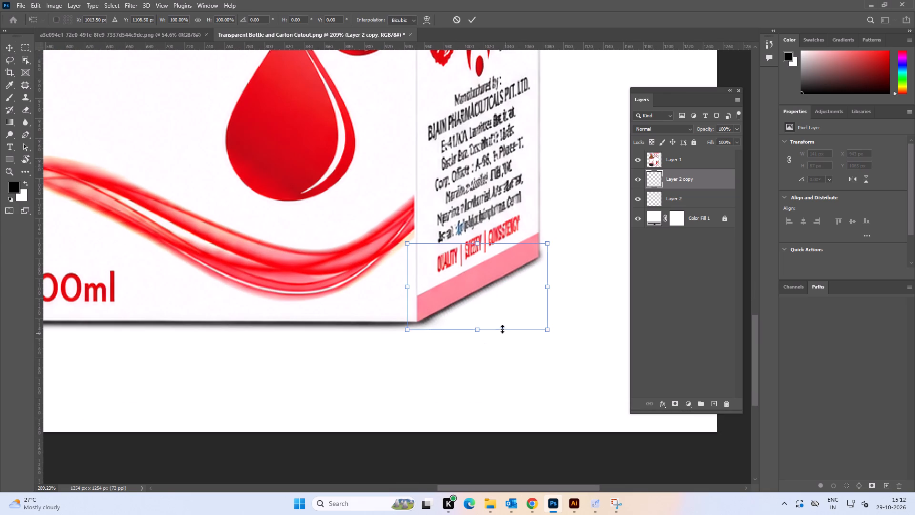
pyautogui.keyDown('alt'); pyautogui.scroll(4, 517, 289); pyautogui.keyUp('alt')
pyautogui.press('space')
pyautogui.press('space')
pyautogui.press('space')
pyautogui.press('space')
pyautogui.press('space')
pyautogui.press('space')
pyautogui.press('space')
pyautogui.press('space')
pyautogui.moveTo(511, 276); pyautogui.dragTo(413, 260)
pyautogui.keyDown('alt'); pyautogui.scroll(4, 539, 250); pyautogui.keyUp('alt')
pyautogui.keyDown('alt'); pyautogui.scroll(-1, 543, 247); pyautogui.keyUp('alt')
pyautogui.keyDown('alt'); pyautogui.scroll(1, 543, 247); pyautogui.keyUp('alt')
pyautogui.keyDown('ctrl'); pyautogui.click(566, 231); pyautogui.keyUp('ctrl')
pyautogui.keyDown('ctrl'); pyautogui.moveTo(565, 229); pyautogui.dragTo(563, 234); pyautogui.keyUp('ctrl')
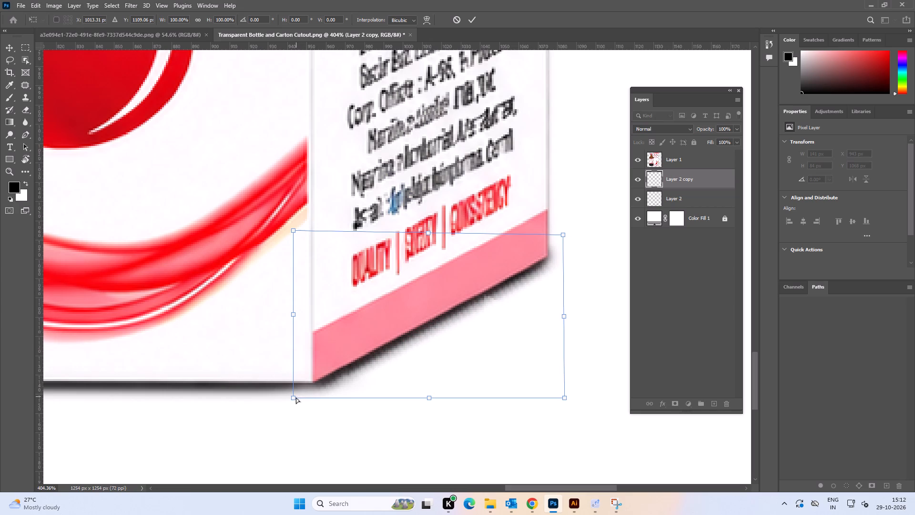
pyautogui.keyDown('ctrl'); pyautogui.click(294, 398); pyautogui.keyUp('ctrl')
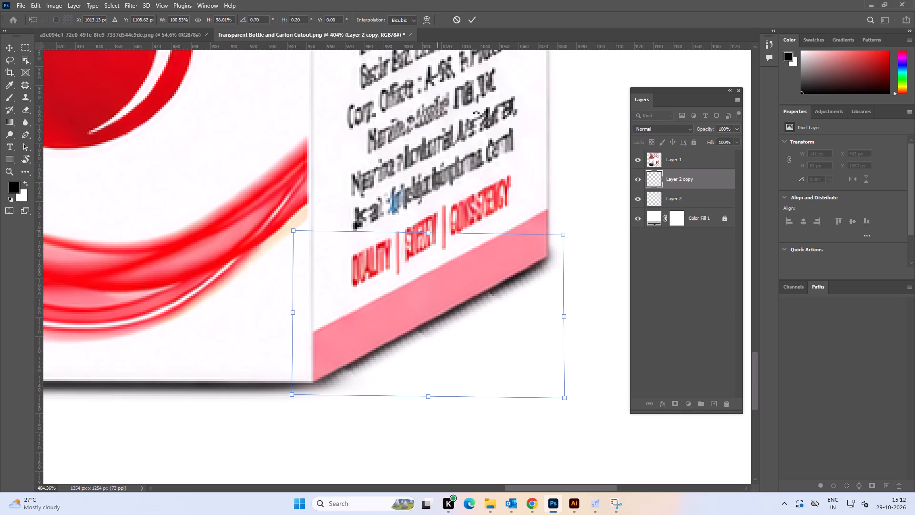
pyautogui.click(472, 19)
# Examine the shadow along the bottom edges of the carton and the base of the bottle.
pyautogui.keyDown('alt'); pyautogui.scroll(-10, 449, 198); pyautogui.keyUp('alt')
pyautogui.press('space')
pyautogui.press('space')
pyautogui.moveTo(361, 215); pyautogui.dragTo(399, 223)
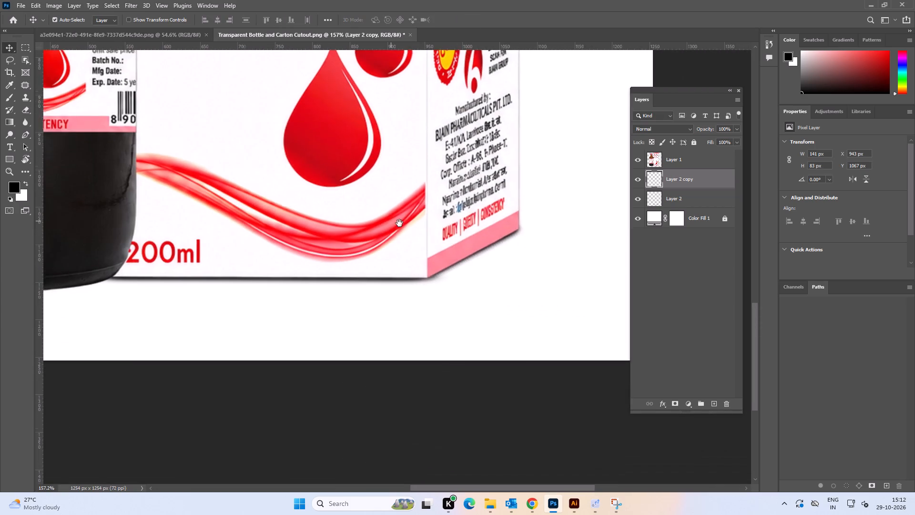
pyautogui.moveTo(399, 223); pyautogui.dragTo(400, 220)
pyautogui.keyDown('alt'); pyautogui.scroll(-8, 400, 219); pyautogui.keyUp('alt')
pyautogui.press('space')
pyautogui.moveTo(340, 221); pyautogui.dragTo(410, 223)
pyautogui.scroll(6, 178, 287)
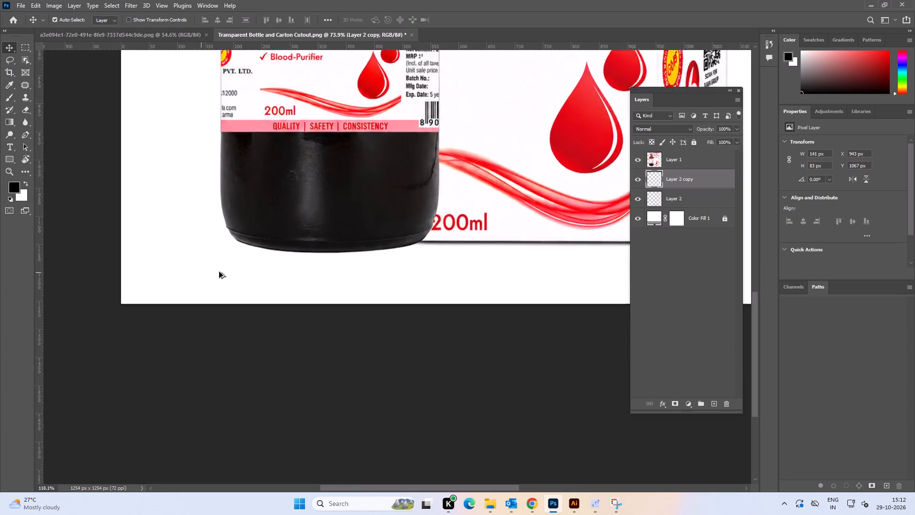
pyautogui.scroll(4, 219, 272)
pyautogui.press('space')
pyautogui.press('space')
pyautogui.press('space')
pyautogui.press('space')
pyautogui.press('space')
pyautogui.moveTo(428, 240); pyautogui.dragTo(295, 285)
pyautogui.keyDown('alt'); pyautogui.scroll(-8, 496, 272); pyautogui.keyUp('alt')
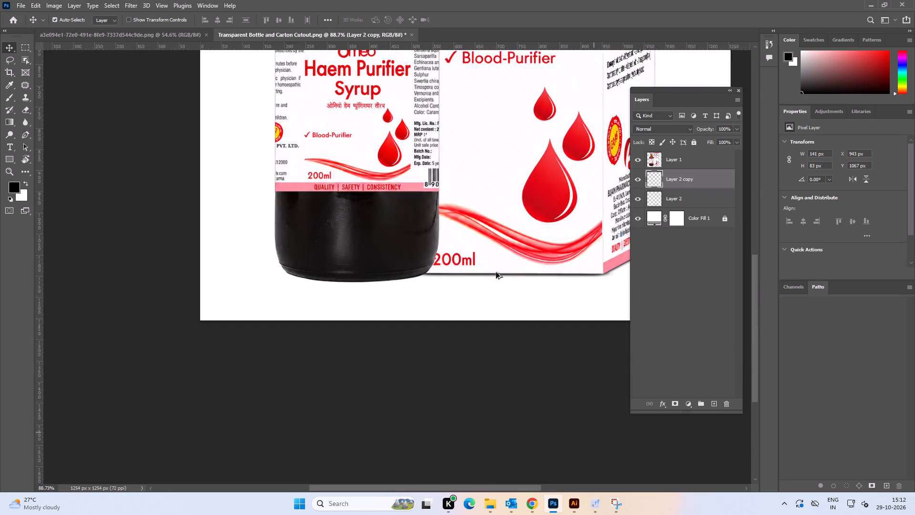
pyautogui.press('space')
pyautogui.press('space')
pyautogui.press('space')
pyautogui.press('space')
pyautogui.press('space')
pyautogui.press('space')
pyautogui.moveTo(506, 266); pyautogui.dragTo(327, 262)
# Set the opacity of the shadow under the carton's front face to 77%.
pyautogui.scroll(4, 338, 286)
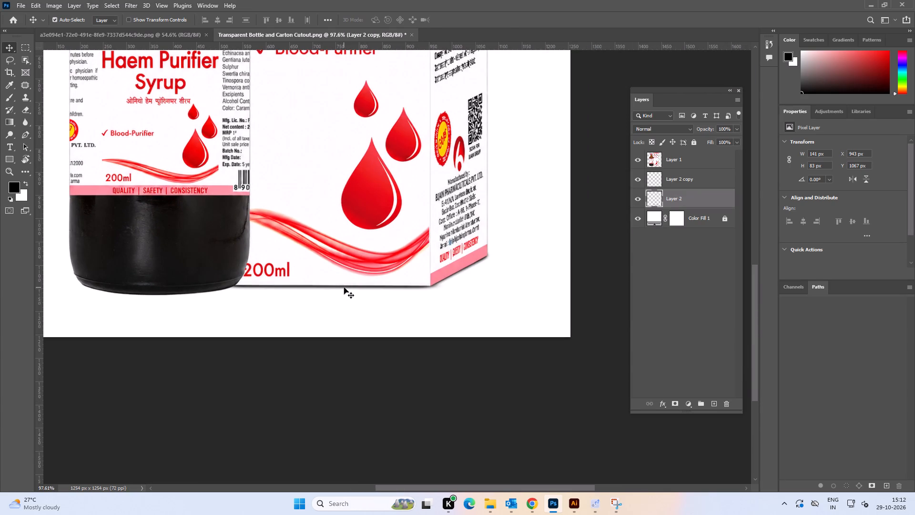
pyautogui.click(344, 288)
pyautogui.click(738, 130)
pyautogui.moveTo(734, 139); pyautogui.dragTo(732, 139)
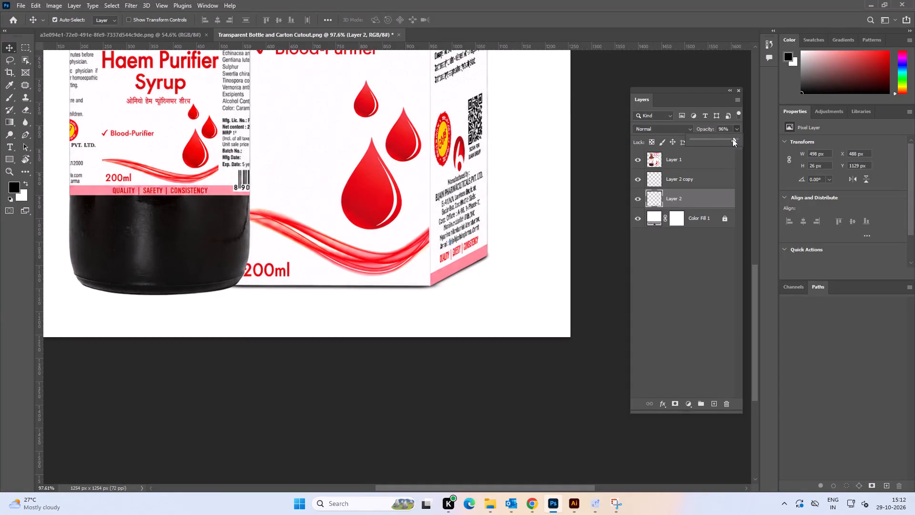
pyautogui.moveTo(732, 139); pyautogui.dragTo(725, 141)
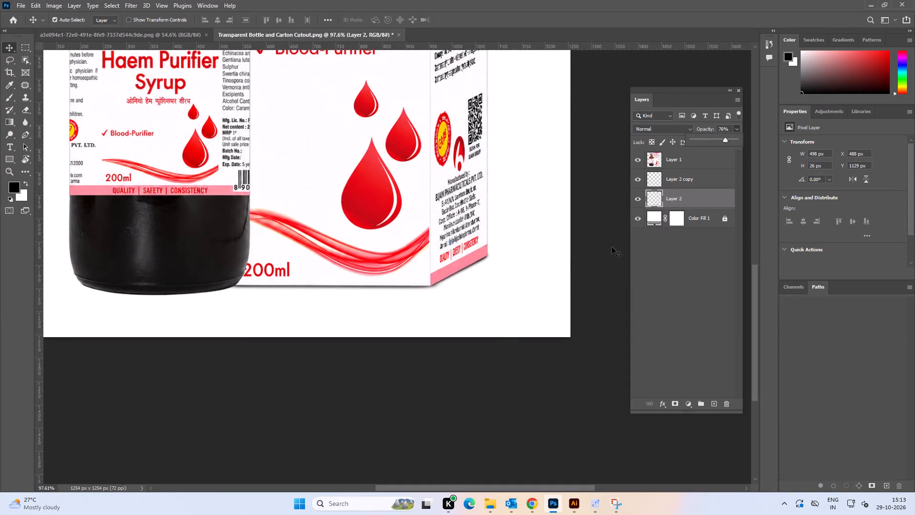
pyautogui.press('Up')
pyautogui.click(523, 295)
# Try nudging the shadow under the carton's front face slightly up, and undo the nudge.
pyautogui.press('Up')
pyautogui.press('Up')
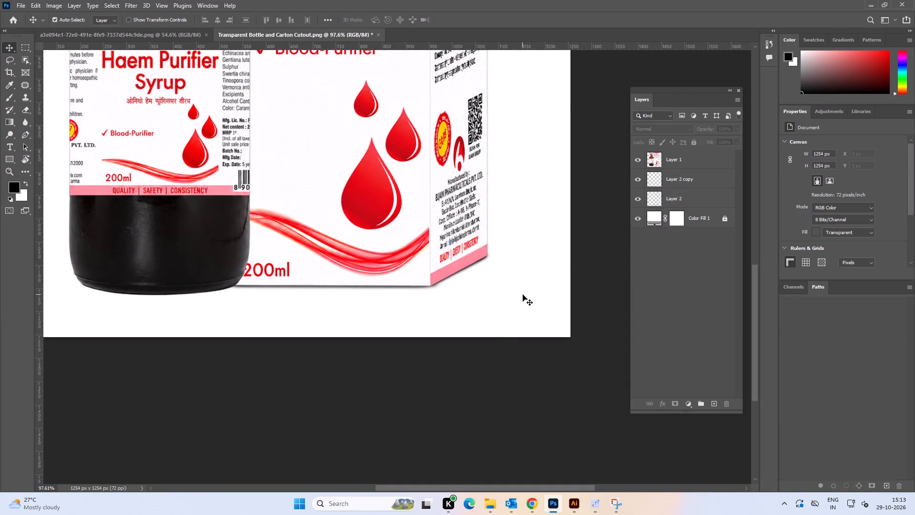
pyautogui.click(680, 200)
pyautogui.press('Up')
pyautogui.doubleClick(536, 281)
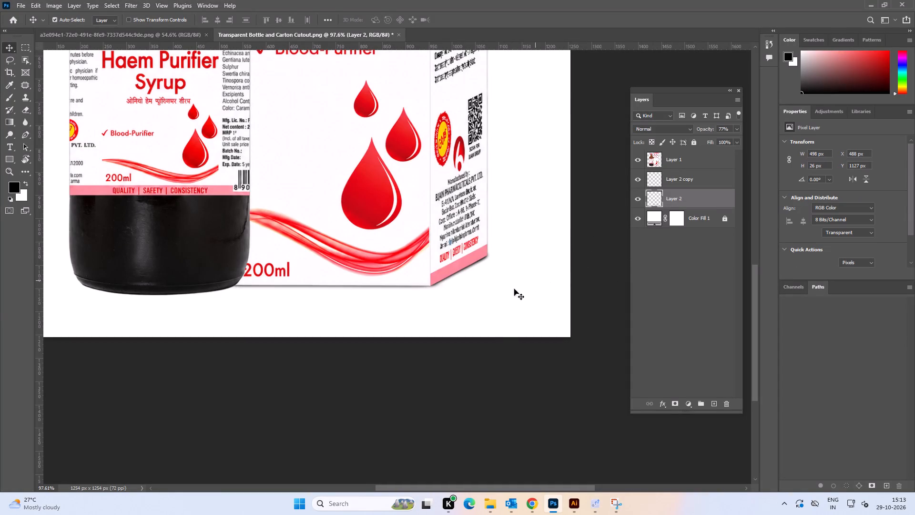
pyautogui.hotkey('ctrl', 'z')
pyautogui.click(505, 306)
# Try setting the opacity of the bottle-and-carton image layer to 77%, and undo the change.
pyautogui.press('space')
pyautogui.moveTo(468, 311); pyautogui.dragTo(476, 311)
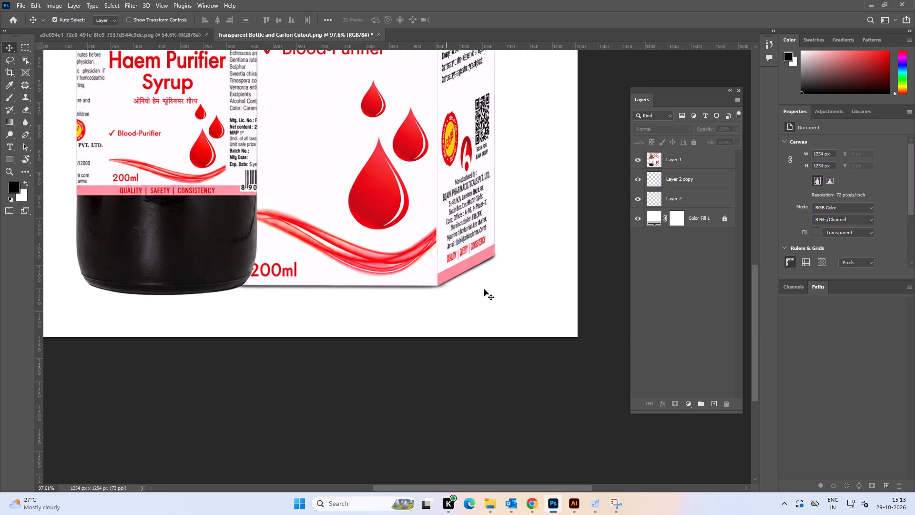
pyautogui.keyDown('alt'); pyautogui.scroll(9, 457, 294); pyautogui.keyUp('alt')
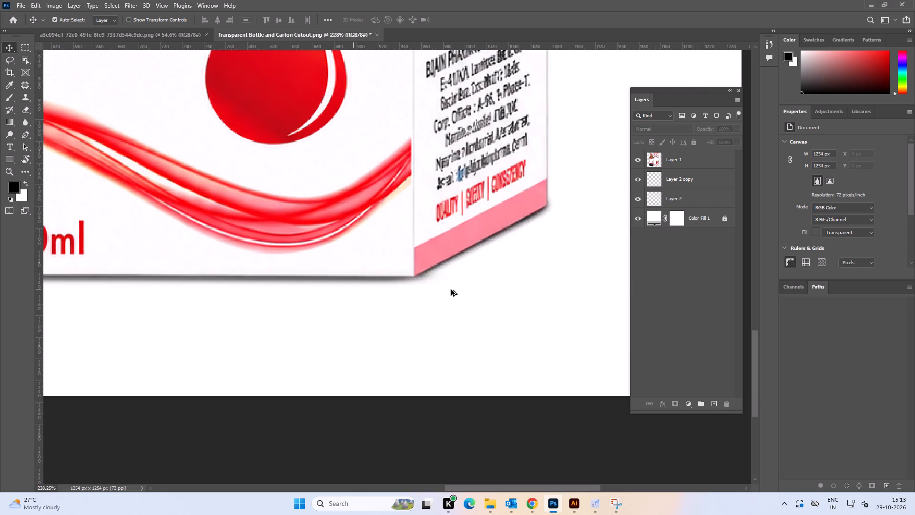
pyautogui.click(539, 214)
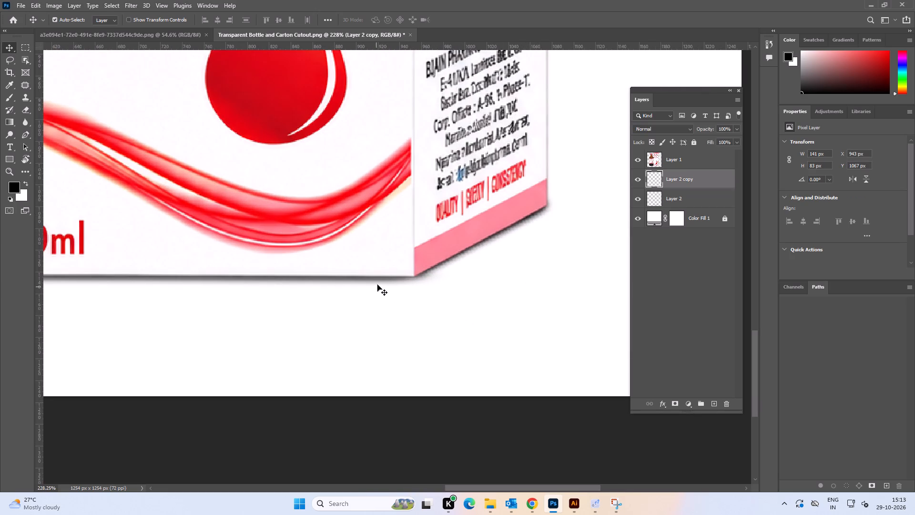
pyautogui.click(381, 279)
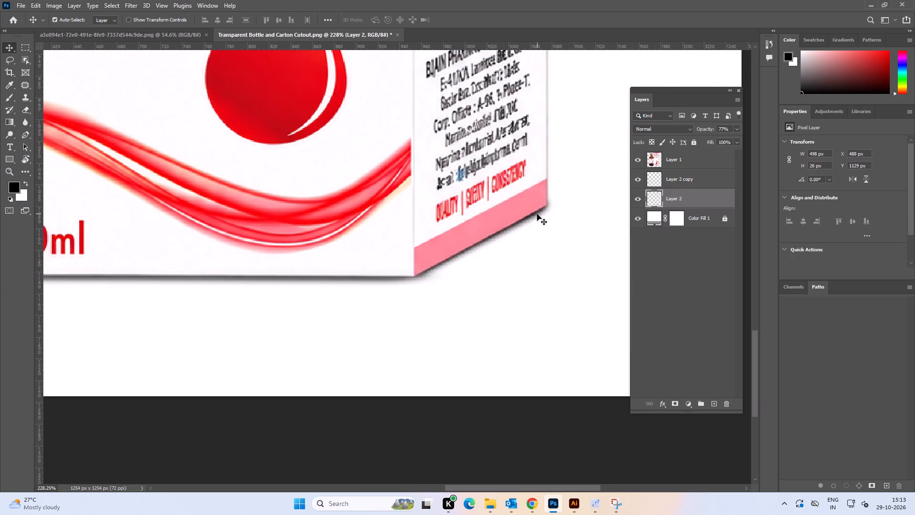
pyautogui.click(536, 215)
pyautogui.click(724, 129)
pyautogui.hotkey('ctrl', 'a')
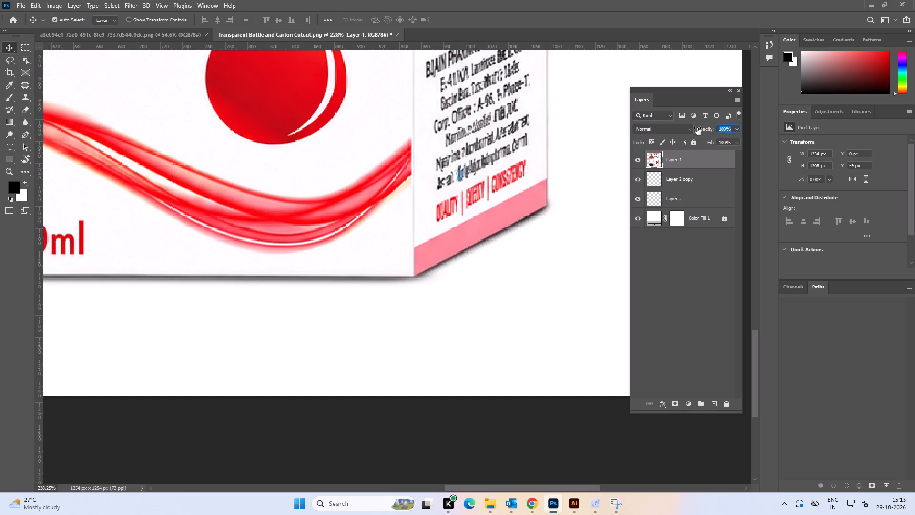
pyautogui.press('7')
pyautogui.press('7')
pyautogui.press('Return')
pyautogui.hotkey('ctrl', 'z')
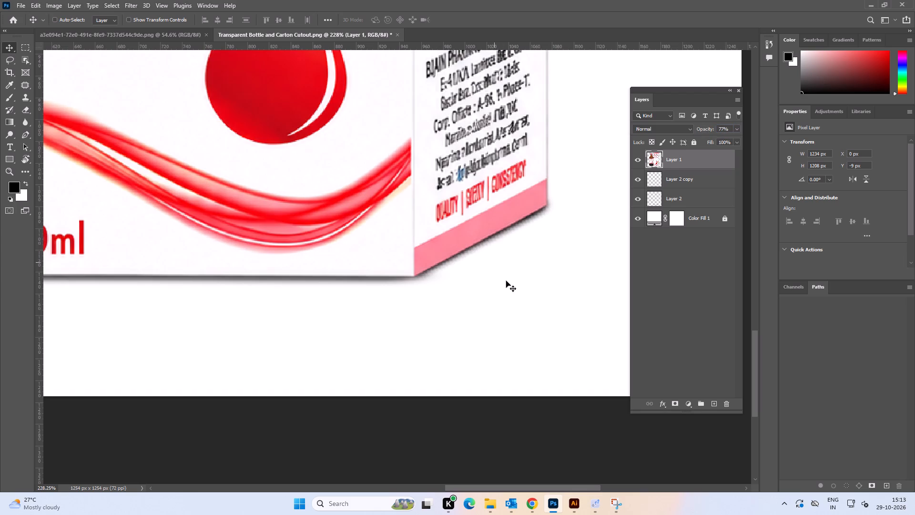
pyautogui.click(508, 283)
# Set the opacity of the shadow under the carton's side face to 77%.
pyautogui.click(677, 178)
pyautogui.doubleClick(632, 182)
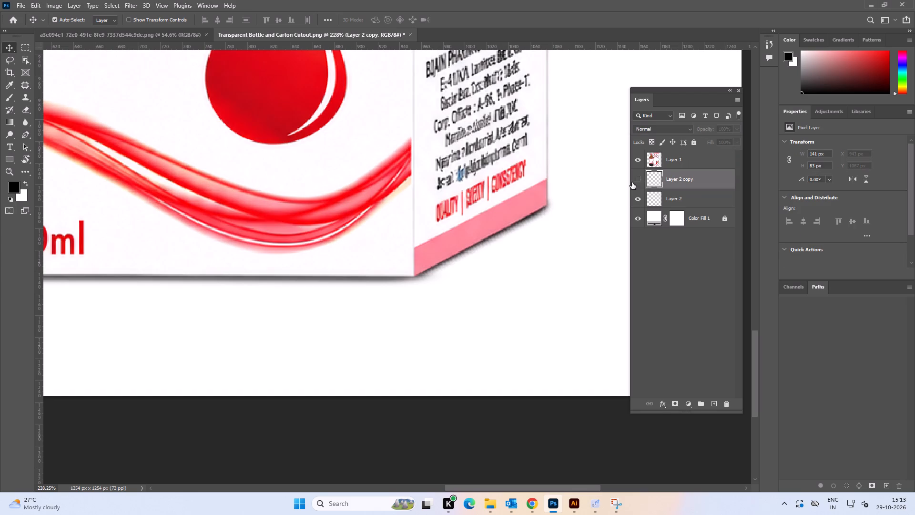
pyautogui.click(729, 128)
pyautogui.hotkey('ctrl', 'a')
pyautogui.write('77')
pyautogui.press('Return')
pyautogui.click(540, 302)
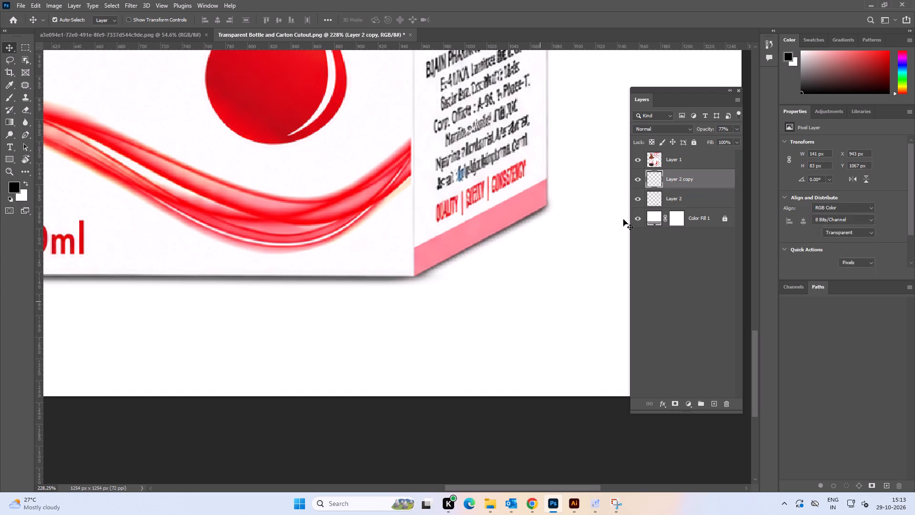
pyautogui.click(695, 182)
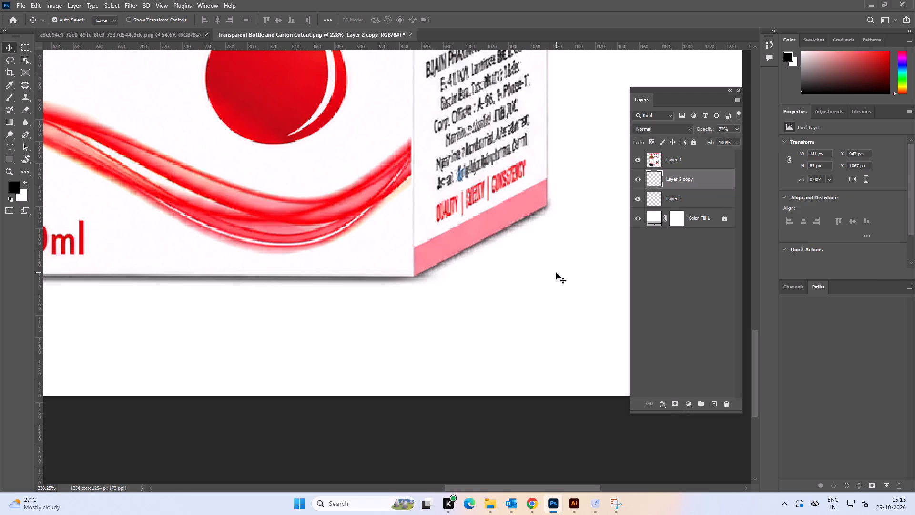
pyautogui.click(556, 273)
# Add a new layer just above the white colour fill and brush a soft black shadow along the bottle's curved base.
pyautogui.keyDown('alt'); pyautogui.scroll(-9, 536, 295); pyautogui.keyUp('alt')
pyautogui.press('space')
pyautogui.moveTo(494, 308); pyautogui.dragTo(520, 299)
pyautogui.scroll(-4, 520, 299)
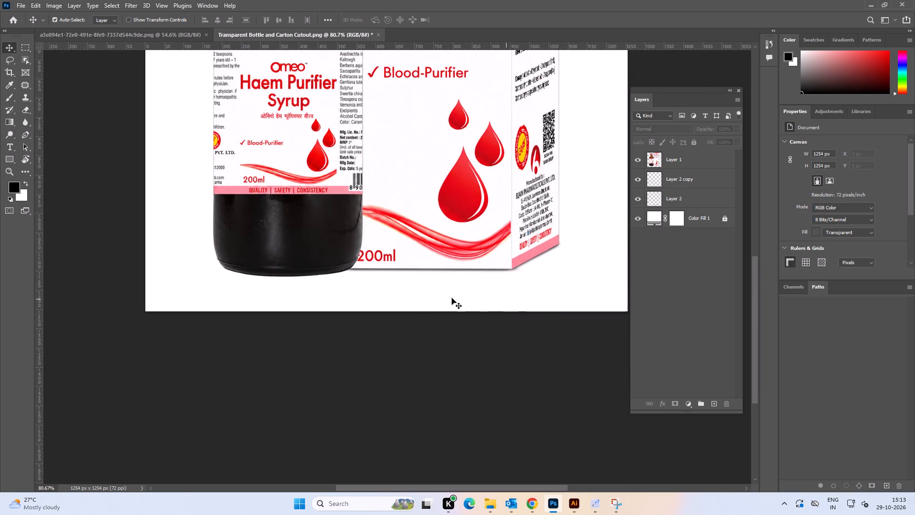
pyautogui.keyDown('alt'); pyautogui.scroll(9, 277, 274); pyautogui.keyUp('alt')
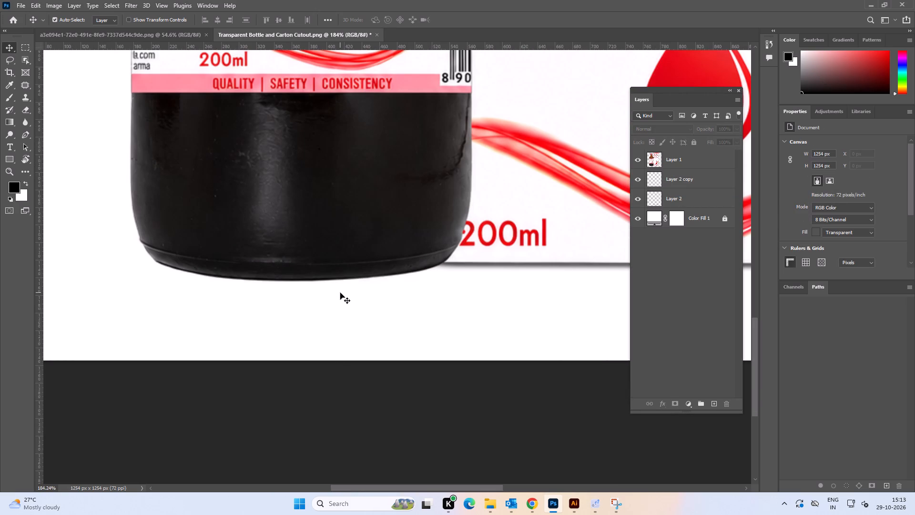
pyautogui.moveTo(703, 216); pyautogui.dragTo(703, 220)
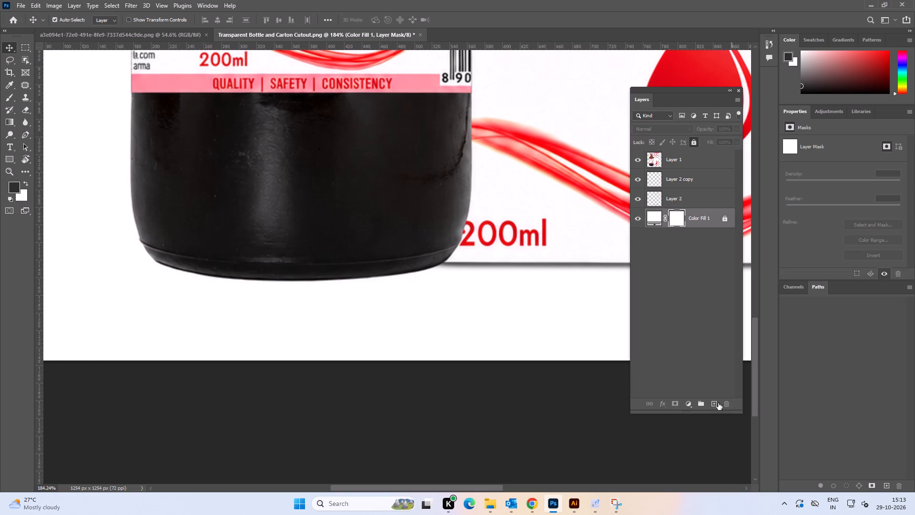
pyautogui.click(712, 406)
pyautogui.press('b')
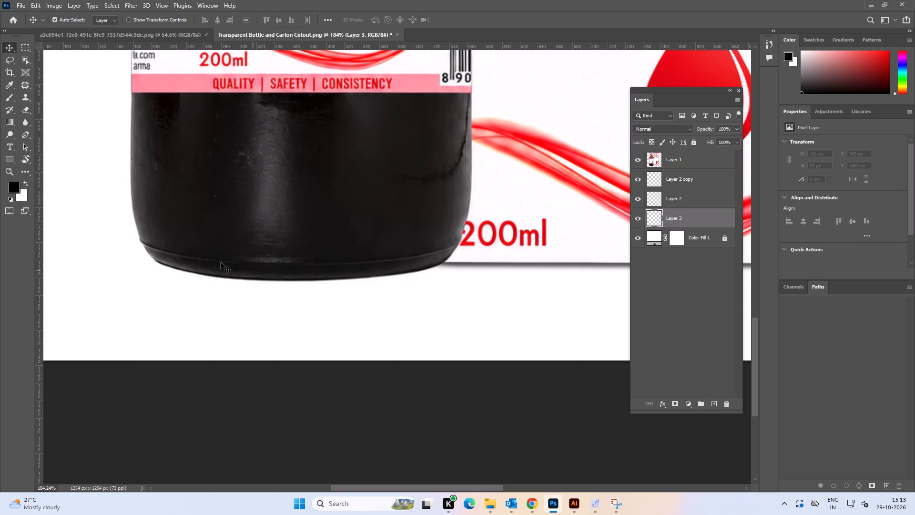
pyautogui.moveTo(148, 246); pyautogui.dragTo(246, 274)
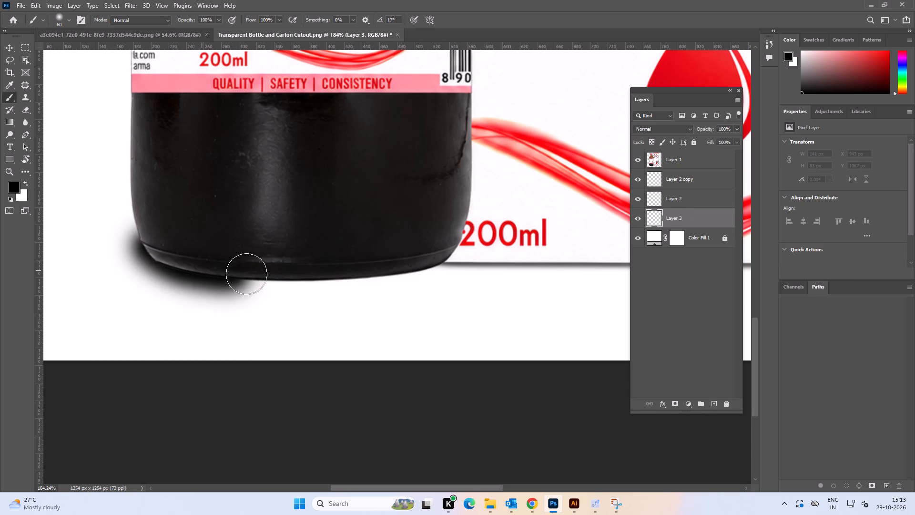
pyautogui.moveTo(246, 274); pyautogui.dragTo(452, 247)
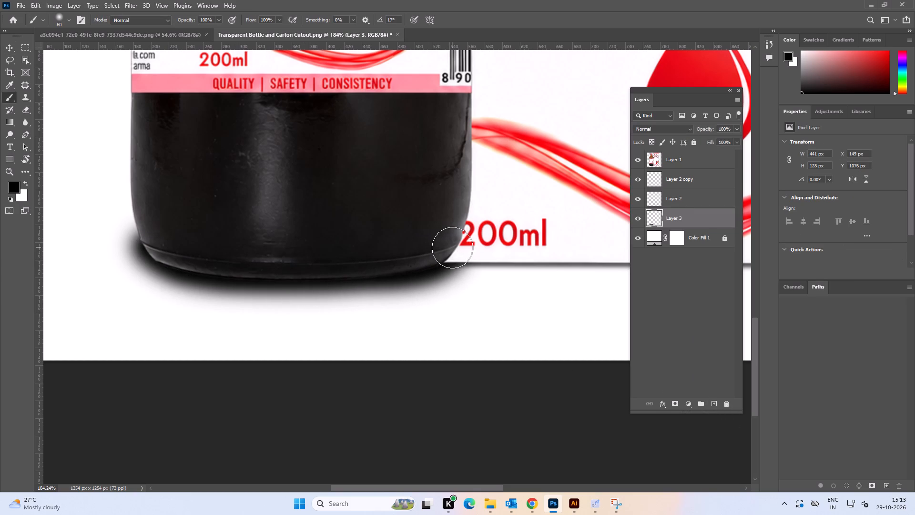
# Squash the bottle's shadow vertically to about 35% of its height, keeping it under the base of the bottle.
pyautogui.click(6, 44)
pyautogui.hotkey('ctrl', 't')
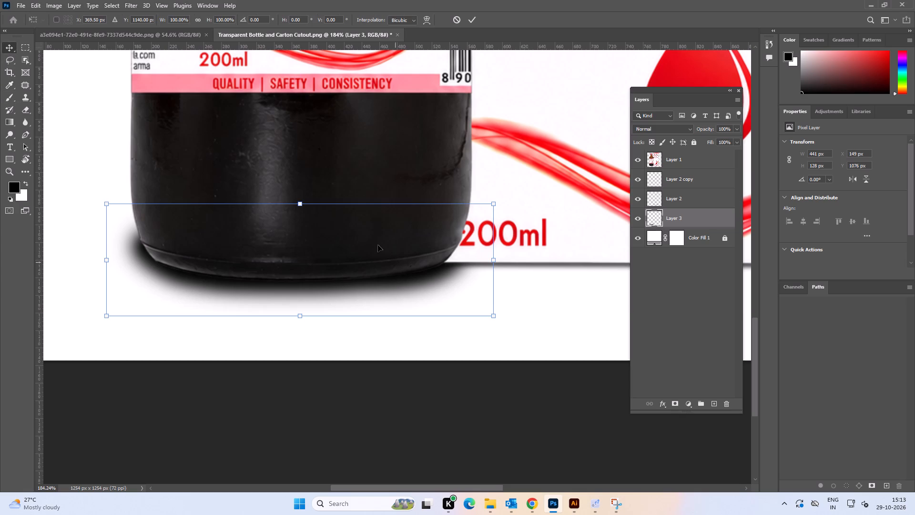
pyautogui.moveTo(302, 204); pyautogui.dragTo(299, 277)
pyautogui.moveTo(307, 305); pyautogui.dragTo(307, 282)
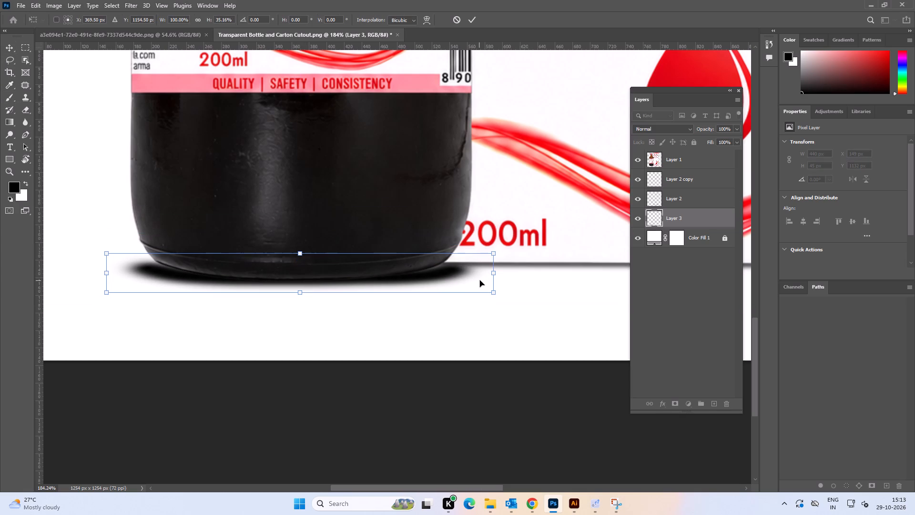
# Warp the bottle's shadow, pulling its upper corners up and inward and shaping its ends to follow the curved base.
pyautogui.click(427, 14)
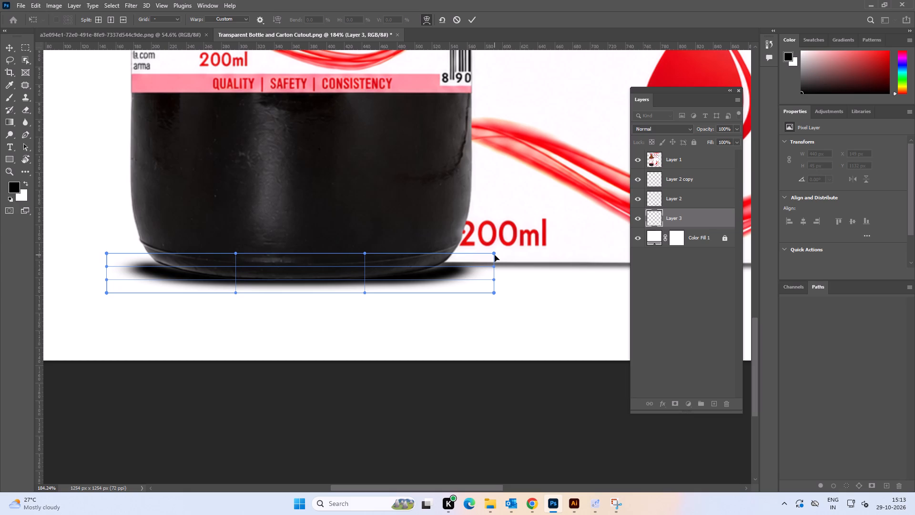
pyautogui.keyDown('alt'); pyautogui.moveTo(495, 254); pyautogui.dragTo(457, 201); pyautogui.keyUp('alt')
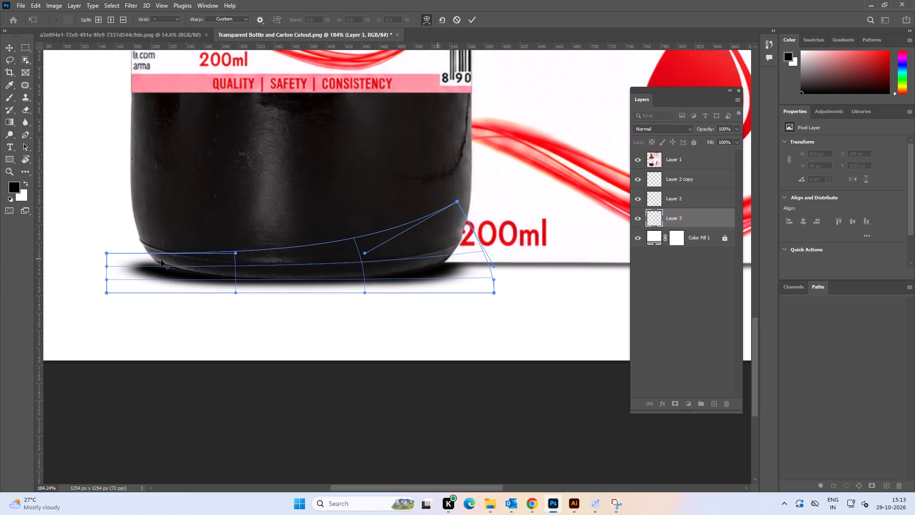
pyautogui.keyDown('alt'); pyautogui.moveTo(106, 253); pyautogui.dragTo(149, 215); pyautogui.keyUp('alt')
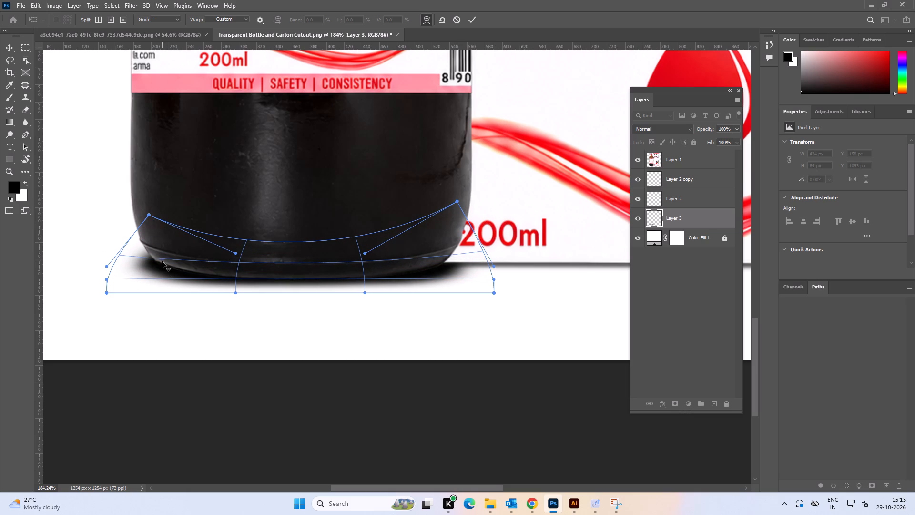
pyautogui.keyDown('alt'); pyautogui.moveTo(162, 259); pyautogui.dragTo(167, 253); pyautogui.keyUp('alt')
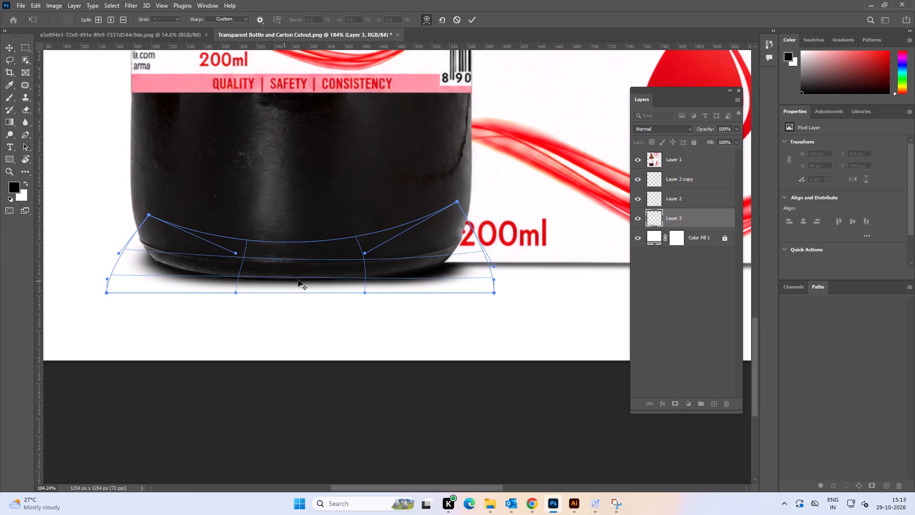
pyautogui.keyDown('alt'); pyautogui.click(299, 278); pyautogui.keyUp('alt')
pyautogui.keyDown('alt'); pyautogui.moveTo(298, 262); pyautogui.dragTo(298, 266); pyautogui.keyUp('alt')
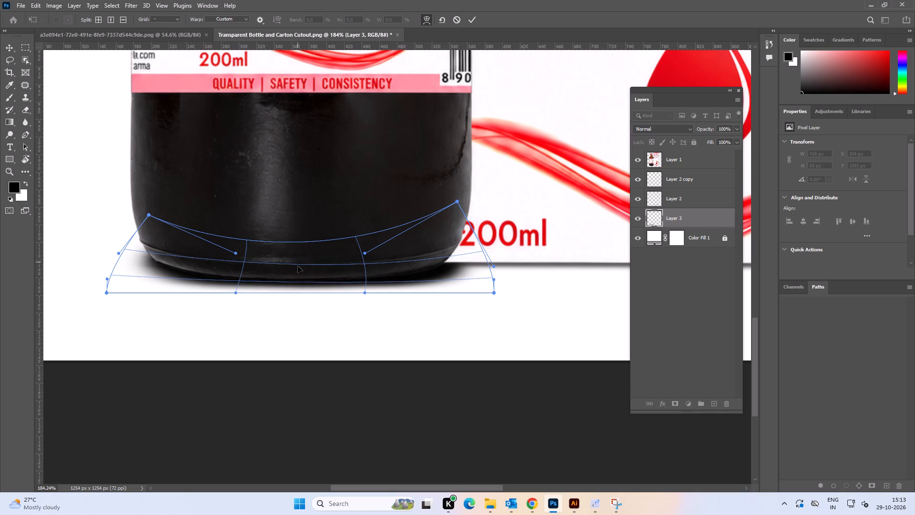
pyautogui.keyDown('alt'); pyautogui.moveTo(298, 266); pyautogui.dragTo(298, 269); pyautogui.keyUp('alt')
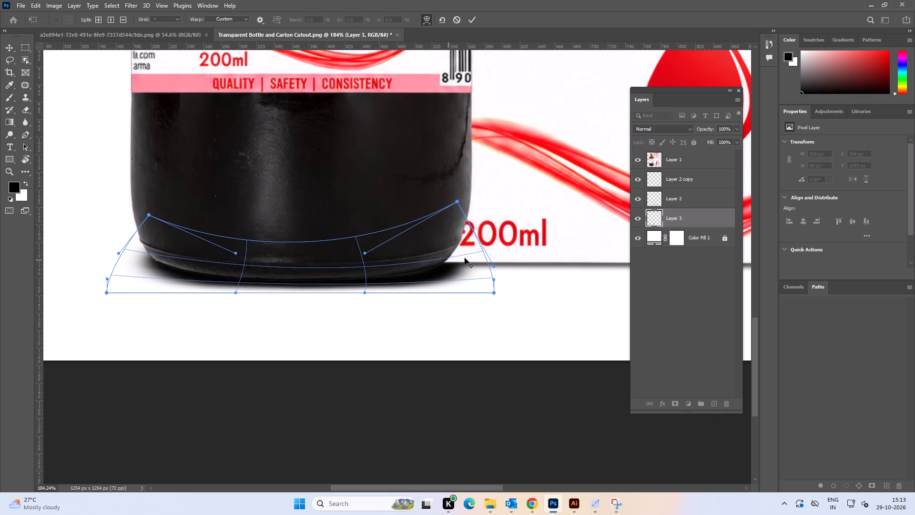
pyautogui.keyDown('alt'); pyautogui.moveTo(468, 255); pyautogui.dragTo(458, 252); pyautogui.keyUp('alt')
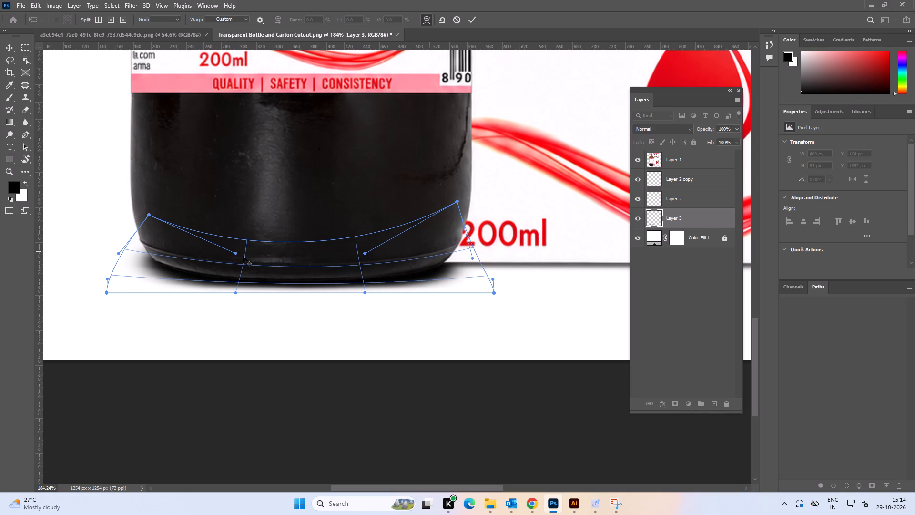
pyautogui.keyDown('alt'); pyautogui.moveTo(157, 256); pyautogui.dragTo(161, 251); pyautogui.keyUp('alt')
# Bow the lower edge of the warped bottle shadow downward and apply the warp, giving a shadow about 406 by 98 px.
pyautogui.keyDown('alt'); pyautogui.moveTo(291, 293); pyautogui.dragTo(291, 299); pyautogui.keyUp('alt')
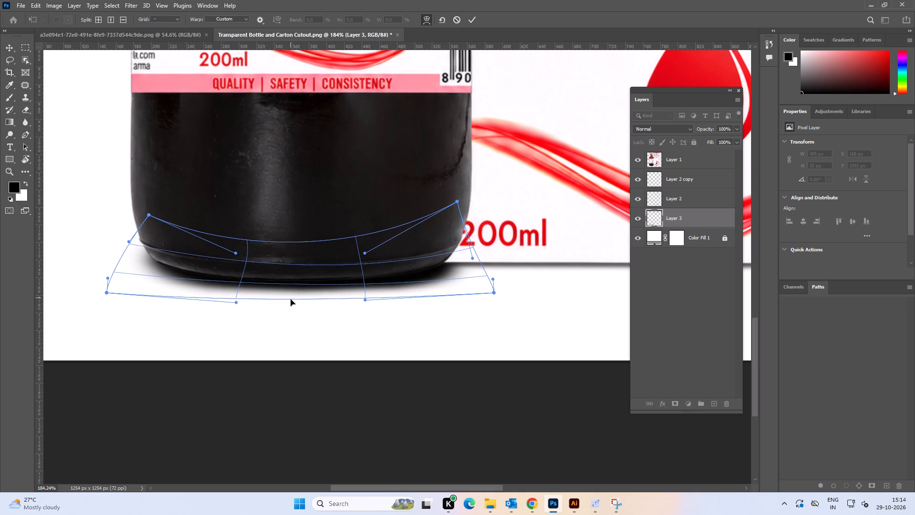
pyautogui.keyDown('alt'); pyautogui.moveTo(291, 299); pyautogui.dragTo(290, 304); pyautogui.keyUp('alt')
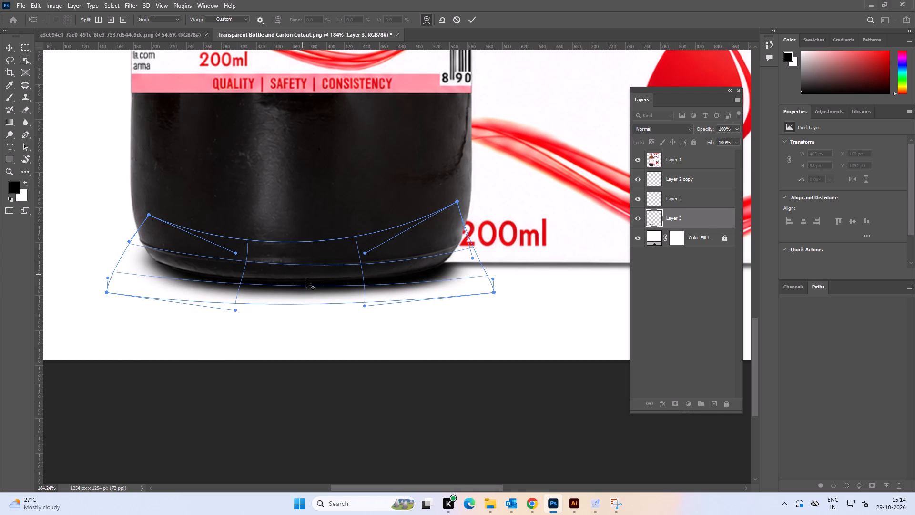
pyautogui.keyDown('alt'); pyautogui.click(393, 283); pyautogui.keyUp('alt')
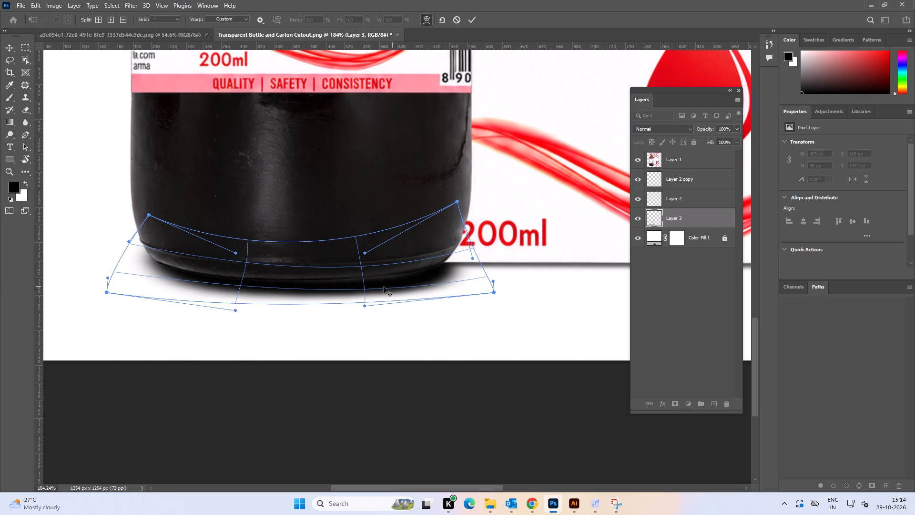
pyautogui.keyDown('alt'); pyautogui.moveTo(243, 285); pyautogui.dragTo(238, 286); pyautogui.keyUp('alt')
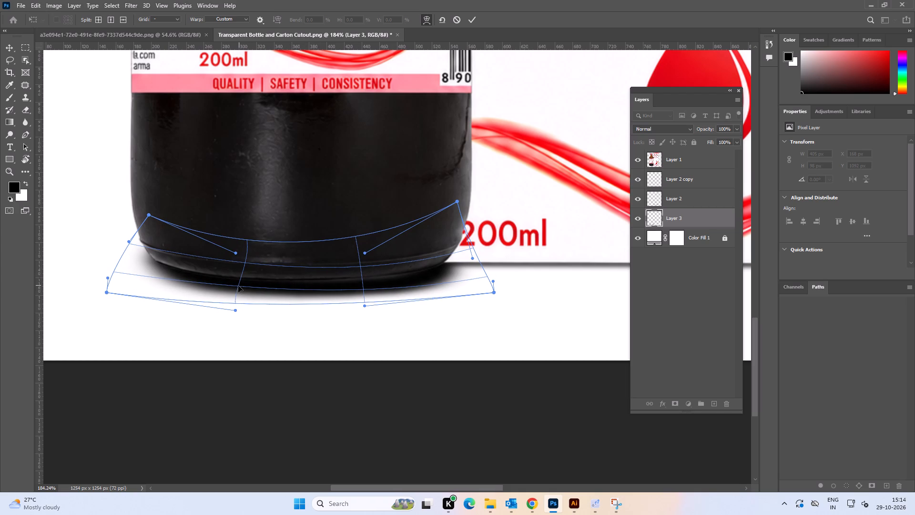
pyautogui.keyDown('alt'); pyautogui.moveTo(238, 286); pyautogui.dragTo(238, 285); pyautogui.keyUp('alt')
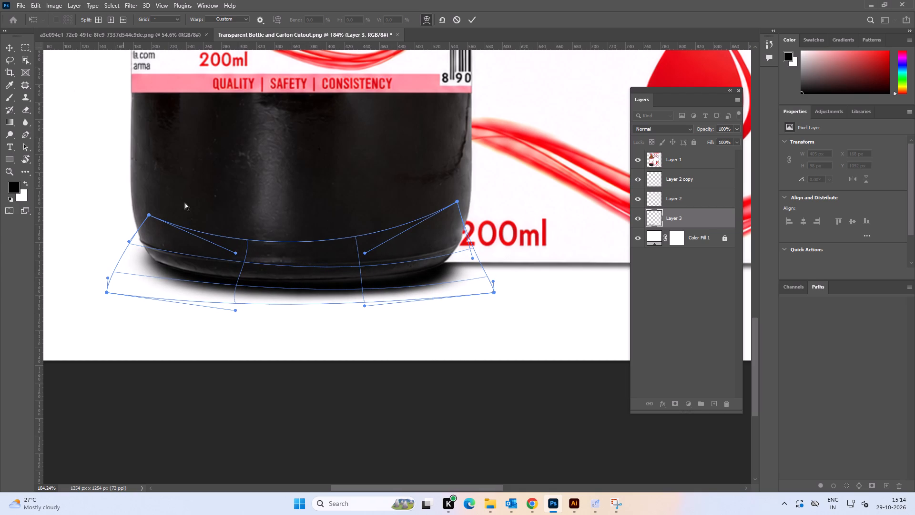
pyautogui.click(470, 19)
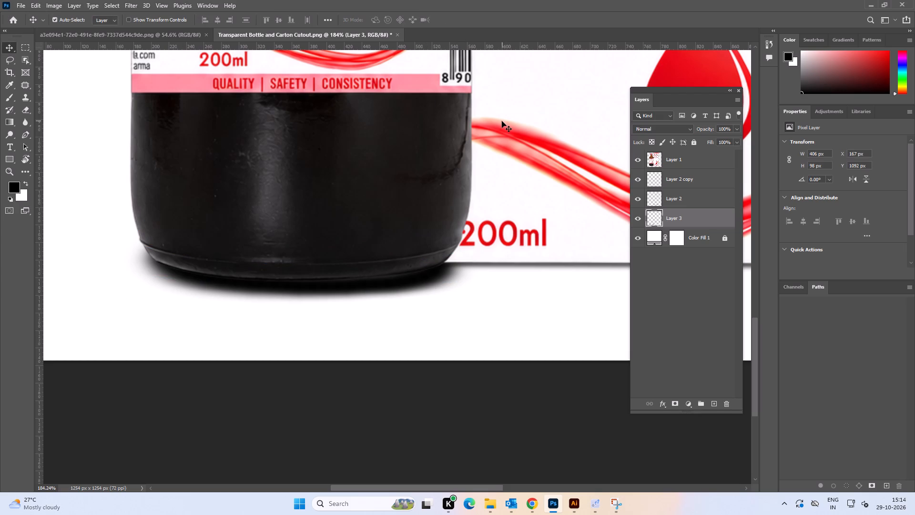
# Nudge the bottle's shadow 15 px up and 6 px left so that only a thin soft edge shows below the base.
pyautogui.press('Up')
pyautogui.press('Up')
pyautogui.press('Up')
pyautogui.press('Up')
pyautogui.press('Left')
pyautogui.press('Left')
pyautogui.press('Left')
pyautogui.press('Left')
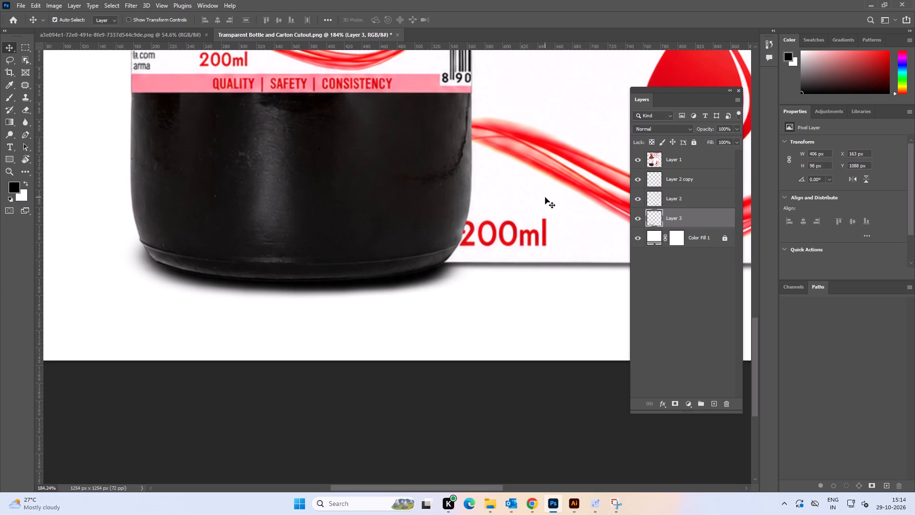
pyautogui.press('Up')
pyautogui.press('Up')
pyautogui.press('Up')
pyautogui.press('Up')
pyautogui.press('Up')
pyautogui.press('Up')
pyautogui.press('Up')
pyautogui.press('Up')
pyautogui.press('Up')
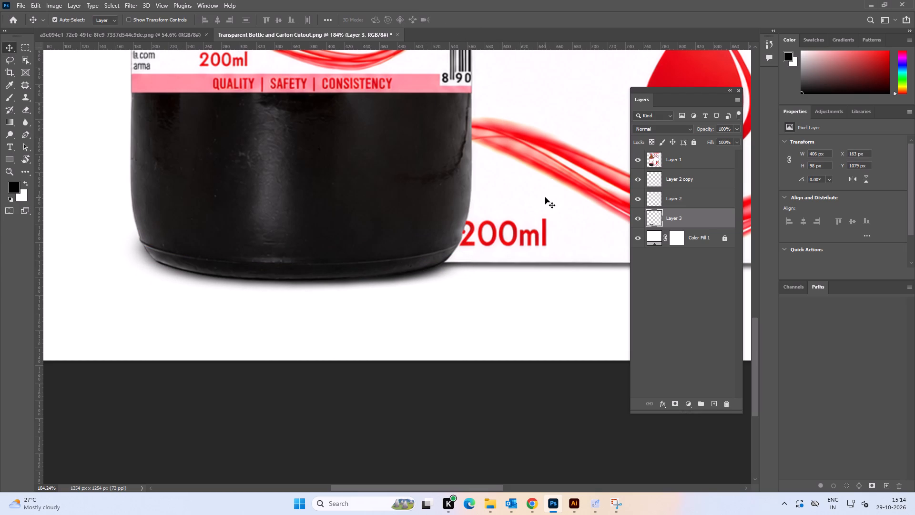
pyautogui.press('Right')
pyautogui.press('Up')
pyautogui.press('Up')
pyautogui.press('Left')
pyautogui.press('Left')
pyautogui.press('Left')
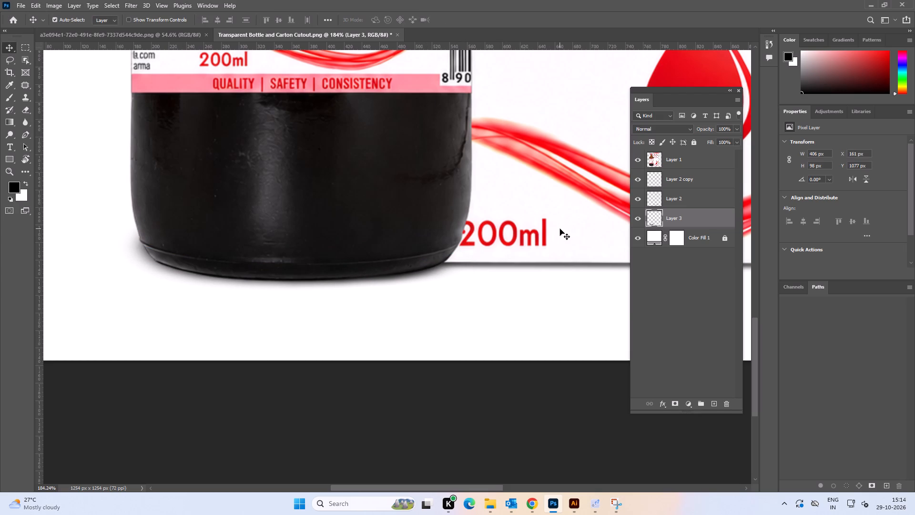
# Distort the bottle's shadow slightly, pulling its lower-left corner down and upper-right corner up to about 406 by 103 px.
pyautogui.hotkey('ctrl', 't')
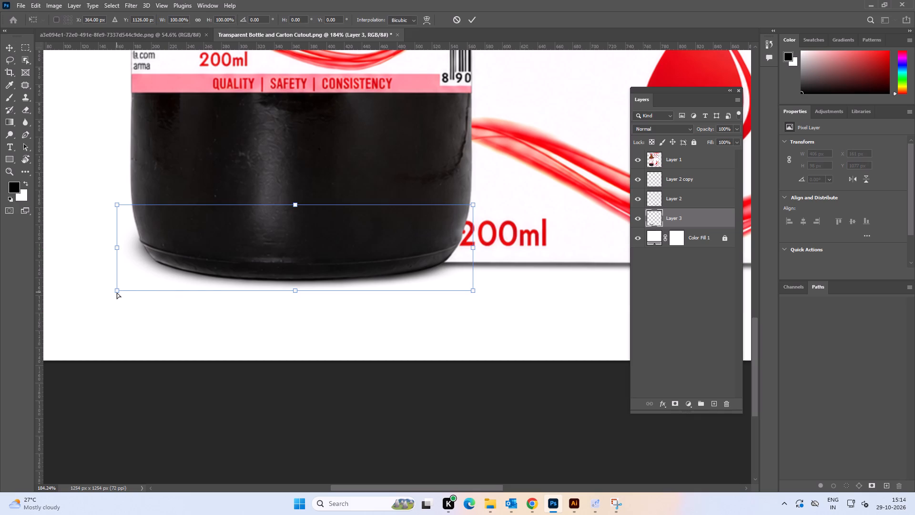
pyautogui.keyDown('ctrl'); pyautogui.click(117, 292); pyautogui.keyUp('ctrl')
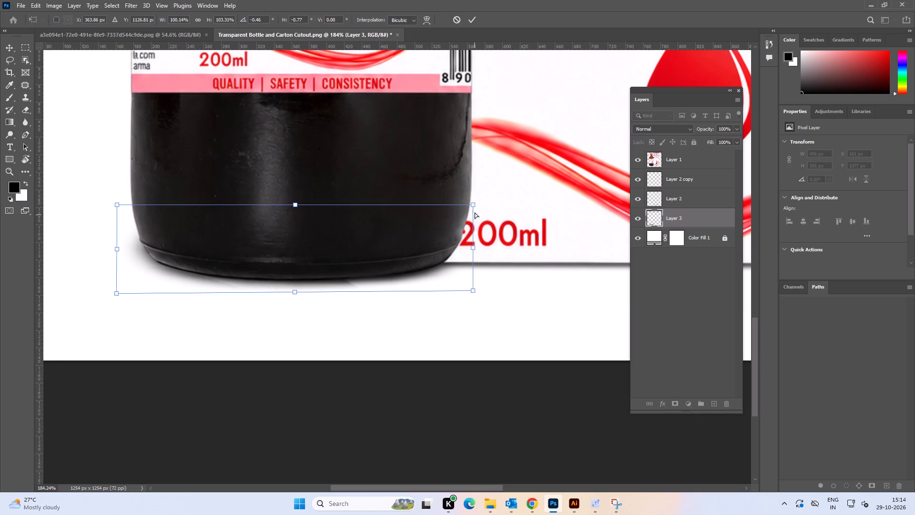
pyautogui.keyDown('ctrl'); pyautogui.click(472, 206); pyautogui.keyUp('ctrl')
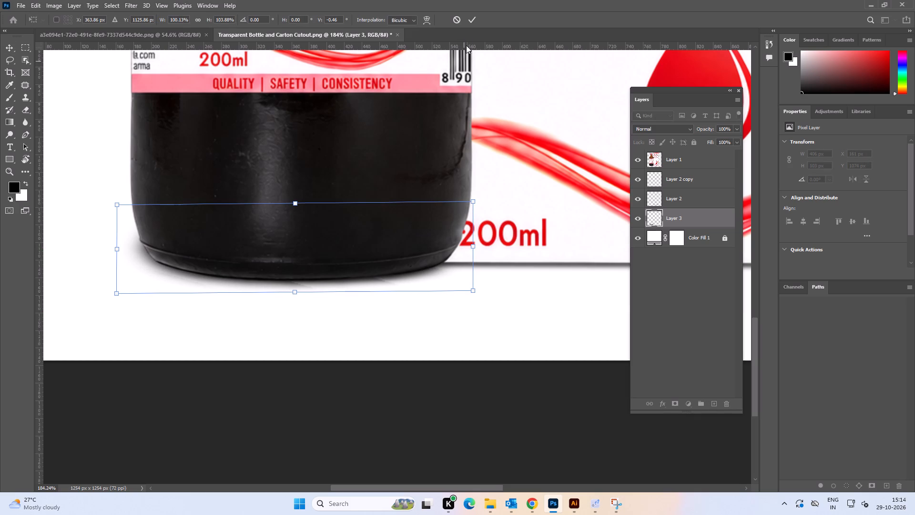
pyautogui.click(468, 18)
# Squash the bottle's shadow from its top edge to about 31% height, then nudge it 7 px up and 2 px right.
pyautogui.hotkey('ctrl', 't')
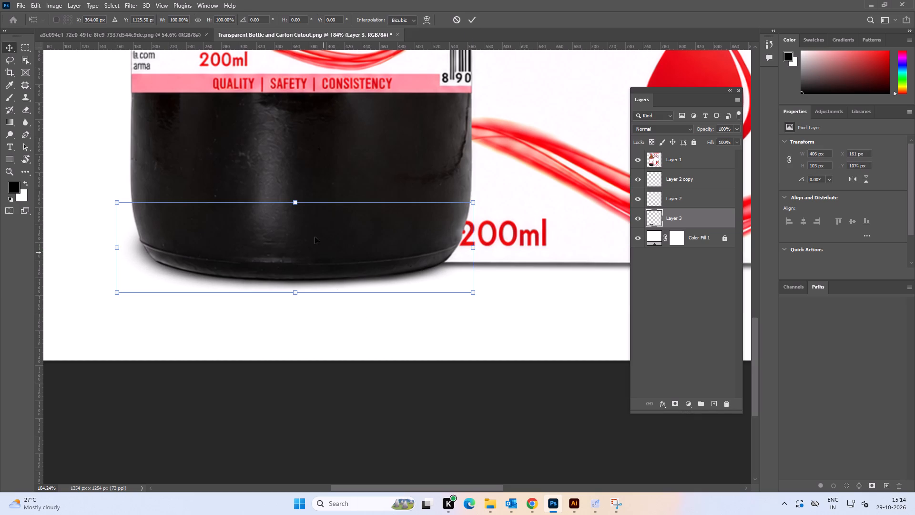
pyautogui.moveTo(297, 201); pyautogui.dragTo(290, 263)
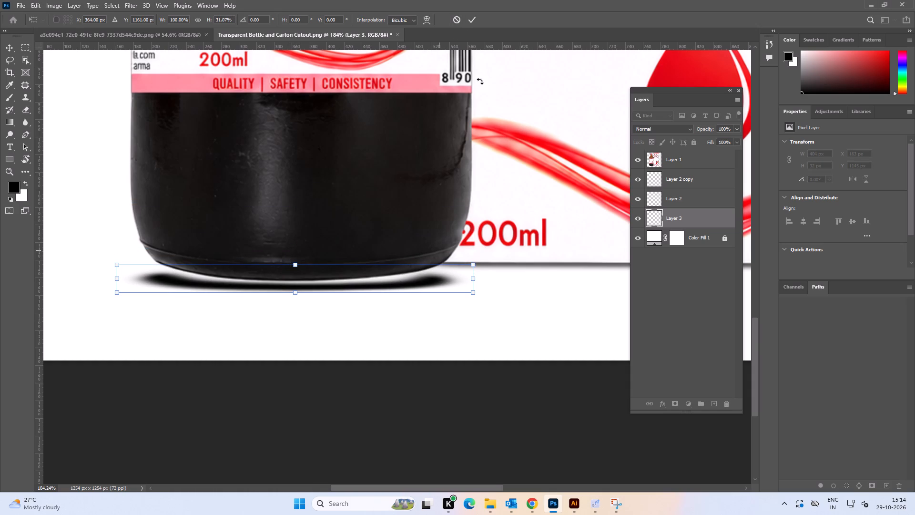
pyautogui.click(472, 16)
pyautogui.press('Up')
pyautogui.press('Up')
pyautogui.press('Up')
pyautogui.press('Up')
pyautogui.press('Up')
pyautogui.press('Up')
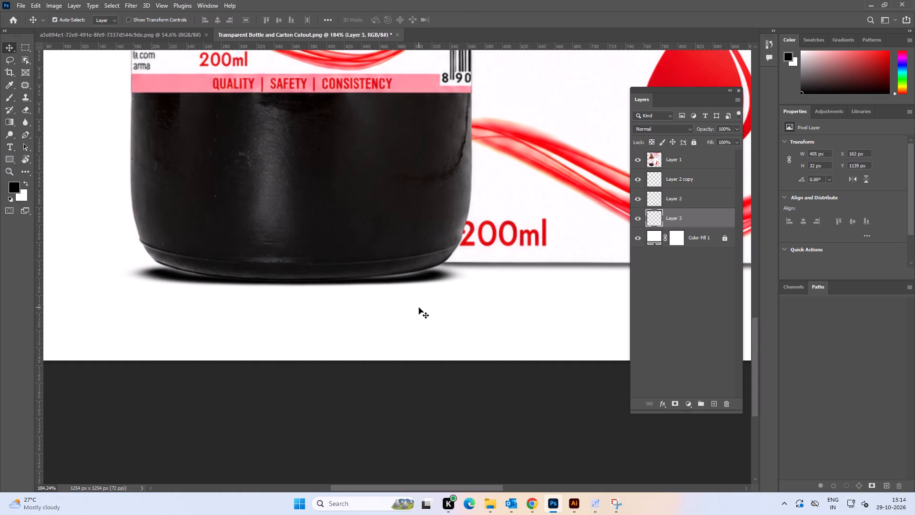
pyautogui.press('Up')
pyautogui.press('Right')
pyautogui.press('Right')
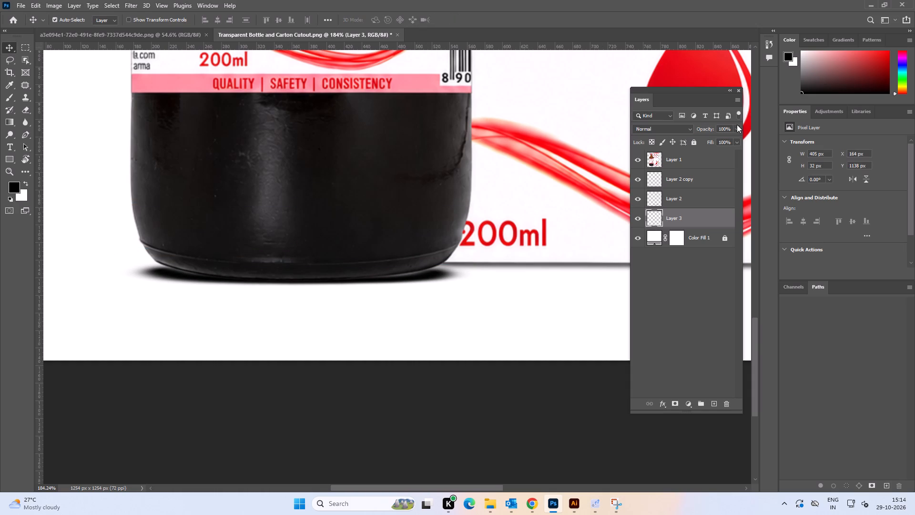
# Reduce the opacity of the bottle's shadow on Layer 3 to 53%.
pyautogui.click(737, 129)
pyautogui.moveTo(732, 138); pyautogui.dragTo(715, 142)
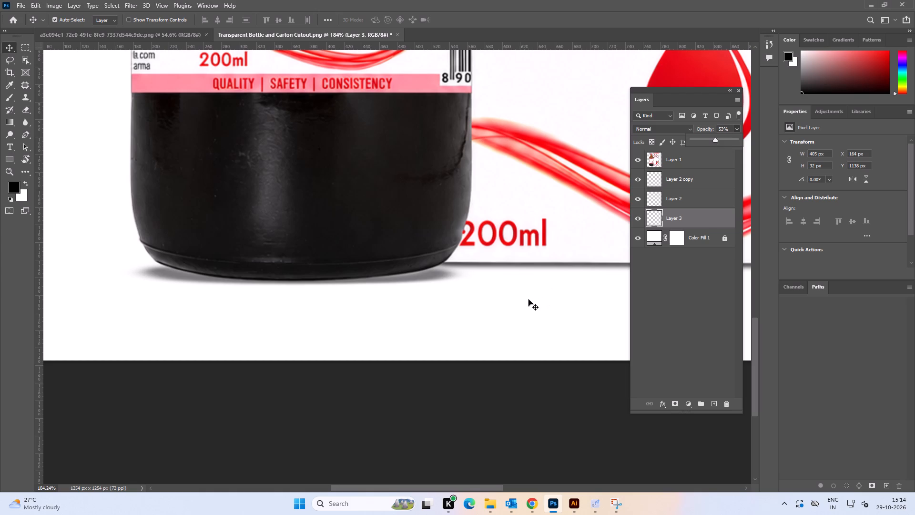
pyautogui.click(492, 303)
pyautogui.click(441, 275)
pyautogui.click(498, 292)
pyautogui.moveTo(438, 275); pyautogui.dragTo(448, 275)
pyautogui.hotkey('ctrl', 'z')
# Warp the bottle's shadow, pulling both upper corners up and inward and shaping its left end to the curved base.
pyautogui.hotkey('ctrl', 't')
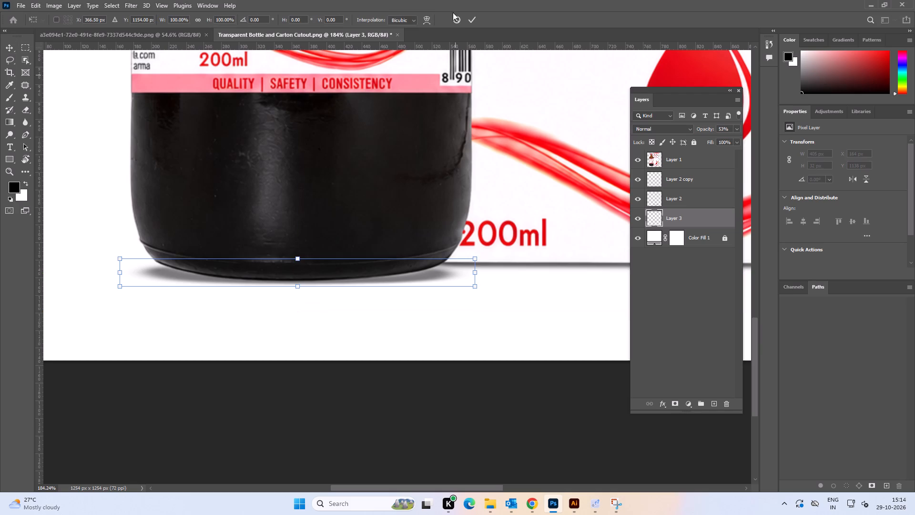
pyautogui.click(424, 21)
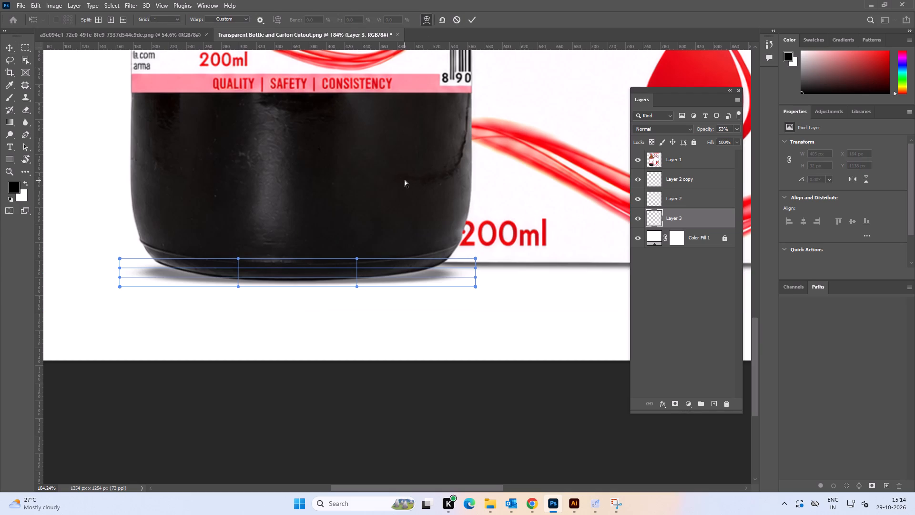
pyautogui.keyDown('alt'); pyautogui.scroll(2, 417, 268); pyautogui.keyUp('alt')
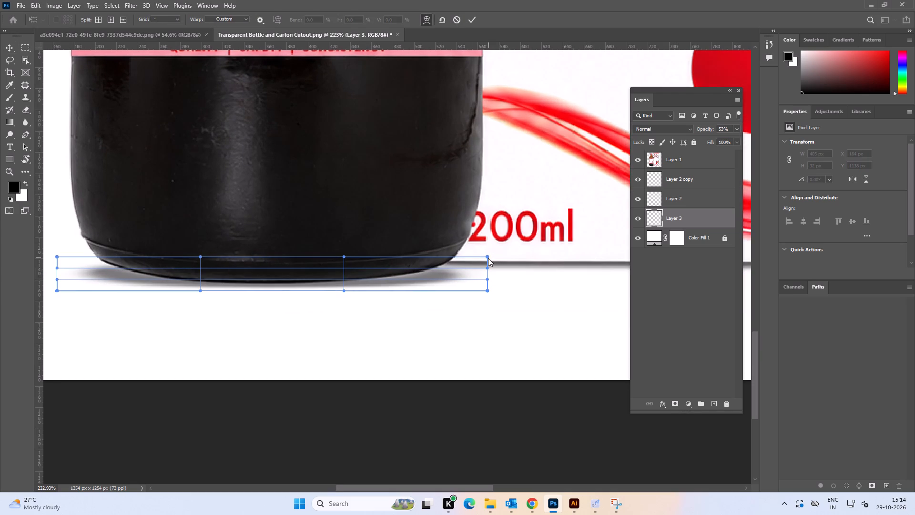
pyautogui.keyDown('alt'); pyautogui.moveTo(488, 257); pyautogui.dragTo(481, 244); pyautogui.keyUp('alt')
pyautogui.keyDown('alt'); pyautogui.moveTo(487, 257); pyautogui.dragTo(483, 244); pyautogui.keyUp('alt')
pyautogui.keyDown('alt'); pyautogui.moveTo(481, 256); pyautogui.dragTo(476, 251); pyautogui.keyUp('alt')
pyautogui.keyDown('alt'); pyautogui.moveTo(487, 257); pyautogui.dragTo(480, 232); pyautogui.keyUp('alt')
pyautogui.press('space')
pyautogui.press('space')
pyautogui.moveTo(336, 225); pyautogui.dragTo(362, 220)
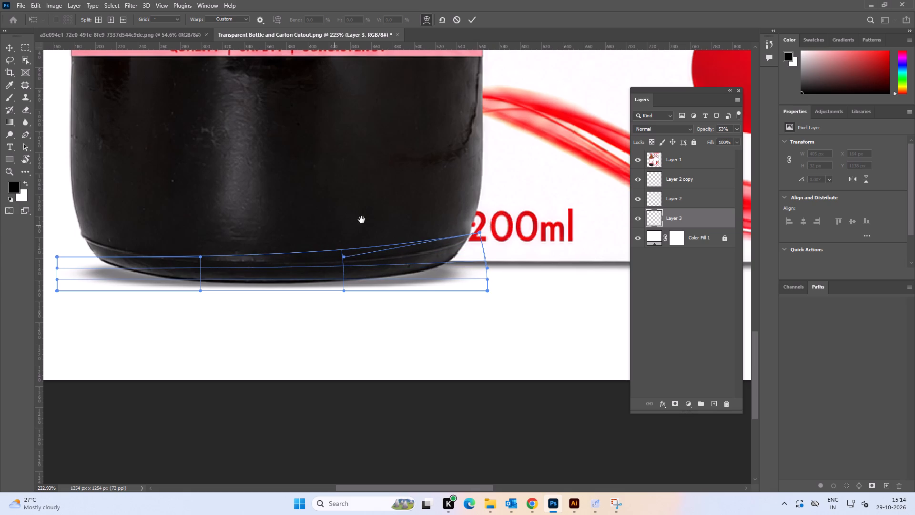
pyautogui.moveTo(362, 220); pyautogui.dragTo(418, 215)
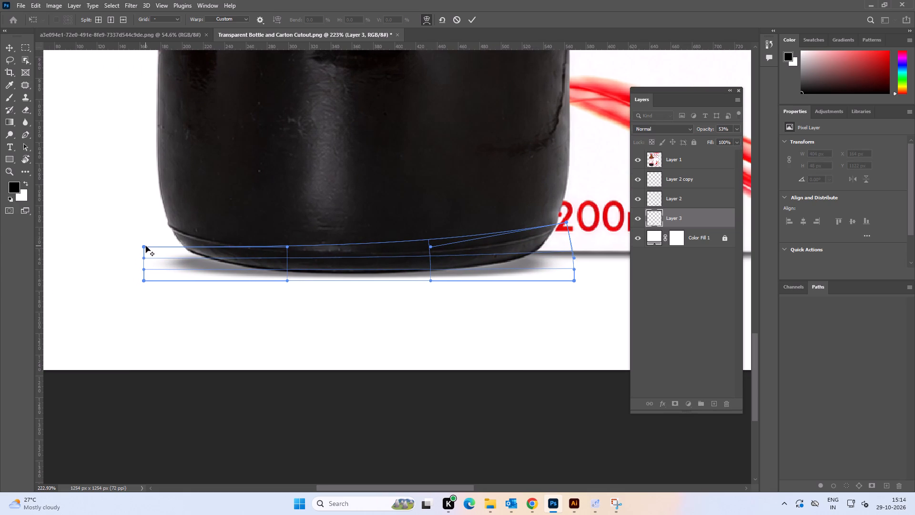
pyautogui.keyDown('alt'); pyautogui.moveTo(146, 246); pyautogui.dragTo(162, 229); pyautogui.keyUp('alt')
pyautogui.keyDown('alt'); pyautogui.moveTo(166, 254); pyautogui.dragTo(173, 247); pyautogui.keyUp('alt')
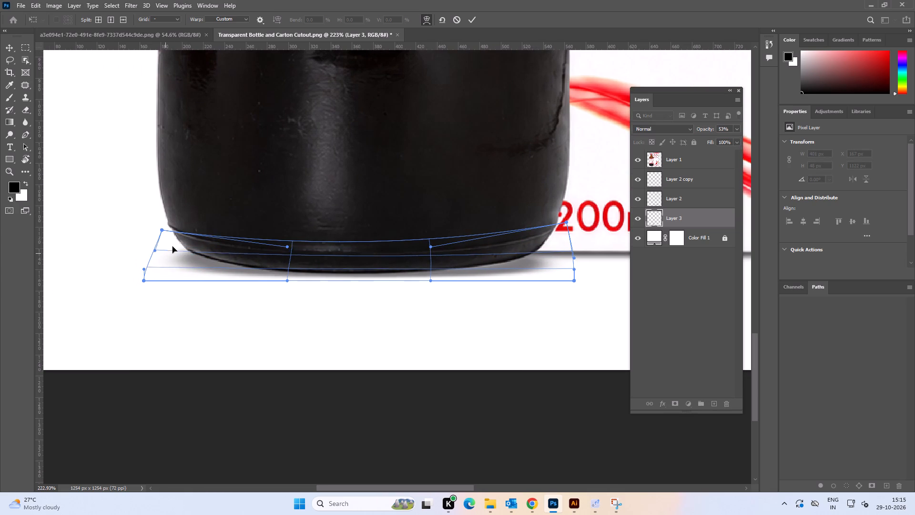
pyautogui.keyDown('alt'); pyautogui.moveTo(173, 247); pyautogui.dragTo(174, 243); pyautogui.keyUp('alt')
# Bow the shadow's lower edge downward, raise its right end and apply the warp, giving about 393 by 62 px.
pyautogui.press('space')
pyautogui.press('space')
pyautogui.moveTo(459, 238); pyautogui.dragTo(412, 236)
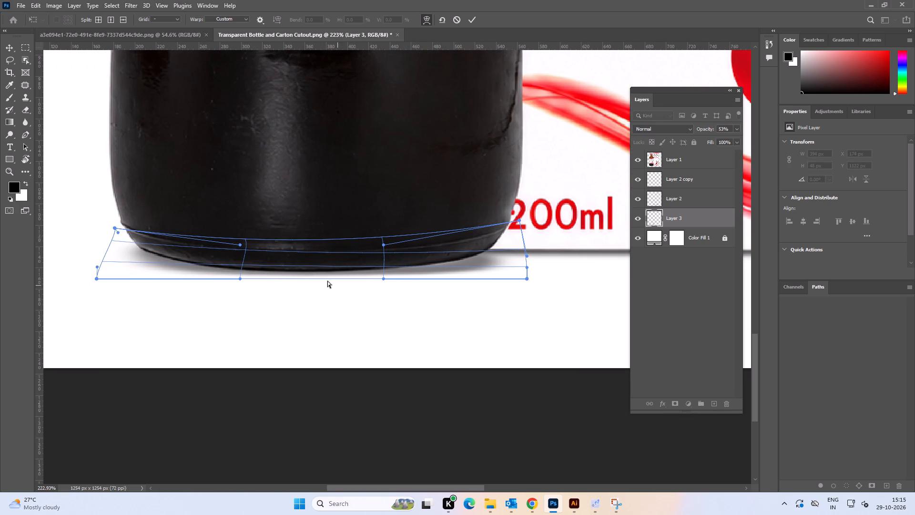
pyautogui.keyDown('alt'); pyautogui.moveTo(325, 279); pyautogui.dragTo(326, 285); pyautogui.keyUp('alt')
pyautogui.keyDown('alt'); pyautogui.moveTo(326, 278); pyautogui.dragTo(321, 291); pyautogui.keyUp('alt')
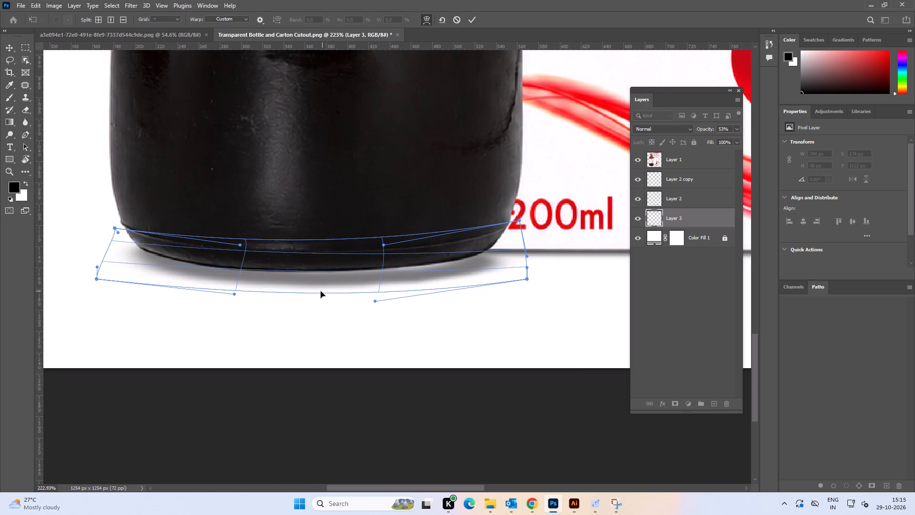
pyautogui.keyDown('alt'); pyautogui.moveTo(321, 291); pyautogui.dragTo(320, 291); pyautogui.keyUp('alt')
pyautogui.keyDown('alt'); pyautogui.moveTo(513, 250); pyautogui.dragTo(508, 247); pyautogui.keyUp('alt')
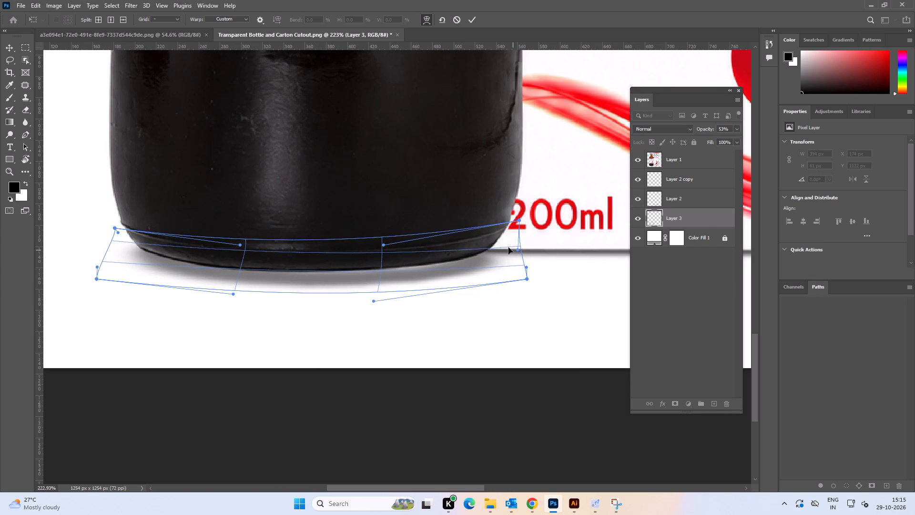
pyautogui.keyDown('alt'); pyautogui.moveTo(508, 247); pyautogui.dragTo(509, 243); pyautogui.keyUp('alt')
pyautogui.keyDown('alt'); pyautogui.moveTo(519, 264); pyautogui.dragTo(520, 260); pyautogui.keyUp('alt')
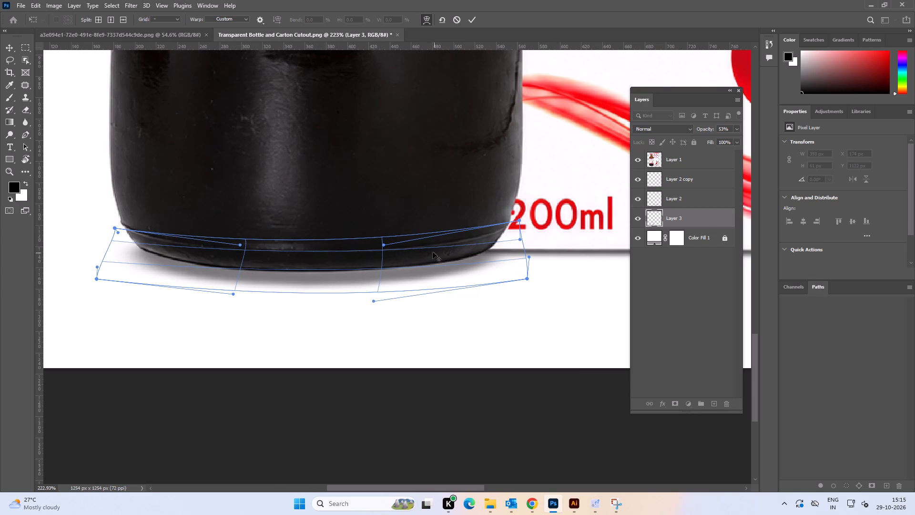
pyautogui.click(13, 47)
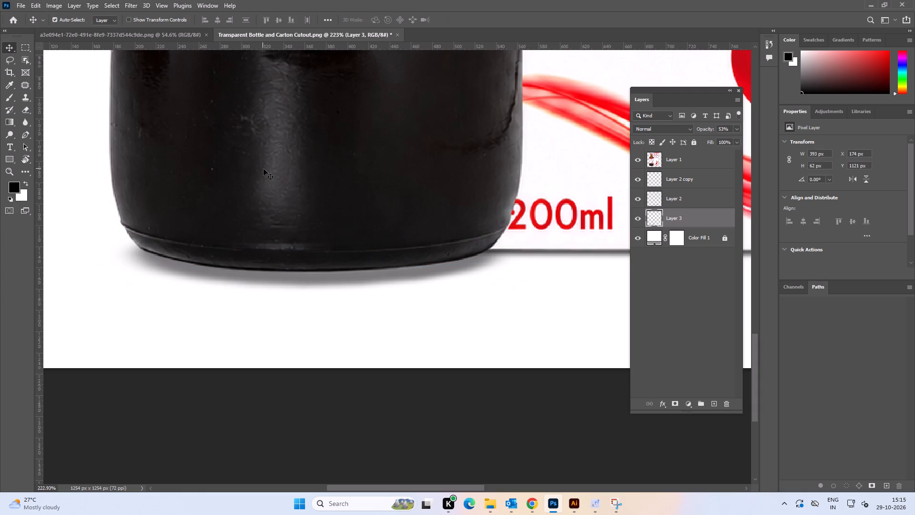
# Nudge the warped bottle shadow 8 px up so it tucks closely under the bottle's base.
pyautogui.press('Up')
pyautogui.press('Up')
pyautogui.press('Up')
pyautogui.press('Up')
pyautogui.press('Up')
pyautogui.press('Up')
pyautogui.press('Right')
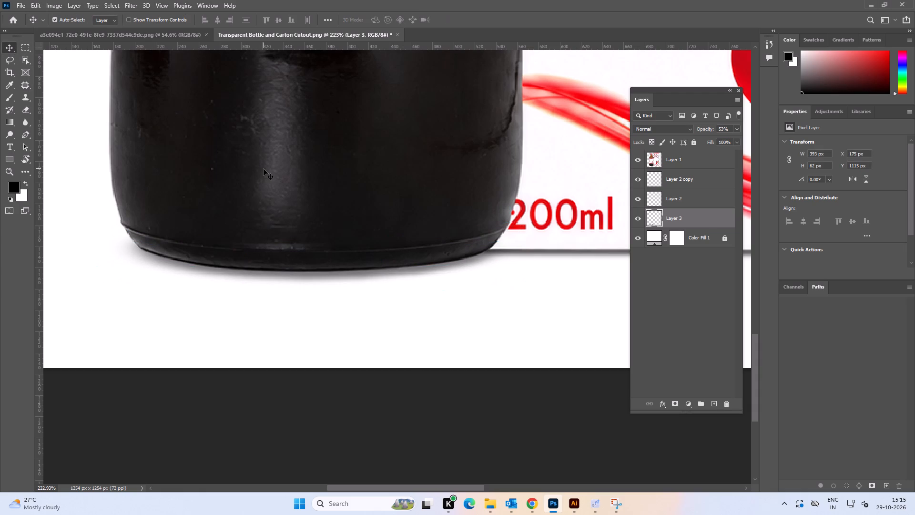
pyautogui.press('Up')
pyautogui.press('Left')
pyautogui.press('Up')
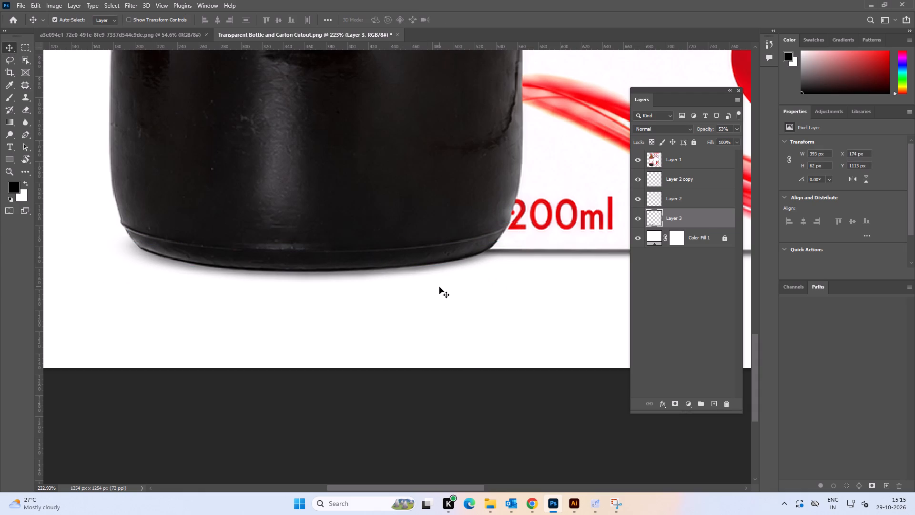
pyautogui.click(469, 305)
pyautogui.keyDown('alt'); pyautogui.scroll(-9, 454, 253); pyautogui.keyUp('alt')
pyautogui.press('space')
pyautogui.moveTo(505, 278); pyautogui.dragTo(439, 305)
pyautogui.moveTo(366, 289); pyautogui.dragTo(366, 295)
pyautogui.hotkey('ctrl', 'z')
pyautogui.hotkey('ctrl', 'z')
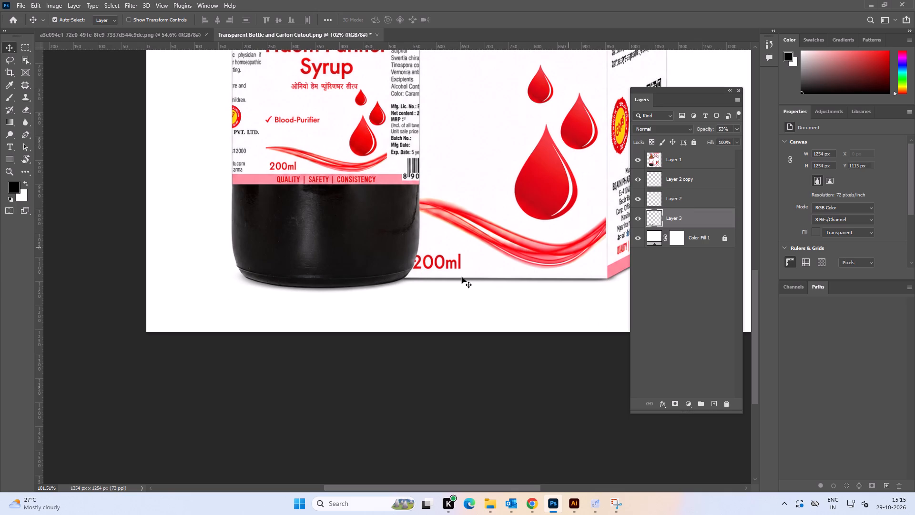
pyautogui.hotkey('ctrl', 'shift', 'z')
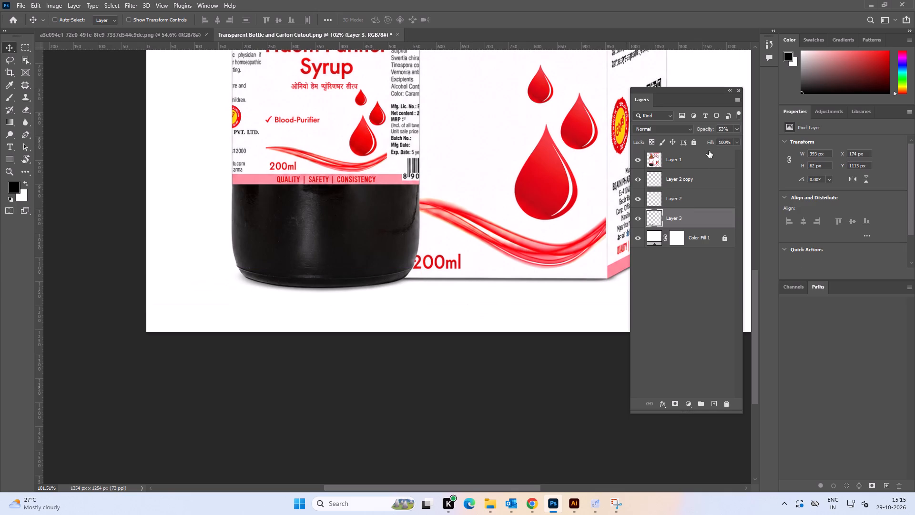
# Set the opacity of the bottle's shadow on Layer 3 to 80%.
pyautogui.click(735, 130)
pyautogui.moveTo(727, 129); pyautogui.dragTo(714, 131)
pyautogui.press('8')
pyautogui.press('0')
pyautogui.press('Return')
pyautogui.click(406, 350)
# Unlock and delete the white Color Fill 1 layer behind the bottle and carton.
pyautogui.keyDown('alt'); pyautogui.scroll(-5, 452, 308); pyautogui.keyUp('alt')
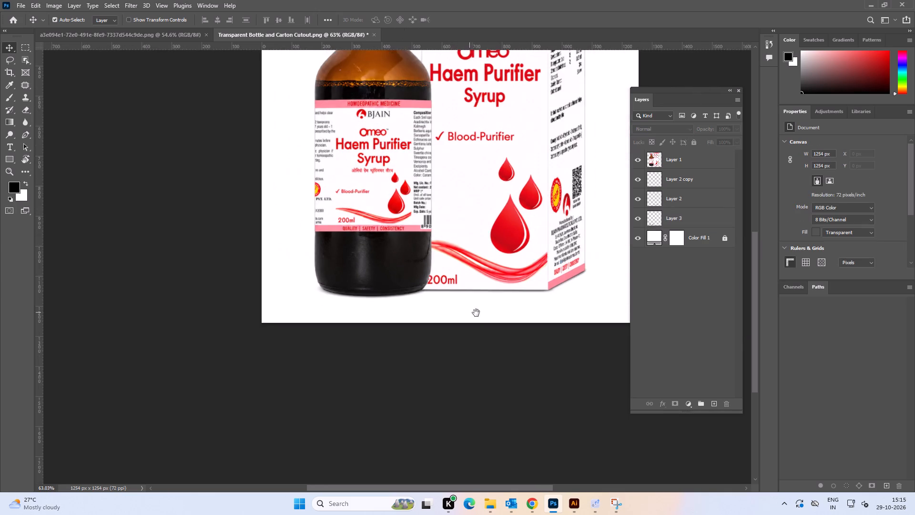
pyautogui.press('space')
pyautogui.moveTo(476, 313); pyautogui.dragTo(421, 344)
pyautogui.click(723, 237)
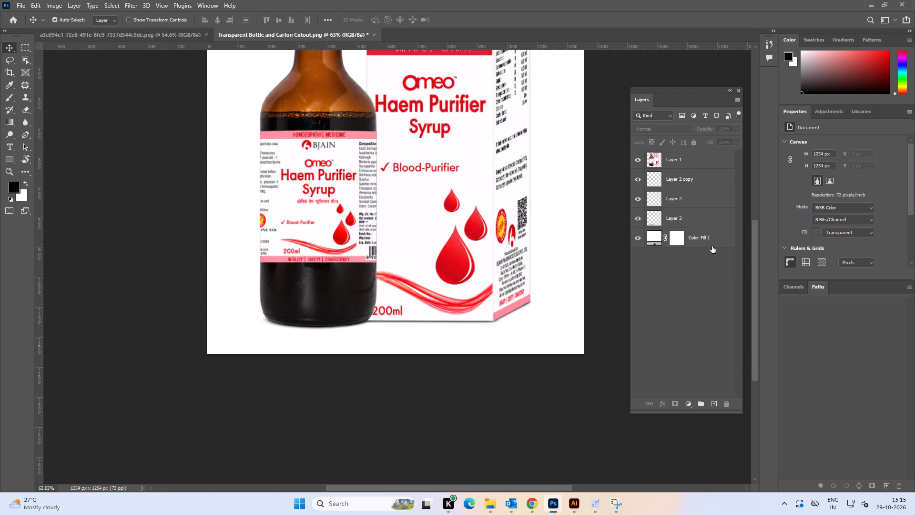
pyautogui.click(711, 241)
pyautogui.press('Delete')
# Merge Layer 1, Layer 2 copy, Layer 2 and Layer 3 into one layer and save the transparent cutout file.
pyautogui.keyDown('shift'); pyautogui.click(694, 160); pyautogui.keyUp('shift')
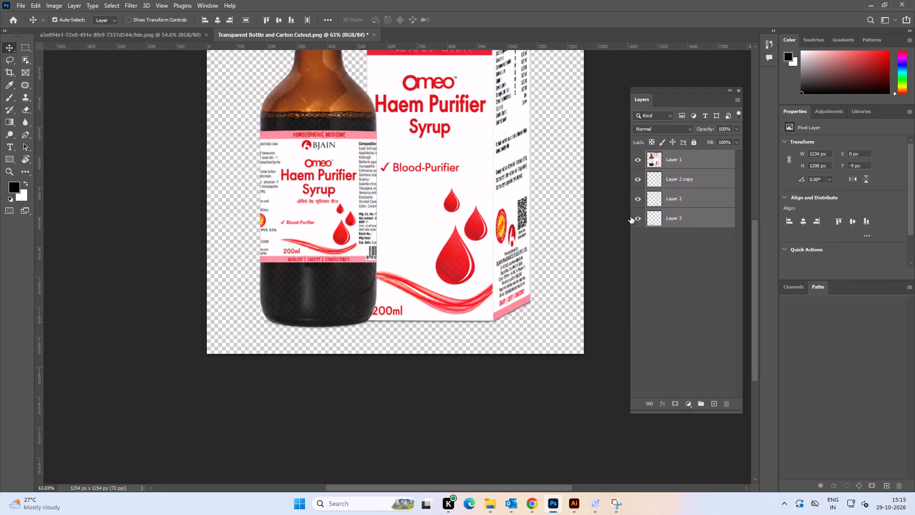
pyautogui.hotkey('ctrl', 'e')
pyautogui.hotkey('ctrl', 's')
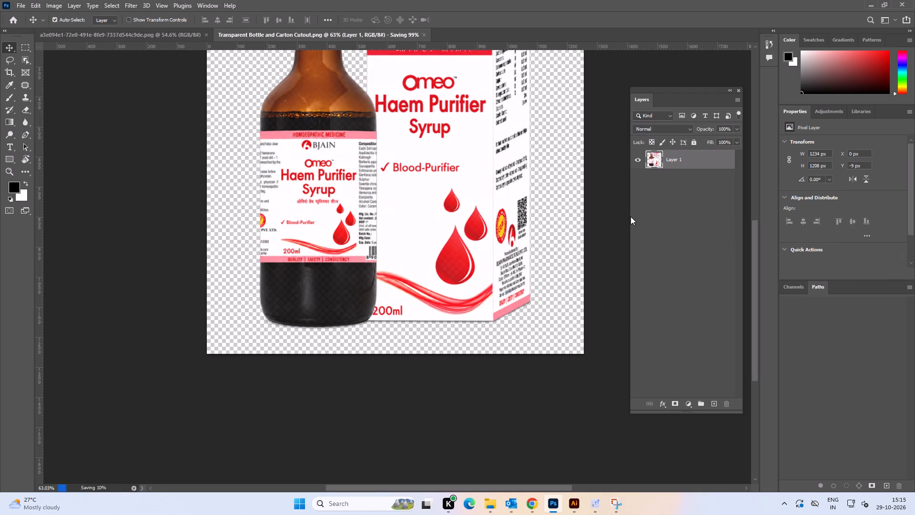
# Switch to Illustrator and update the modified linked files in the LKD.ai banner document.
pyautogui.hotkey('alt', 'Tab')
pyautogui.click(502, 263)
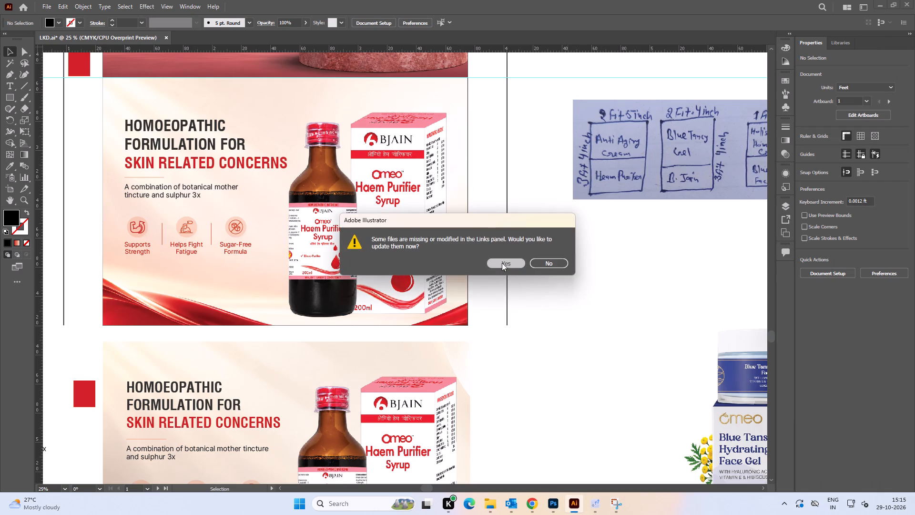
# Examine the updated bottle and carton image on the lower Haem Purifier banner.
pyautogui.press('space')
pyautogui.press('space')
pyautogui.press('space')
pyautogui.press('space')
pyautogui.press('space')
pyautogui.press('space')
pyautogui.moveTo(512, 385); pyautogui.dragTo(519, 268)
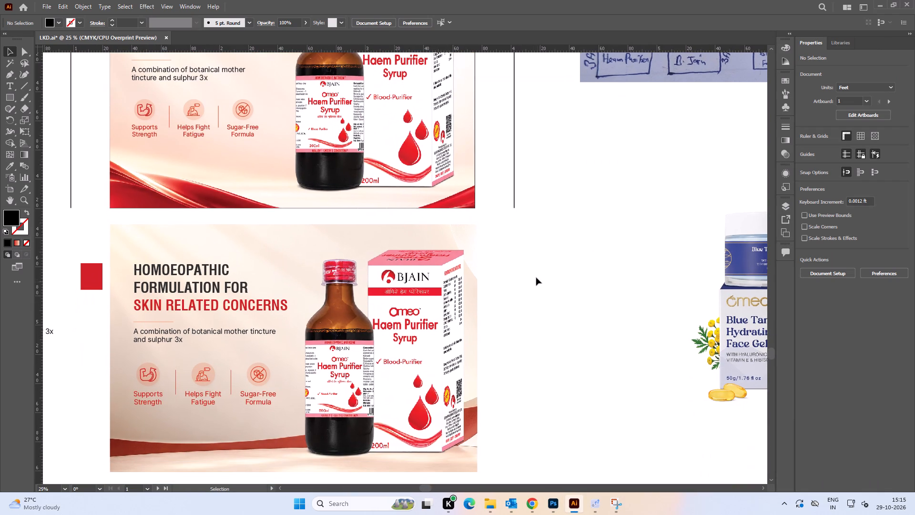
# Compare the bottle and carton images on the upper and lower Haem Purifier banners.
pyautogui.click(546, 266)
pyautogui.keyDown('alt'); pyautogui.scroll(3, 443, 163); pyautogui.keyUp('alt')
pyautogui.press('space')
pyautogui.moveTo(402, 161); pyautogui.dragTo(416, 205)
pyautogui.moveTo(416, 197); pyautogui.dragTo(425, 227)
pyautogui.moveTo(432, 223); pyautogui.dragTo(428, 223)
pyautogui.moveTo(440, 233); pyautogui.dragTo(434, 234)
pyautogui.keyDown('alt'); pyautogui.scroll(-4, 434, 232); pyautogui.keyUp('alt')
pyautogui.click(539, 251)
pyautogui.press('space')
pyautogui.moveTo(530, 241); pyautogui.dragTo(569, 272)
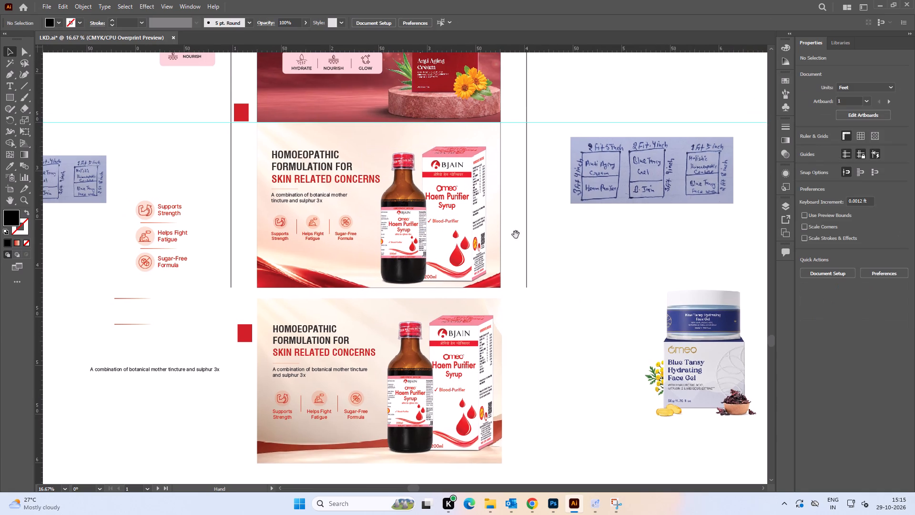
# Move the linked bottle and carton image slightly upward on the upper Haem Purifier banner, to about Y 3.48 ft.
pyautogui.click(451, 182)
pyautogui.keyDown('alt'); pyautogui.scroll(2, 456, 211); pyautogui.keyUp('alt')
pyautogui.click(463, 269)
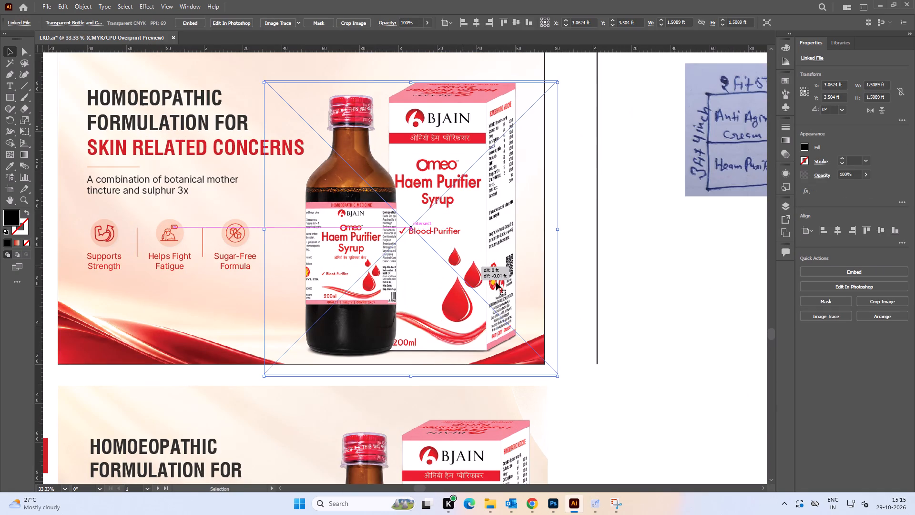
pyautogui.click(630, 295)
# Delete the entire lower duplicate Haem Purifier banner, including its background, text, icons and product image.
pyautogui.keyDown('alt'); pyautogui.scroll(-1, 446, 246); pyautogui.keyUp('alt')
pyautogui.press('space')
pyautogui.moveTo(357, 233); pyautogui.dragTo(396, 230)
pyautogui.keyDown('alt'); pyautogui.scroll(1, 249, 255); pyautogui.keyUp('alt')
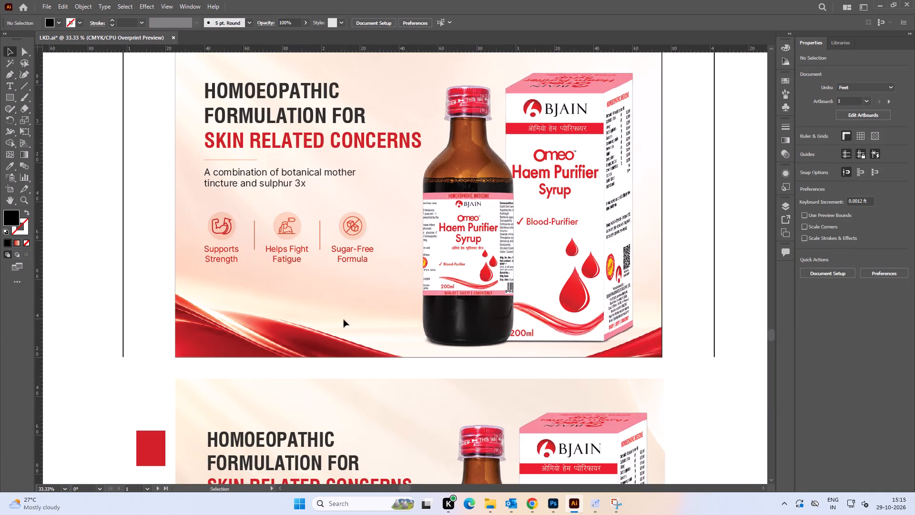
pyautogui.keyDown('alt'); pyautogui.scroll(-2, 348, 311); pyautogui.keyUp('alt')
pyautogui.press('space')
pyautogui.moveTo(379, 360); pyautogui.dragTo(367, 180)
pyautogui.moveTo(553, 354); pyautogui.dragTo(508, 326)
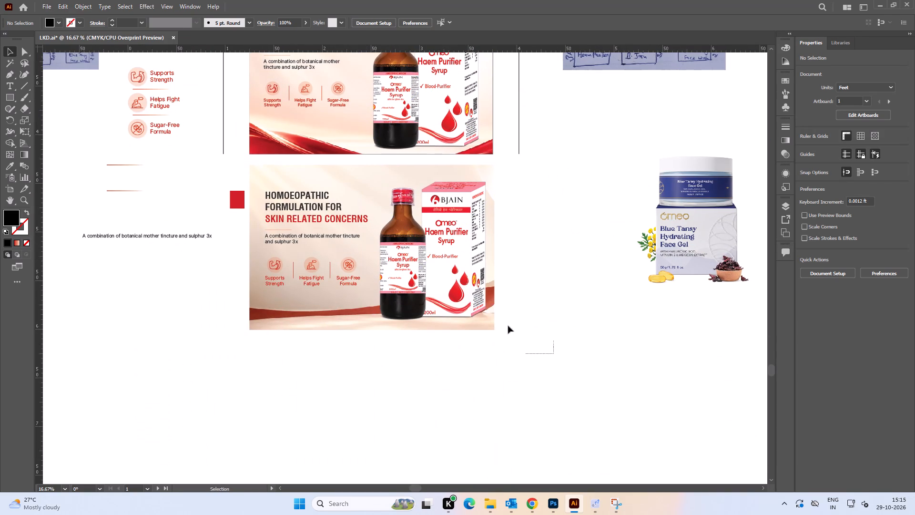
pyautogui.moveTo(508, 326); pyautogui.dragTo(247, 164)
pyautogui.press('Delete')
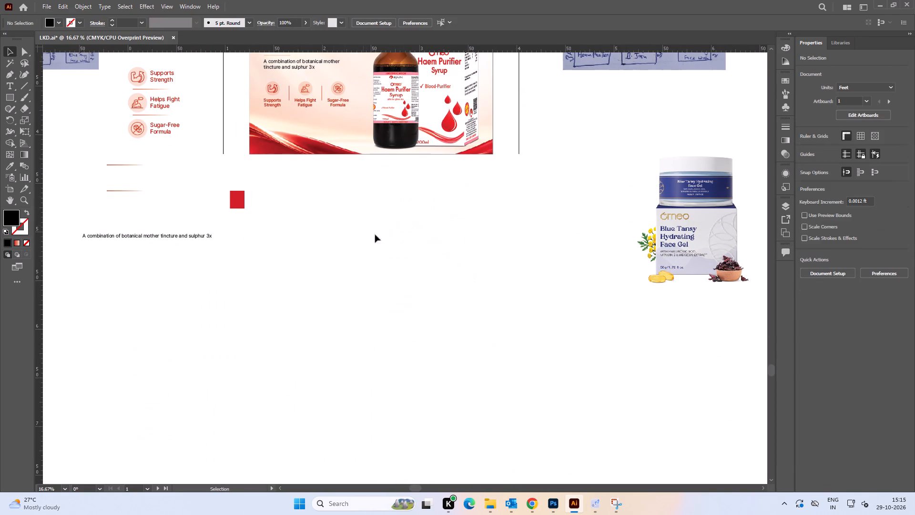
# Delete the leftover red rectangle and the loose botanical mother tincture tagline below the remaining Haem Purifier banner.
pyautogui.click(516, 248)
pyautogui.press('space')
pyautogui.moveTo(391, 187); pyautogui.dragTo(454, 321)
pyautogui.click(295, 330)
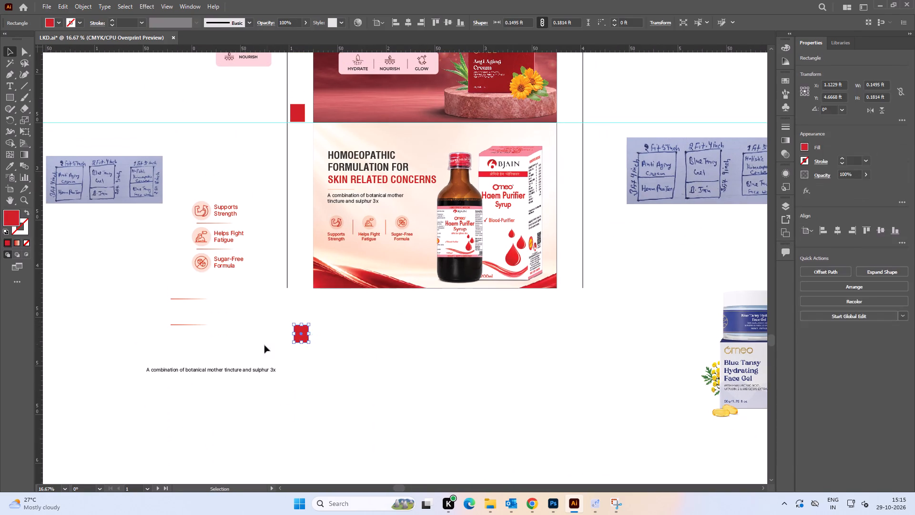
pyautogui.press('Delete')
pyautogui.moveTo(299, 386); pyautogui.dragTo(219, 362)
pyautogui.press('Delete')
pyautogui.click(339, 350)
# Examine the remaining Haem Purifier banner's layout and the shadows at the base of the bottle and carton.
pyautogui.keyDown('alt'); pyautogui.scroll(1, 446, 232); pyautogui.keyUp('alt')
pyautogui.press('space')
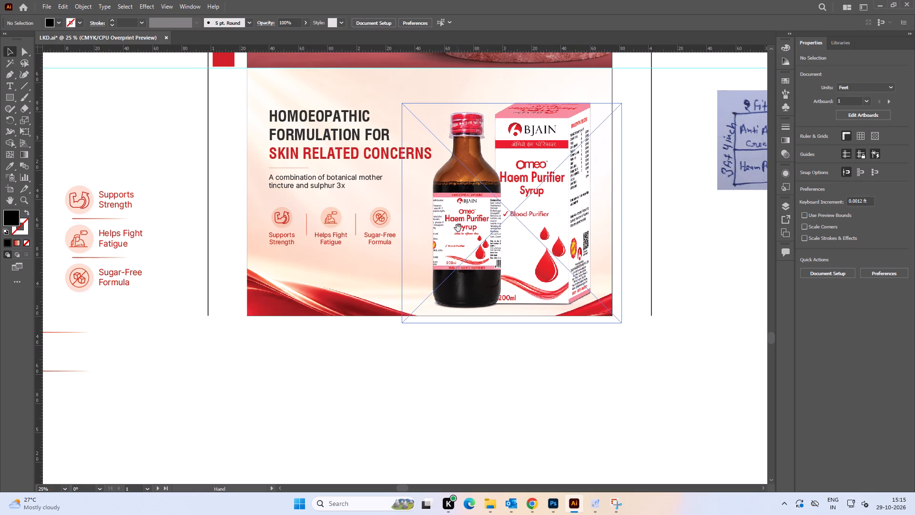
pyautogui.keyDown('alt'); pyautogui.scroll(1, 335, 228); pyautogui.keyUp('alt')
pyautogui.press('space')
pyautogui.moveTo(297, 220); pyautogui.dragTo(327, 241)
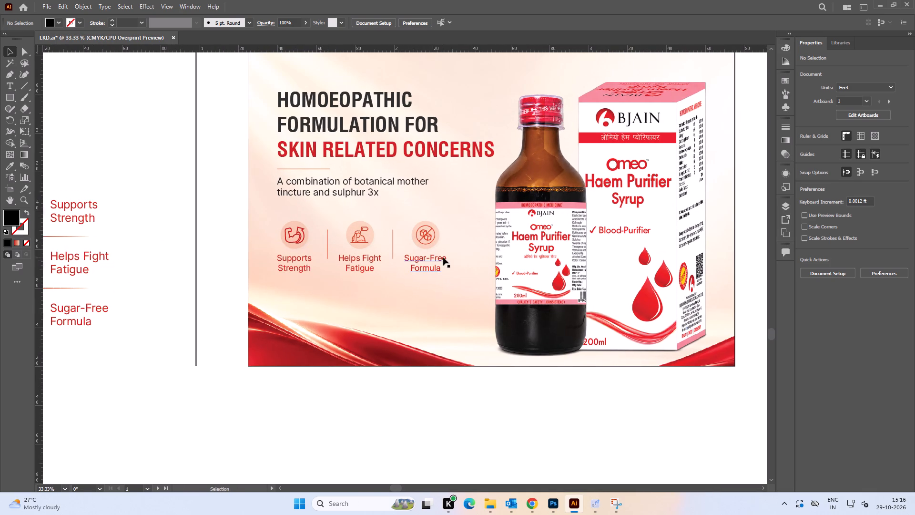
pyautogui.keyDown('alt'); pyautogui.scroll(-1, 539, 251); pyautogui.keyUp('alt')
pyautogui.press('space')
pyautogui.moveTo(566, 277); pyautogui.dragTo(449, 279)
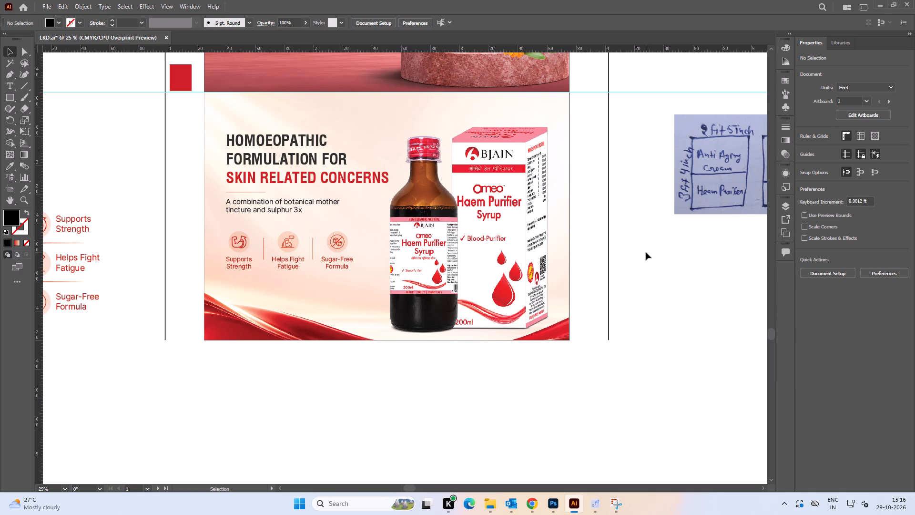
pyautogui.click(634, 336)
pyautogui.keyDown('alt'); pyautogui.scroll(2, 476, 249); pyautogui.keyUp('alt')
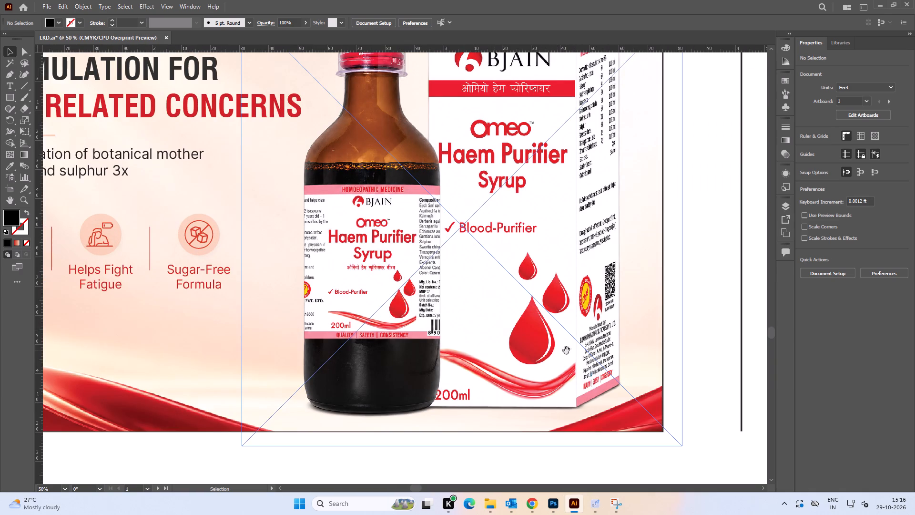
pyautogui.press('space')
pyautogui.moveTo(566, 350); pyautogui.dragTo(534, 281)
pyautogui.click(538, 296)
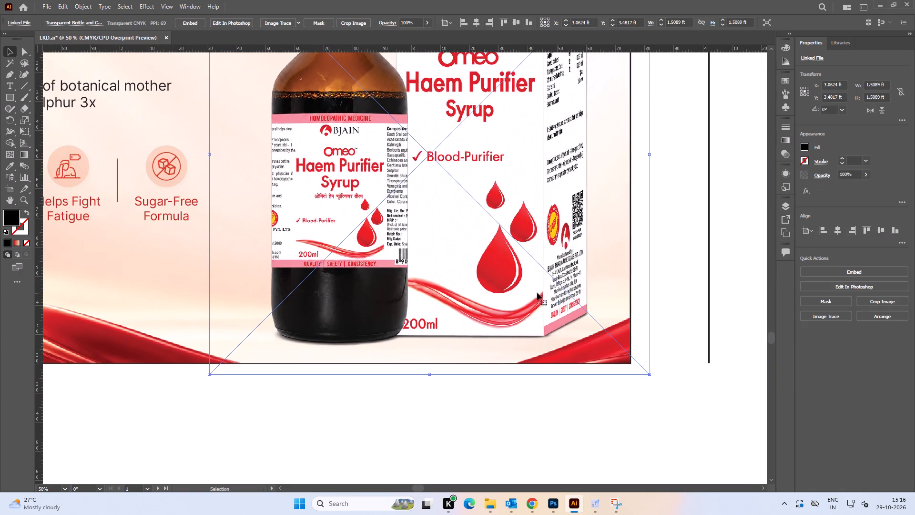
pyautogui.keyDown('alt'); pyautogui.scroll(-2, 536, 293); pyautogui.keyUp('alt')
pyautogui.click(665, 307)
pyautogui.press('space')
pyautogui.moveTo(671, 300); pyautogui.dragTo(658, 310)
pyautogui.press('space')
pyautogui.press('space')
pyautogui.press('space')
pyautogui.press('space')
pyautogui.press('space')
pyautogui.press('space')
pyautogui.press('space')
pyautogui.press('space')
pyautogui.press('space')
pyautogui.press('space')
pyautogui.press('space')
pyautogui.press('space')
pyautogui.press('space')
pyautogui.press('space')
pyautogui.press('space')
pyautogui.press('space')
pyautogui.press('space')
pyautogui.press('space')
pyautogui.press('space')
pyautogui.press('space')
pyautogui.moveTo(665, 312); pyautogui.dragTo(661, 314)
pyautogui.moveTo(665, 310); pyautogui.dragTo(655, 335)
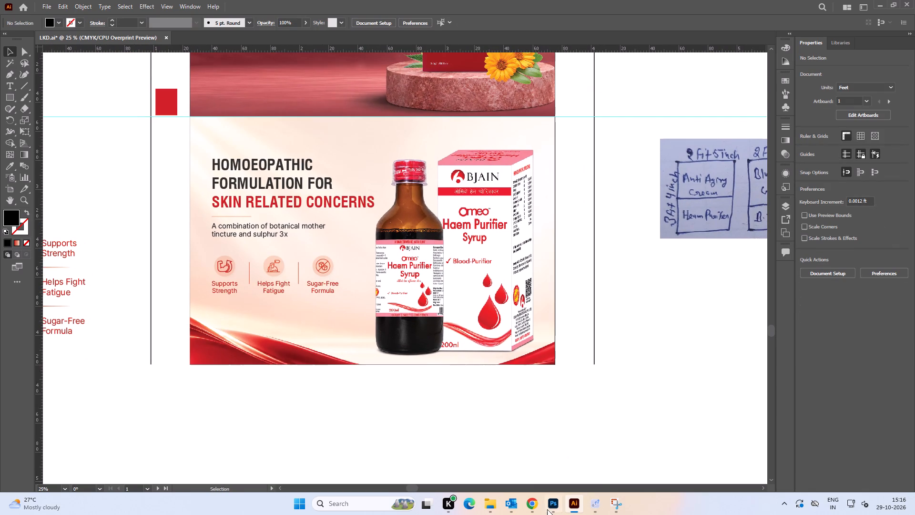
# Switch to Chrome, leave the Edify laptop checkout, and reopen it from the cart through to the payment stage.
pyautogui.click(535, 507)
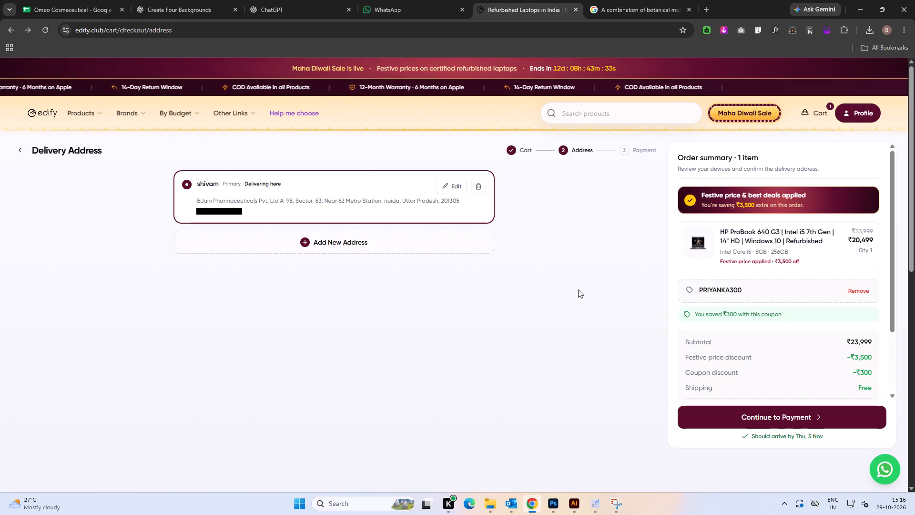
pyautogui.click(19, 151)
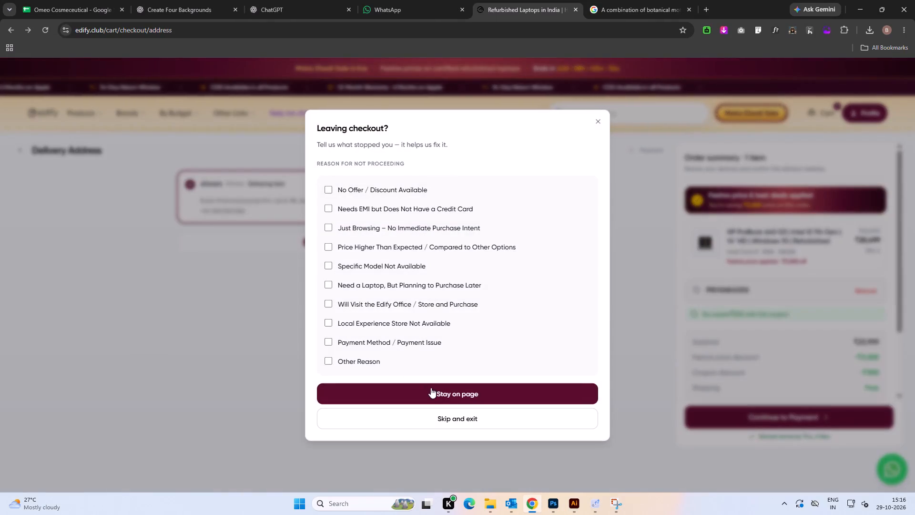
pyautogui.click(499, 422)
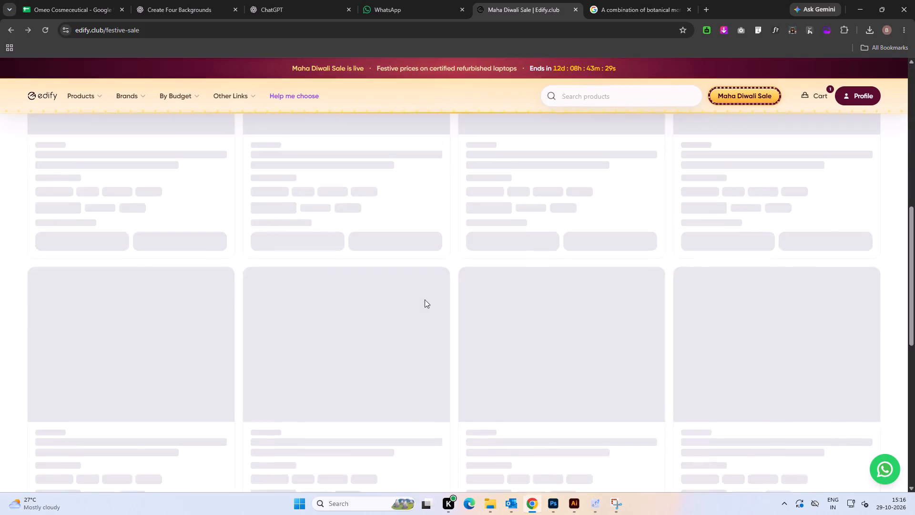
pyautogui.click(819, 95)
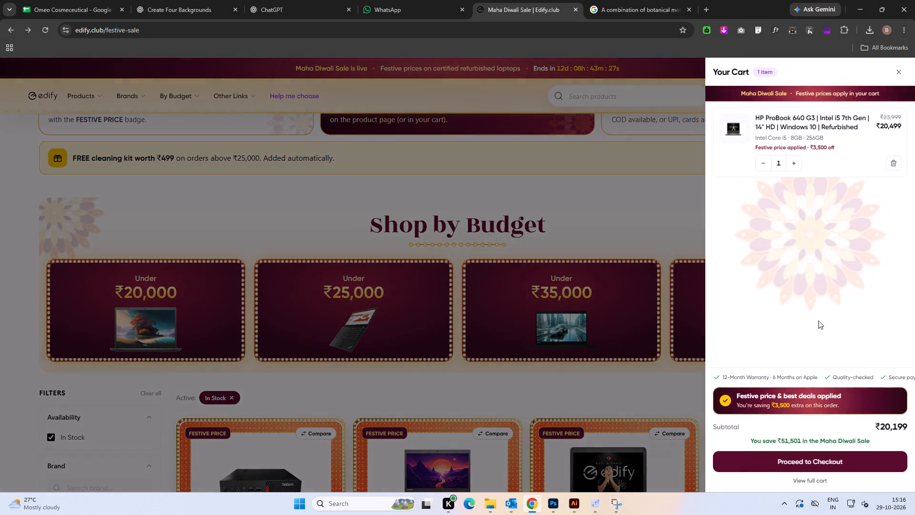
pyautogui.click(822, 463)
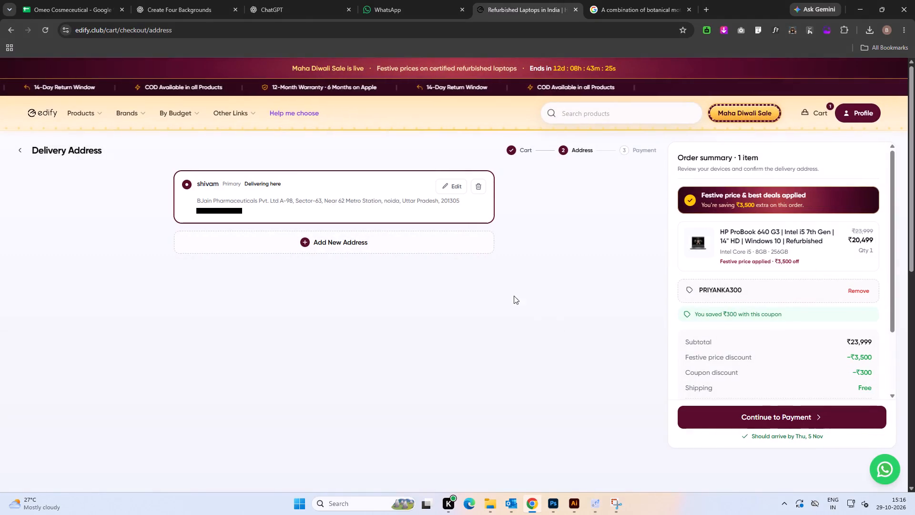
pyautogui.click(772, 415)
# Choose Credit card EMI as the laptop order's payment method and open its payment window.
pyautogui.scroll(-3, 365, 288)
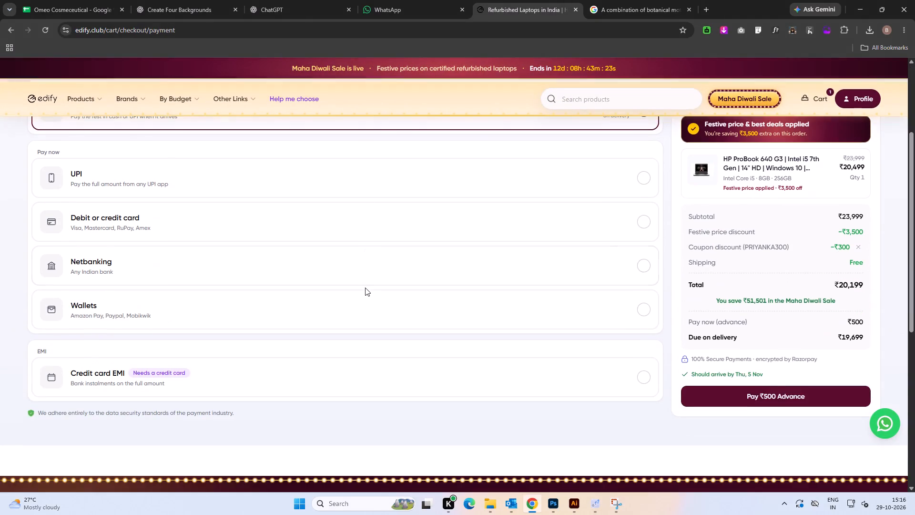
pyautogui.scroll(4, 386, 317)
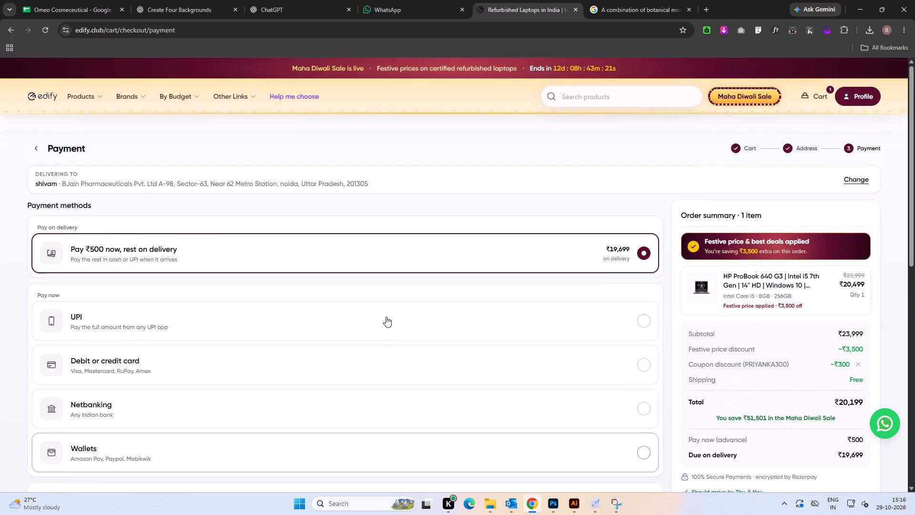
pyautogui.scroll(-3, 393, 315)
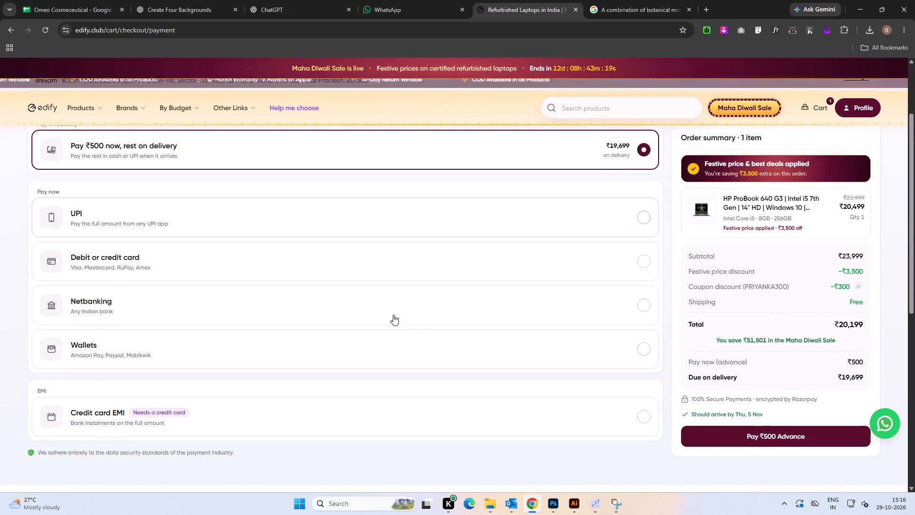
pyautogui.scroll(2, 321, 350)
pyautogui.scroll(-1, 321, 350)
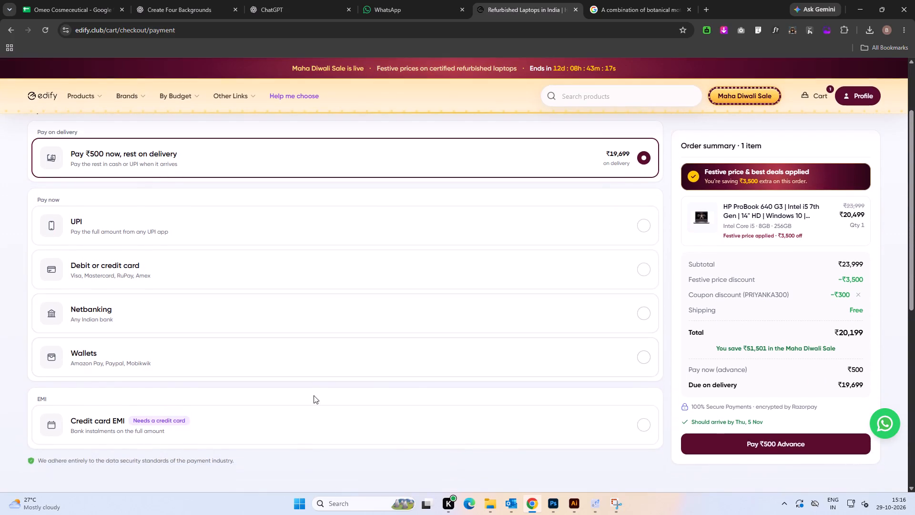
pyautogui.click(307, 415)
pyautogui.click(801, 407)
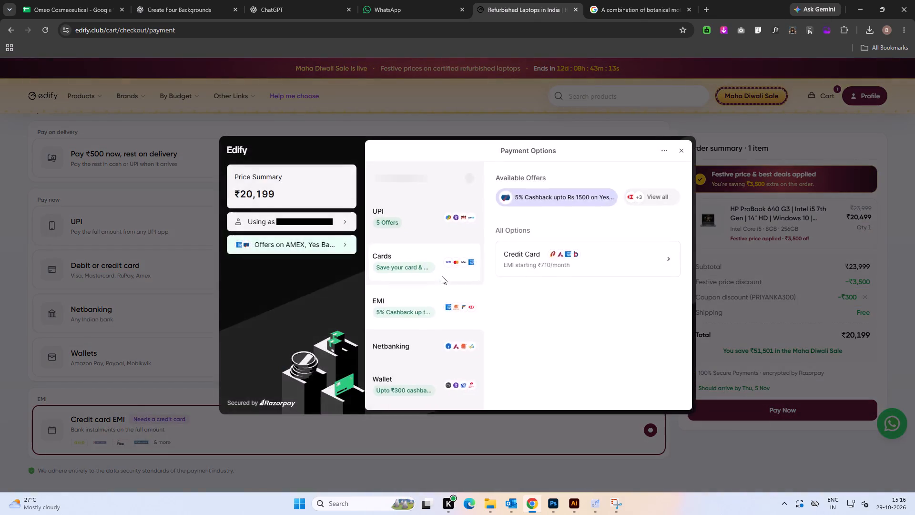
# Look through the card, EMI, netbanking and wallet options and the credit card EMI banks, and exit without paying.
pyautogui.scroll(-3, 442, 276)
pyautogui.scroll(2, 442, 276)
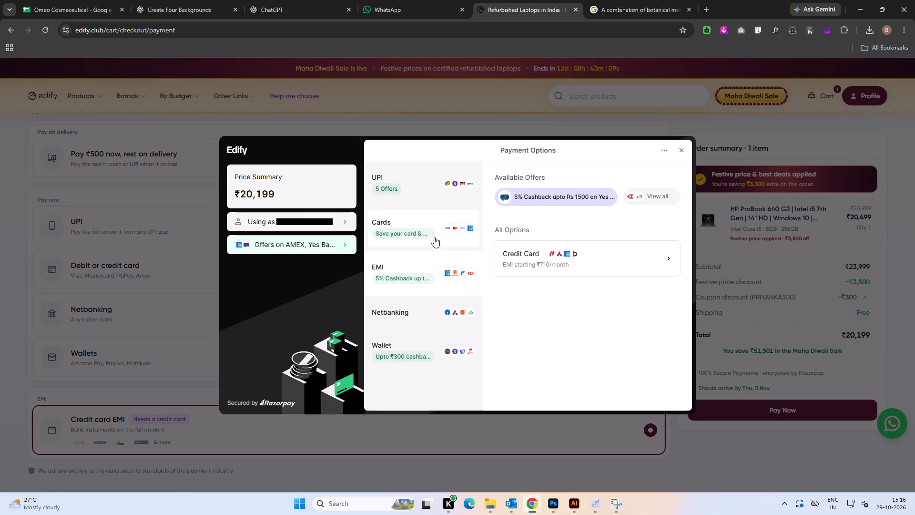
pyautogui.click(424, 230)
pyautogui.click(416, 278)
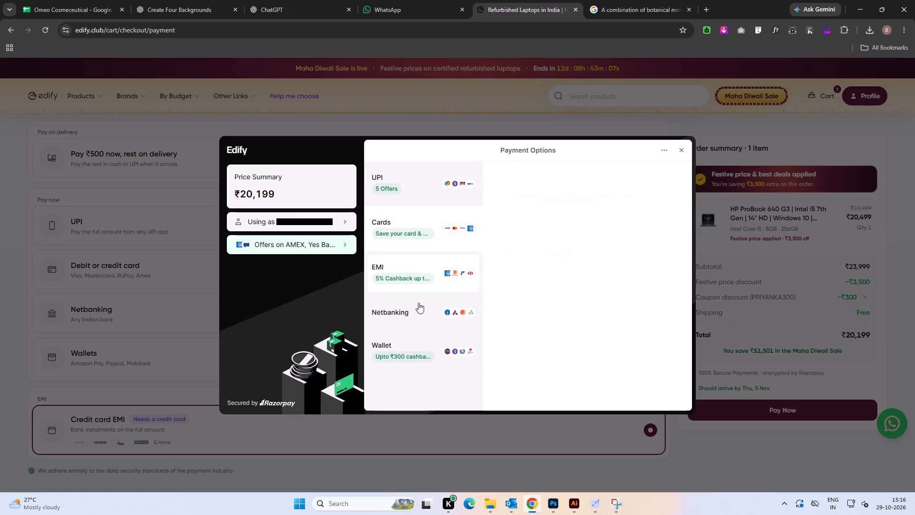
pyautogui.click(428, 320)
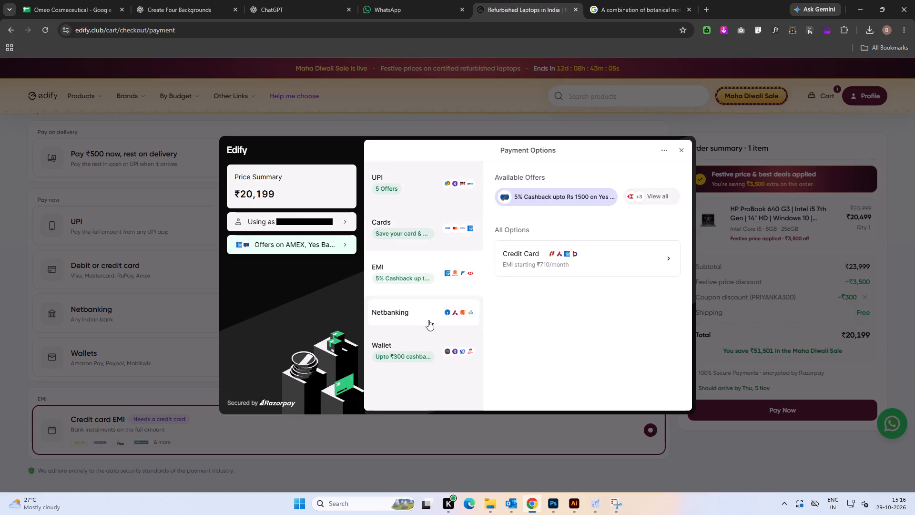
pyautogui.click(420, 359)
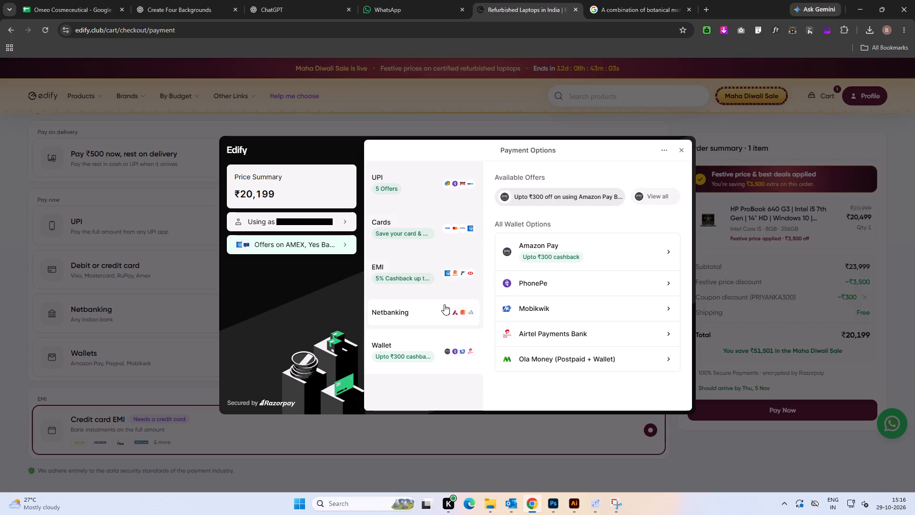
pyautogui.click(446, 266)
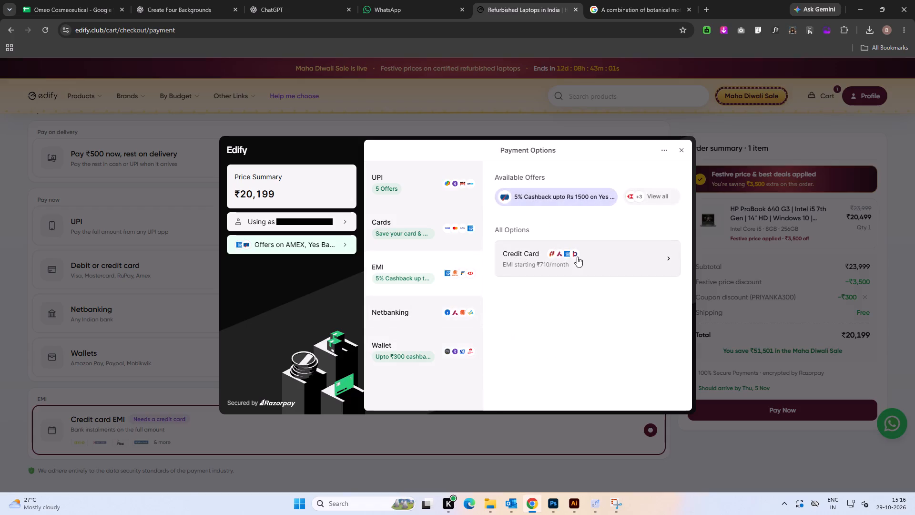
pyautogui.click(577, 257)
pyautogui.scroll(-4, 546, 260)
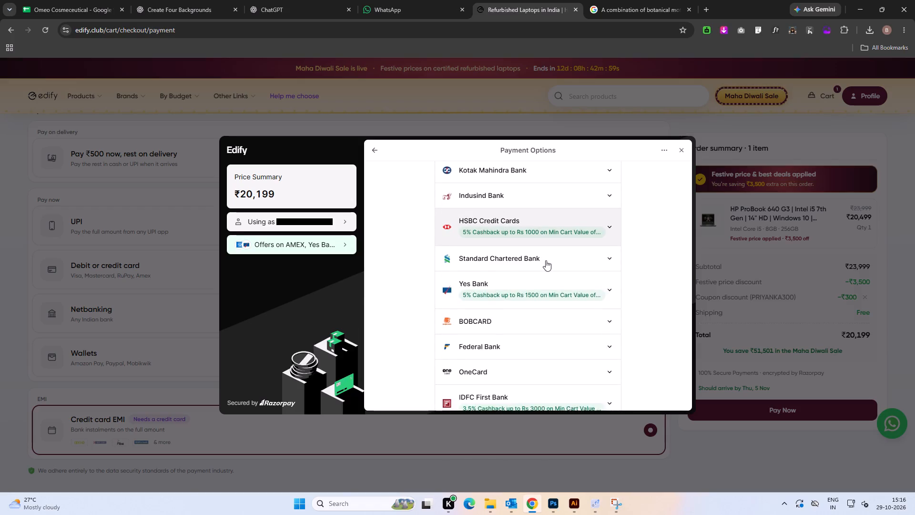
pyautogui.scroll(-4, 546, 261)
pyautogui.scroll(7, 546, 261)
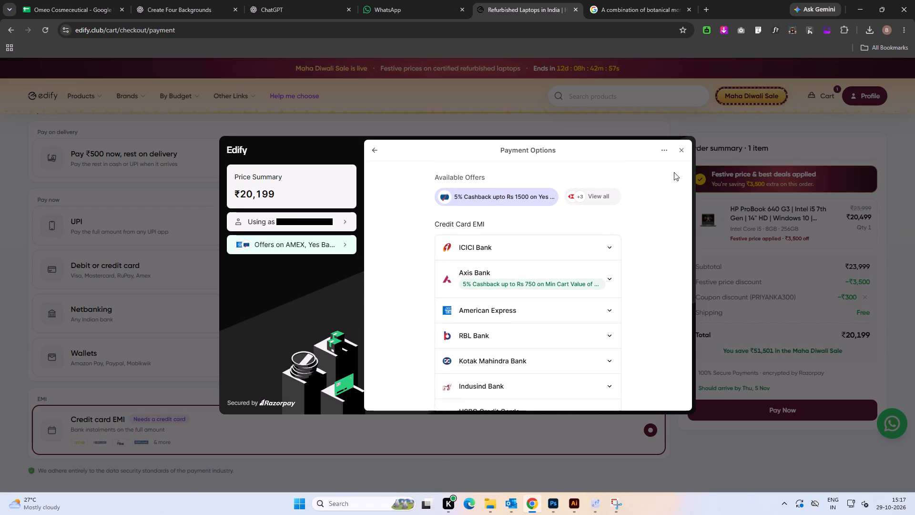
pyautogui.click(684, 150)
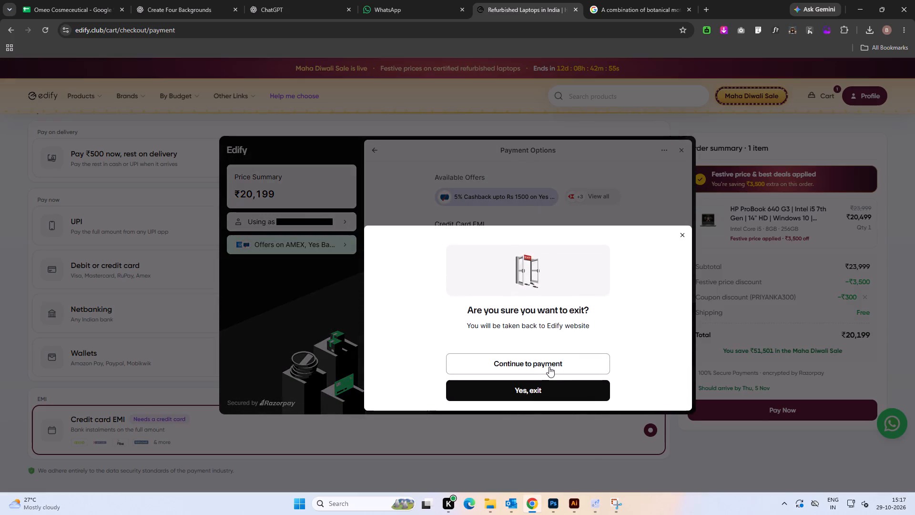
pyautogui.click(549, 382)
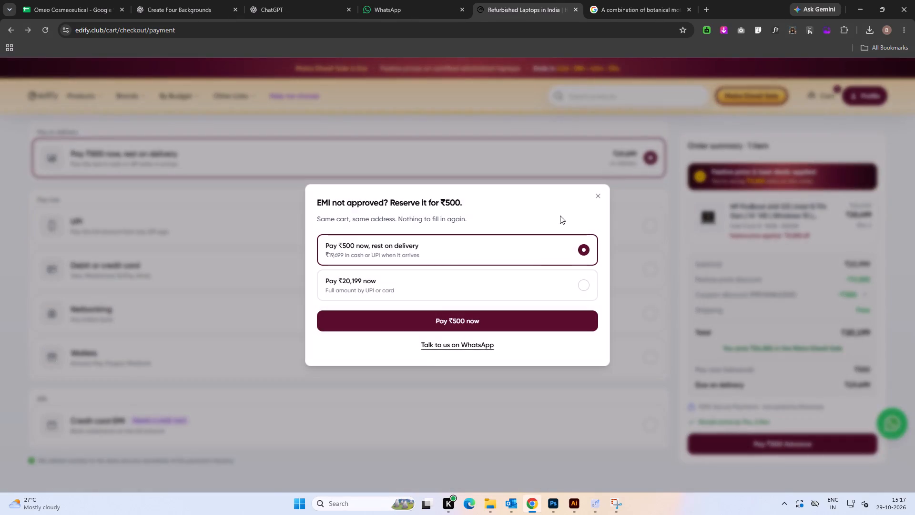
pyautogui.click(600, 195)
# Close the Edify refurbished laptops checkout page.
pyautogui.scroll(4, 389, 262)
pyautogui.scroll(-3, 389, 262)
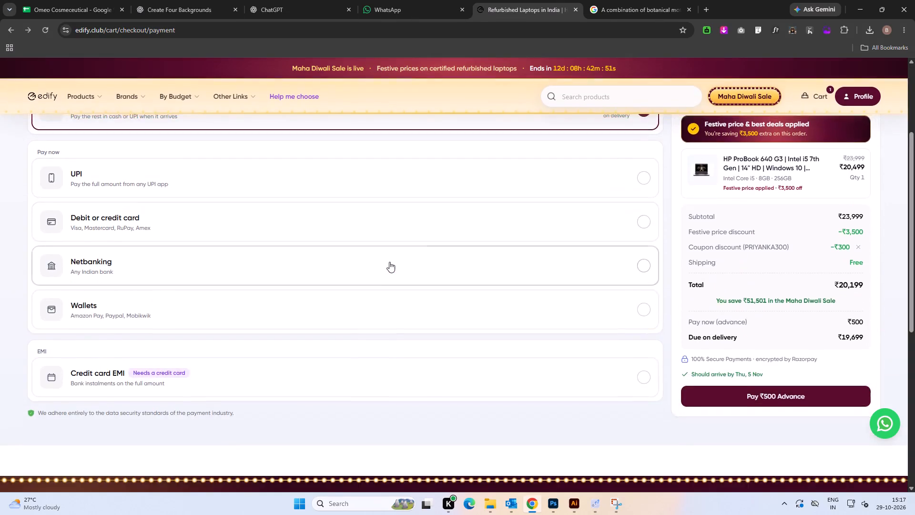
pyautogui.scroll(5, 389, 262)
pyautogui.click(576, 7)
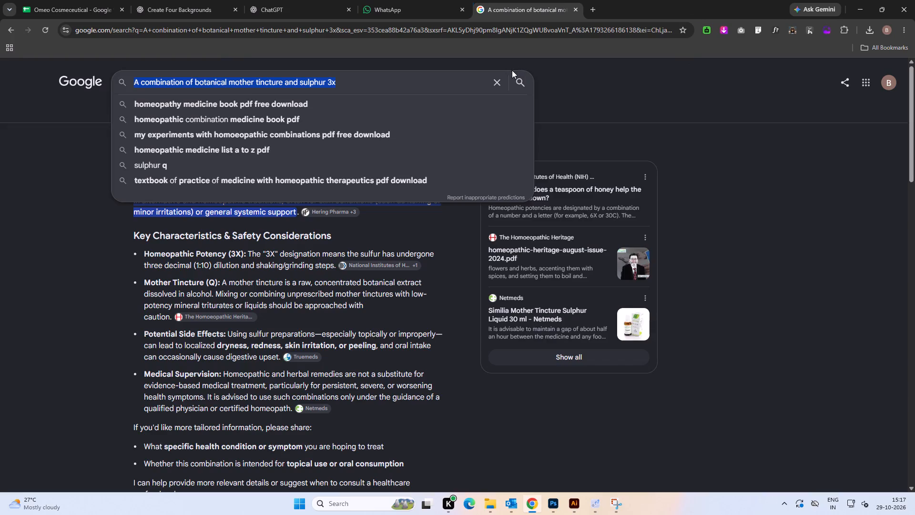
# Switch to Illustrator and nudge the linked Haem Purifier Syrup bottle-and-box image slightly to the right on the lower banner.
pyautogui.hotkey('alt', 'Tab')
pyautogui.keyDown('alt'); pyautogui.click(419, 168); pyautogui.keyUp('alt')
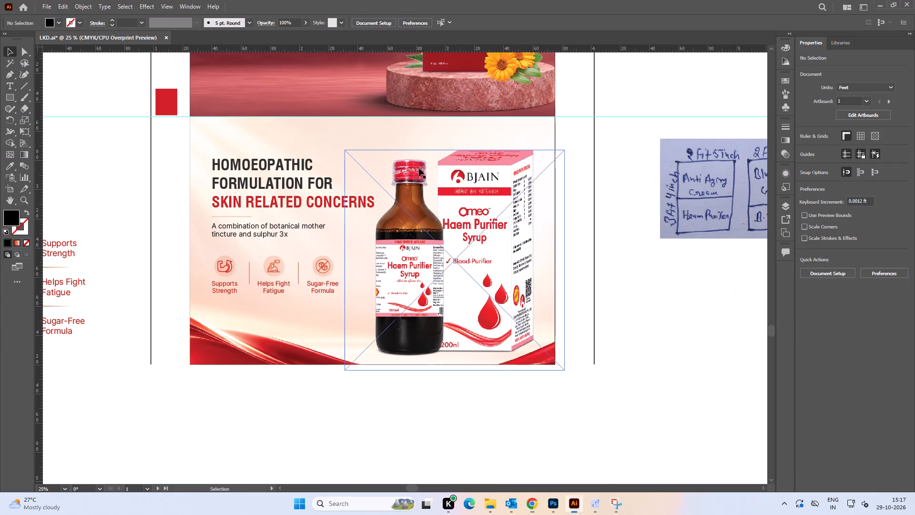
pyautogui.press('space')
pyautogui.moveTo(351, 280); pyautogui.dragTo(365, 278)
pyautogui.click(787, 309)
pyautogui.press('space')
pyautogui.moveTo(651, 324); pyautogui.dragTo(678, 326)
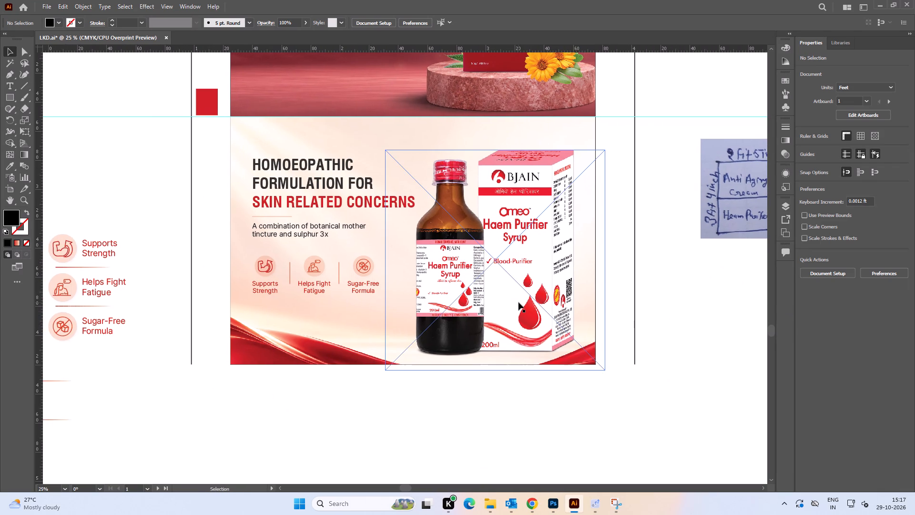
pyautogui.click(519, 296)
pyautogui.keyDown('alt'); pyautogui.scroll(2, 546, 307); pyautogui.keyUp('alt')
pyautogui.moveTo(543, 292); pyautogui.dragTo(547, 291)
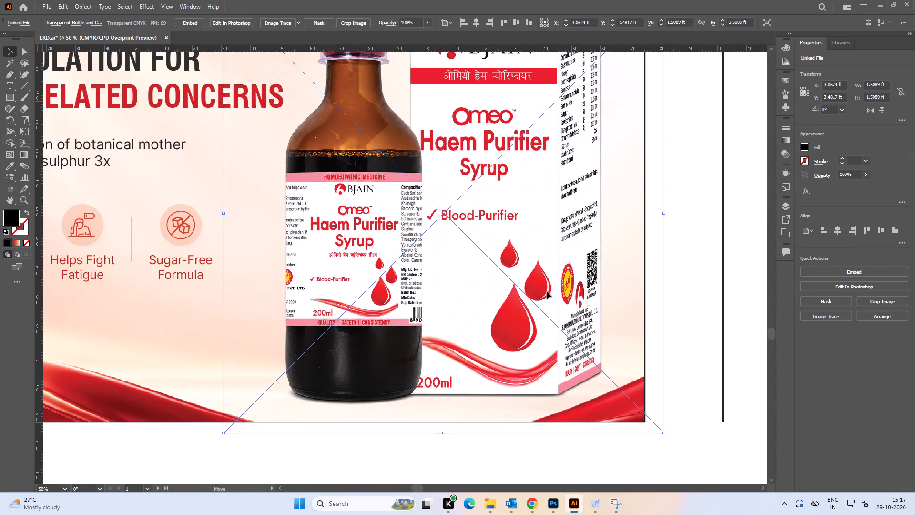
pyautogui.moveTo(547, 291); pyautogui.dragTo(548, 291)
pyautogui.click(550, 296)
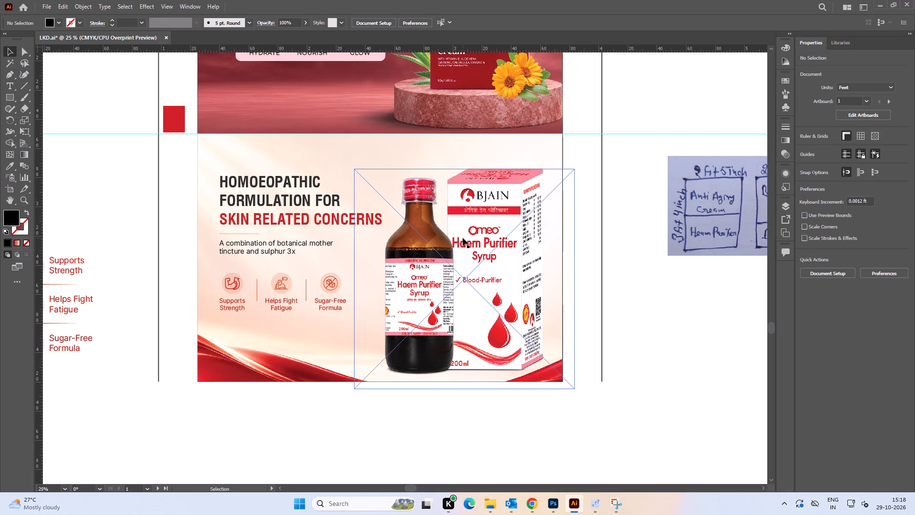
pyautogui.click(681, 93)
pyautogui.keyDown('alt'); pyautogui.scroll(3, 484, 115); pyautogui.keyUp('alt')
pyautogui.press('space')
pyautogui.press('space')
pyautogui.press('space')
pyautogui.press('space')
pyautogui.press('space')
pyautogui.press('space')
pyautogui.press('space')
pyautogui.press('space')
pyautogui.press('space')
pyautogui.press('space')
pyautogui.press('space')
pyautogui.press('space')
pyautogui.press('space')
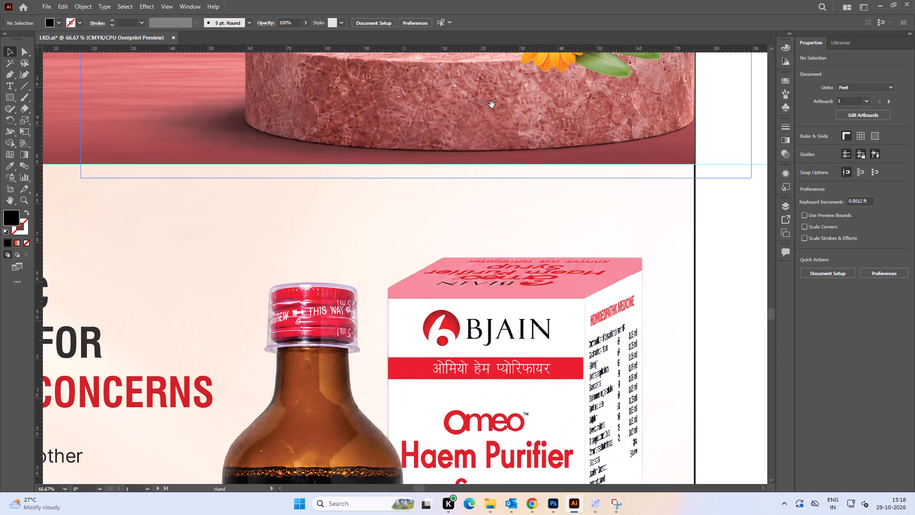
pyautogui.moveTo(496, 121); pyautogui.dragTo(453, 310)
pyautogui.keyDown('alt'); pyautogui.scroll(3, 380, 168); pyautogui.keyUp('alt')
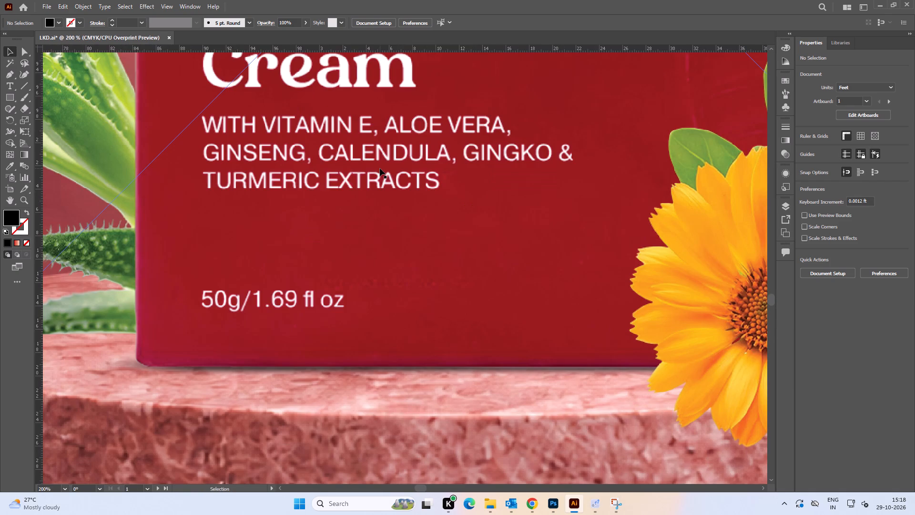
pyautogui.keyDown('alt'); pyautogui.scroll(-4, 387, 180); pyautogui.keyUp('alt')
pyautogui.click(400, 166)
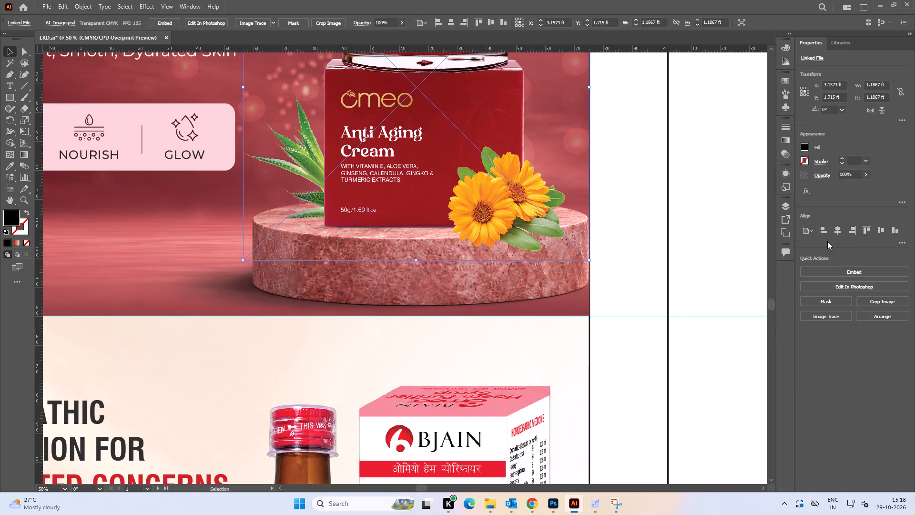
pyautogui.click(847, 275)
pyautogui.click(688, 191)
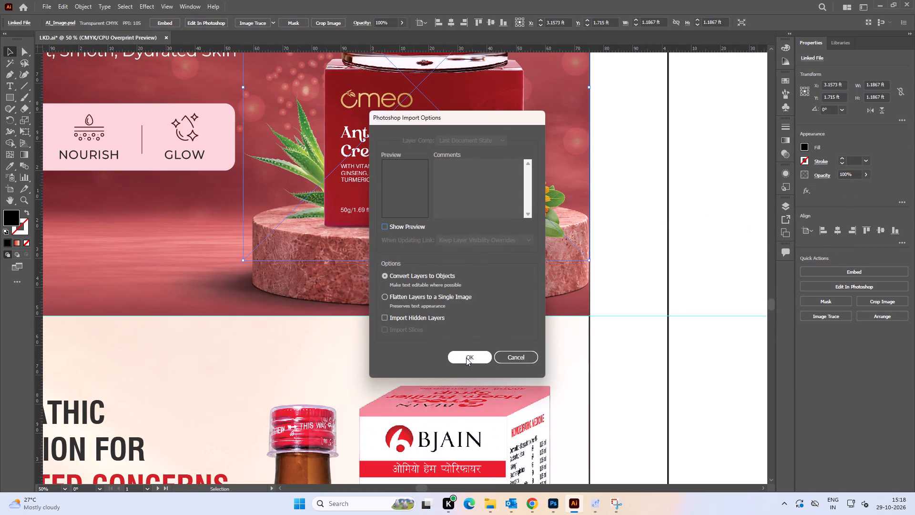
pyautogui.click(466, 358)
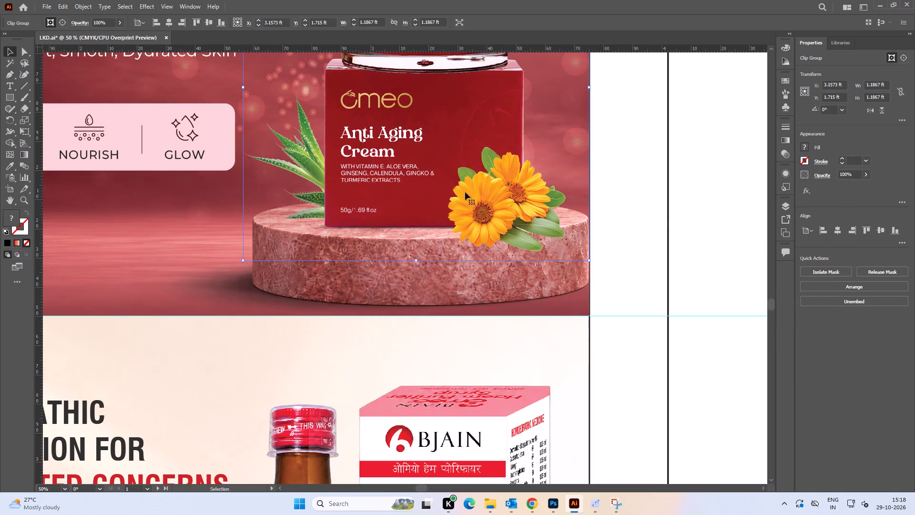
# Embed the image of the woman on the Blue Tansy Hydrating Face Gel banner.
pyautogui.keyDown('alt'); pyautogui.scroll(3, 387, 166); pyautogui.keyUp('alt')
pyautogui.keyDown('alt'); pyautogui.scroll(-4, 387, 166); pyautogui.keyUp('alt')
pyautogui.press('space')
pyautogui.moveTo(567, 180); pyautogui.dragTo(224, 281)
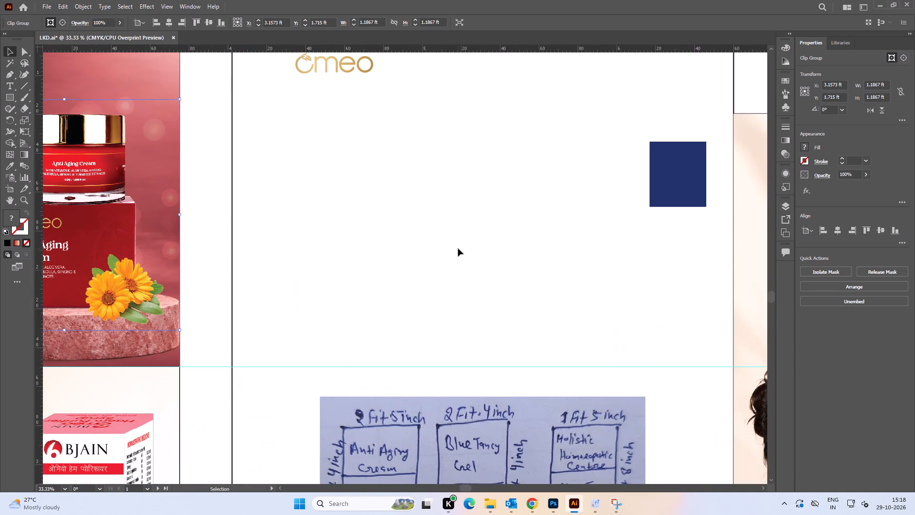
pyautogui.keyDown('alt'); pyautogui.scroll(-4, 458, 248); pyautogui.keyUp('alt')
pyautogui.press('space')
pyautogui.moveTo(499, 255); pyautogui.dragTo(280, 243)
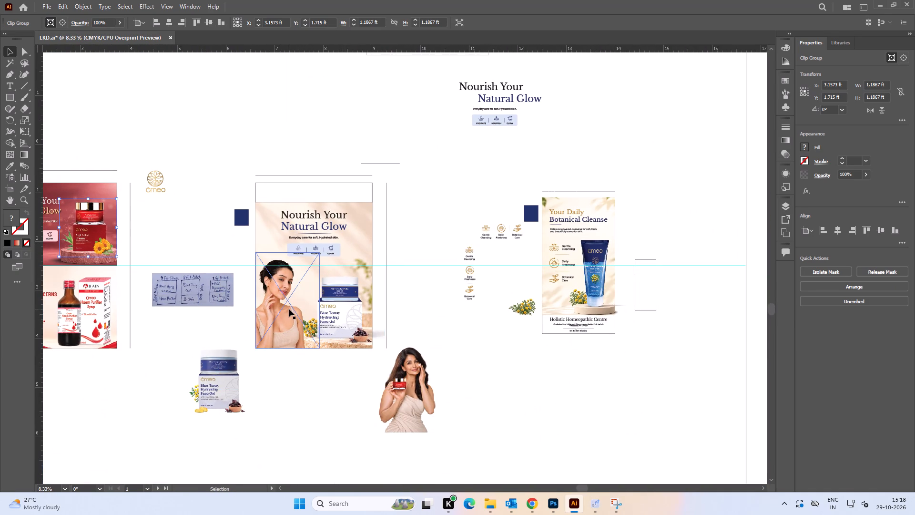
pyautogui.click(289, 309)
pyautogui.click(834, 274)
# Embed the round stone podium image under the face wash tube on the Botanical Cleanse banner and clear the selection.
pyautogui.press('space')
pyautogui.moveTo(691, 341); pyautogui.dragTo(617, 328)
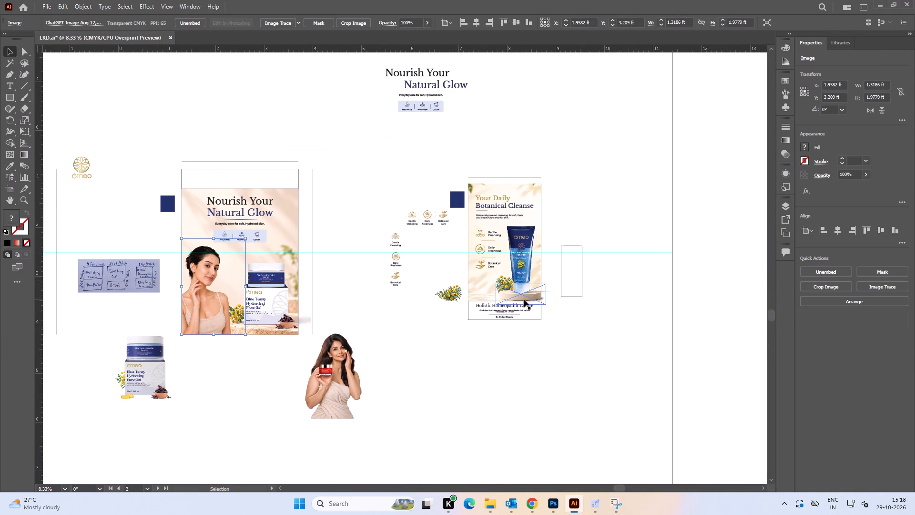
pyautogui.click(524, 298)
pyautogui.click(824, 274)
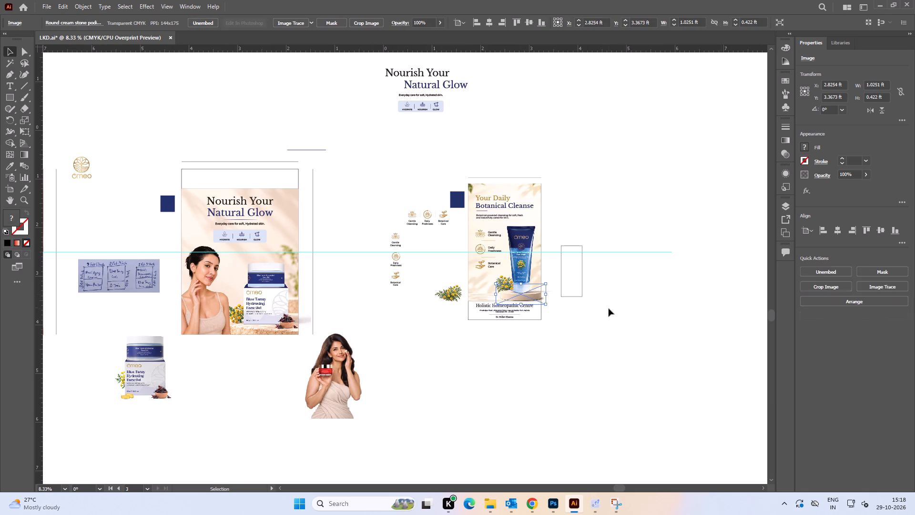
pyautogui.click(609, 309)
# Isolate the background image of the Blue Tansy banner to check whether it is embedded, and exit isolation.
pyautogui.keyDown('alt'); pyautogui.scroll(3, 496, 290); pyautogui.keyUp('alt')
pyautogui.keyDown('alt'); pyautogui.scroll(-2, 592, 308); pyautogui.keyUp('alt')
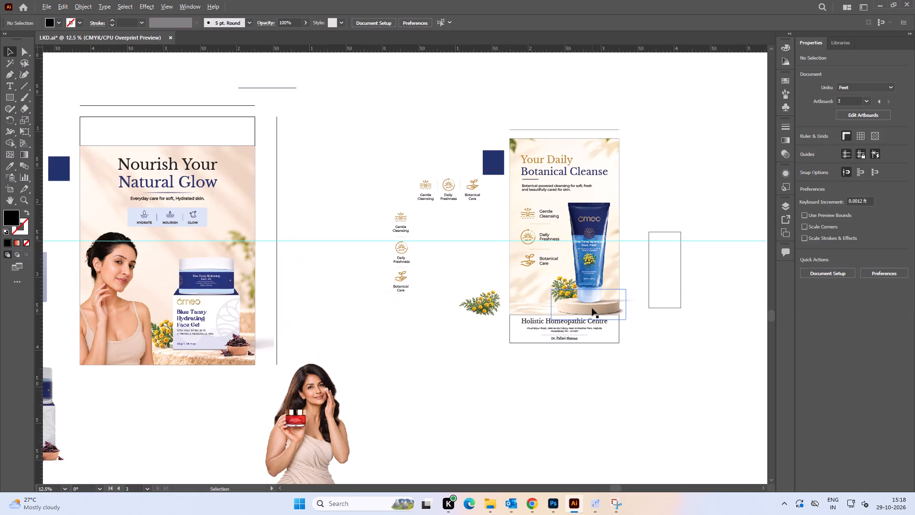
pyautogui.press('space')
pyautogui.press('space')
pyautogui.press('space')
pyautogui.press('space')
pyautogui.press('space')
pyautogui.press('space')
pyautogui.press('space')
pyautogui.press('space')
pyautogui.press('space')
pyautogui.press('space')
pyautogui.press('space')
pyautogui.press('space')
pyautogui.press('space')
pyautogui.press('space')
pyautogui.press('space')
pyautogui.press('space')
pyautogui.press('space')
pyautogui.press('space')
pyautogui.press('space')
pyautogui.press('space')
pyautogui.moveTo(422, 280); pyautogui.dragTo(472, 283)
pyautogui.moveTo(339, 281); pyautogui.dragTo(504, 259)
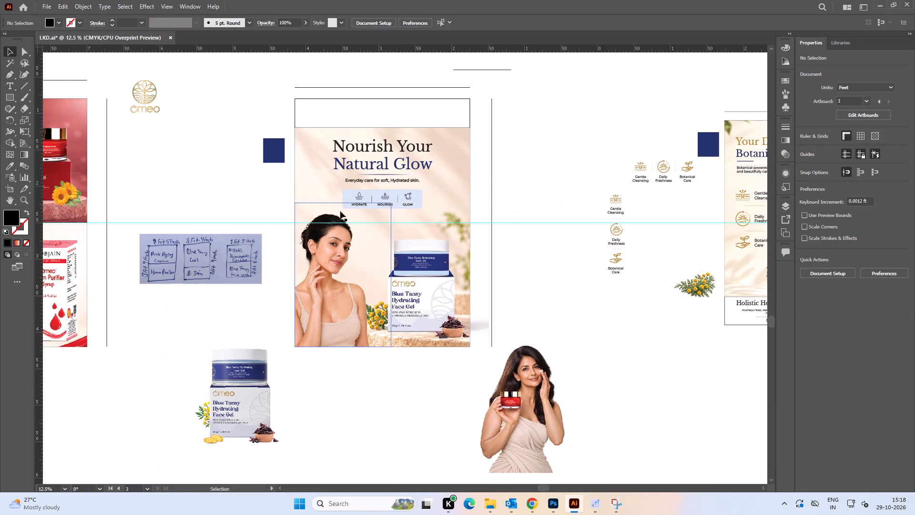
pyautogui.tripleClick(316, 177)
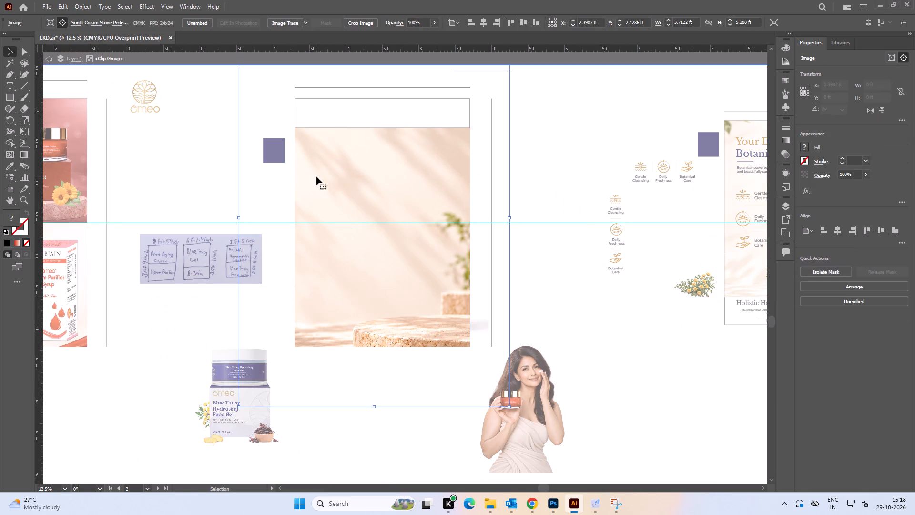
pyautogui.doubleClick(208, 172)
# Examine the Haem Purifier banner's layout and the image quality of its red wave background.
pyautogui.keyDown('alt'); pyautogui.scroll(-1, 260, 199); pyautogui.keyUp('alt')
pyautogui.press('space')
pyautogui.moveTo(244, 195); pyautogui.dragTo(389, 191)
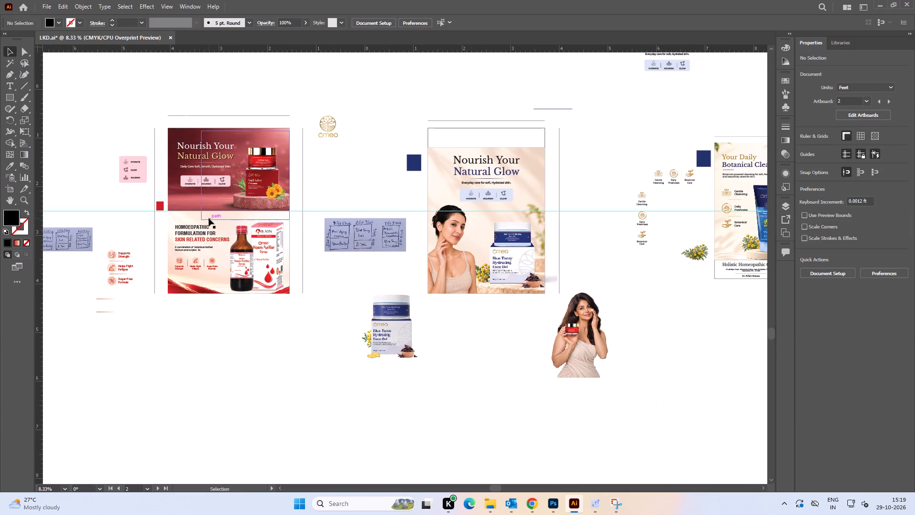
pyautogui.press('space')
pyautogui.moveTo(186, 347); pyautogui.dragTo(191, 346)
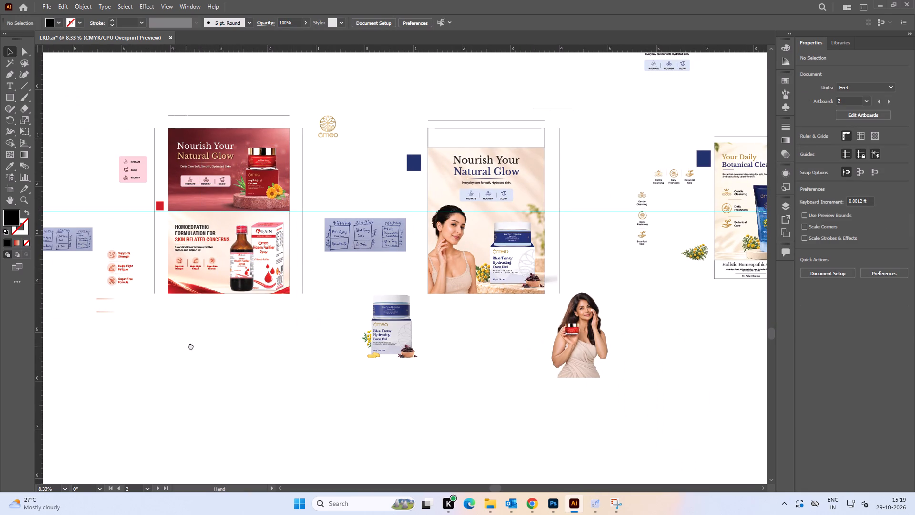
pyautogui.moveTo(191, 346); pyautogui.dragTo(307, 330)
pyautogui.keyDown('alt'); pyautogui.scroll(1, 358, 287); pyautogui.keyUp('alt')
pyautogui.press('space')
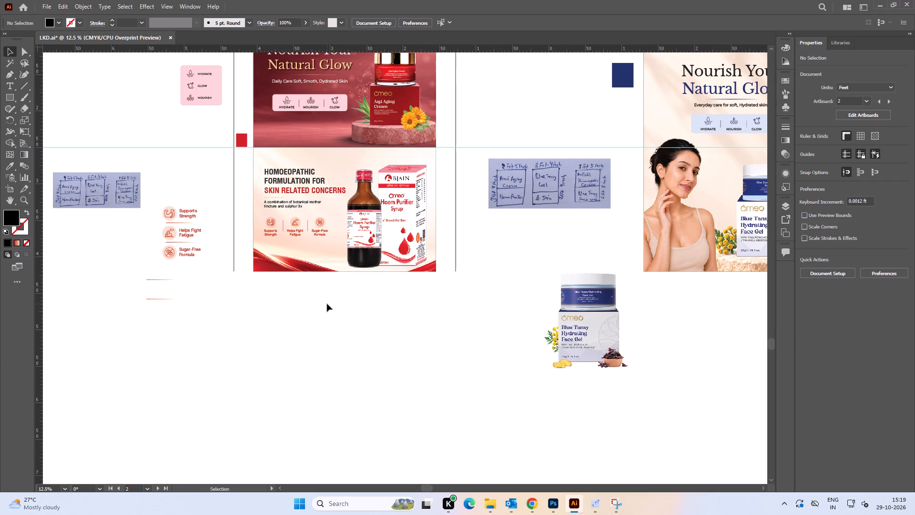
pyautogui.keyDown('alt'); pyautogui.scroll(1, 327, 304); pyautogui.keyUp('alt')
pyautogui.press('space')
pyautogui.moveTo(350, 302); pyautogui.dragTo(351, 318)
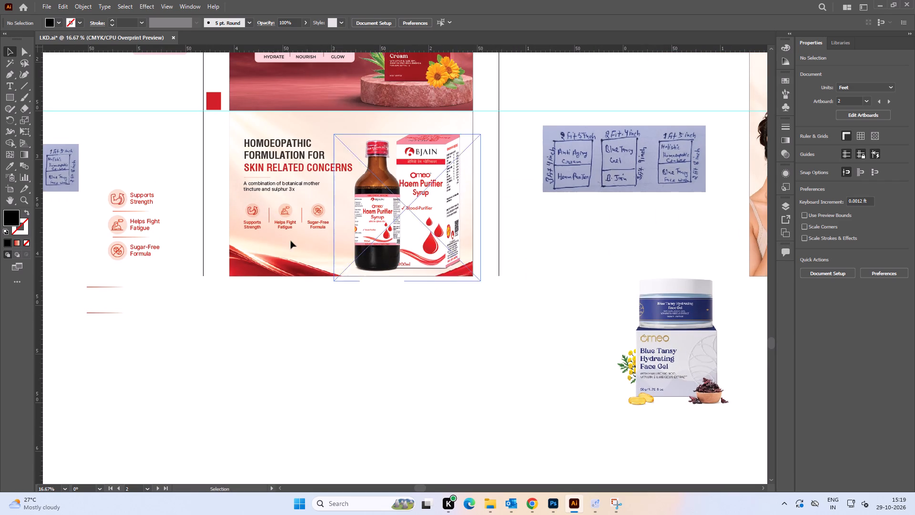
pyautogui.keyDown('alt'); pyautogui.scroll(1, 272, 223); pyautogui.keyUp('alt')
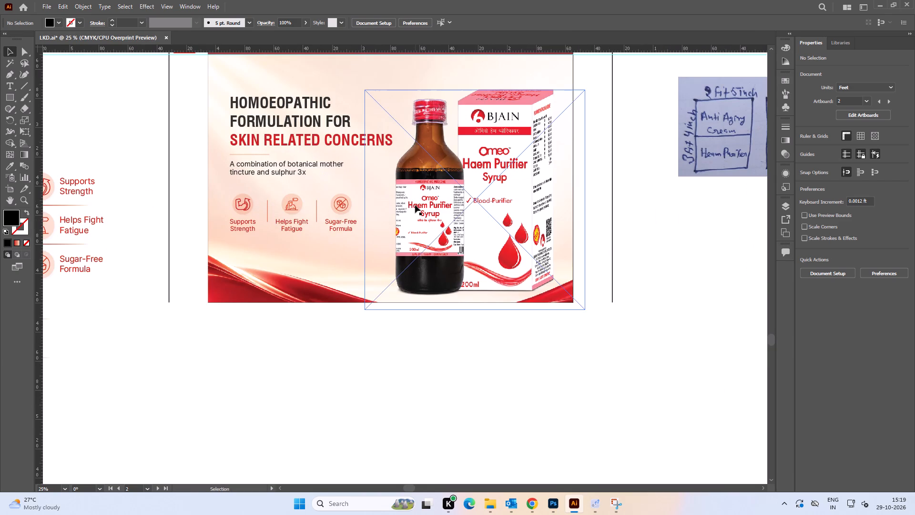
pyautogui.press('space')
pyautogui.press('space')
pyautogui.press('space')
pyautogui.moveTo(416, 204); pyautogui.dragTo(419, 219)
pyautogui.click(680, 256)
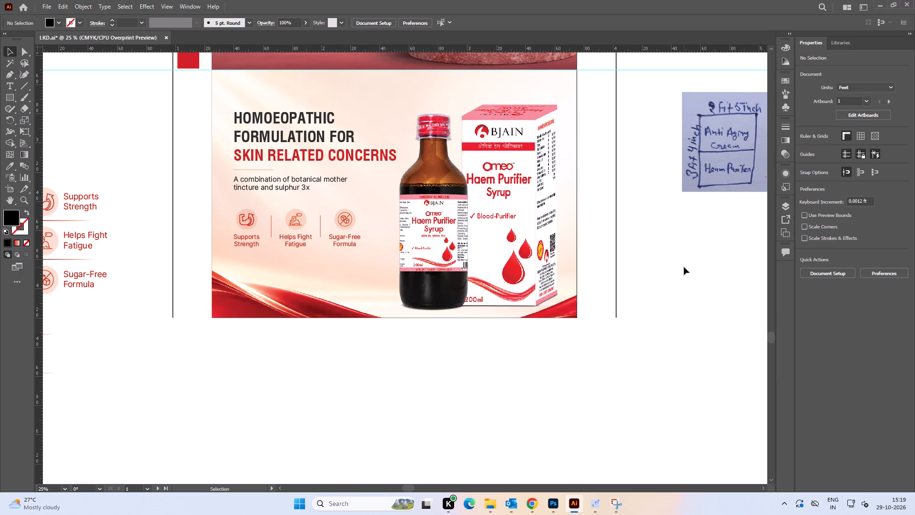
pyautogui.keyDown('alt'); pyautogui.scroll(3, 261, 289); pyautogui.keyUp('alt')
pyautogui.keyDown('alt'); pyautogui.scroll(4, 334, 298); pyautogui.keyUp('alt')
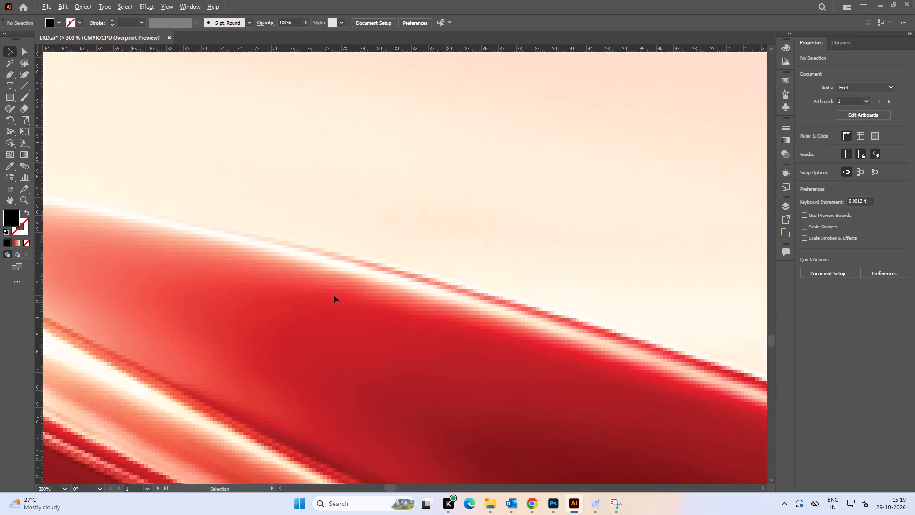
pyautogui.keyDown('alt'); pyautogui.scroll(-2, 334, 295); pyautogui.keyUp('alt')
pyautogui.hotkey('ctrl', '0')
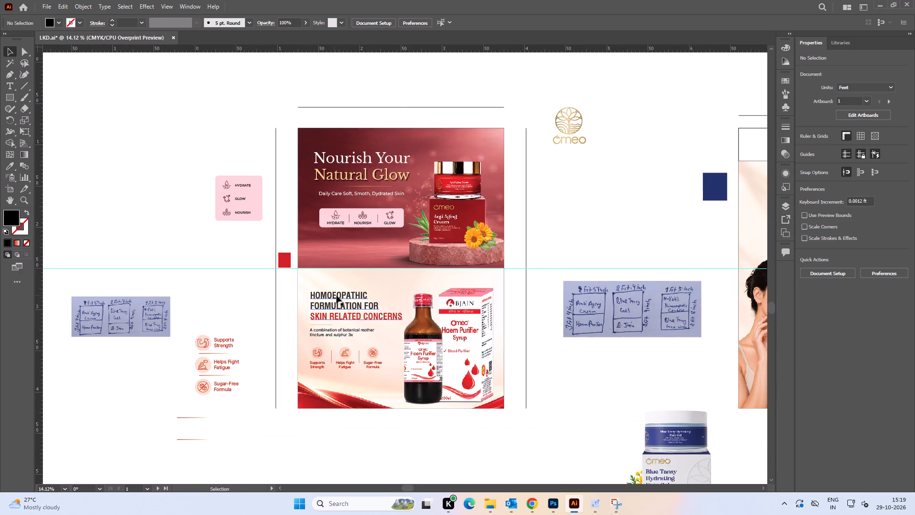
# Show the artboard boundaries around the three banner layouts.
pyautogui.keyDown('alt'); pyautogui.scroll(-4, 359, 295); pyautogui.keyUp('alt')
pyautogui.press('space')
pyautogui.press('space')
pyautogui.press('space')
pyautogui.press('space')
pyautogui.moveTo(504, 316); pyautogui.dragTo(460, 305)
pyautogui.keyDown('alt'); pyautogui.scroll(-3, 449, 298); pyautogui.keyUp('alt')
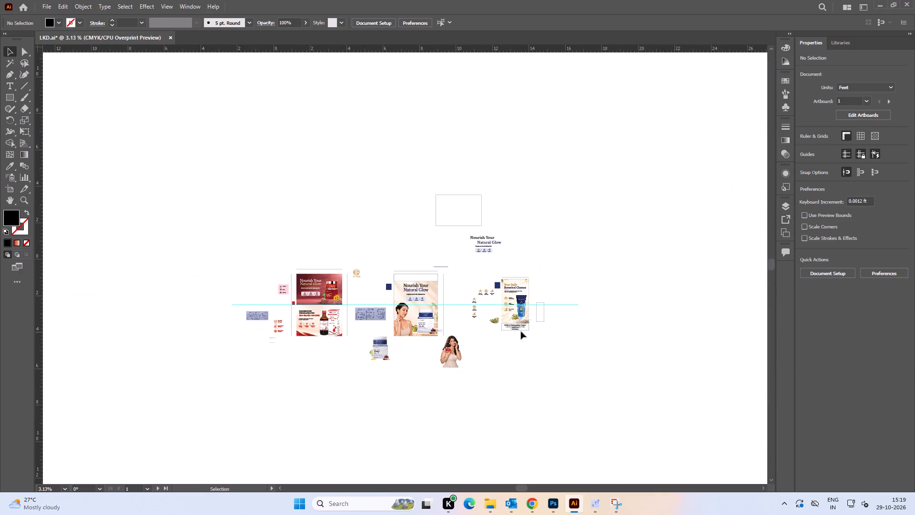
pyautogui.click(624, 275)
pyautogui.keyDown('alt'); pyautogui.scroll(-1, 356, 214); pyautogui.keyUp('alt')
pyautogui.press('space')
pyautogui.moveTo(380, 240); pyautogui.dragTo(371, 209)
pyautogui.press('space')
pyautogui.press('space')
pyautogui.press('space')
pyautogui.press('space')
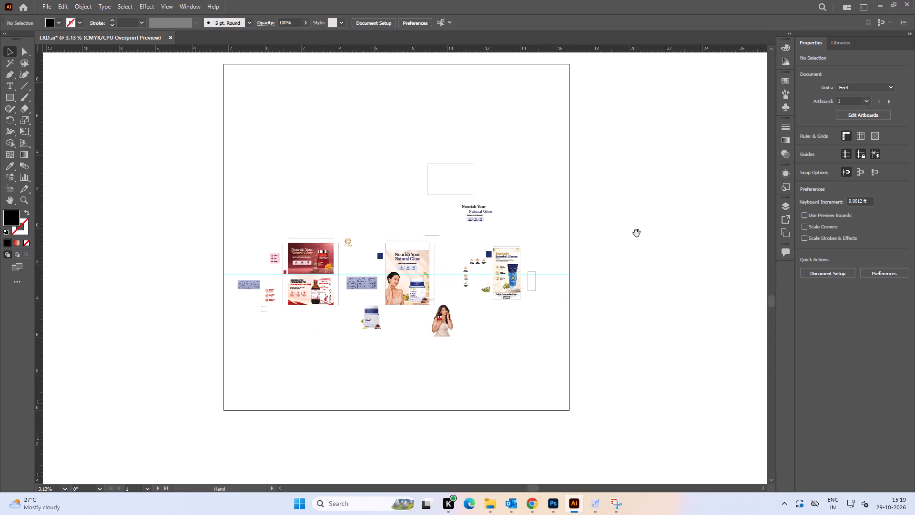
pyautogui.moveTo(637, 233); pyautogui.dragTo(614, 250)
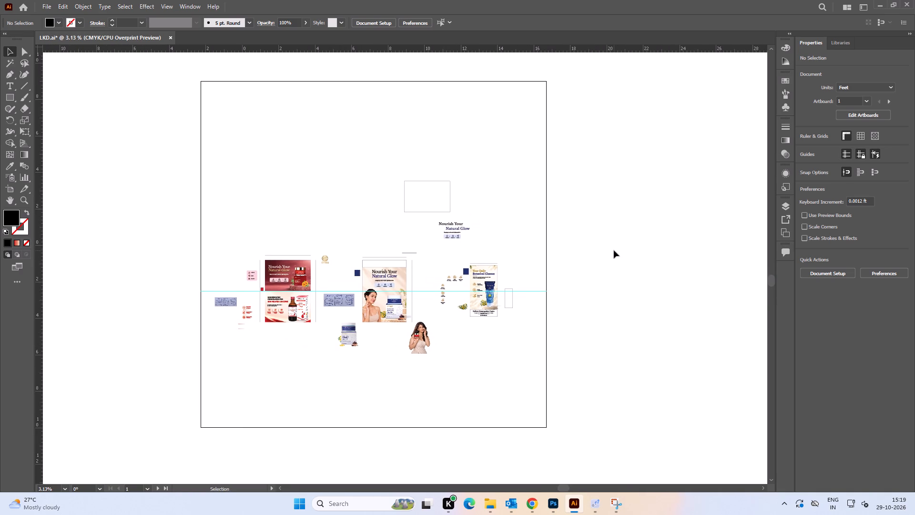
pyautogui.hotkey('ctrl', 'shift', 'h')
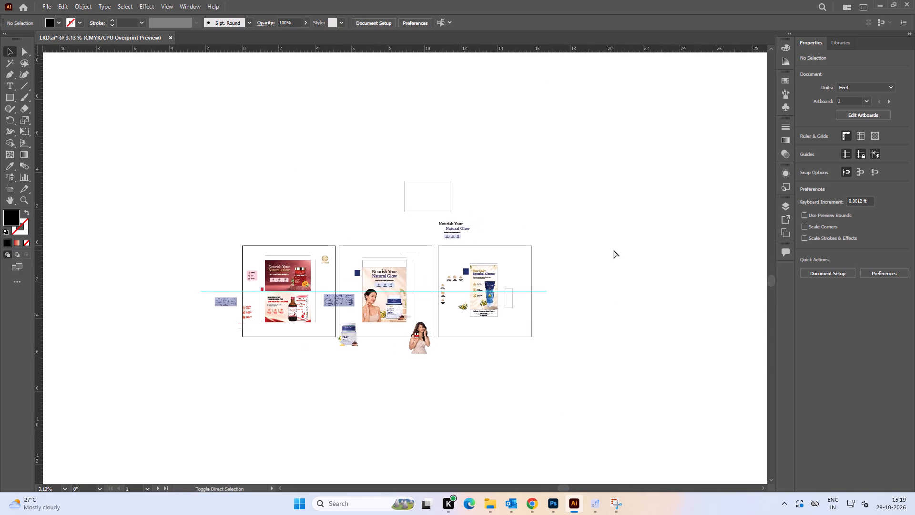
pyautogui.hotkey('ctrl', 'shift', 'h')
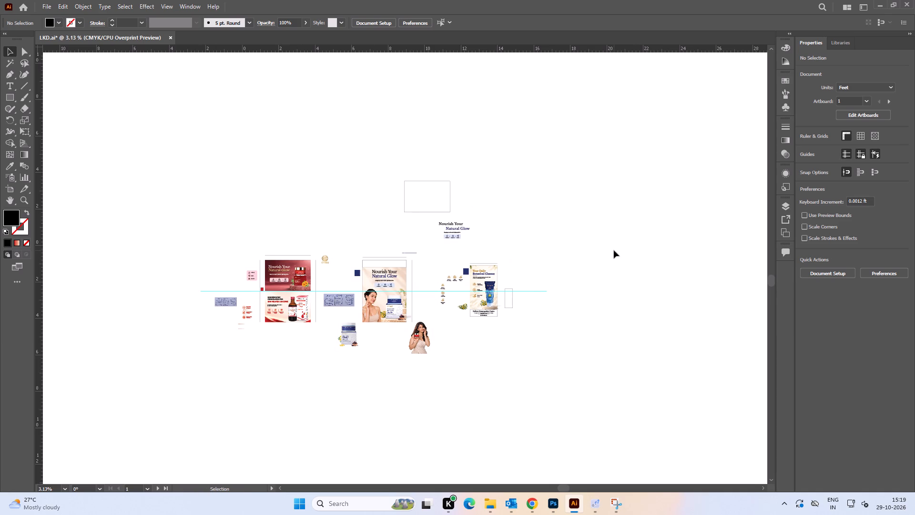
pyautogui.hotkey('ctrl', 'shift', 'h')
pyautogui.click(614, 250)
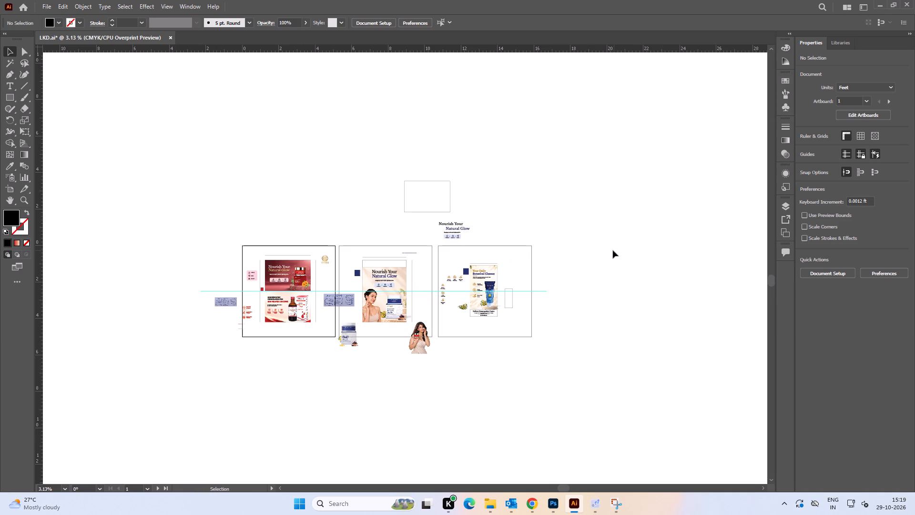
pyautogui.keyDown('alt'); pyautogui.scroll(-1, 613, 250); pyautogui.keyUp('alt')
pyautogui.keyDown('alt'); pyautogui.scroll(1, 612, 250); pyautogui.keyUp('alt')
pyautogui.keyDown('alt'); pyautogui.scroll(-2, 612, 250); pyautogui.keyUp('alt')
pyautogui.press('space')
pyautogui.moveTo(667, 273); pyautogui.dragTo(630, 273)
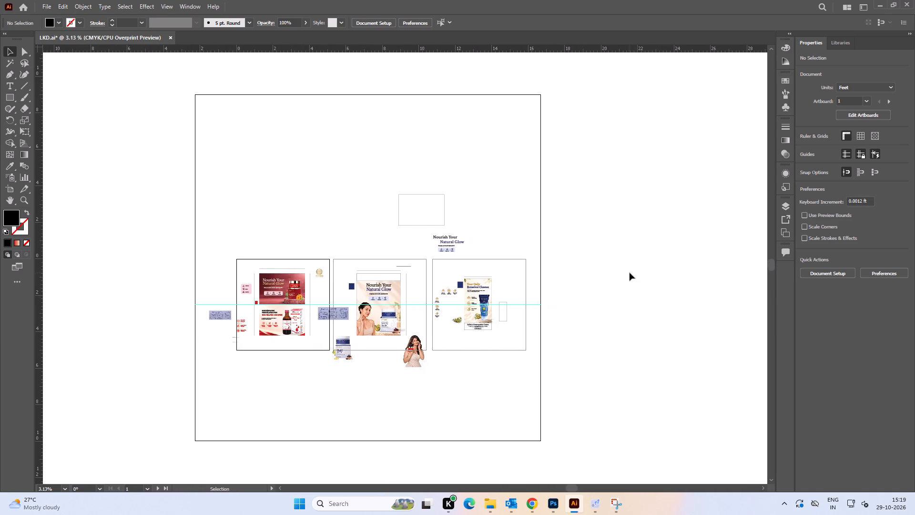
pyautogui.press('space')
pyautogui.press('space')
pyautogui.press('space')
pyautogui.press('space')
pyautogui.press('space')
pyautogui.press('space')
pyautogui.press('space')
pyautogui.press('space')
pyautogui.press('space')
pyautogui.press('space')
pyautogui.press('space')
pyautogui.click(622, 308)
pyautogui.click(640, 265)
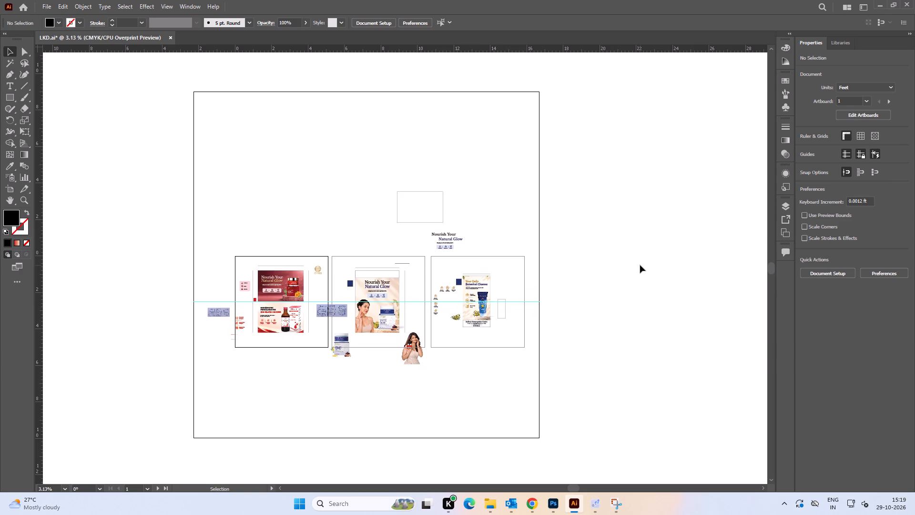
pyautogui.press('shift+super+s')
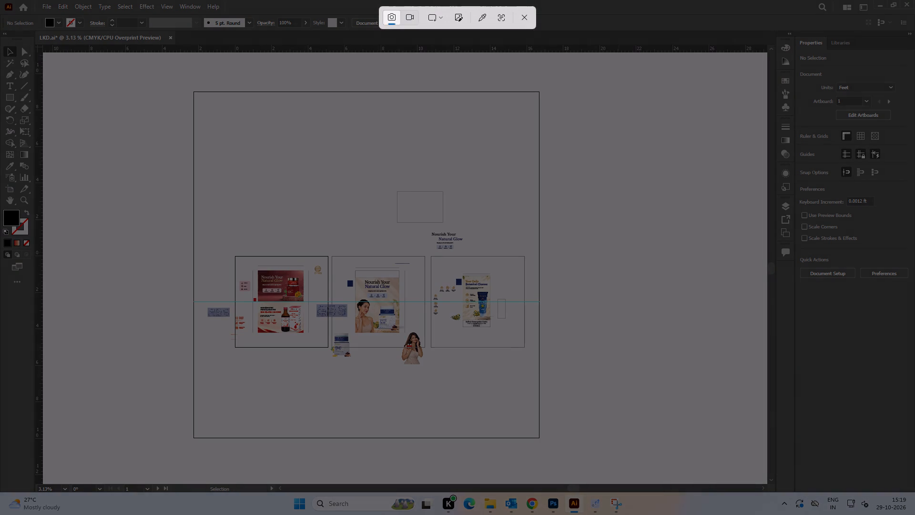
pyautogui.moveTo(99, 55); pyautogui.dragTo(664, 474)
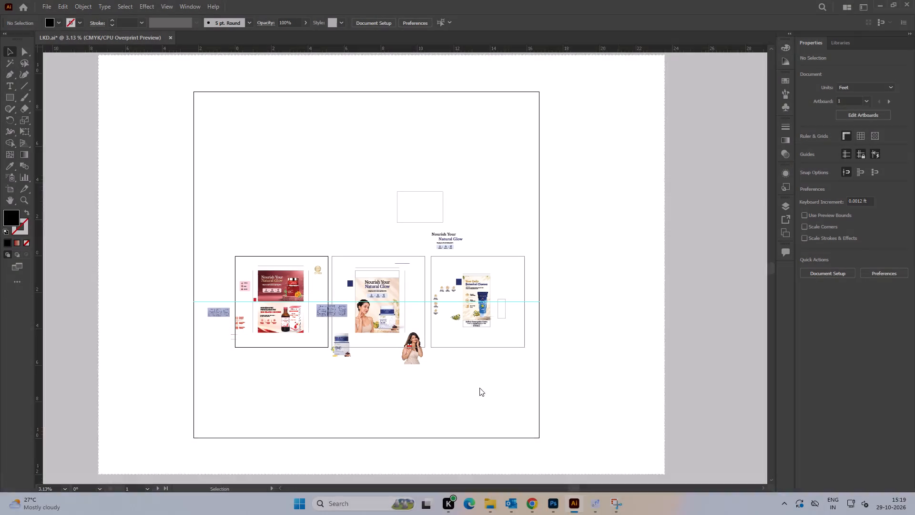
pyautogui.click(783, 364)
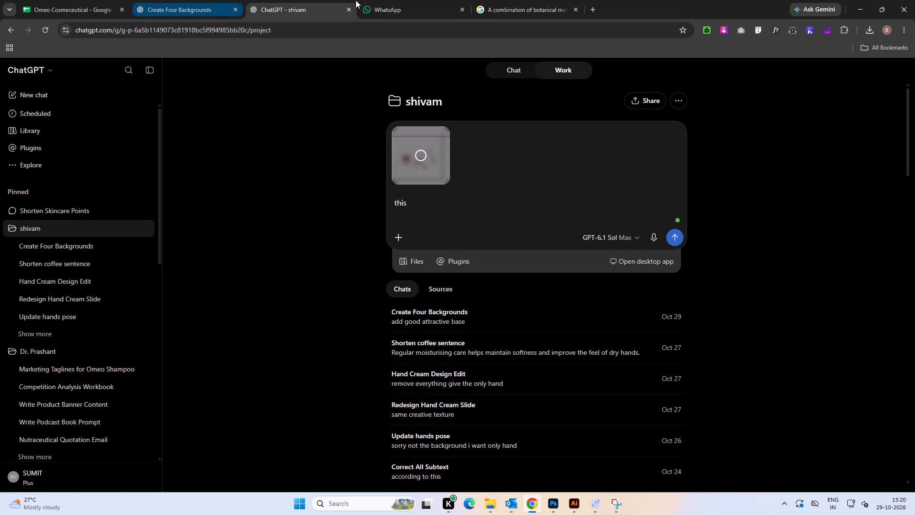
# Replace the Google search page with the edify.club cart and check out with the saved delivery address, continuing to payment.
pyautogui.click(408, 0)
pyautogui.click(526, 0)
pyautogui.click(376, 30)
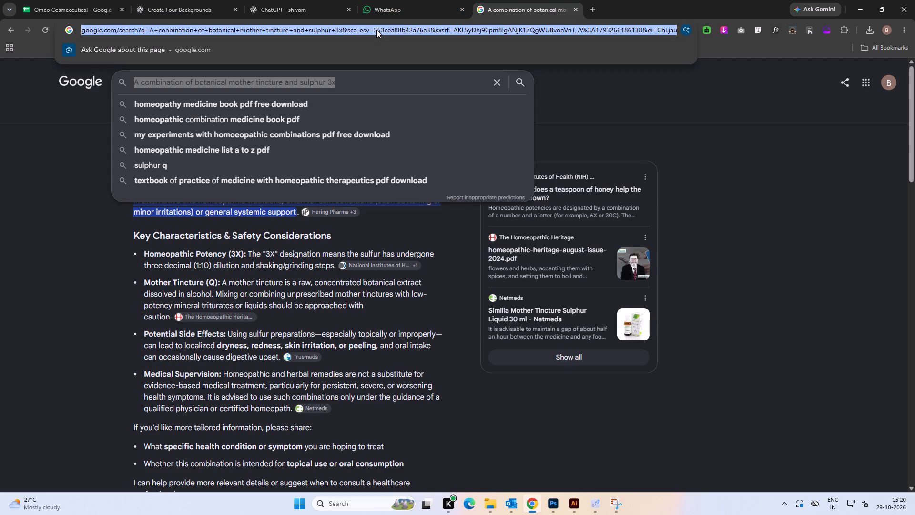
pyautogui.press('e')
pyautogui.press('Return')
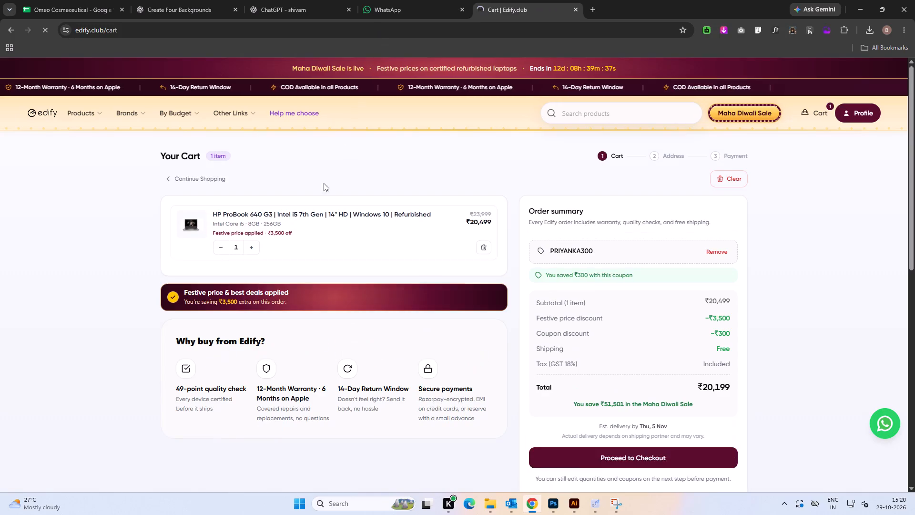
pyautogui.click(632, 463)
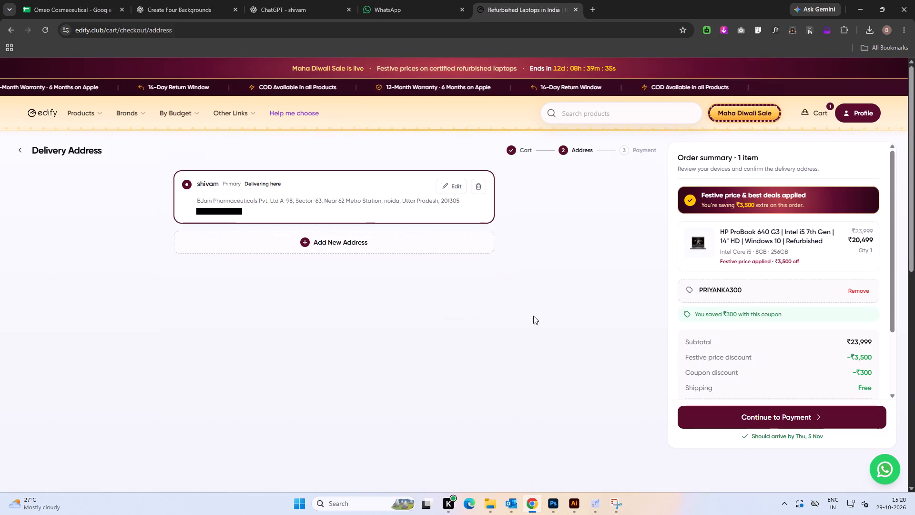
pyautogui.click(758, 414)
# Choose the Snapmint (no card needed) EMI option as the payment method for the laptop order.
pyautogui.scroll(-2, 344, 275)
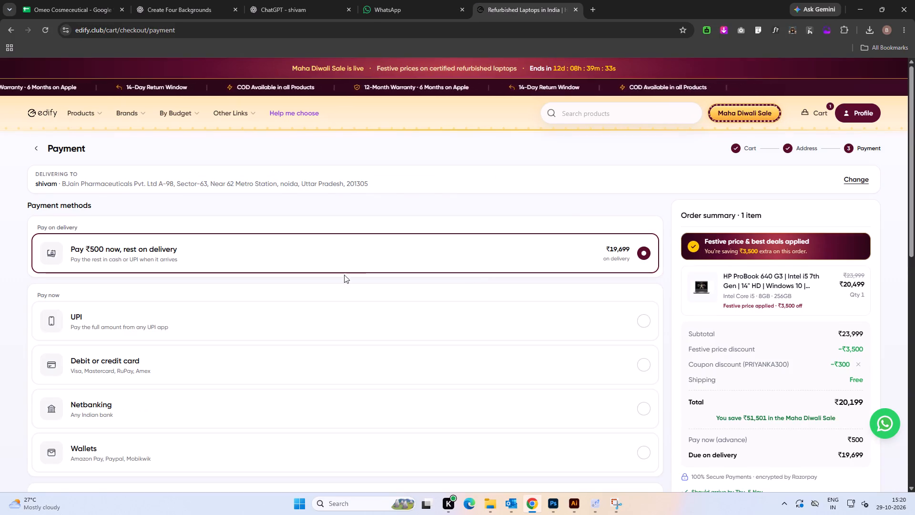
pyautogui.scroll(-3, 344, 275)
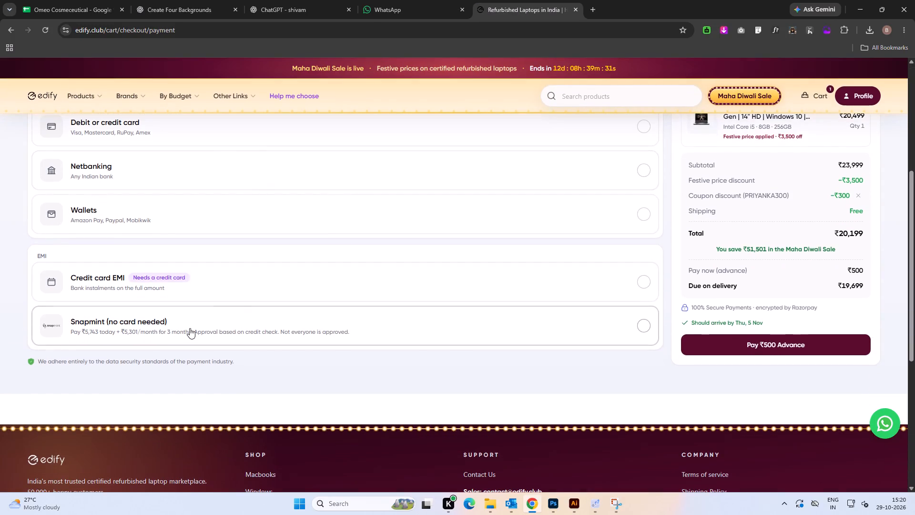
pyautogui.click(189, 328)
pyautogui.click(399, 299)
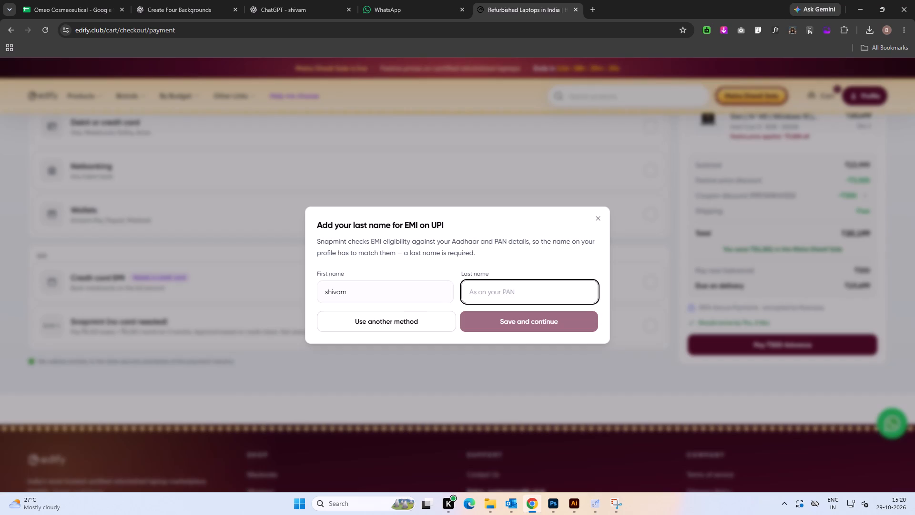
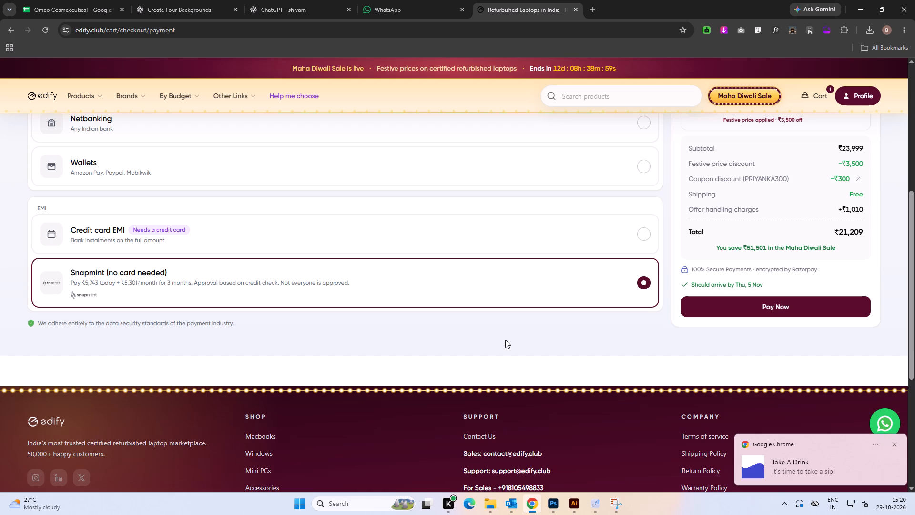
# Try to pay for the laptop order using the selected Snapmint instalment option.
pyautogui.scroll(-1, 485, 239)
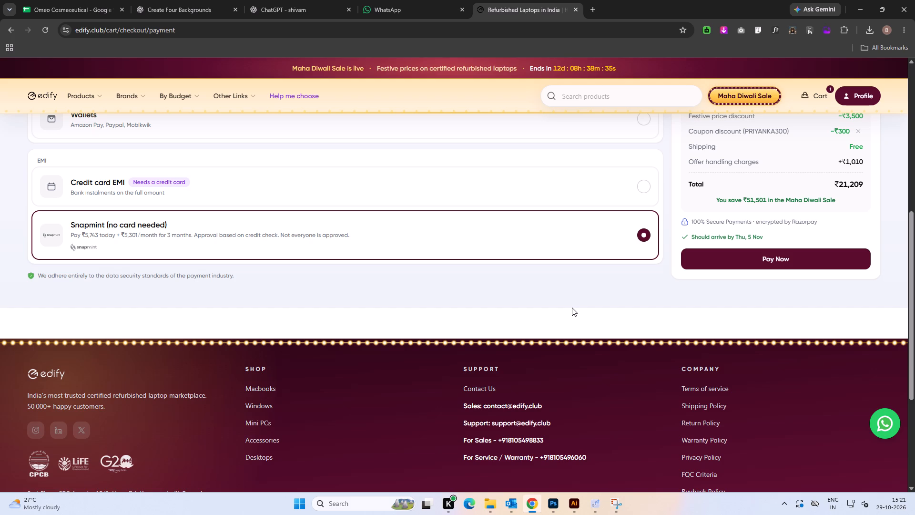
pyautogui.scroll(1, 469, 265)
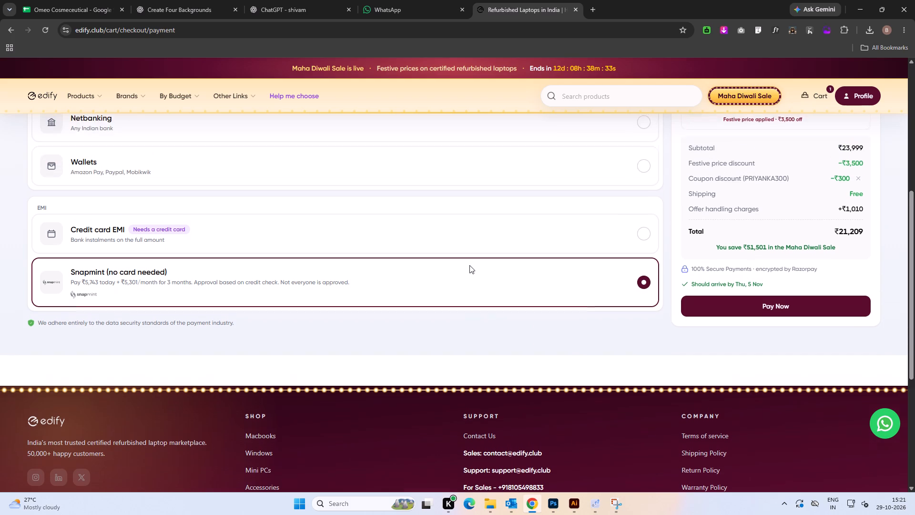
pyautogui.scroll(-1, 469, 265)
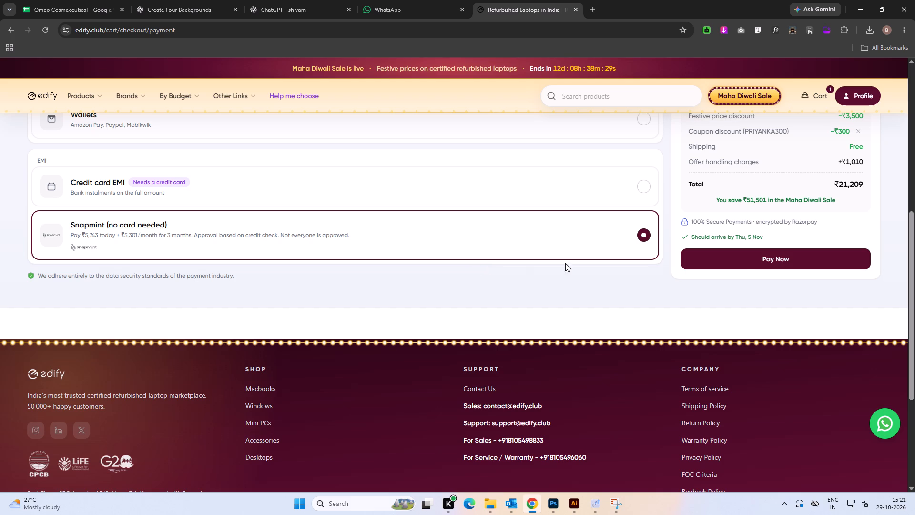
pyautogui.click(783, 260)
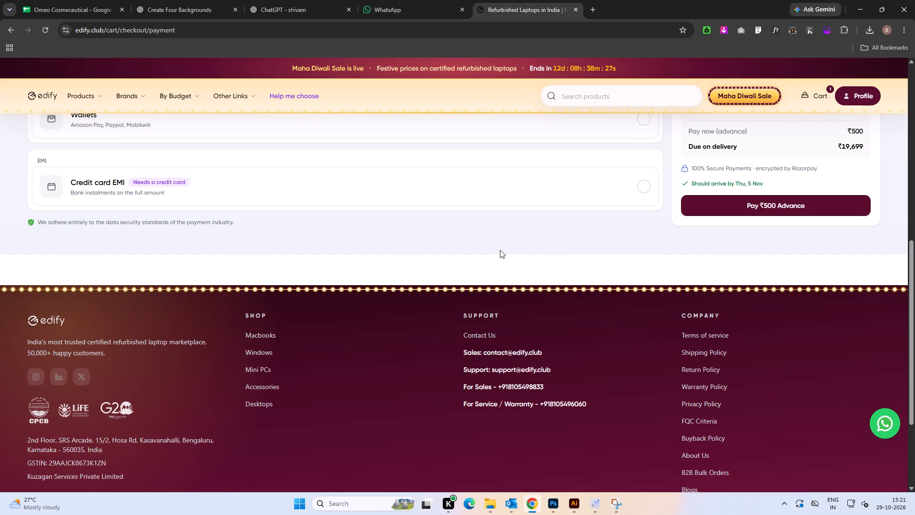
# Review the notice, the available payment methods and the order summary on the payment page.
pyautogui.scroll(3, 499, 249)
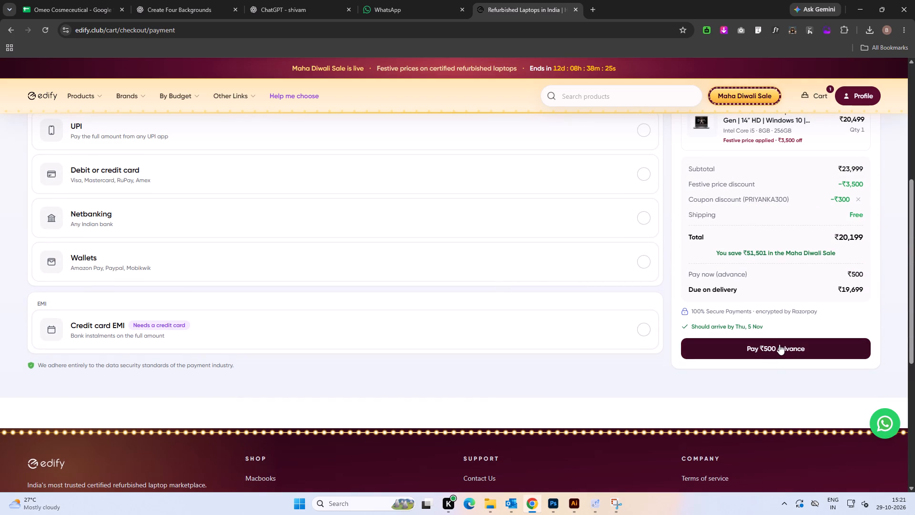
pyautogui.scroll(1, 771, 318)
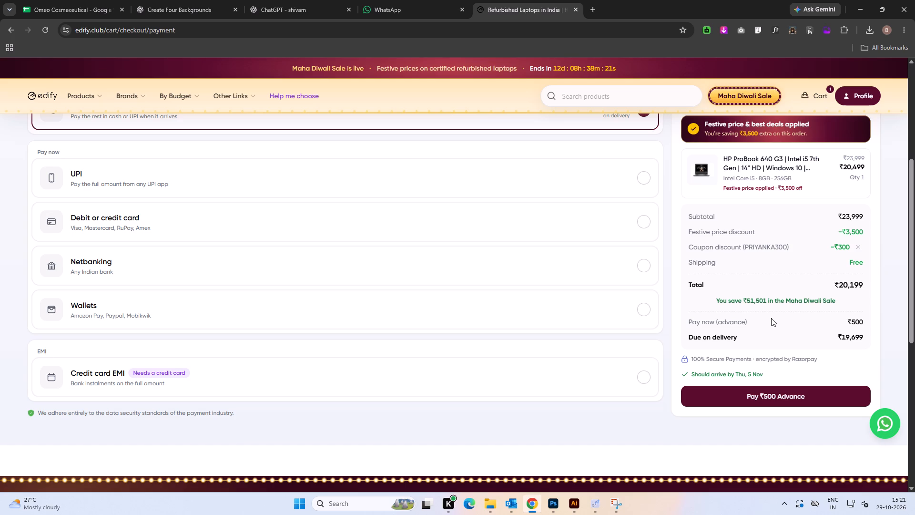
pyautogui.scroll(-3, 435, 319)
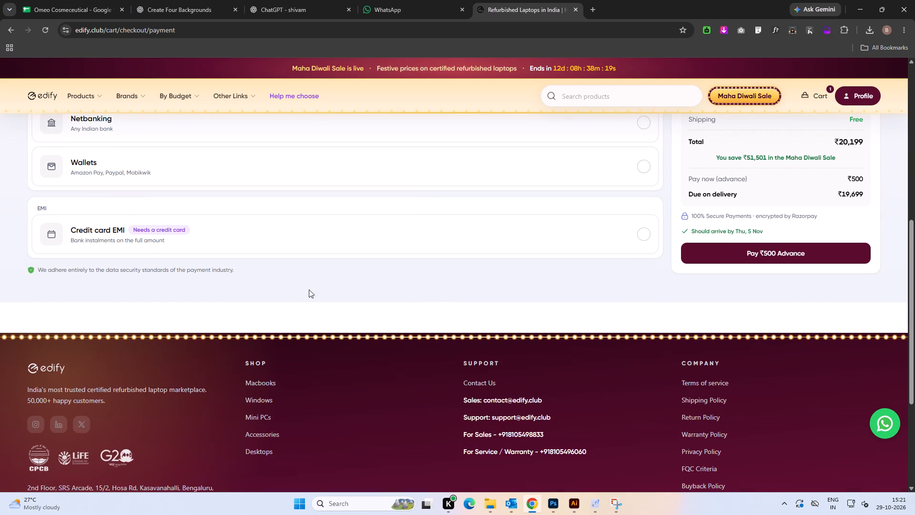
pyautogui.scroll(7, 347, 289)
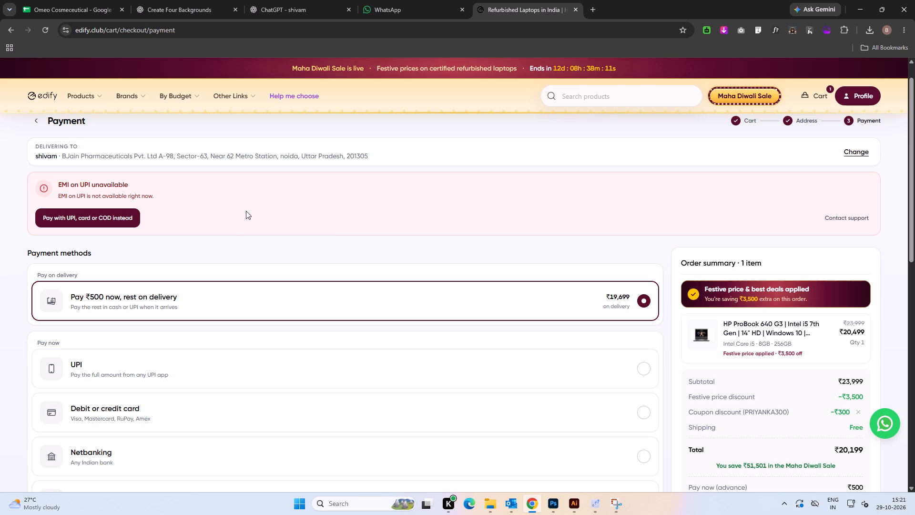
pyautogui.scroll(4, 242, 210)
pyautogui.scroll(-2, 242, 210)
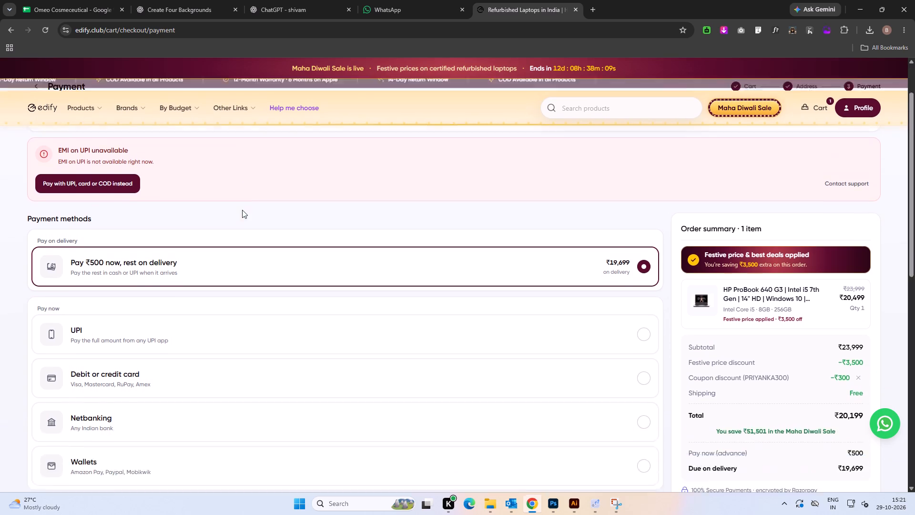
pyautogui.scroll(3, 242, 210)
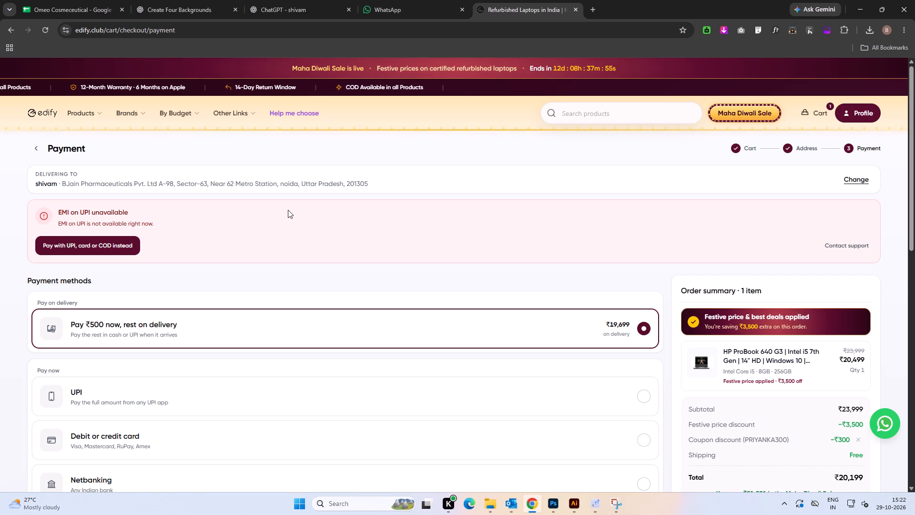
# Switch to Illustrator and move the three-icon benefits group about 0.8 ft down from the Haem Purifier Syrup banner into the blank area below.
pyautogui.click(569, 508)
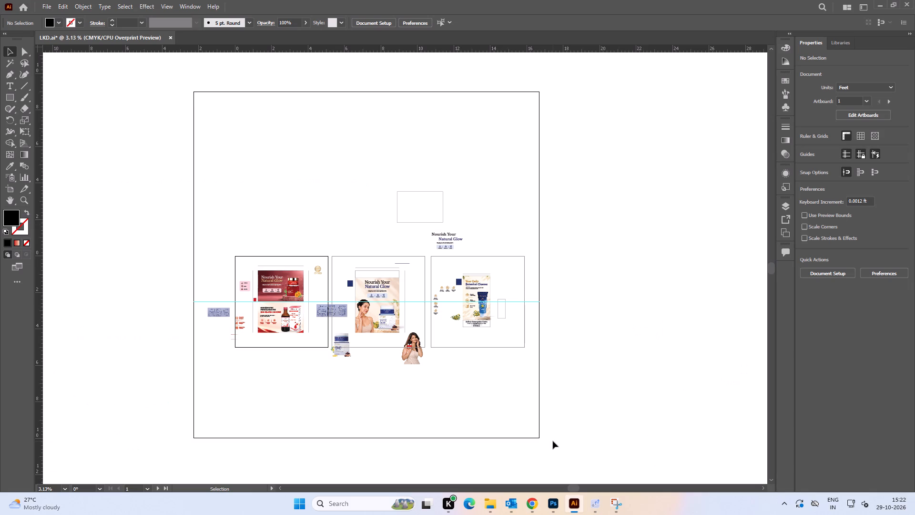
pyautogui.keyDown('alt'); pyautogui.scroll(2, 236, 356); pyautogui.keyUp('alt')
pyautogui.press('space')
pyautogui.moveTo(306, 363); pyautogui.dragTo(322, 333)
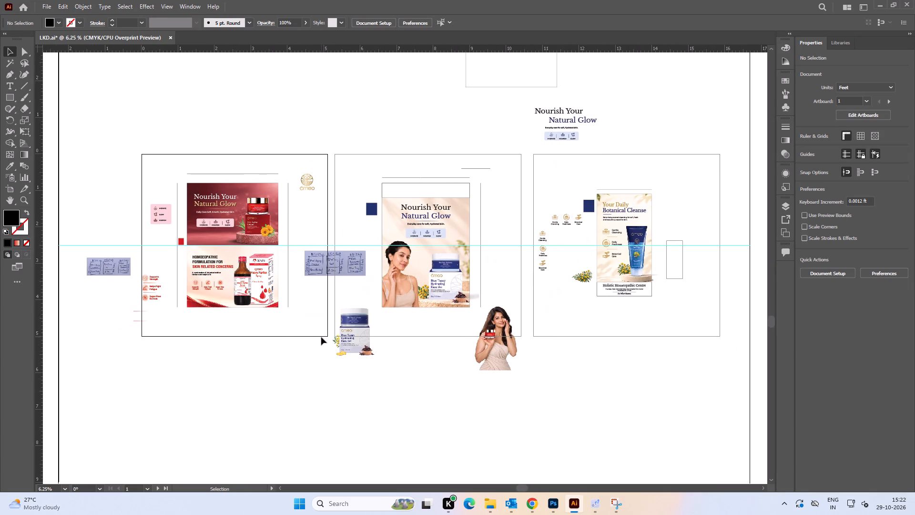
pyautogui.keyDown('alt'); pyautogui.scroll(5, 205, 295); pyautogui.keyUp('alt')
pyautogui.press('space')
pyautogui.press('space')
pyautogui.press('space')
pyautogui.press('space')
pyautogui.press('space')
pyautogui.press('space')
pyautogui.press('space')
pyautogui.press('space')
pyautogui.press('space')
pyautogui.press('space')
pyautogui.press('space')
pyautogui.press('space')
pyautogui.press('space')
pyautogui.press('space')
pyautogui.press('space')
pyautogui.press('space')
pyautogui.press('space')
pyautogui.press('space')
pyautogui.press('space')
pyautogui.press('space')
pyautogui.moveTo(109, 298); pyautogui.dragTo(379, 211)
pyautogui.moveTo(305, 216); pyautogui.dragTo(366, 242)
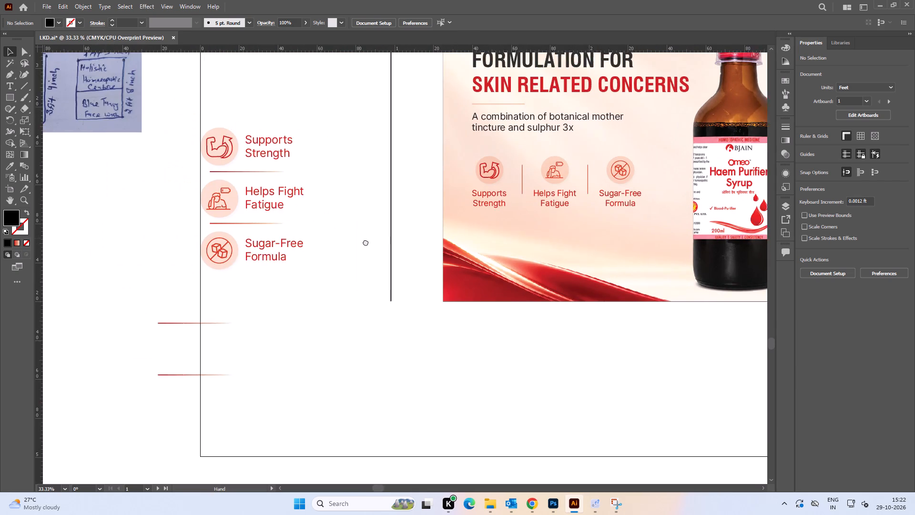
pyautogui.moveTo(366, 242); pyautogui.dragTo(366, 243)
pyautogui.moveTo(589, 216); pyautogui.dragTo(429, 206)
pyautogui.click(388, 186)
pyautogui.keyDown('alt'); pyautogui.moveTo(398, 189); pyautogui.dragTo(383, 368); pyautogui.keyUp('alt')
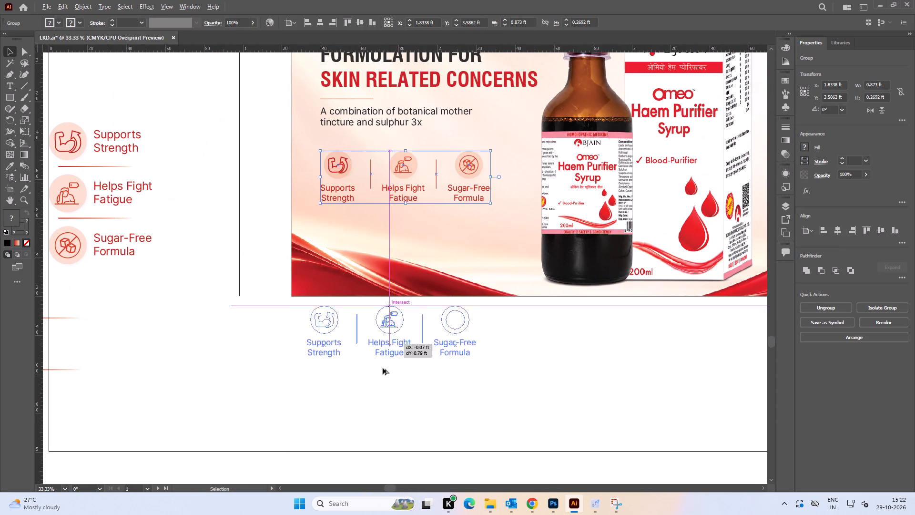
pyautogui.keyDown('alt'); pyautogui.moveTo(383, 368); pyautogui.dragTo(383, 373); pyautogui.keyUp('alt')
pyautogui.press('space')
pyautogui.moveTo(432, 406); pyautogui.dragTo(434, 301)
pyautogui.click(508, 311)
# Replace the label under the flexed-arm icon with "Skin Safety".
pyautogui.keyDown('alt'); pyautogui.scroll(3, 429, 298); pyautogui.keyUp('alt')
pyautogui.press('space')
pyautogui.moveTo(357, 293); pyautogui.dragTo(416, 304)
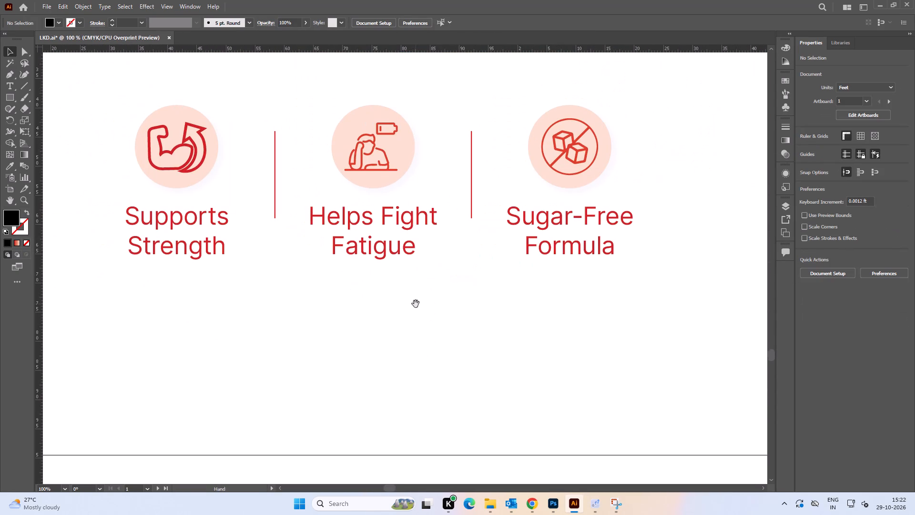
pyautogui.press('t')
pyautogui.click(183, 221)
pyautogui.hotkey('ctrl', 'a')
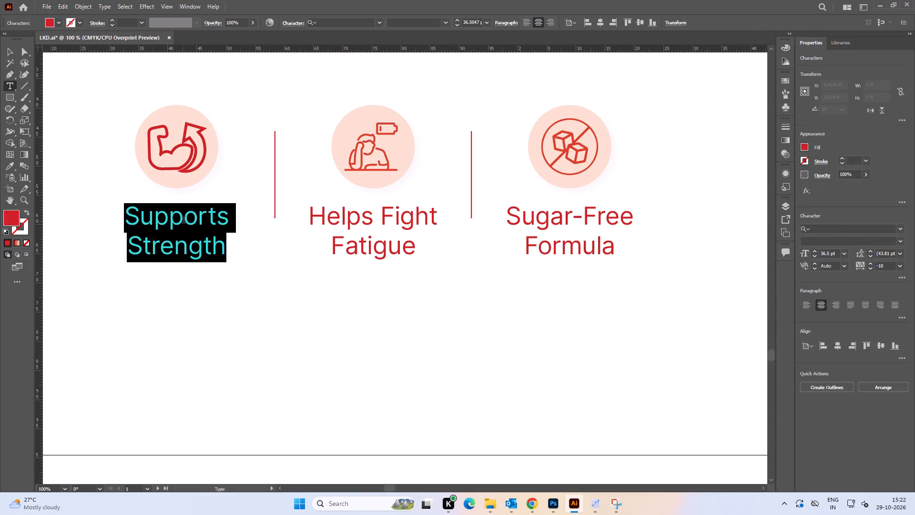
pyautogui.write('Ki')
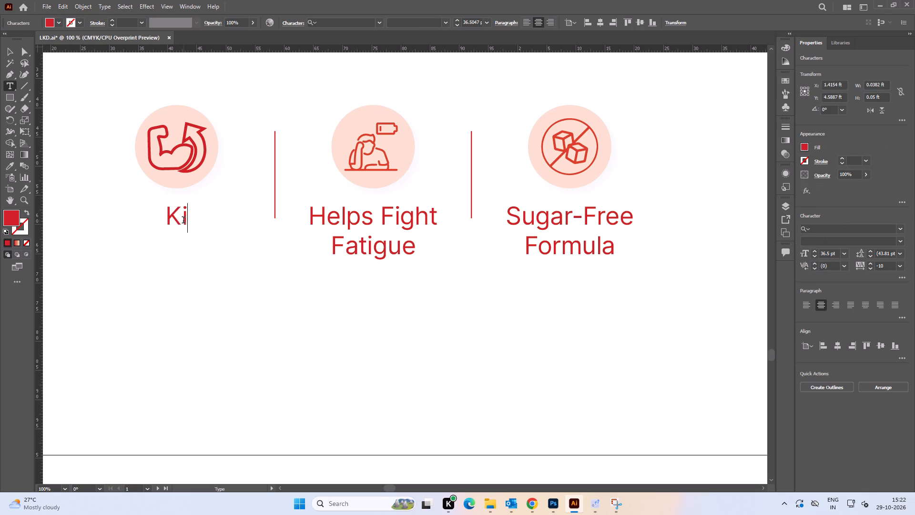
pyautogui.press('BackSpace')
pyautogui.press('BackSpace')
pyautogui.press('s')
pyautogui.press('BackSpace')
pyautogui.write('Skin')
pyautogui.press('space')
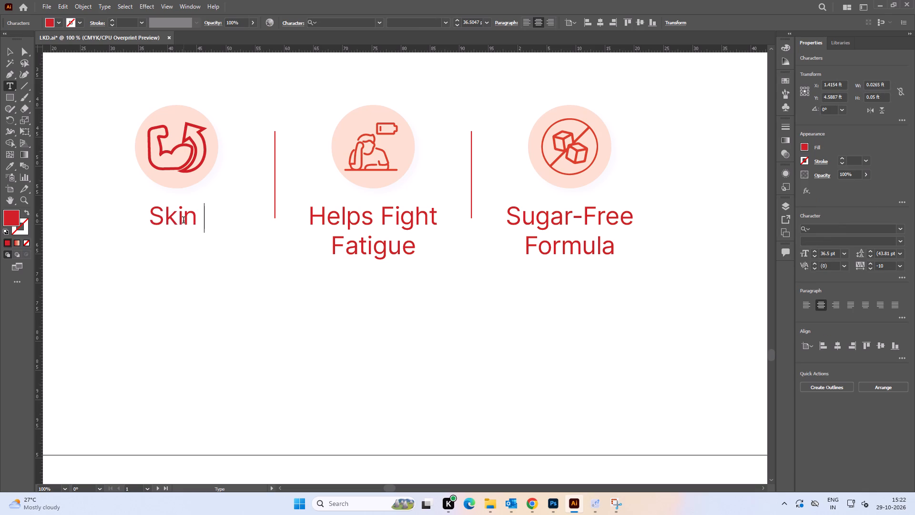
pyautogui.hotkey('shift', 's')
pyautogui.press('BackSpace')
pyautogui.write('Sa')
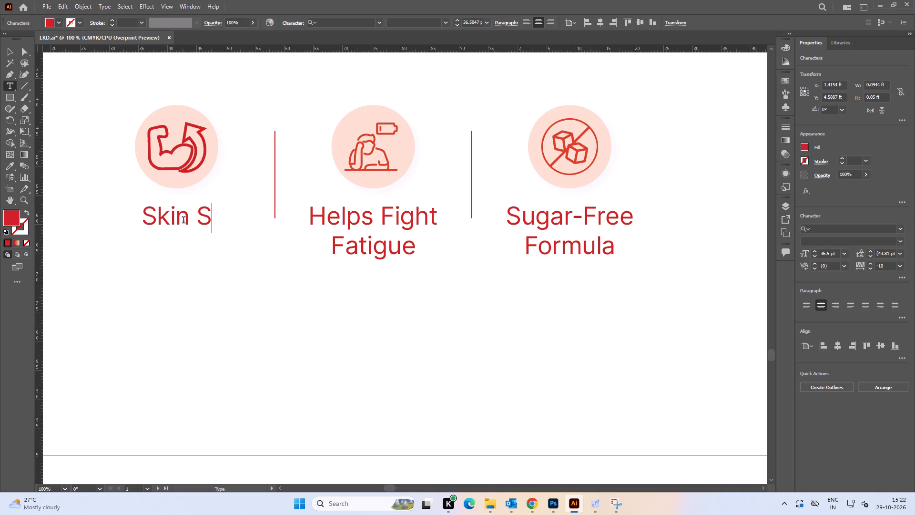
pyautogui.write('fety')
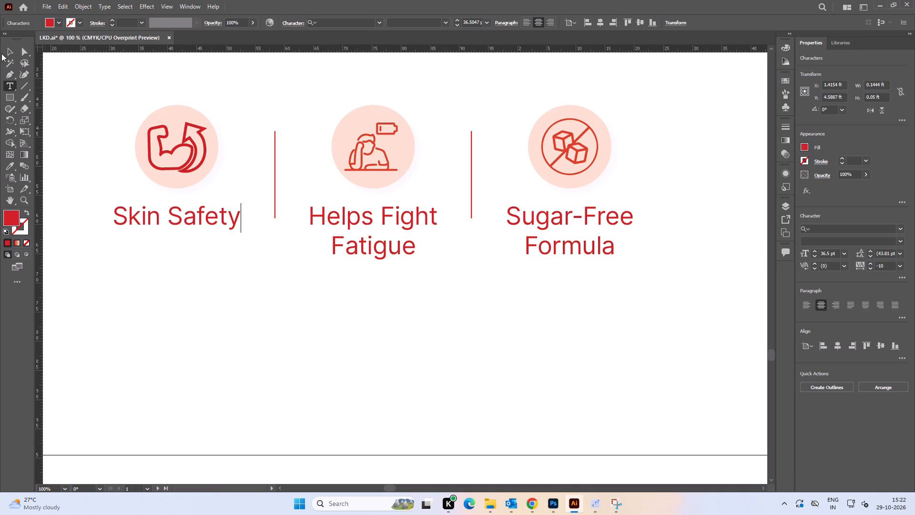
pyautogui.click(7, 50)
pyautogui.click(442, 349)
# Replace the label under the middle icon, the tired person, with "Safe Formula".
pyautogui.press('space')
pyautogui.moveTo(466, 313); pyautogui.dragTo(423, 304)
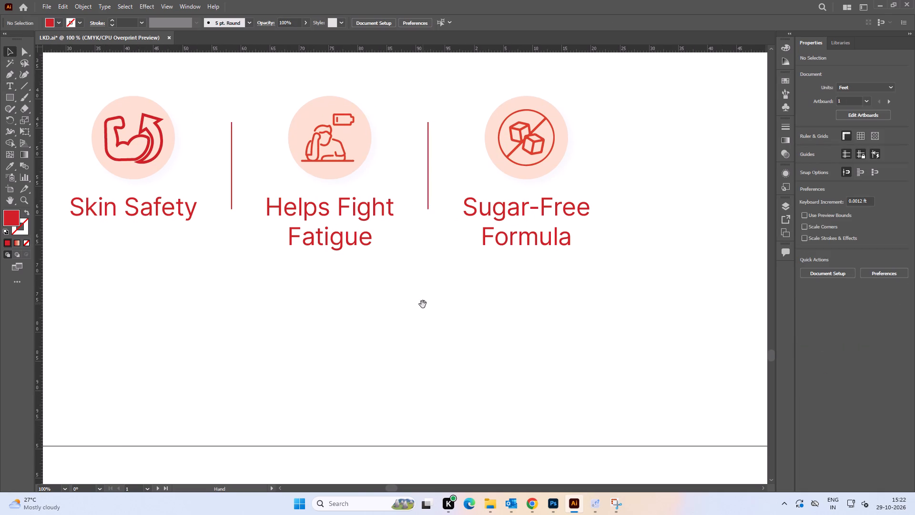
pyautogui.press('t')
pyautogui.click(337, 227)
pyautogui.hotkey('ctrl', 'a')
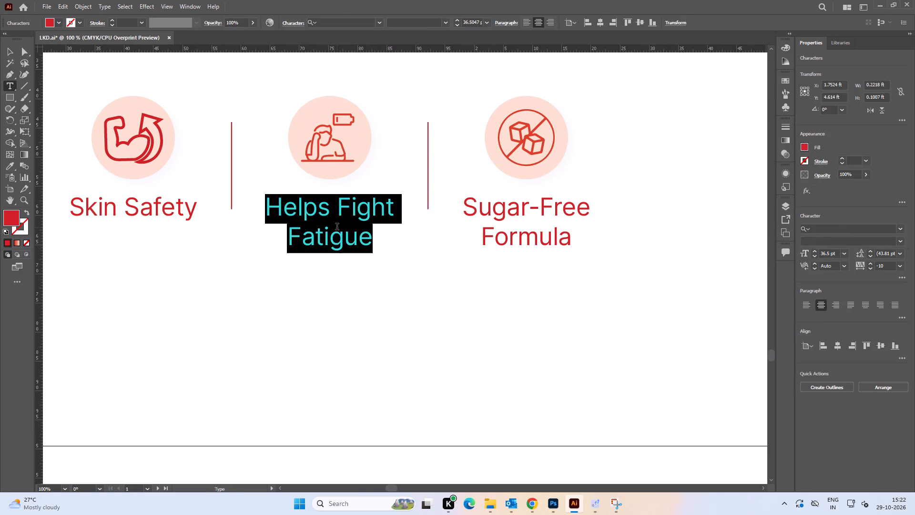
pyautogui.write('Safe')
pyautogui.press('space')
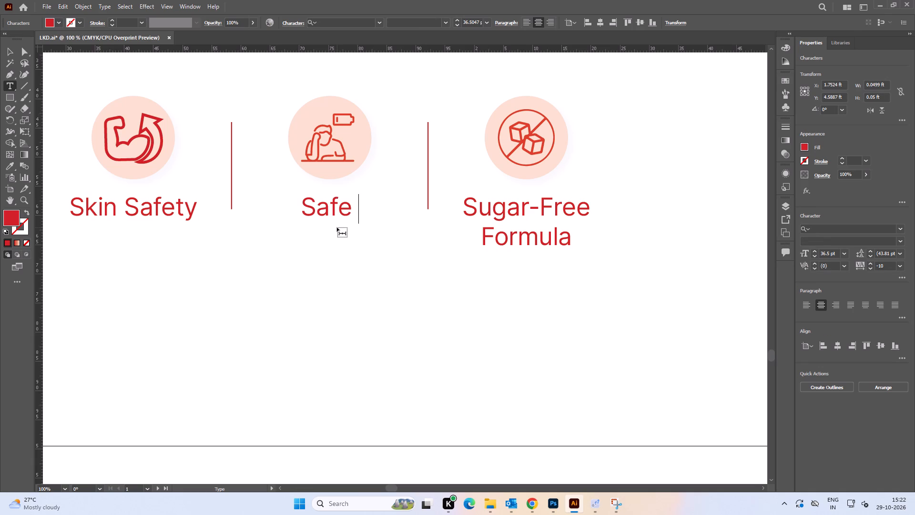
pyautogui.hotkey('shift', 'f')
pyautogui.write('ormula')
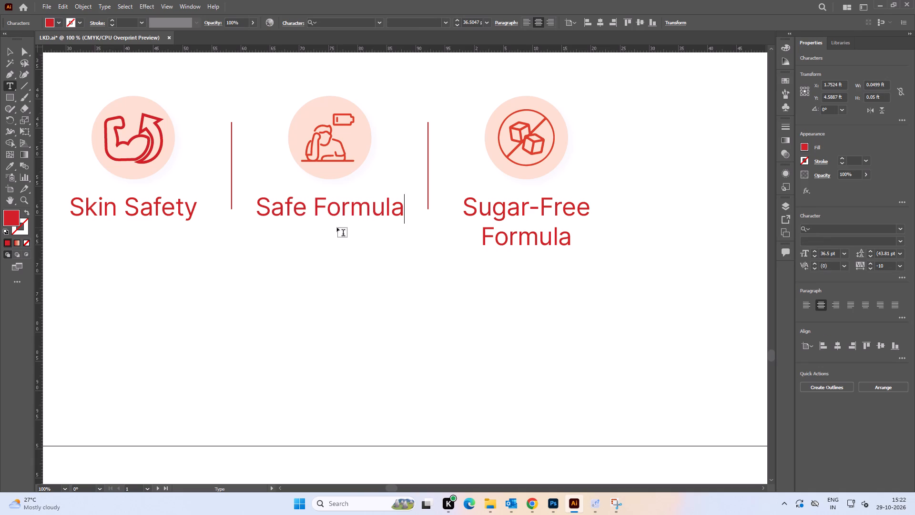
# Replace the label under the crossed-out sugar cubes icon with "Blood Health".
pyautogui.click(515, 214)
pyautogui.hotkey('ctrl', 'a')
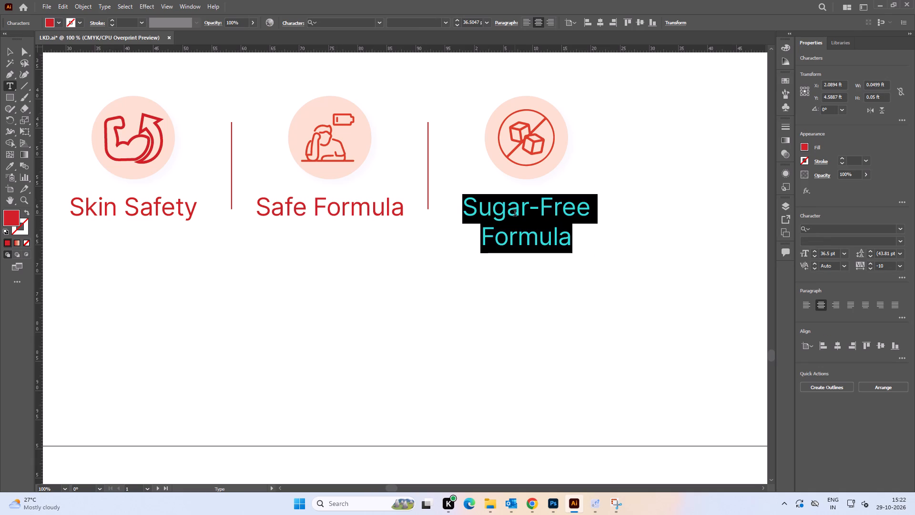
pyautogui.write('Blood')
pyautogui.press('space')
pyautogui.press('BackSpace')
pyautogui.press('space')
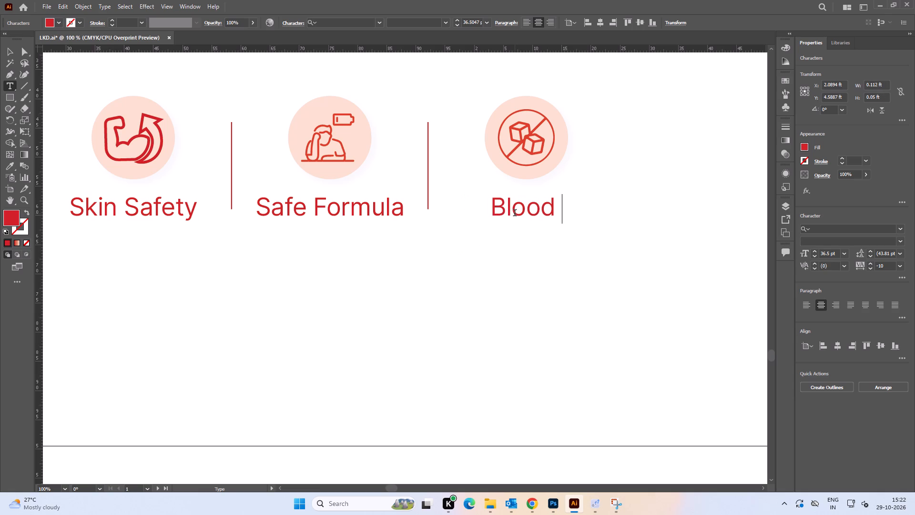
pyautogui.write('Hea')
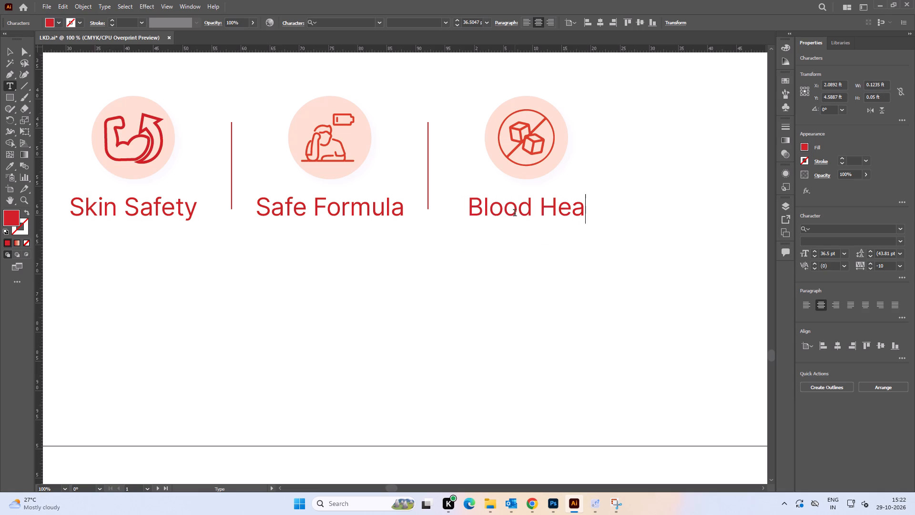
pyautogui.write('lth')
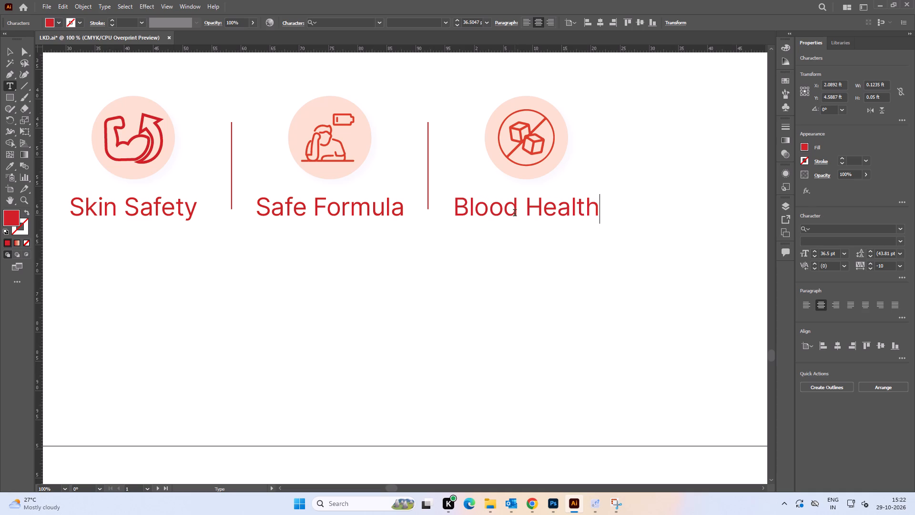
# Place the text cursor just before the word "Safety" in the first icon's label.
pyautogui.click(124, 209)
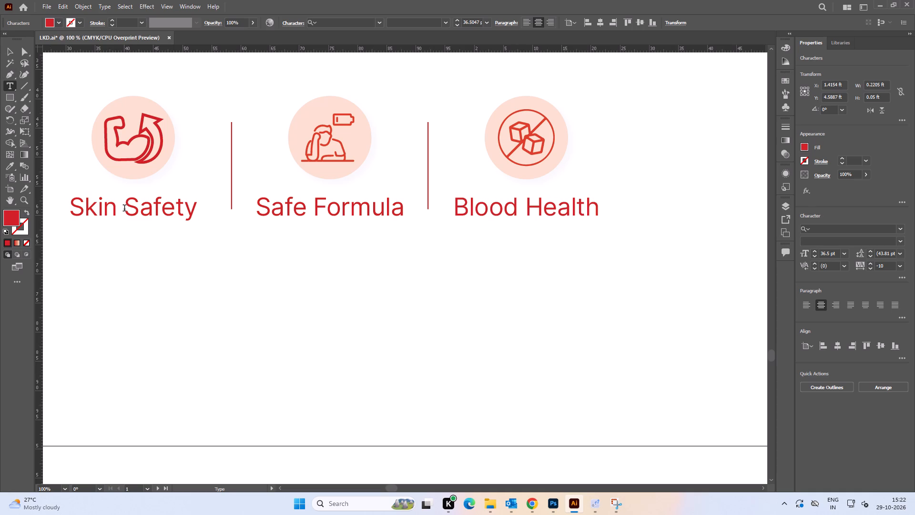
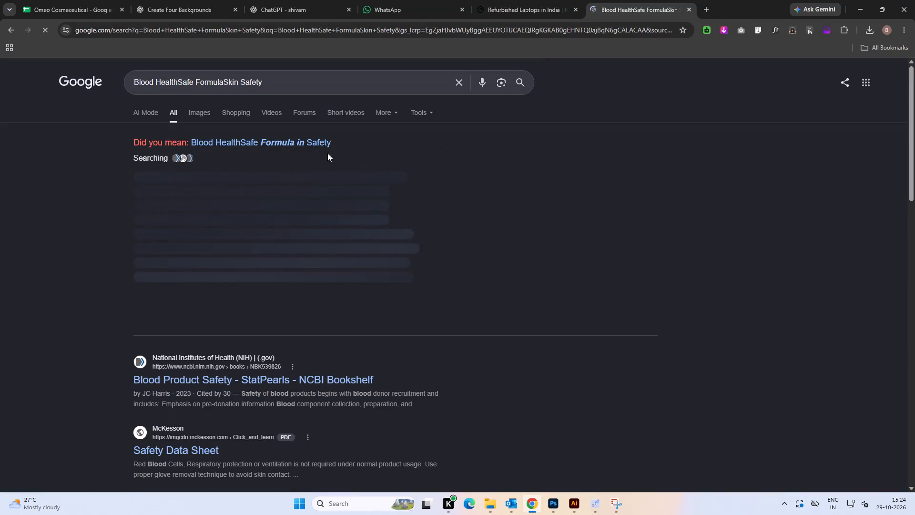
# Add the missing spaces to the Google query, search "Blood Health Safe Formula Skin Safety", and return to the previous results.
pyautogui.click(313, 82)
pyautogui.click(224, 81)
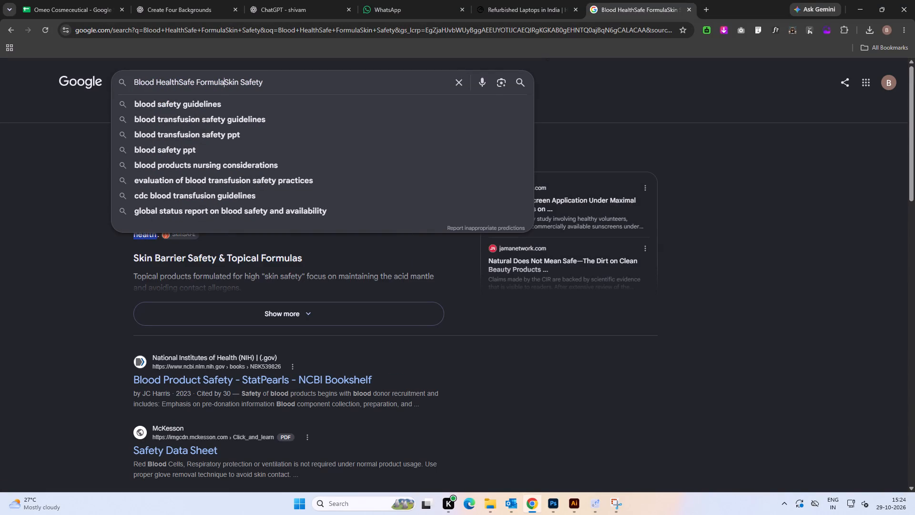
pyautogui.press('space')
pyautogui.click(178, 82)
pyautogui.press('space')
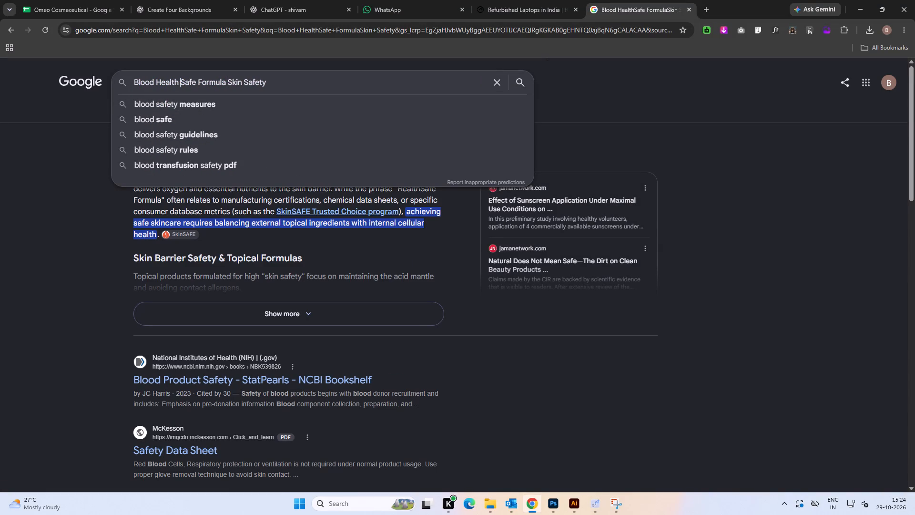
pyautogui.press('Return')
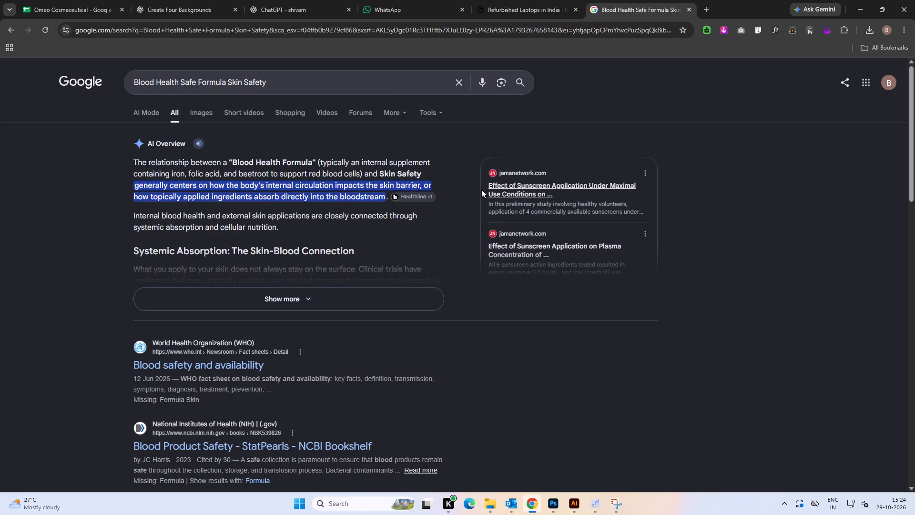
pyautogui.click(8, 27)
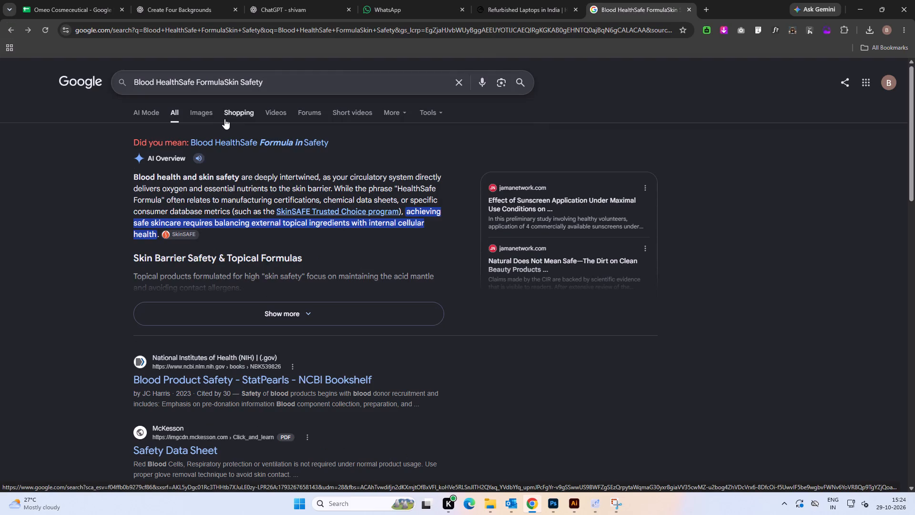
# Switch to Illustrator and break the "Skin Safety" label onto two lines, one word per line.
pyautogui.hotkey('alt', 'Tab')
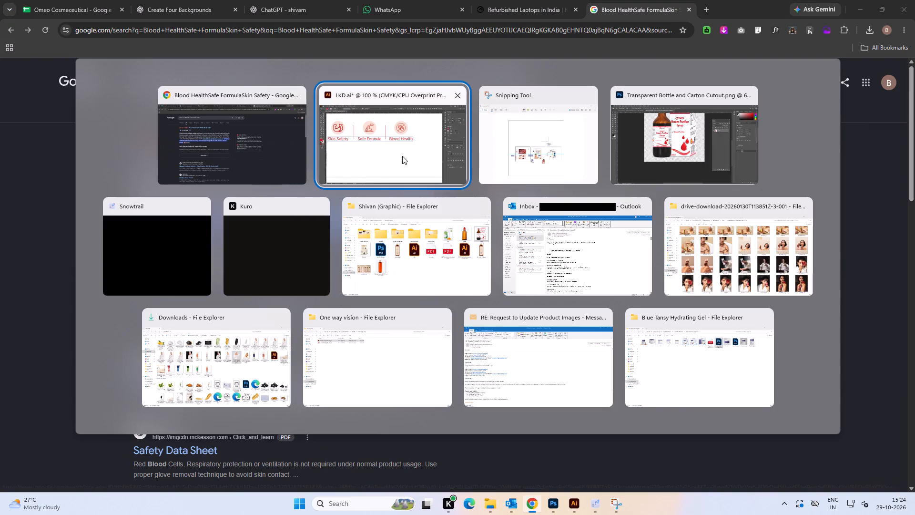
pyautogui.keyDown('alt'); pyautogui.click(402, 156); pyautogui.keyUp('alt')
pyautogui.press('space')
pyautogui.moveTo(263, 296); pyautogui.dragTo(367, 298)
pyautogui.keyDown('alt'); pyautogui.scroll(-1, 398, 279); pyautogui.keyUp('alt')
pyautogui.click(453, 288)
pyautogui.press('space')
pyautogui.moveTo(529, 292); pyautogui.dragTo(508, 295)
pyautogui.press('t')
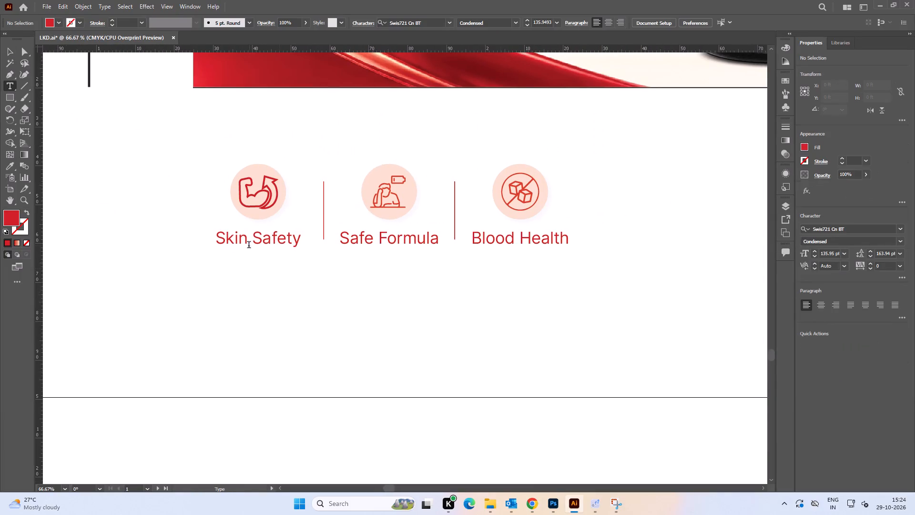
pyautogui.click(256, 244)
pyautogui.press('BackSpace')
pyautogui.press('Return')
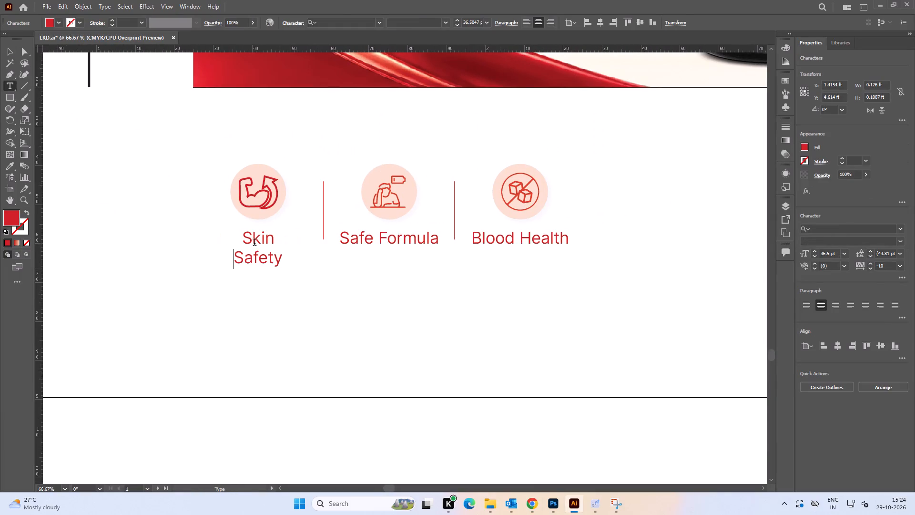
# Break the "Safe Formula" and "Blood Health" labels onto two lines each, one word per line.
pyautogui.click(377, 234)
pyautogui.press('BackSpace')
pyautogui.press('Return')
pyautogui.click(526, 237)
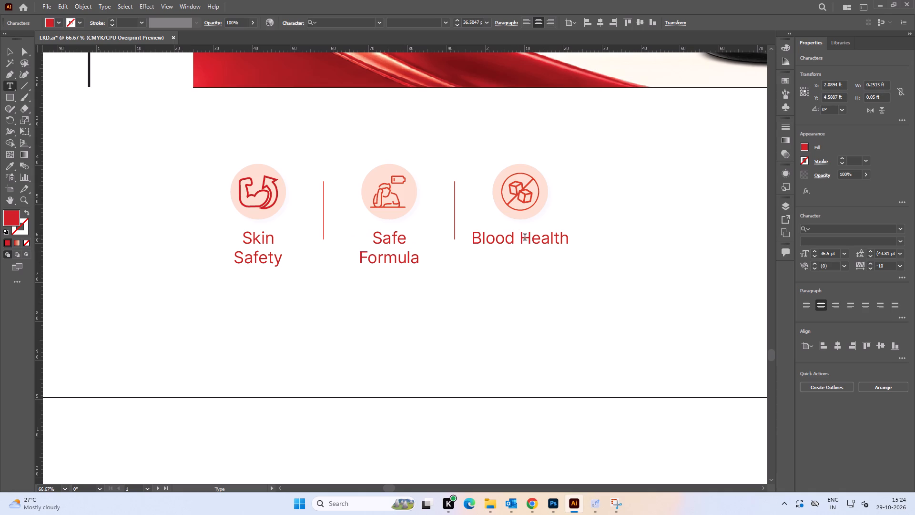
pyautogui.press('Left')
pyautogui.press('BackSpace')
pyautogui.press('Return')
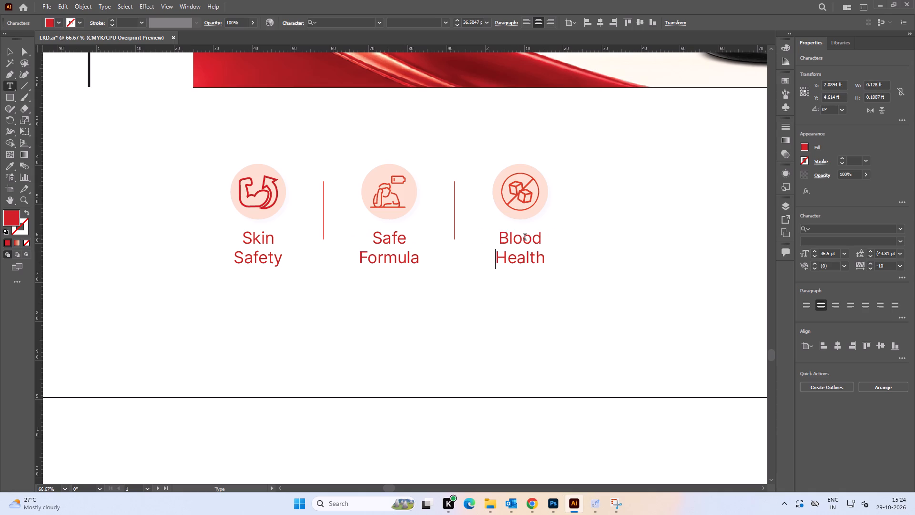
# Align each of the three icons with its own two-line label on their horizontal centre.
pyautogui.click(6, 52)
pyautogui.click(207, 196)
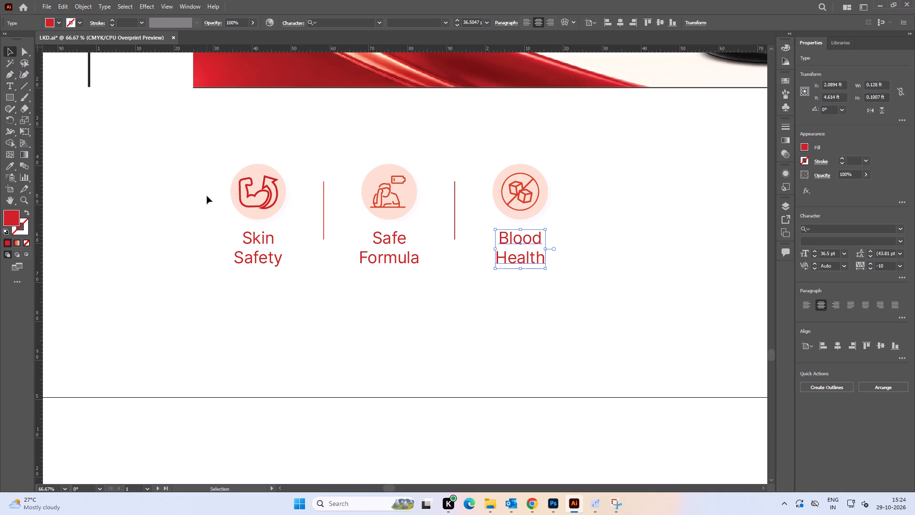
pyautogui.moveTo(205, 160); pyautogui.dragTo(274, 293)
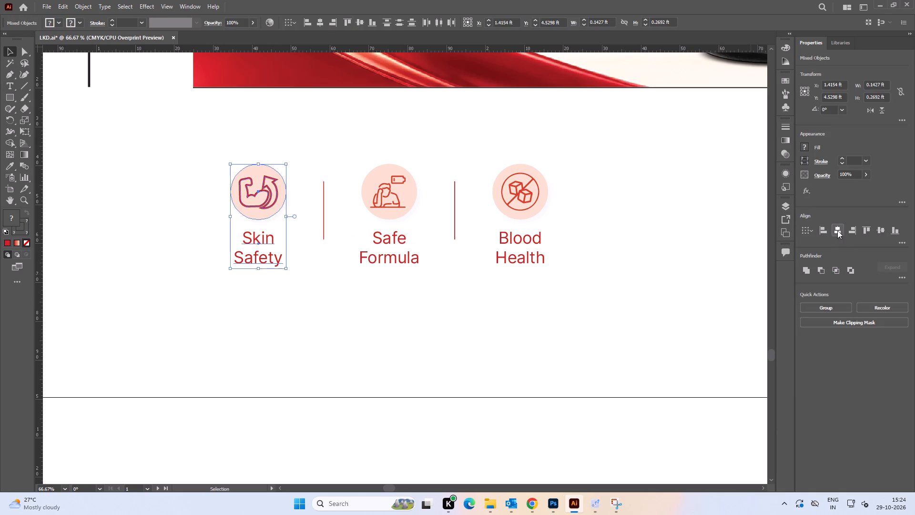
pyautogui.click(839, 229)
pyautogui.moveTo(410, 319); pyautogui.dragTo(401, 183)
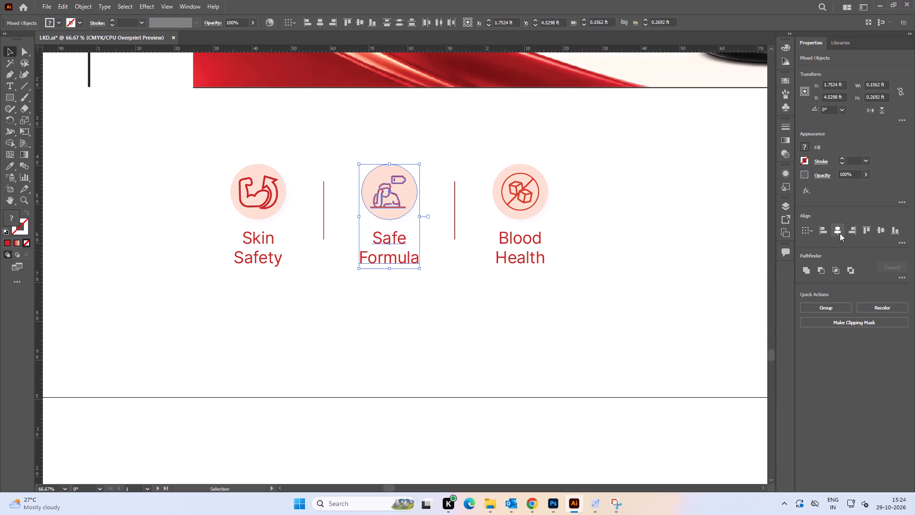
pyautogui.click(838, 231)
pyautogui.moveTo(578, 298); pyautogui.dragTo(522, 181)
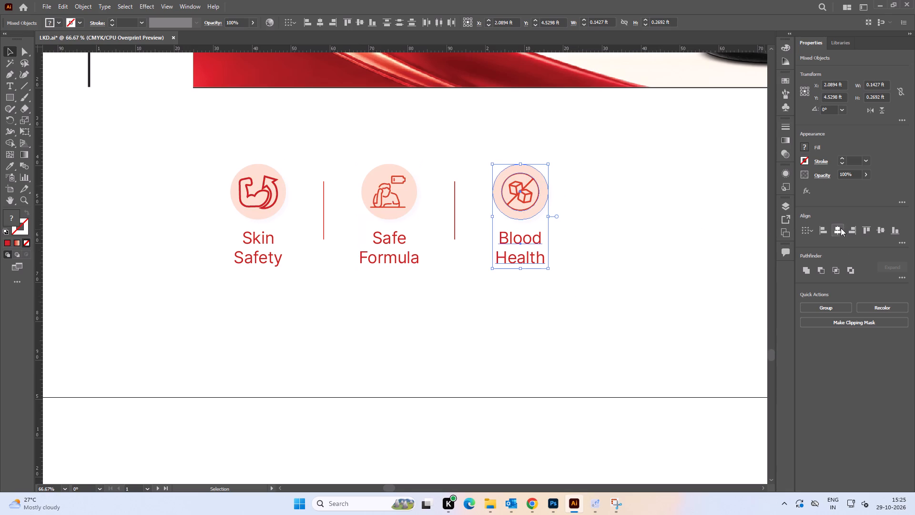
pyautogui.click(841, 228)
pyautogui.click(630, 269)
# Copy the "Skin Safety" label under the flexed-arm icon.
pyautogui.keyDown('alt'); pyautogui.scroll(-2, 601, 254); pyautogui.keyUp('alt')
pyautogui.press('space')
pyautogui.moveTo(615, 269); pyautogui.dragTo(604, 269)
pyautogui.keyDown('alt'); pyautogui.scroll(2, 568, 260); pyautogui.keyUp('alt')
pyautogui.press('space')
pyautogui.moveTo(470, 275); pyautogui.dragTo(483, 278)
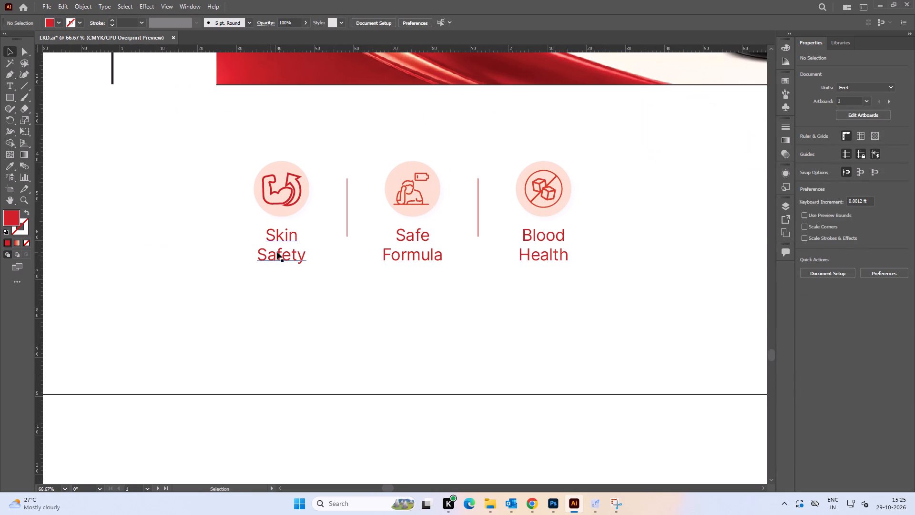
pyautogui.click(277, 252)
pyautogui.hotkey('ctrl', 'c')
pyautogui.hotkey('ctrl', 'c')
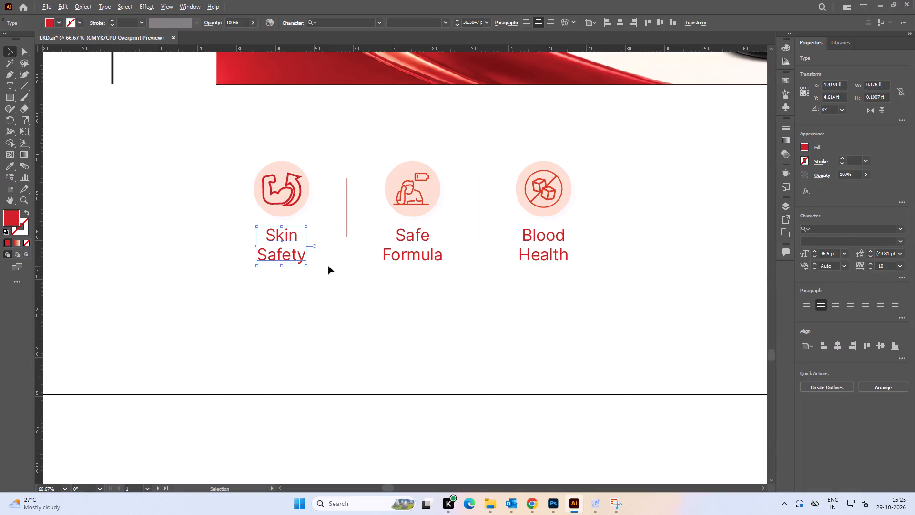
# Switch to Chrome and search Google for "Skin Safety icon", using the copied label for the first words.
pyautogui.hotkey('alt', 'Tab')
pyautogui.keyDown('alt'); pyautogui.click(415, 145); pyautogui.keyUp('alt')
pyautogui.click(342, 82)
pyautogui.hotkey('ctrl', 'a')
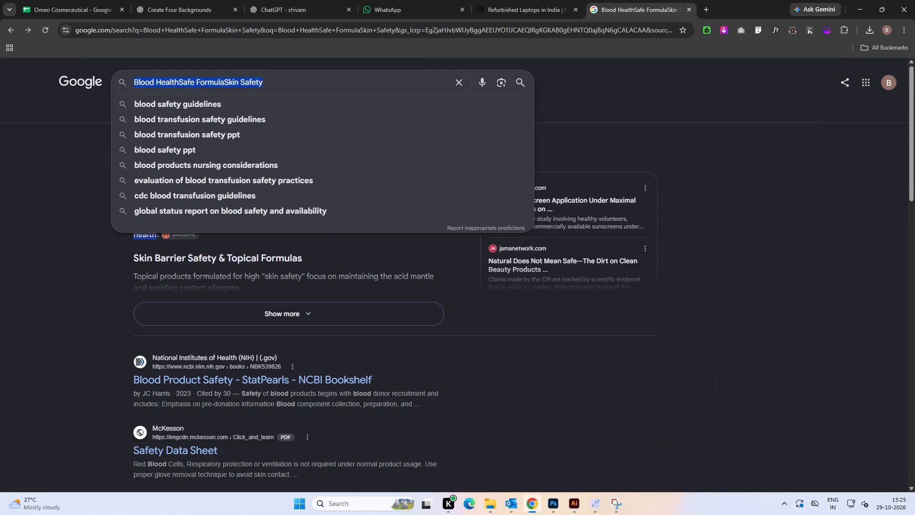
pyautogui.hotkey('ctrl', 'v')
pyautogui.press('space')
pyautogui.write('ico')
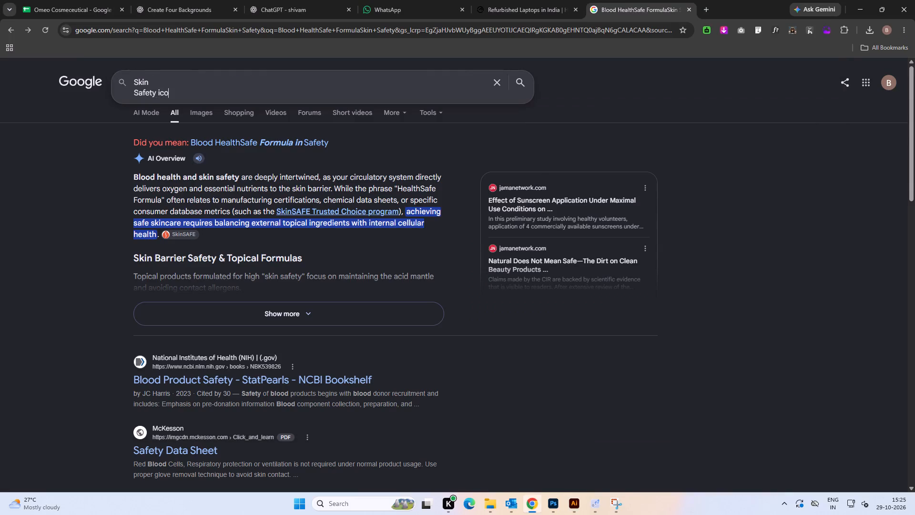
pyautogui.press('n')
pyautogui.press('Return')
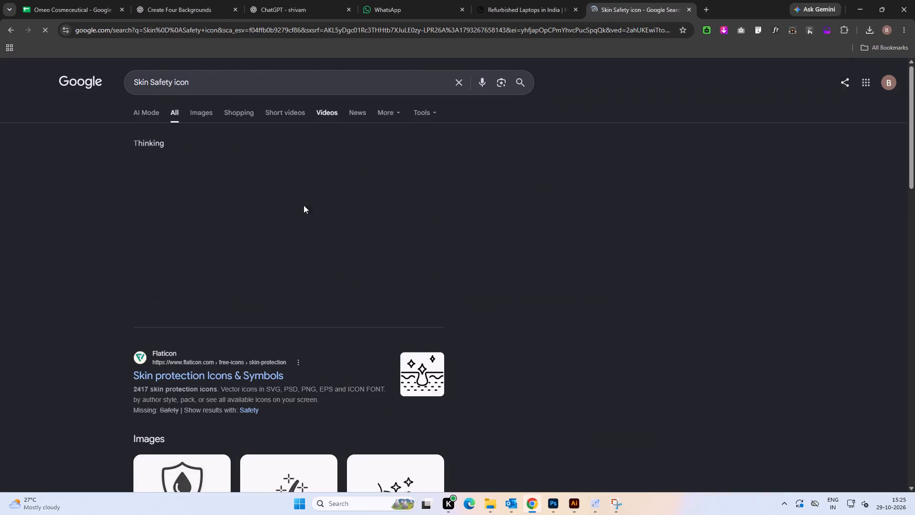
# Open Flaticon's skin protection icons and download the free Skin Cell icon, a honeycomb with a shield, as PNG.
pyautogui.click(259, 373)
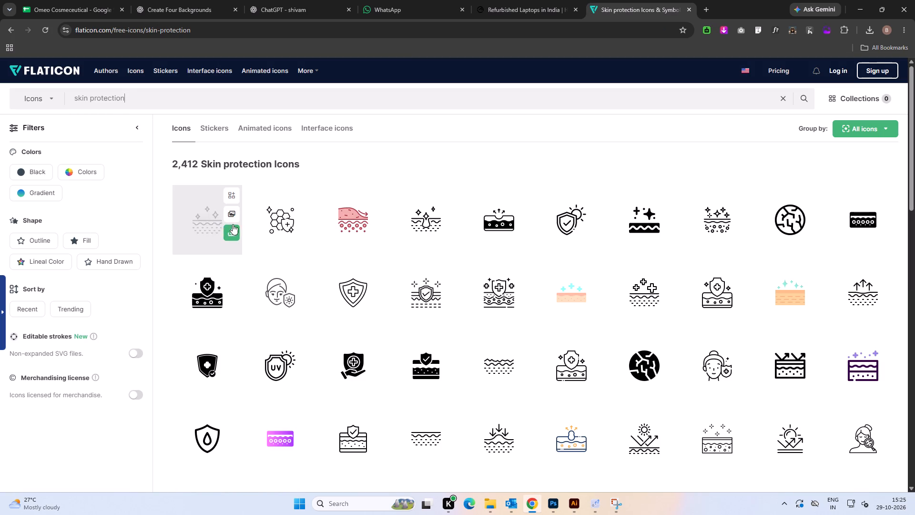
pyautogui.click(268, 221)
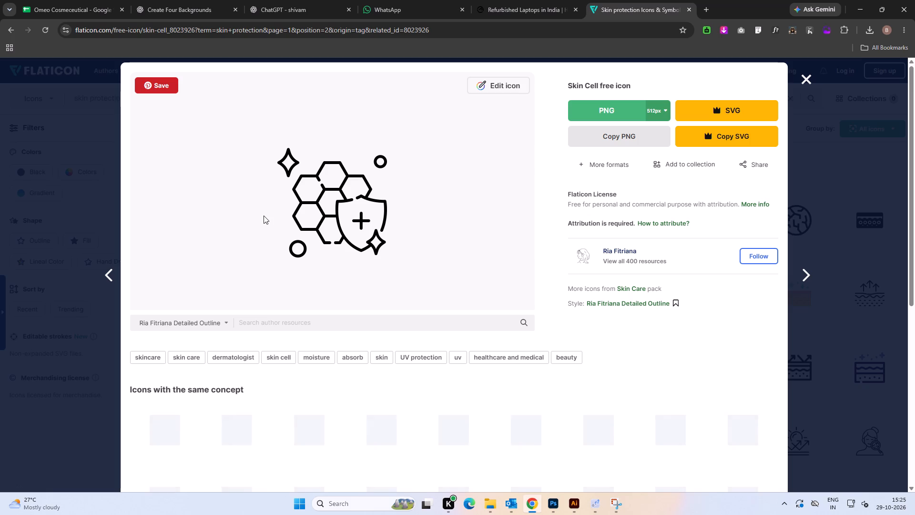
pyautogui.click(623, 108)
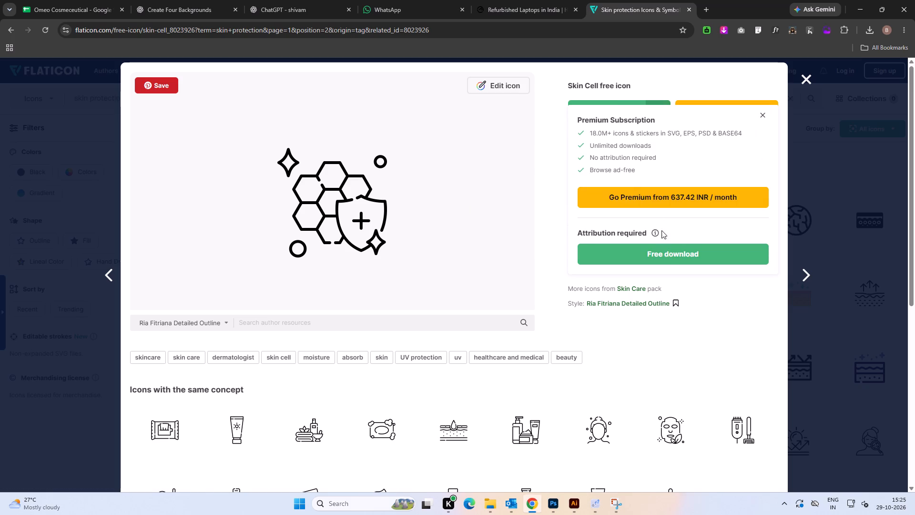
pyautogui.click(667, 254)
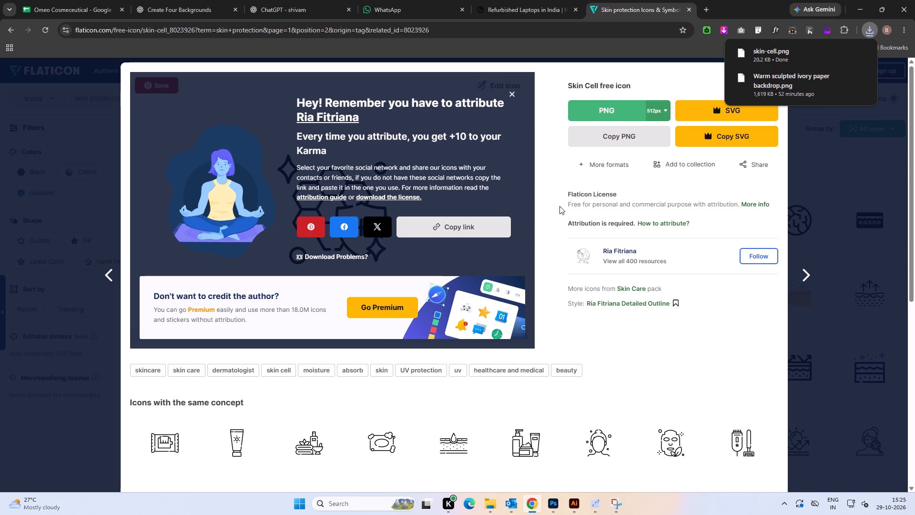
# Place the downloaded skin-cell.png in the Illustrator document and move it beside the Skin Safety icon, on the outer side of the row.
pyautogui.moveTo(774, 51); pyautogui.dragTo(573, 498)
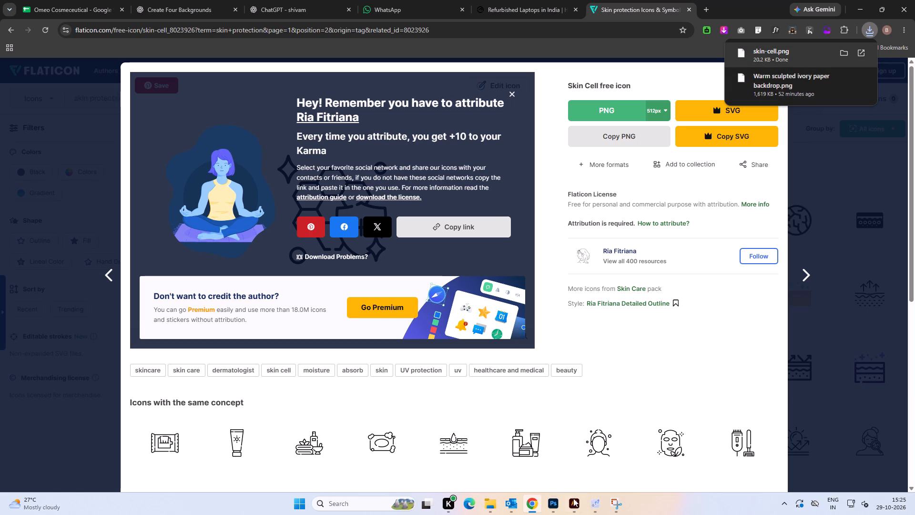
pyautogui.moveTo(573, 498); pyautogui.dragTo(357, 248)
pyautogui.keyDown('alt'); pyautogui.scroll(-2, 389, 272); pyautogui.keyUp('alt')
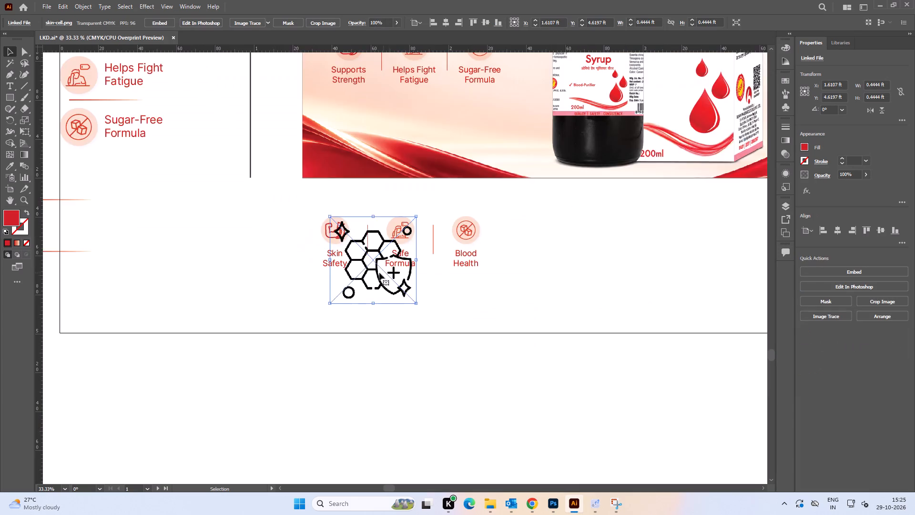
pyautogui.press('space')
pyautogui.moveTo(380, 273); pyautogui.dragTo(496, 272)
pyautogui.moveTo(488, 273); pyautogui.dragTo(375, 269)
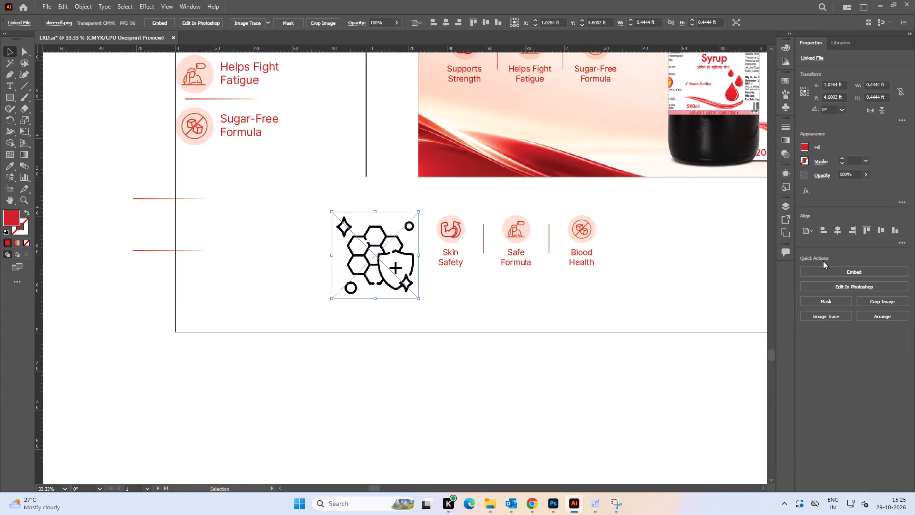
# Embed the skin-cell image and apply Image Trace with a black-and-white preset.
pyautogui.click(826, 267)
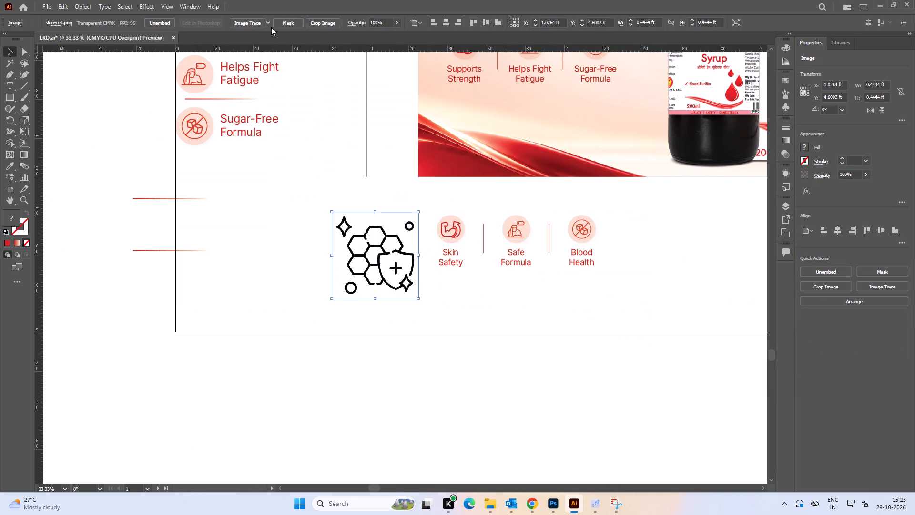
pyautogui.click(269, 23)
pyautogui.click(302, 120)
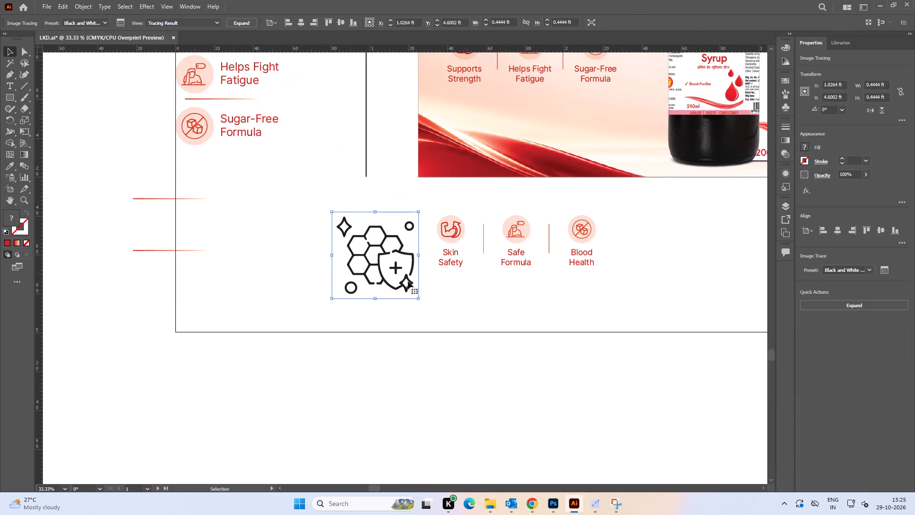
pyautogui.keyDown('alt'); pyautogui.scroll(3, 395, 280); pyautogui.keyUp('alt')
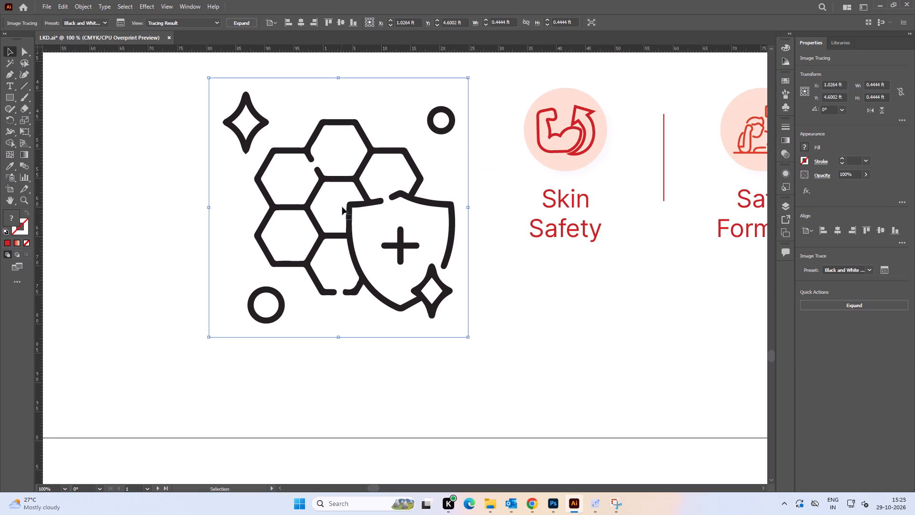
pyautogui.keyDown('alt'); pyautogui.scroll(-4, 355, 213); pyautogui.keyUp('alt')
pyautogui.click(432, 249)
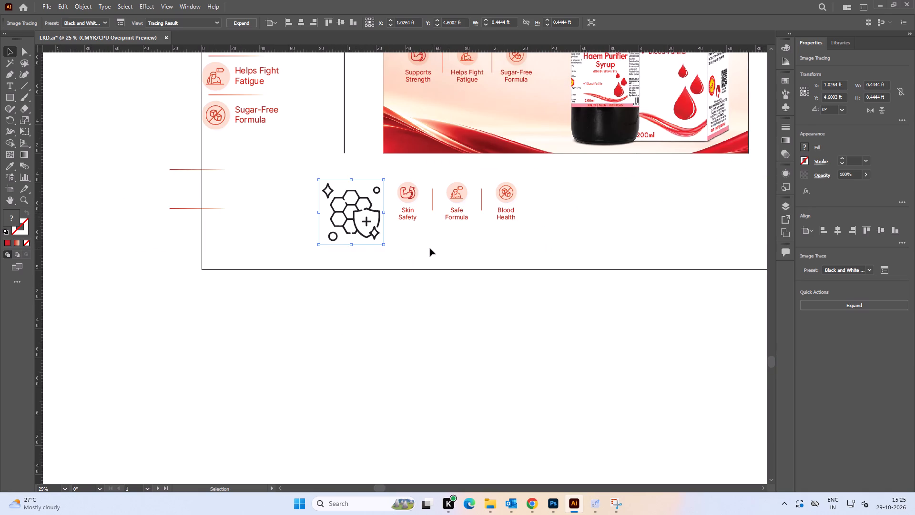
# Expand the traced skin-cell image into editable vector paths.
pyautogui.click(354, 212)
pyautogui.click(829, 307)
pyautogui.click(489, 278)
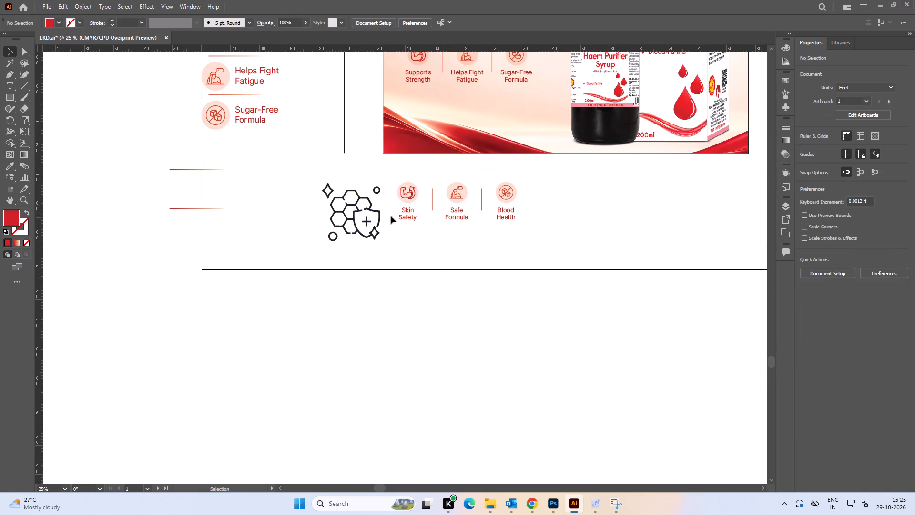
# Separate the white background shape from the traced skin-cell icon and delete it, keeping the black outlines.
pyautogui.press('a')
pyautogui.moveTo(360, 184); pyautogui.dragTo(285, 189)
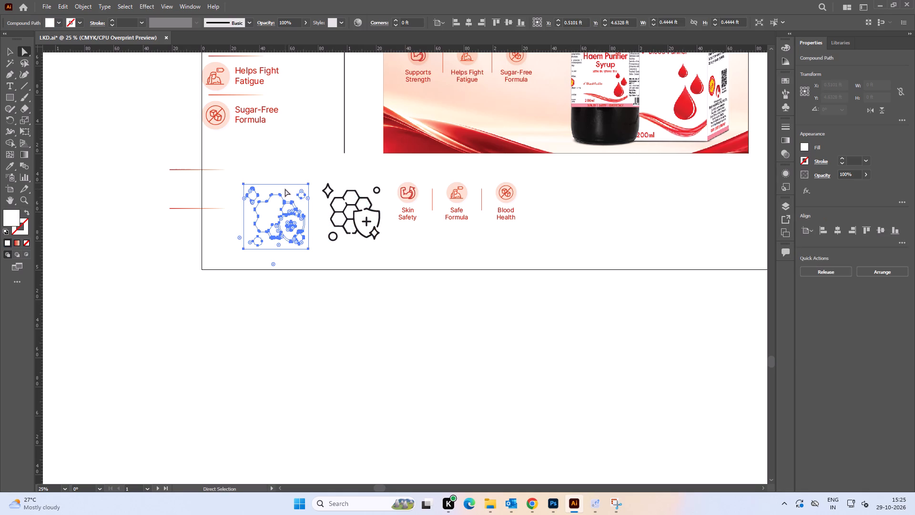
pyautogui.press('Delete')
pyautogui.keyDown('alt'); pyautogui.scroll(3, 362, 229); pyautogui.keyUp('alt')
pyautogui.moveTo(364, 227); pyautogui.dragTo(348, 226)
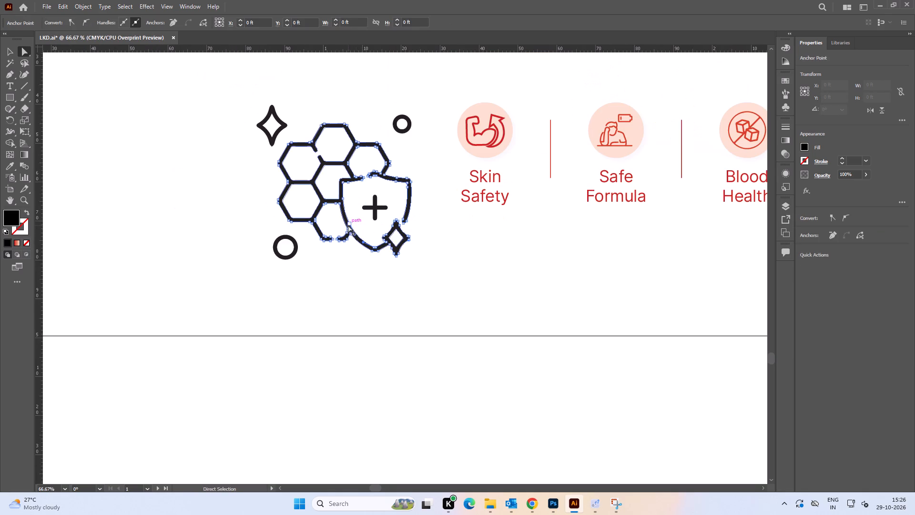
pyautogui.click(472, 248)
# Scale the traced skin-cell icon down to about 0.26 ft wide and move it closer to the Skin Safety label.
pyautogui.press('v')
pyautogui.moveTo(374, 248); pyautogui.dragTo(381, 249)
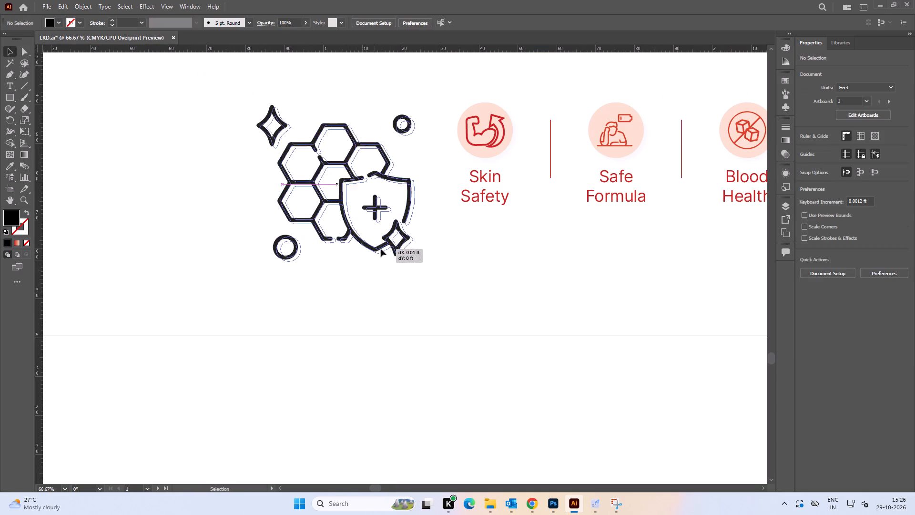
pyautogui.moveTo(381, 249); pyautogui.dragTo(391, 251)
pyautogui.keyDown('shift'); pyautogui.moveTo(349, 107); pyautogui.dragTo(354, 163); pyautogui.keyUp('shift')
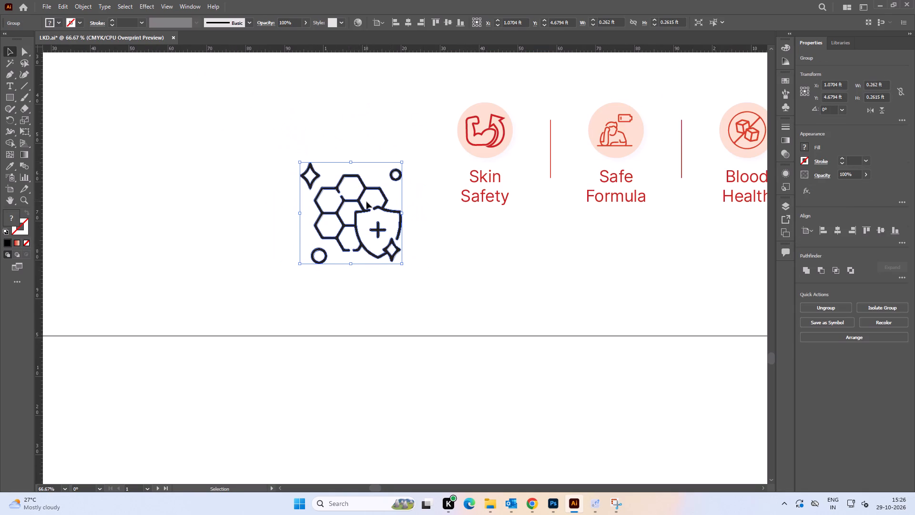
pyautogui.moveTo(364, 207); pyautogui.dragTo(376, 170)
# Recolour the whole skin-cell icon with the red sampled from the Safe Formula text using the Eyedropper.
pyautogui.keyDown('alt'); pyautogui.scroll(2, 424, 161); pyautogui.keyUp('alt')
pyautogui.press('space')
pyautogui.press('space')
pyautogui.press('space')
pyautogui.press('space')
pyautogui.press('space')
pyautogui.press('space')
pyautogui.press('space')
pyautogui.press('space')
pyautogui.press('space')
pyautogui.press('space')
pyautogui.press('space')
pyautogui.press('space')
pyautogui.press('space')
pyautogui.press('space')
pyautogui.press('space')
pyautogui.press('space')
pyautogui.press('space')
pyautogui.press('space')
pyautogui.press('space')
pyautogui.moveTo(429, 166); pyautogui.dragTo(344, 241)
pyautogui.moveTo(410, 242); pyautogui.dragTo(371, 230)
pyautogui.press('i')
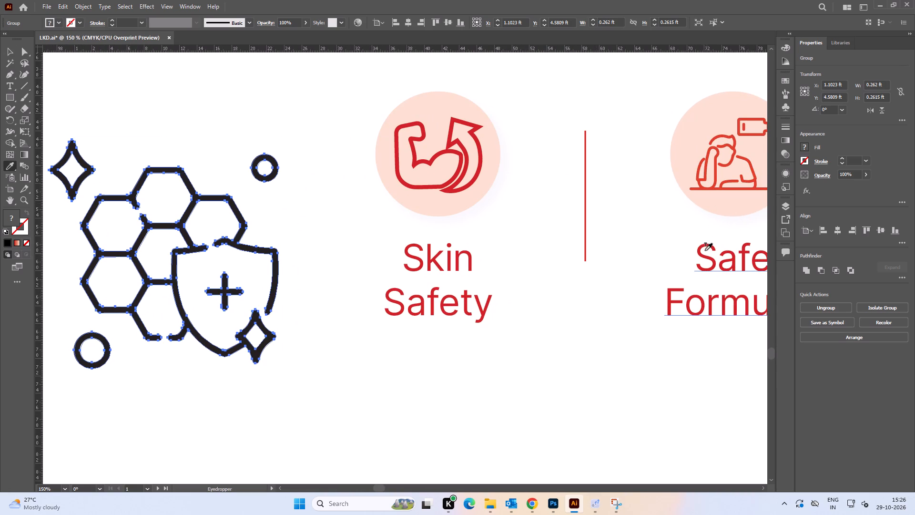
pyautogui.click(701, 246)
pyautogui.hotkey('ctrl', 'z')
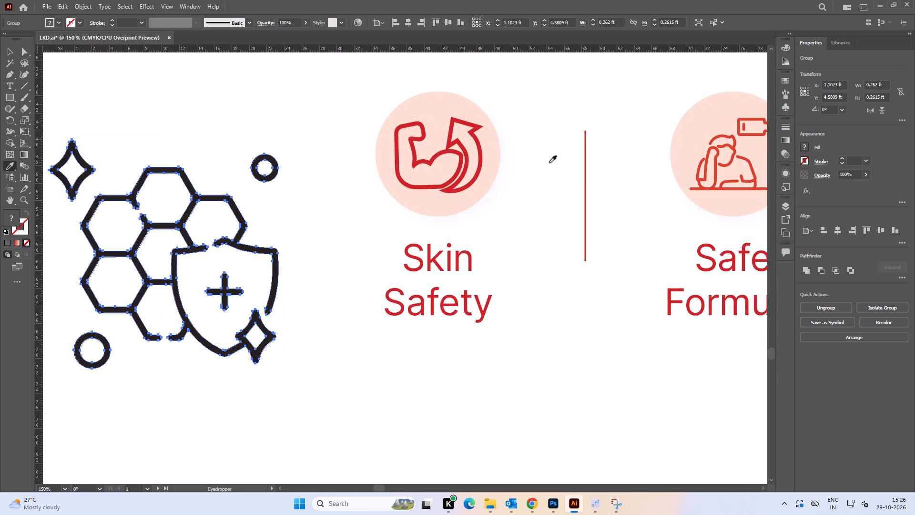
pyautogui.click(700, 247)
pyautogui.press('v')
pyautogui.click(315, 140)
# Delete the filled shapes inside the honeycomb cells of the skin-cell icon, leaving only their red outlines.
pyautogui.press('a')
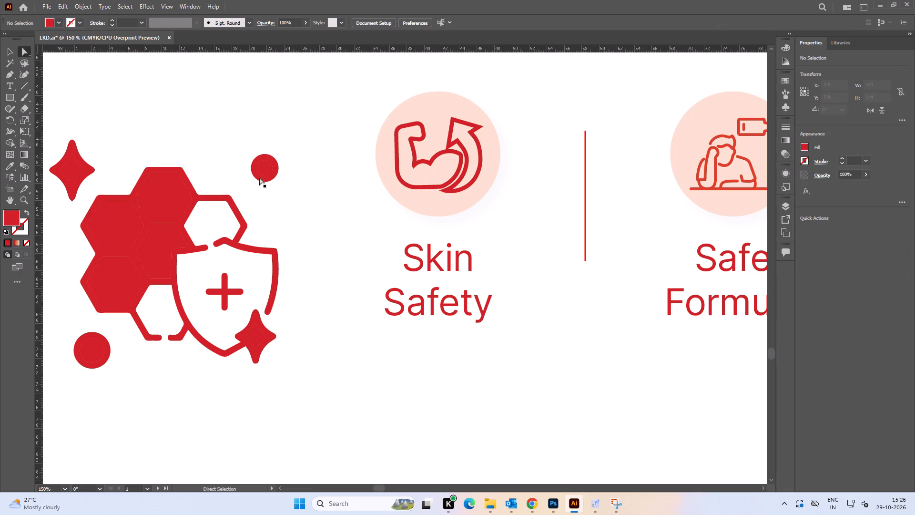
pyautogui.click(169, 198)
pyautogui.press('Delete')
pyautogui.click(158, 247)
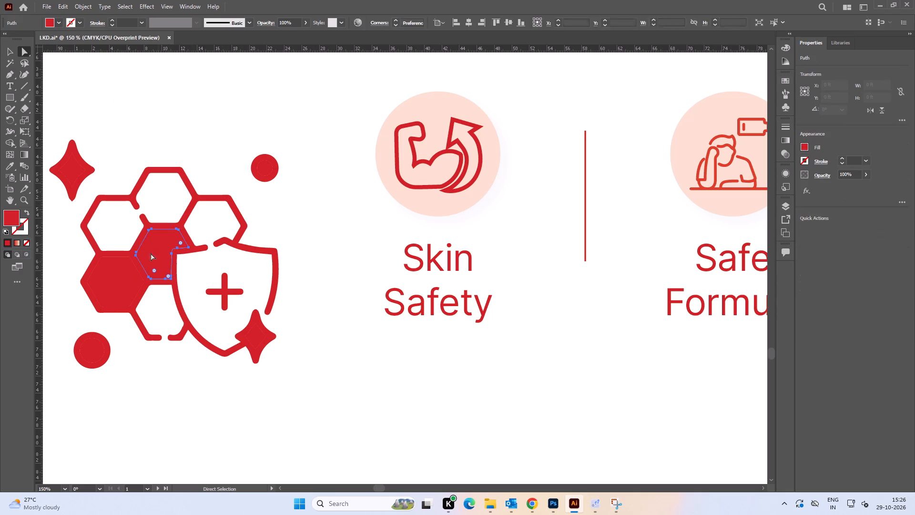
pyautogui.press('Delete')
pyautogui.click(118, 285)
pyautogui.press('Delete')
# Delete the filled inner shapes of both small circles and both sparkles in the skin-cell icon.
pyautogui.press('v')
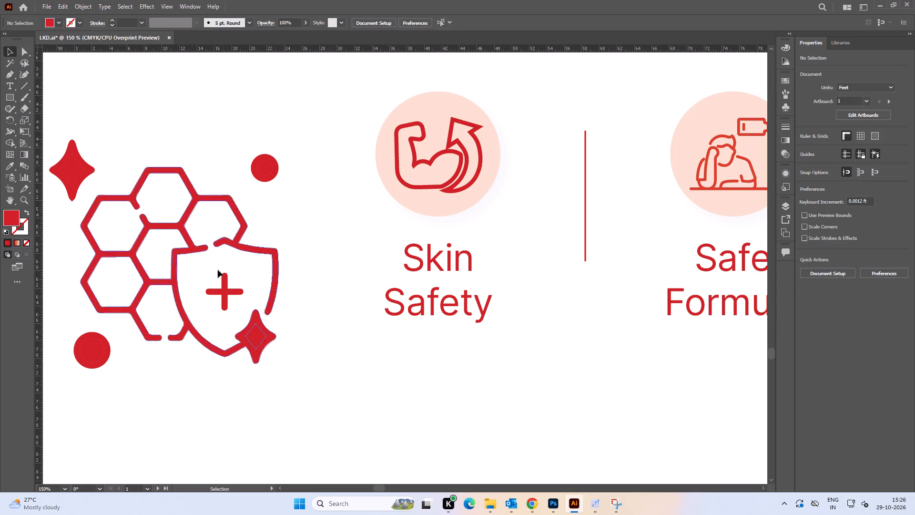
pyautogui.press('a')
pyautogui.click(93, 351)
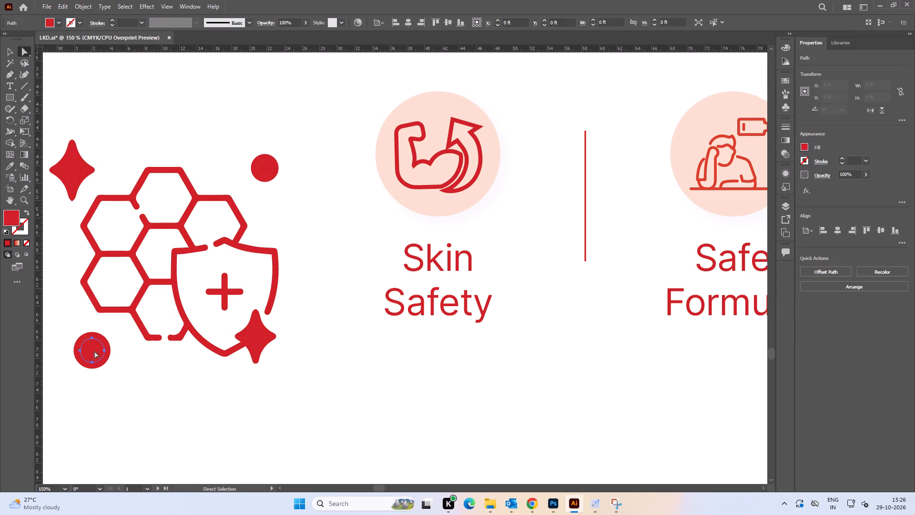
pyautogui.press('Delete')
pyautogui.click(264, 167)
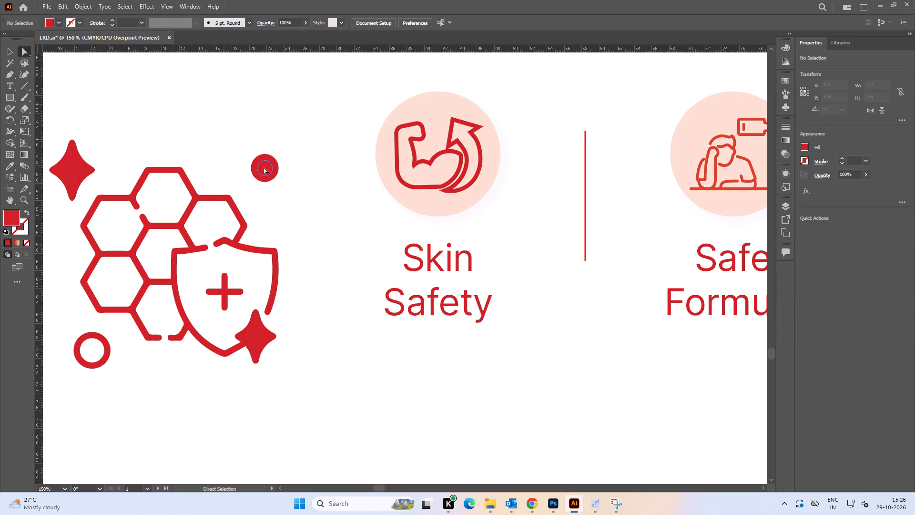
pyautogui.press('Delete')
pyautogui.click(78, 171)
pyautogui.press('Delete')
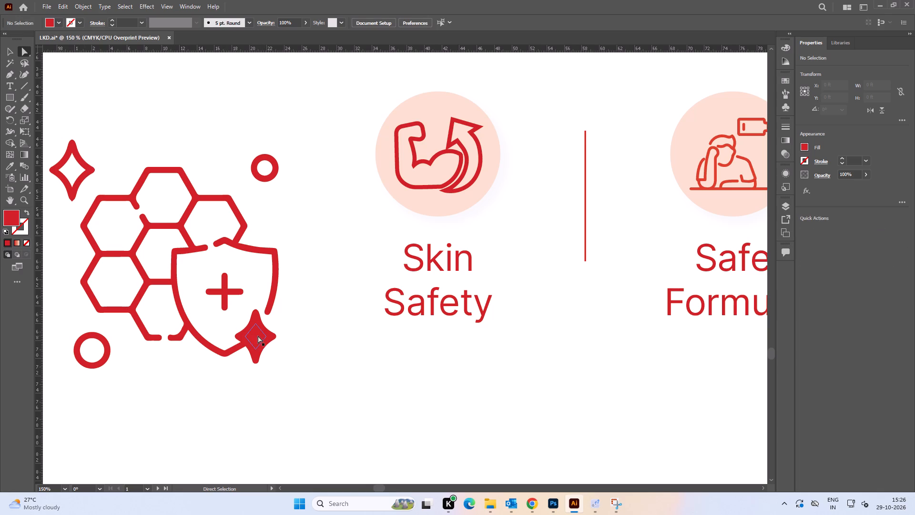
pyautogui.click(258, 336)
pyautogui.press('Delete')
pyautogui.press('v')
pyautogui.click(319, 299)
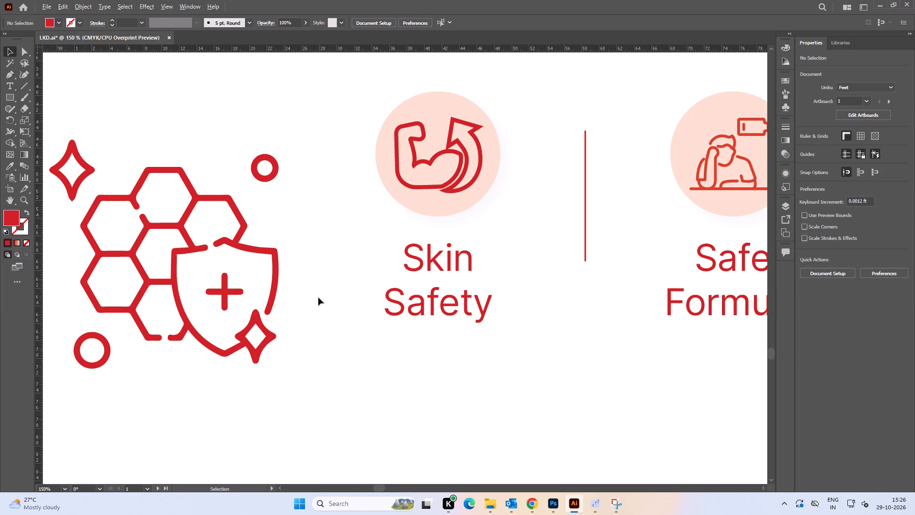
# Scale the red skin-cell icon down to about 0.128 ft wide and place it beside the Skin Safety badge with a gap between them.
pyautogui.keyDown('alt'); pyautogui.scroll(-2, 318, 298); pyautogui.keyUp('alt')
pyautogui.press('space')
pyautogui.moveTo(317, 308); pyautogui.dragTo(322, 307)
pyautogui.moveTo(303, 298); pyautogui.dragTo(313, 296)
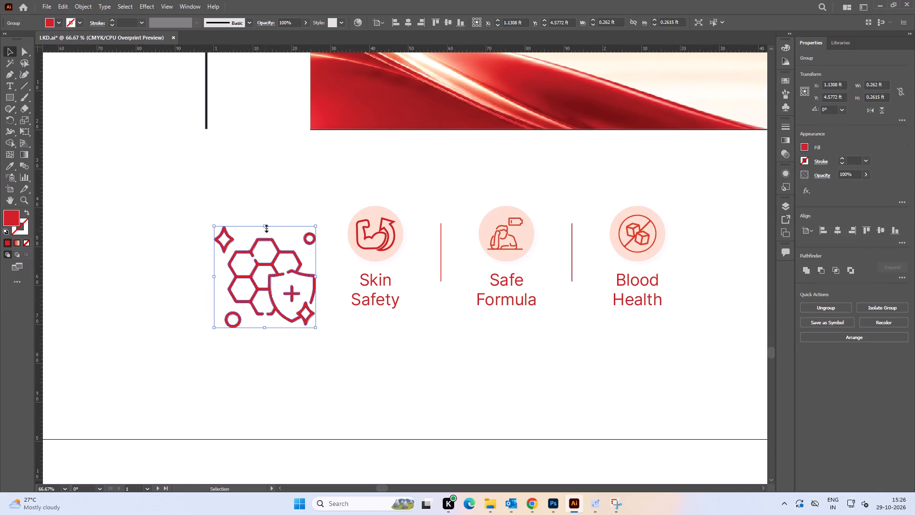
pyautogui.keyDown('shift'); pyautogui.moveTo(265, 227); pyautogui.dragTo(266, 257); pyautogui.keyUp('shift')
pyautogui.moveTo(274, 291); pyautogui.dragTo(282, 234)
pyautogui.keyDown('alt'); pyautogui.scroll(3, 387, 241); pyautogui.keyUp('alt')
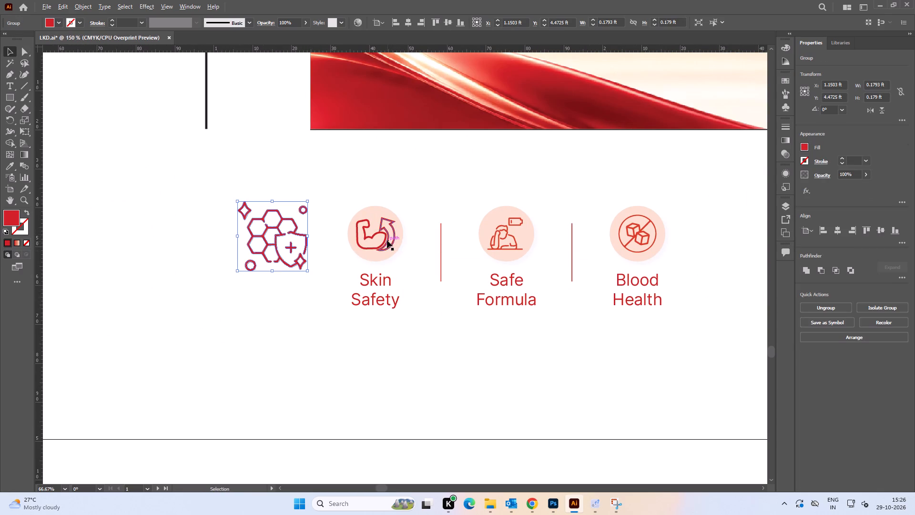
pyautogui.press('space')
pyautogui.moveTo(339, 230); pyautogui.dragTo(448, 285)
pyautogui.moveTo(239, 278); pyautogui.dragTo(242, 278)
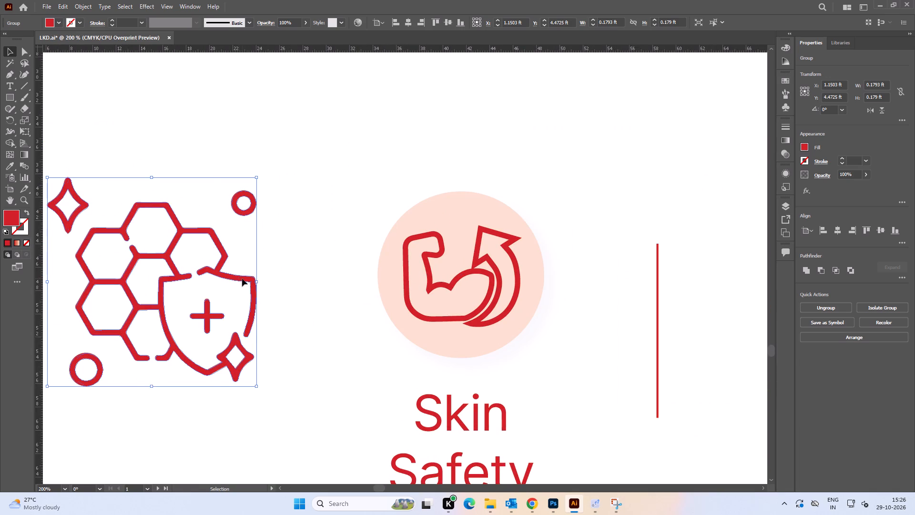
pyautogui.moveTo(242, 278); pyautogui.dragTo(298, 278)
pyautogui.keyDown('shift'); pyautogui.moveTo(214, 178); pyautogui.dragTo(220, 237); pyautogui.keyUp('shift')
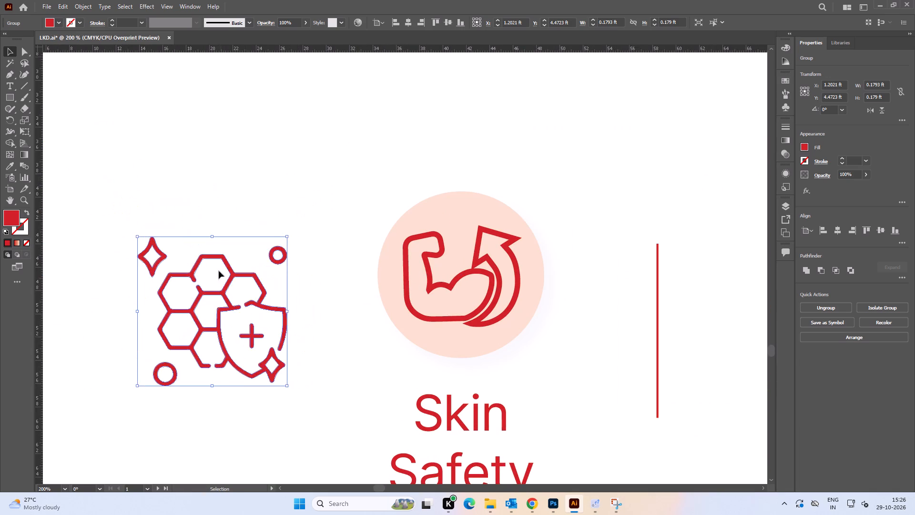
pyautogui.press('space')
pyautogui.moveTo(175, 290); pyautogui.dragTo(339, 250)
pyautogui.moveTo(389, 269); pyautogui.dragTo(267, 265)
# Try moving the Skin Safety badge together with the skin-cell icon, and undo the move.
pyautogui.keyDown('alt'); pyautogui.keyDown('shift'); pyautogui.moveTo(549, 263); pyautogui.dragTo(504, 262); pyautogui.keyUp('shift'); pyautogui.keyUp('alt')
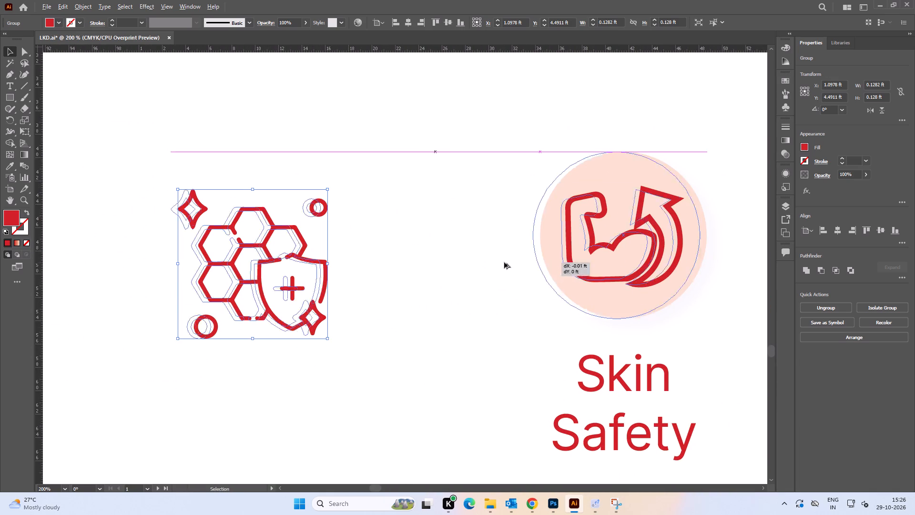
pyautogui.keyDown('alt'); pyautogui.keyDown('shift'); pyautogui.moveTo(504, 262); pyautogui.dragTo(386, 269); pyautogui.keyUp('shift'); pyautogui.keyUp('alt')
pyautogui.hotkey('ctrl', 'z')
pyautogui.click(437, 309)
# Ungroup the Skin Safety badge so its pale circle is separate from the arm icon.
pyautogui.press('space')
pyautogui.moveTo(469, 264); pyautogui.dragTo(274, 277)
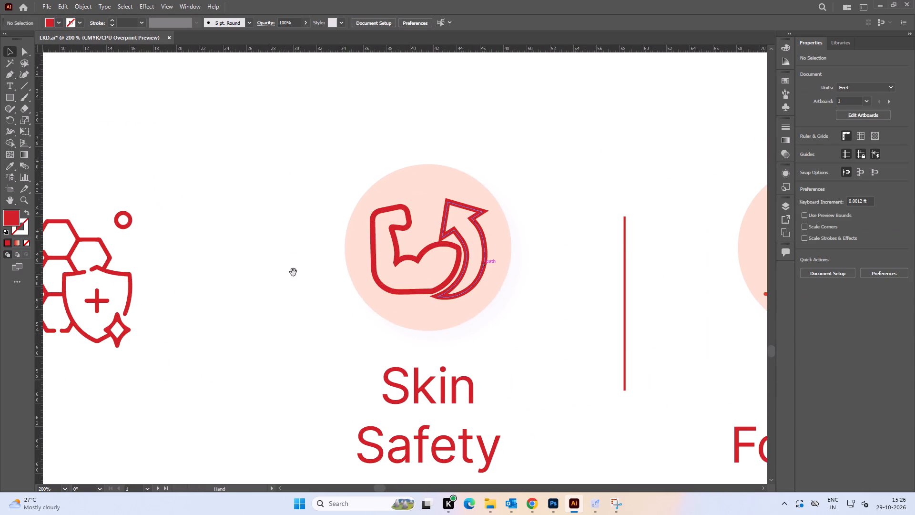
pyautogui.click(347, 235)
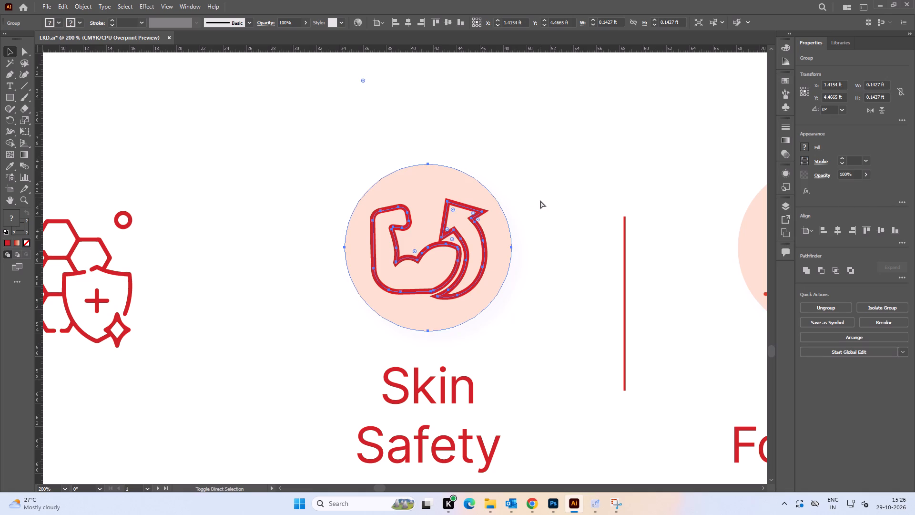
pyautogui.hotkey('ctrl', 'shift', 'g')
pyautogui.click(544, 200)
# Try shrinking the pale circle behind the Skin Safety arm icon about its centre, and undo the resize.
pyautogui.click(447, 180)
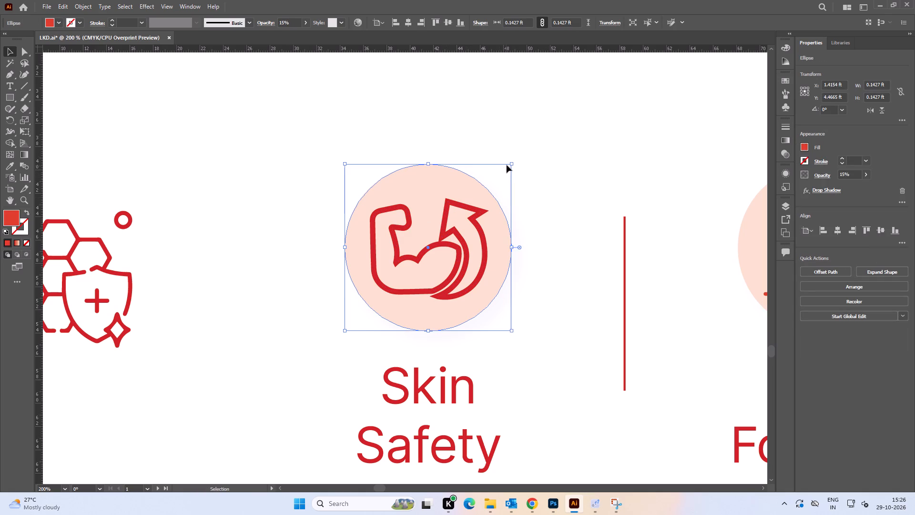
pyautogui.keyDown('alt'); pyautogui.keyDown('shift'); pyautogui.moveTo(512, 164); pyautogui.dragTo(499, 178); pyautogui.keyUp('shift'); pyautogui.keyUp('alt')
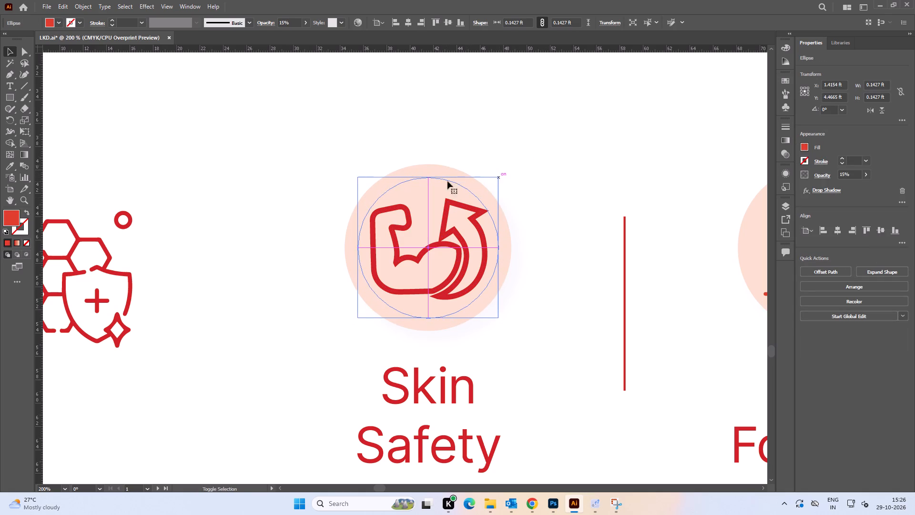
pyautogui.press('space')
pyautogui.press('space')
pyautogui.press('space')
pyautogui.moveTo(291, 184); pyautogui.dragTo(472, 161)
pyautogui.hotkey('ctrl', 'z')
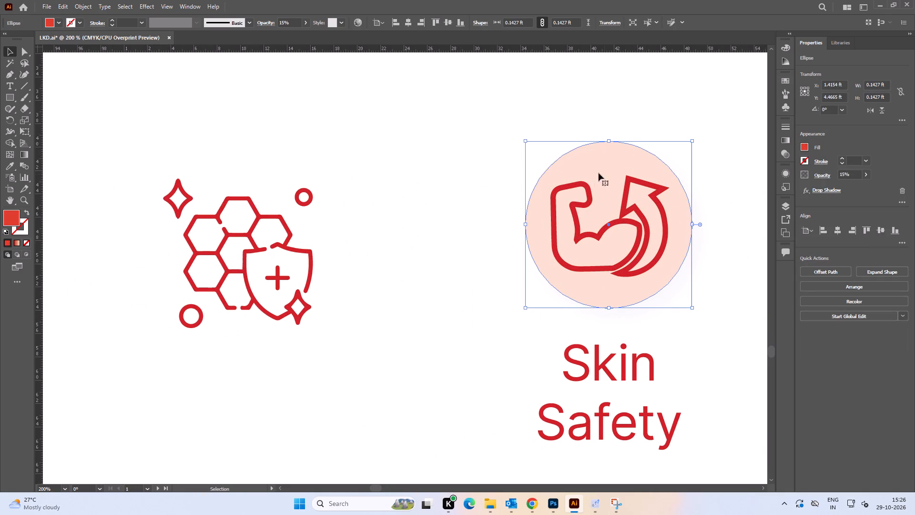
# Duplicate the Skin Safety pale circle into the gap beside the skin-cell icon and scale the copy down to about 0.1135 ft.
pyautogui.keyDown('alt'); pyautogui.moveTo(605, 164); pyautogui.dragTo(407, 183); pyautogui.keyUp('alt')
pyautogui.keyDown('alt'); pyautogui.keyDown('shift'); pyautogui.moveTo(491, 141); pyautogui.dragTo(479, 154); pyautogui.keyUp('shift'); pyautogui.keyUp('alt')
pyautogui.click(507, 122)
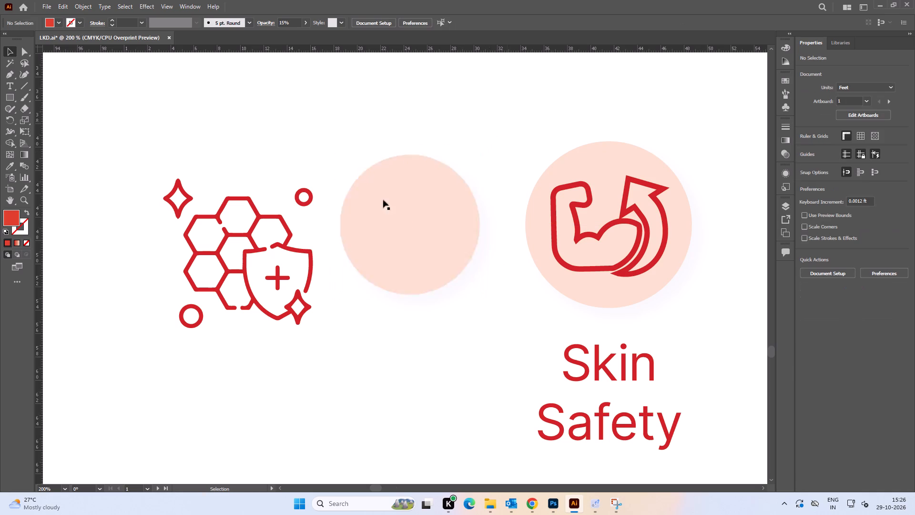
pyautogui.click(403, 218)
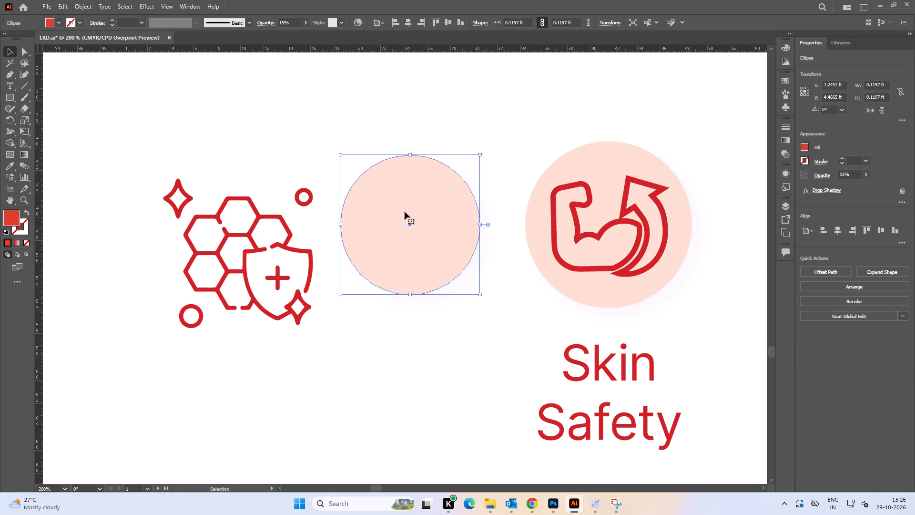
pyautogui.keyDown('alt'); pyautogui.keyDown('shift'); pyautogui.click(478, 154); pyautogui.keyUp('shift'); pyautogui.keyUp('alt')
pyautogui.click(489, 138)
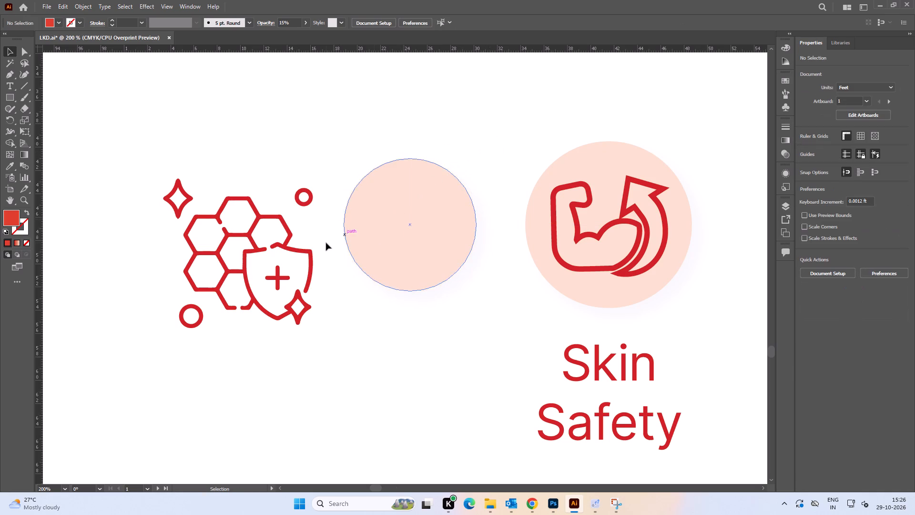
# Move the skin-cell icon onto the duplicated pale circle and scale it down to about 0.0755 ft wide to fit inside.
pyautogui.moveTo(305, 252); pyautogui.dragTo(393, 236)
pyautogui.keyDown('shift'); pyautogui.moveTo(324, 162); pyautogui.dragTo(324, 203); pyautogui.keyUp('shift')
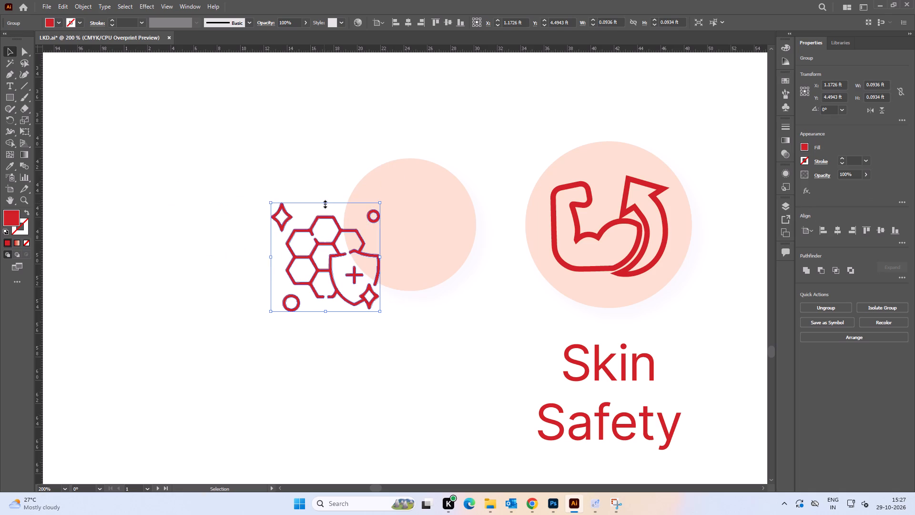
pyautogui.moveTo(331, 256); pyautogui.dragTo(405, 223)
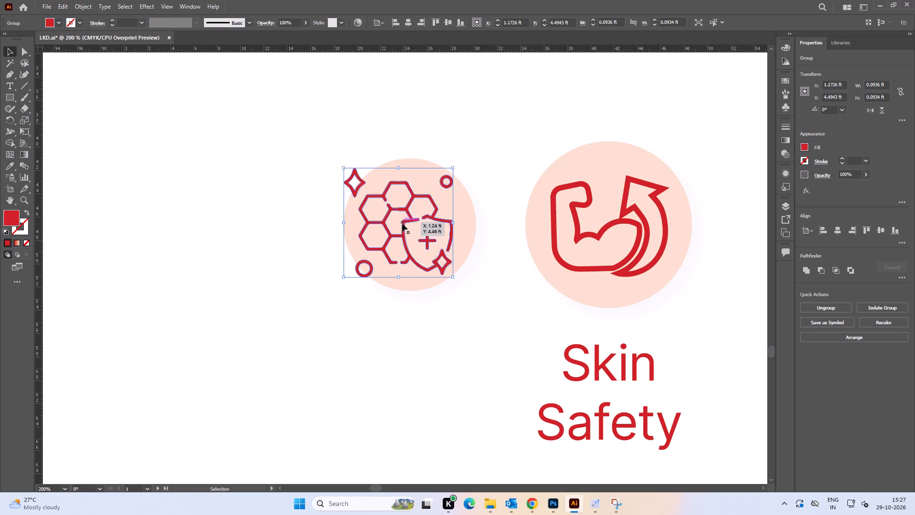
pyautogui.keyDown('shift'); pyautogui.moveTo(399, 167); pyautogui.dragTo(399, 183); pyautogui.keyUp('shift')
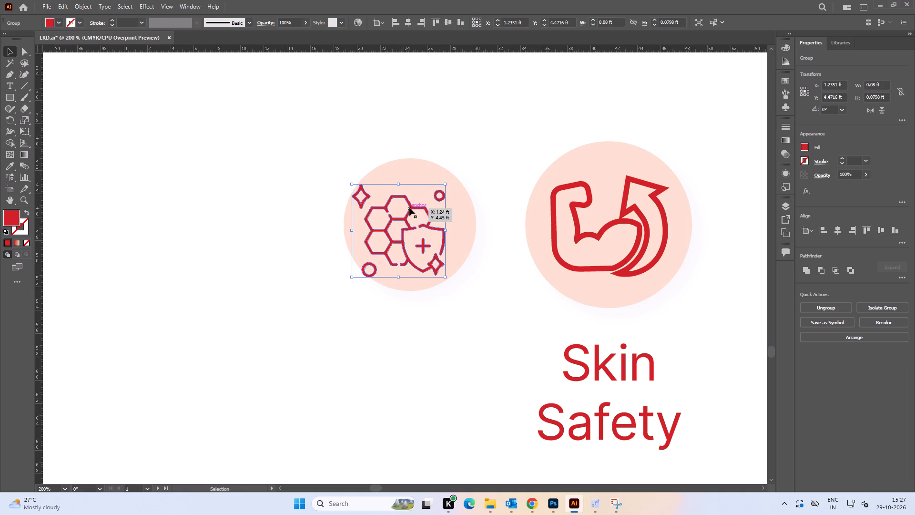
pyautogui.moveTo(409, 208); pyautogui.dragTo(419, 206)
pyautogui.press('space')
pyautogui.moveTo(408, 242); pyautogui.dragTo(416, 231)
pyautogui.keyDown('alt'); pyautogui.scroll(3, 414, 225); pyautogui.keyUp('alt')
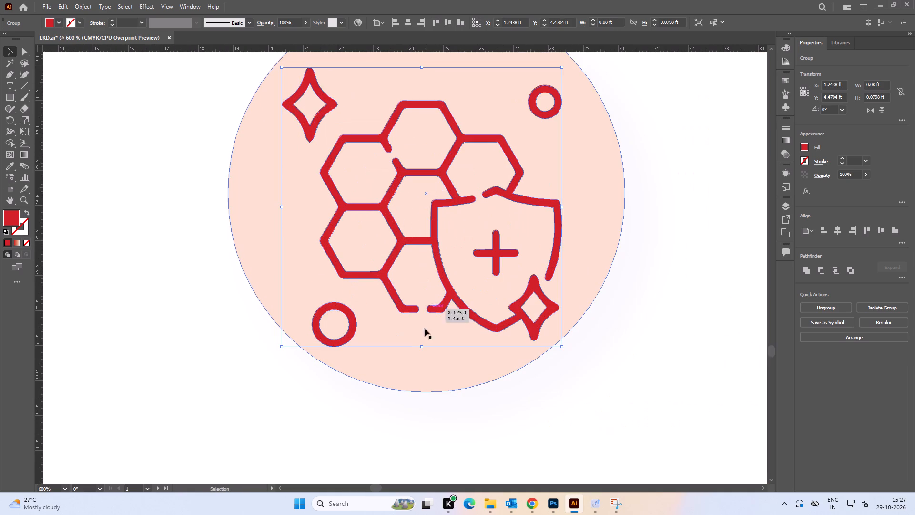
pyautogui.keyDown('shift'); pyautogui.moveTo(421, 344); pyautogui.dragTo(421, 330); pyautogui.keyUp('shift')
pyautogui.press('space')
pyautogui.moveTo(420, 240); pyautogui.dragTo(414, 284)
pyautogui.moveTo(427, 264); pyautogui.dragTo(433, 264)
pyautogui.keyDown('alt'); pyautogui.scroll(-2, 423, 240); pyautogui.keyUp('alt')
pyautogui.press('space')
pyautogui.moveTo(429, 242); pyautogui.dragTo(417, 267)
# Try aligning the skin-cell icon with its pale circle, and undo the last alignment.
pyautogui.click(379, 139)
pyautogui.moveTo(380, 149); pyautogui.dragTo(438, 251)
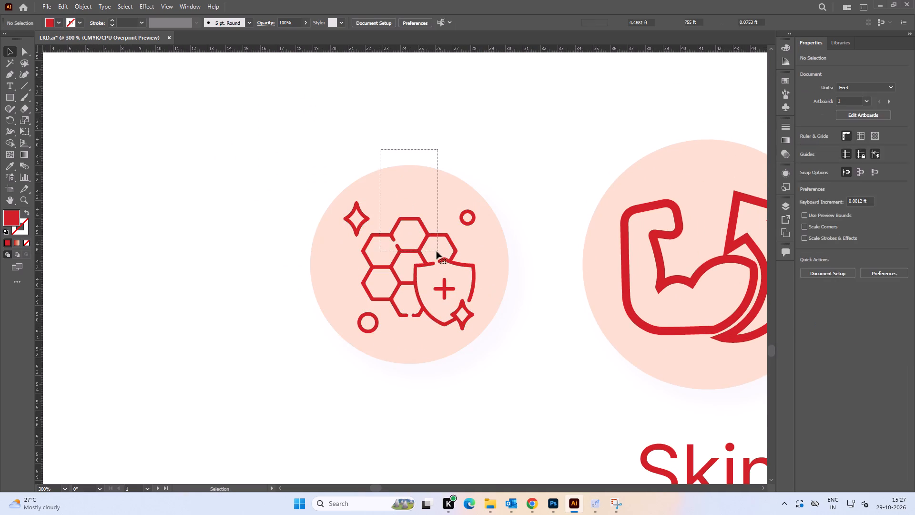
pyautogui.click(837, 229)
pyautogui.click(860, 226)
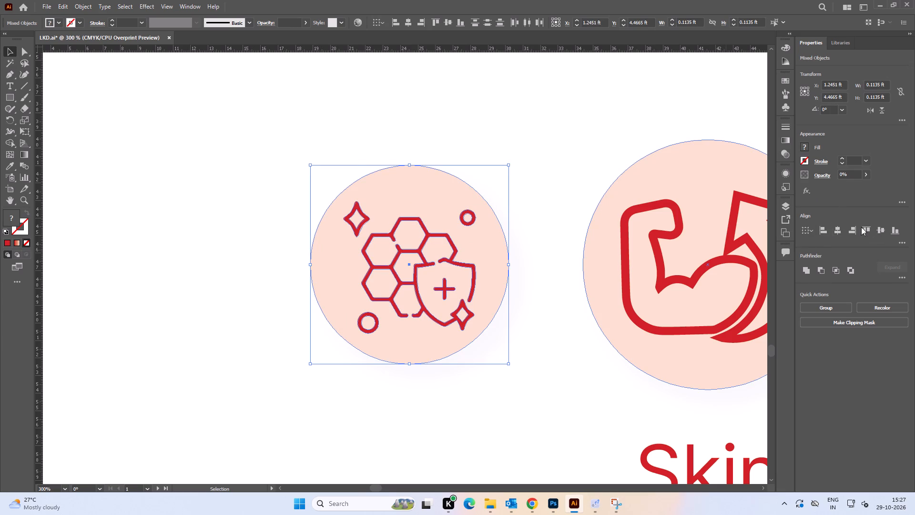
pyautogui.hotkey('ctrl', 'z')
# Select the skin-cell icon with its pale circle and align their horizontal centres.
pyautogui.click(495, 144)
pyautogui.moveTo(388, 139); pyautogui.dragTo(464, 283)
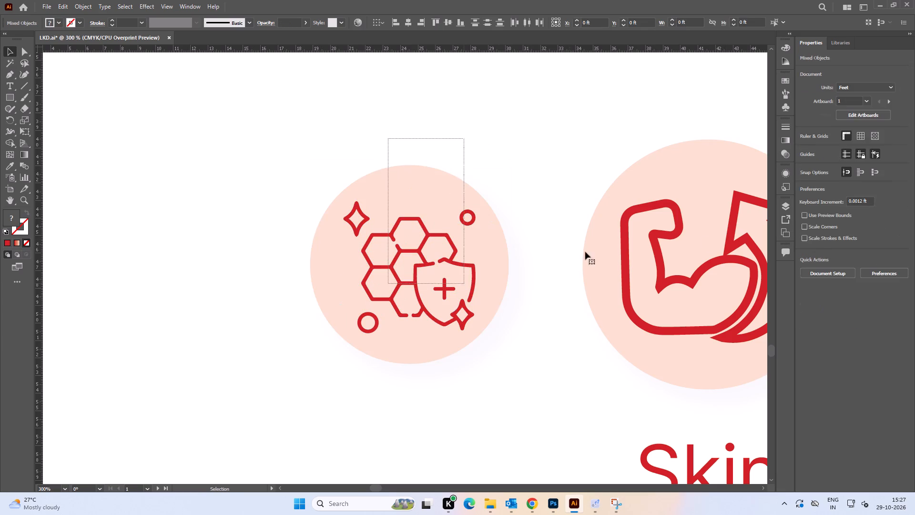
pyautogui.click(841, 231)
pyautogui.click(496, 117)
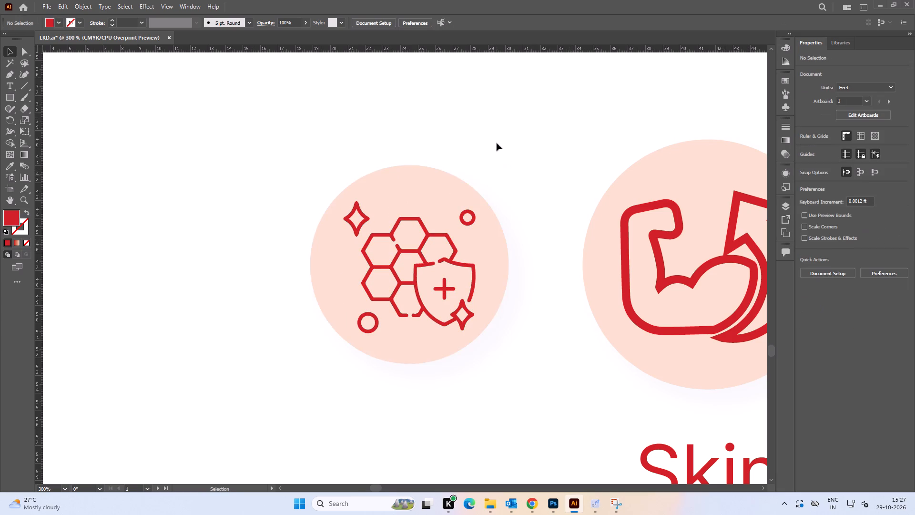
# Enlarge the skin-cell icon inside its pale circle about its centre to about 0.0805 ft wide.
pyautogui.click(427, 230)
pyautogui.press('space')
pyautogui.moveTo(439, 228); pyautogui.dragTo(396, 216)
pyautogui.click(488, 123)
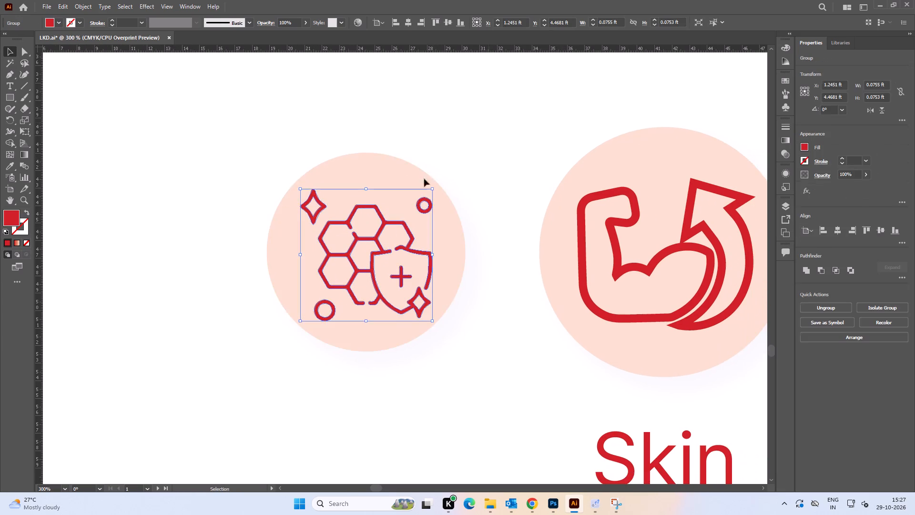
pyautogui.keyDown('alt'); pyautogui.scroll(1, 386, 231); pyautogui.keyUp('alt')
pyautogui.click(401, 221)
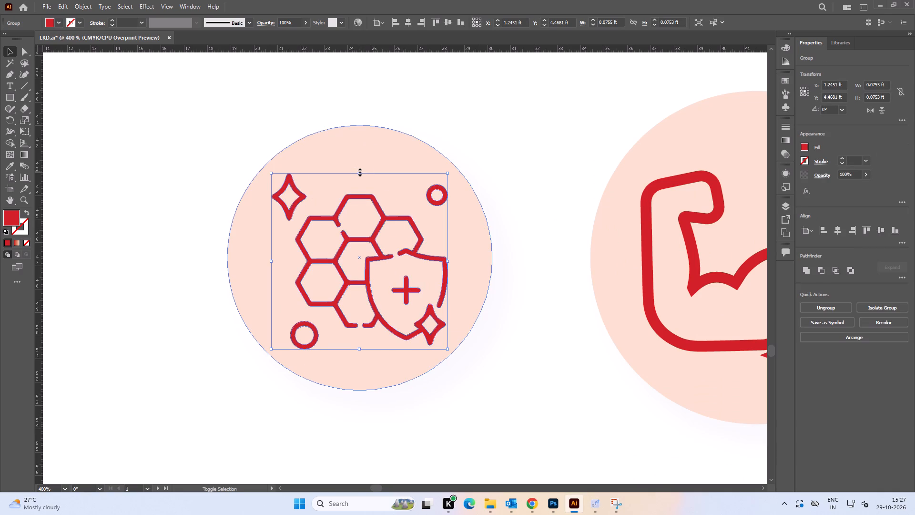
pyautogui.keyDown('alt'); pyautogui.keyDown('shift'); pyautogui.click(359, 171); pyautogui.keyUp('shift'); pyautogui.keyUp('alt')
pyautogui.press('space')
pyautogui.click(468, 130)
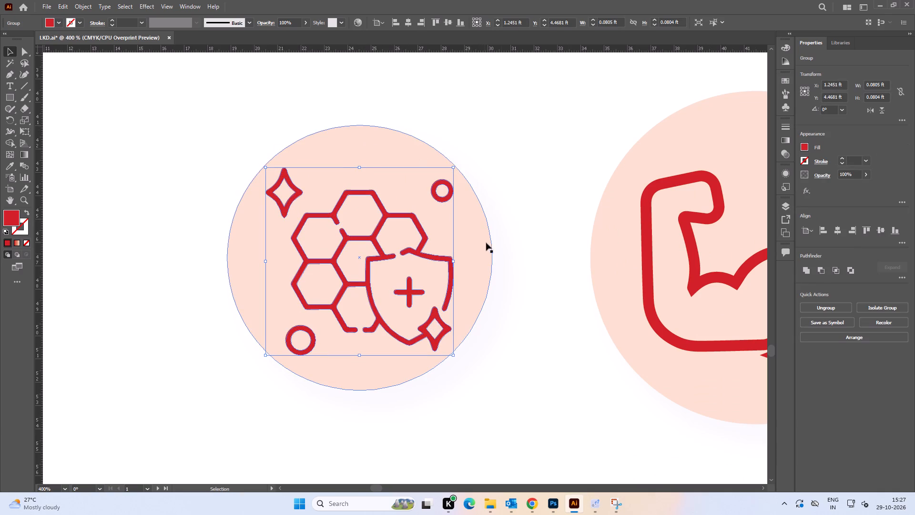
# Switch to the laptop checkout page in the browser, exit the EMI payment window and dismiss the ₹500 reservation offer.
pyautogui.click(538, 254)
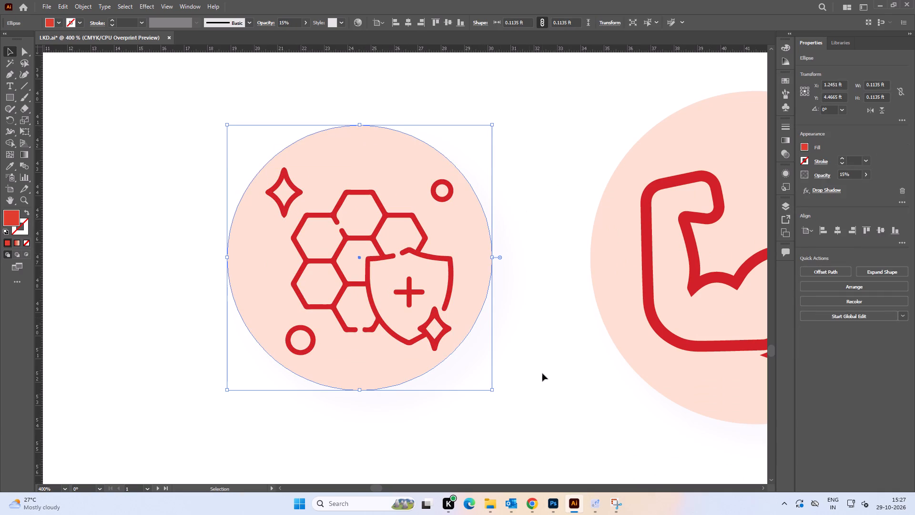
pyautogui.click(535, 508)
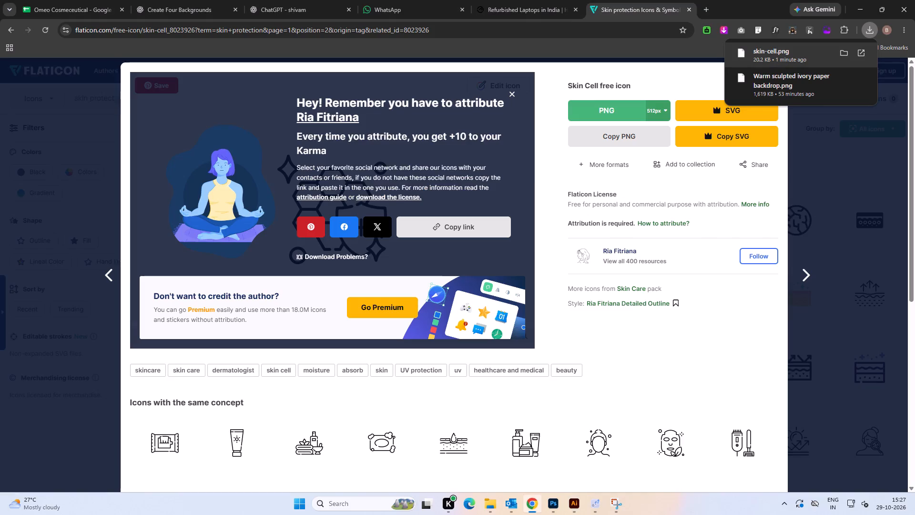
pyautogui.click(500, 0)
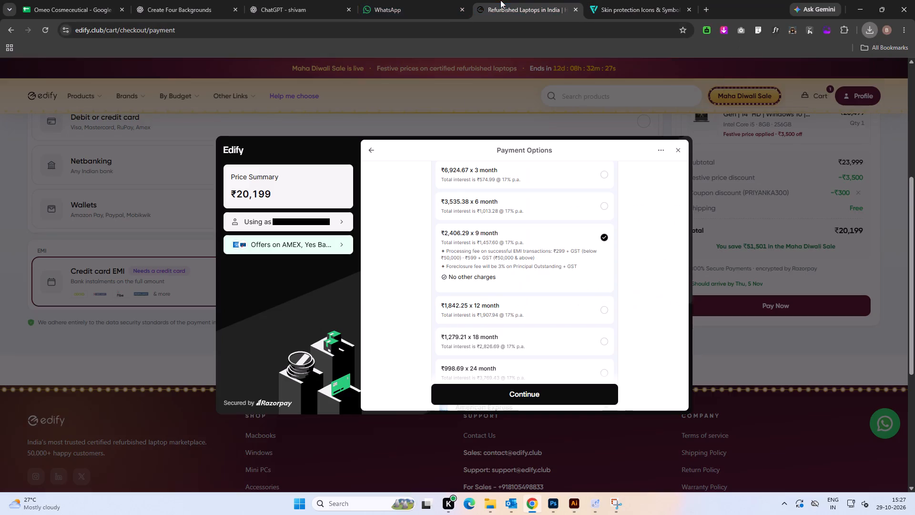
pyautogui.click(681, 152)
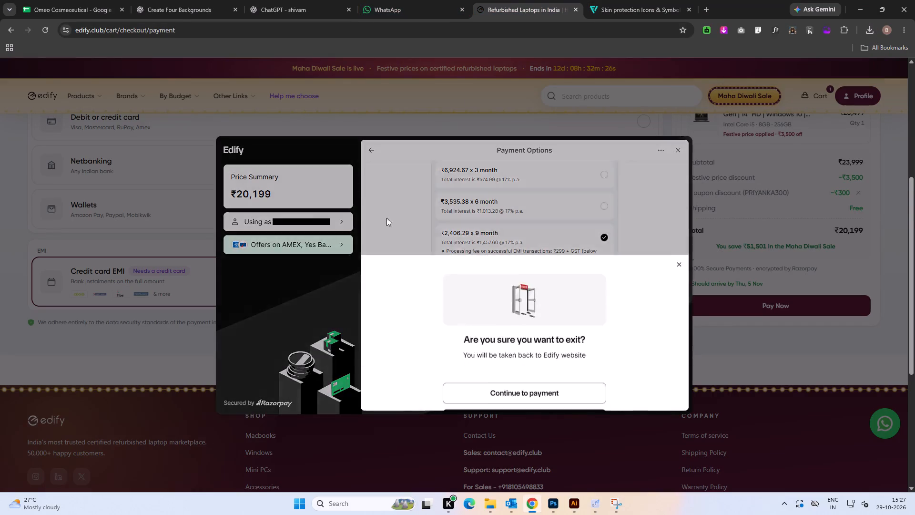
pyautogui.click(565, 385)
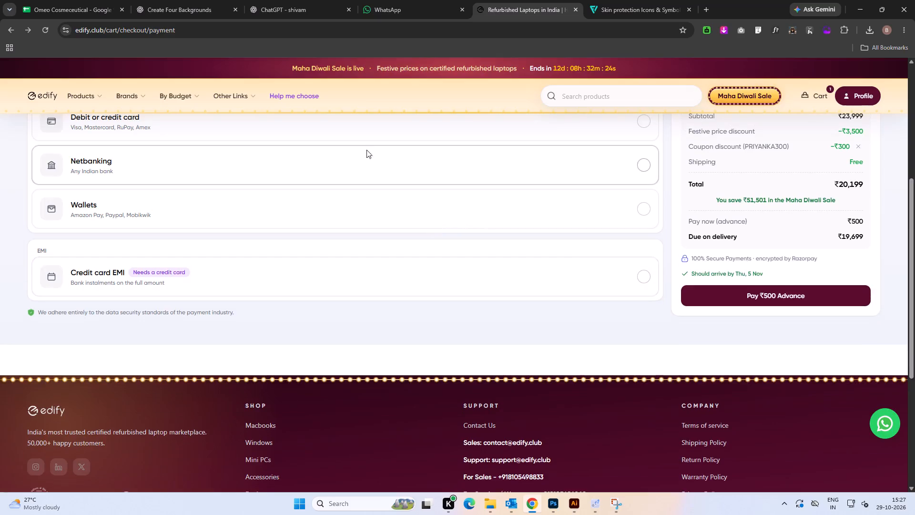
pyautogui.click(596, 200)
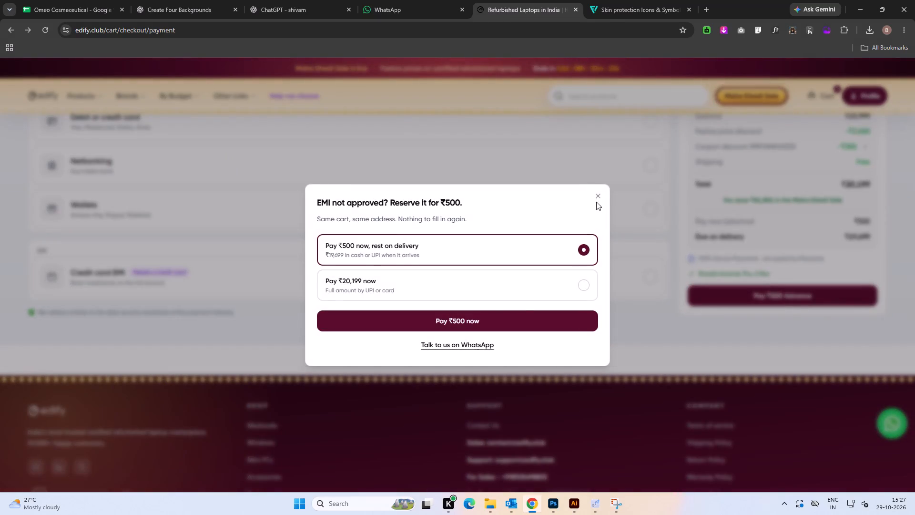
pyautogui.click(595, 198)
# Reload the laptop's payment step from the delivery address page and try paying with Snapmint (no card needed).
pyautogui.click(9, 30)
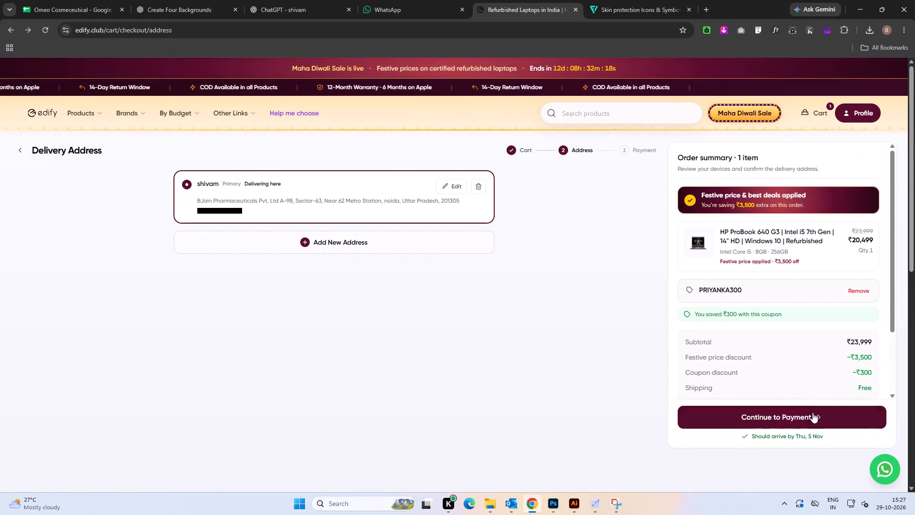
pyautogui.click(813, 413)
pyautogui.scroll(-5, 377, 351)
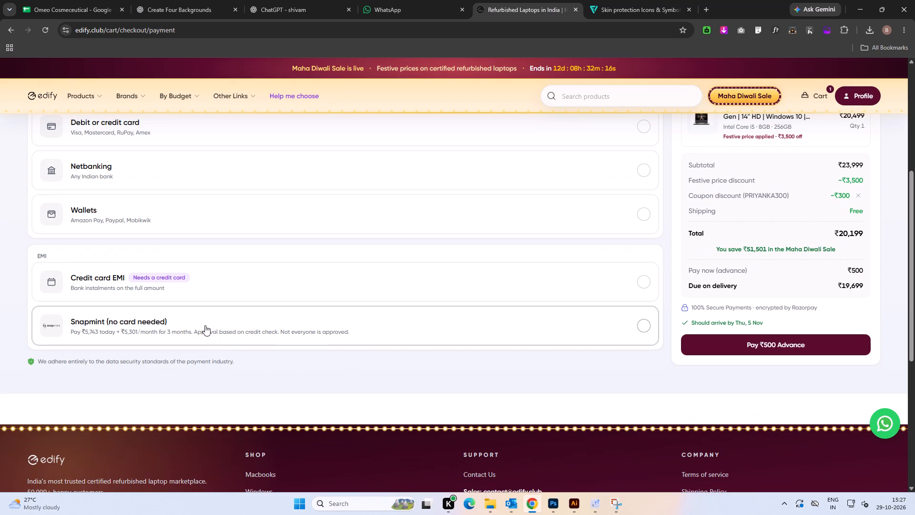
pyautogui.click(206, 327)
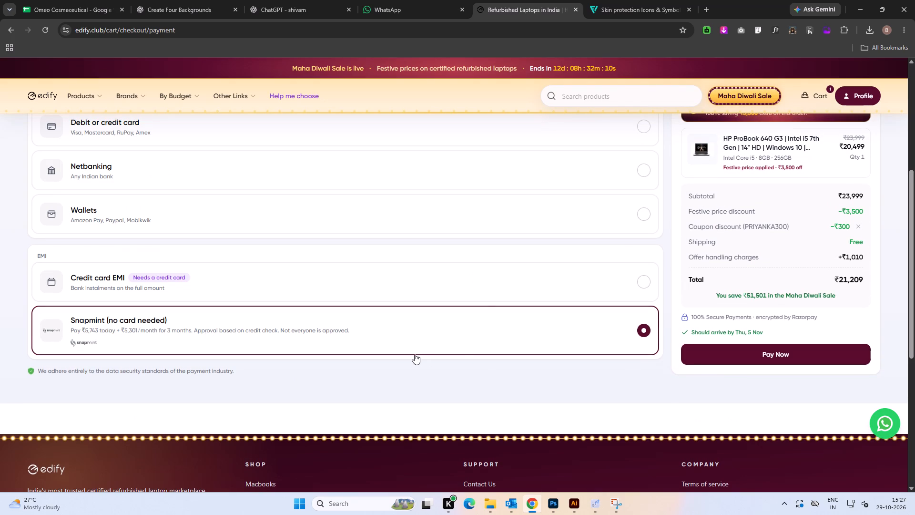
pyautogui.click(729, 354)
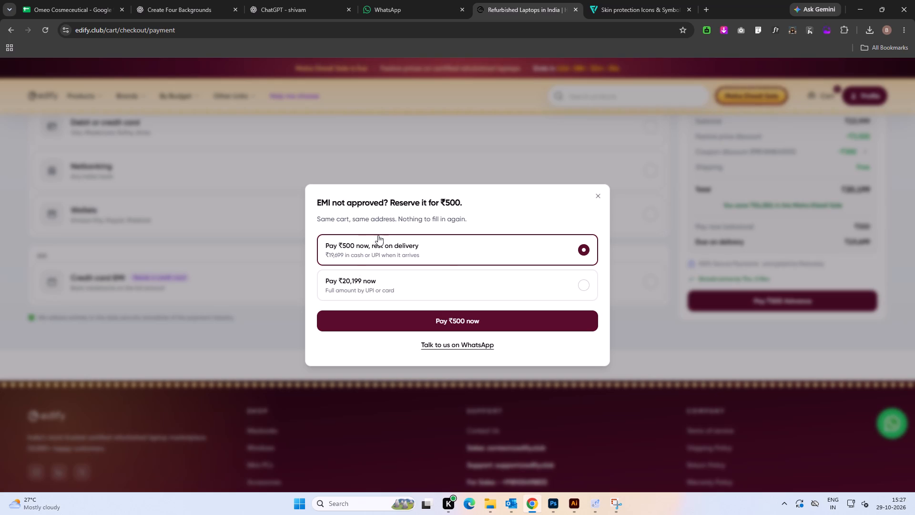
# Close the laptop checkout page without accepting the ₹500 reservation offer.
pyautogui.moveTo(486, 217); pyautogui.dragTo(353, 218)
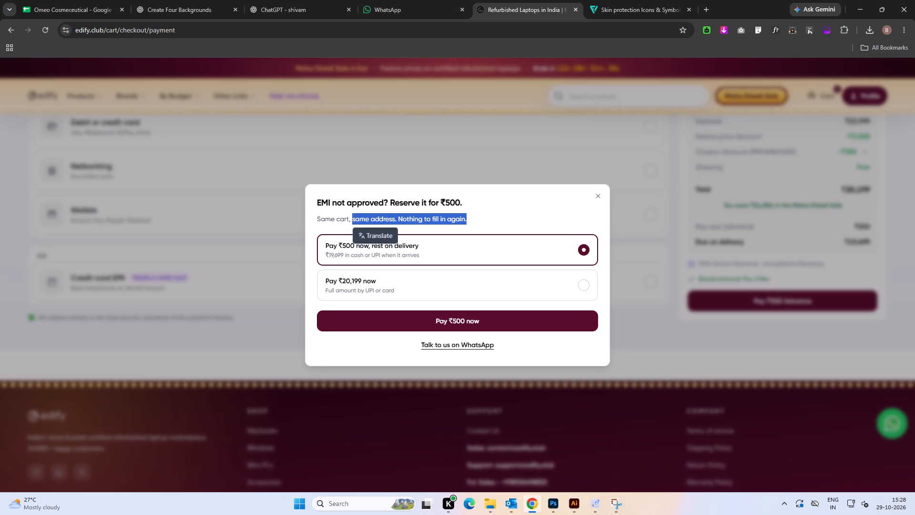
pyautogui.click(484, 207)
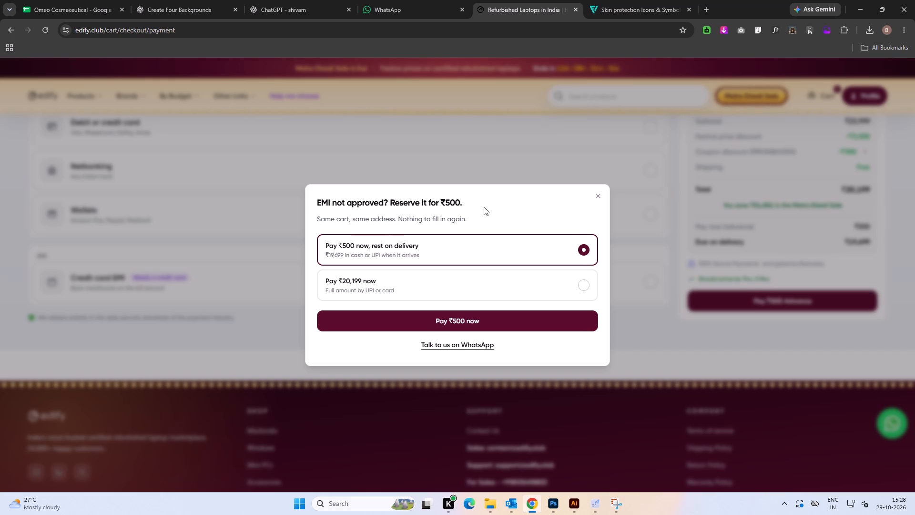
pyautogui.moveTo(486, 214); pyautogui.dragTo(306, 193)
pyautogui.click(503, 197)
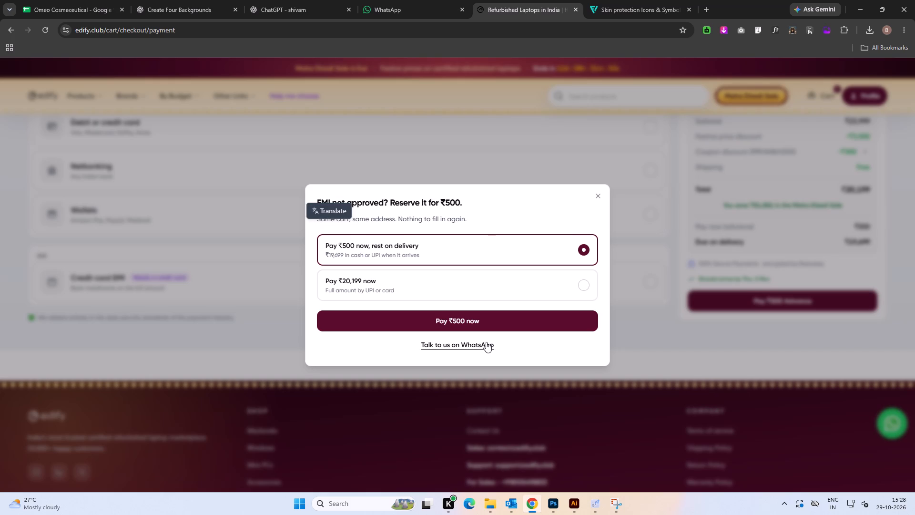
pyautogui.click(498, 197)
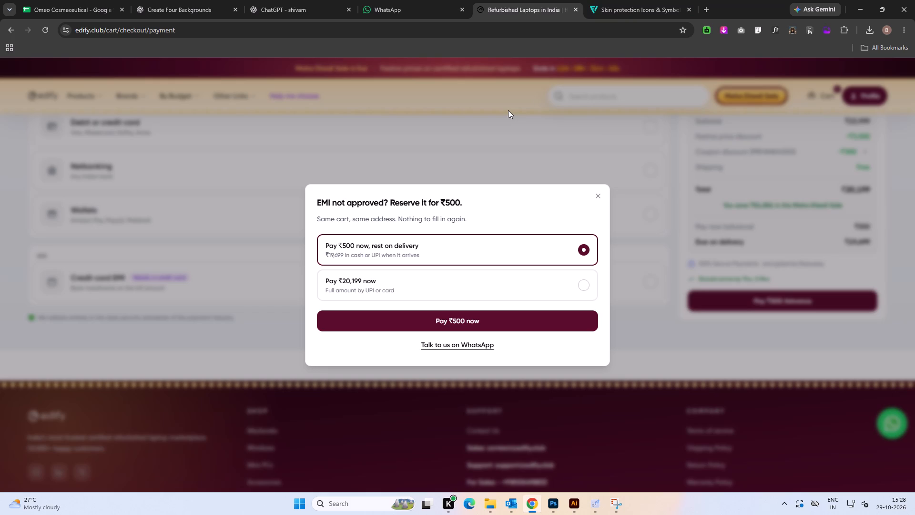
pyautogui.click(574, 9)
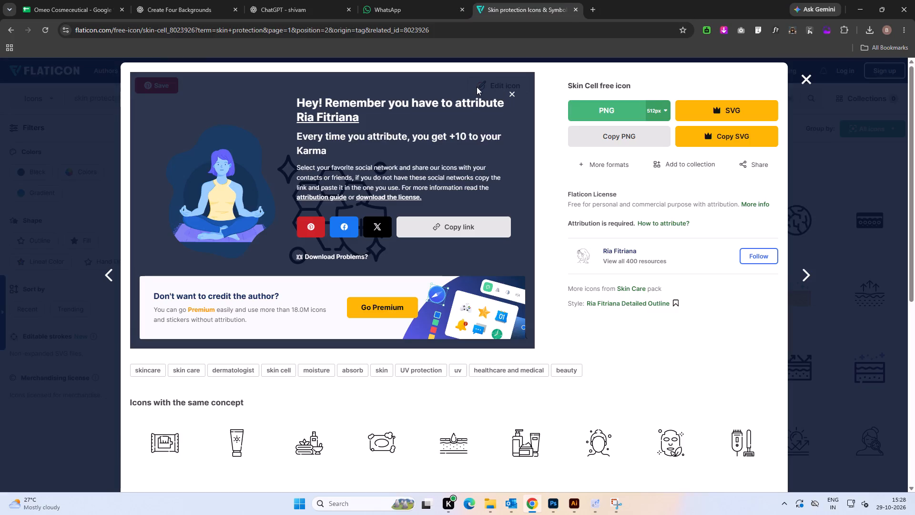
# Switch back to Illustrator and delete the flexed-arm icon from the pale circle above the Skin Safety label.
pyautogui.hotkey('alt', 'Tab')
pyautogui.keyDown('alt'); pyautogui.click(406, 148); pyautogui.keyUp('alt')
pyautogui.press('space')
pyautogui.moveTo(437, 240); pyautogui.dragTo(453, 179)
pyautogui.keyDown('alt'); pyautogui.scroll(-1, 451, 179); pyautogui.keyUp('alt')
pyautogui.click(500, 143)
pyautogui.press('space')
pyautogui.moveTo(510, 136); pyautogui.dragTo(436, 181)
pyautogui.keyDown('alt'); pyautogui.scroll(-2, 436, 178); pyautogui.keyUp('alt')
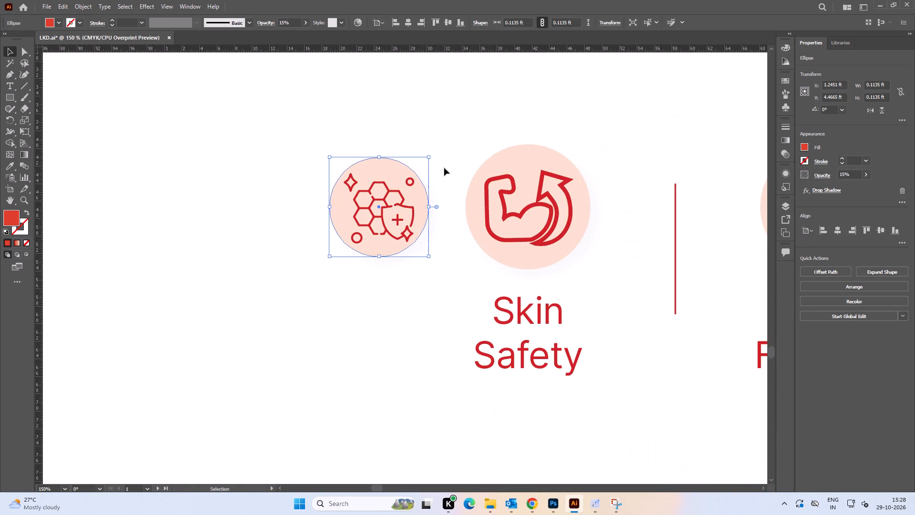
pyautogui.click(455, 150)
pyautogui.press('space')
pyautogui.moveTo(473, 143); pyautogui.dragTo(342, 150)
pyautogui.click(393, 220)
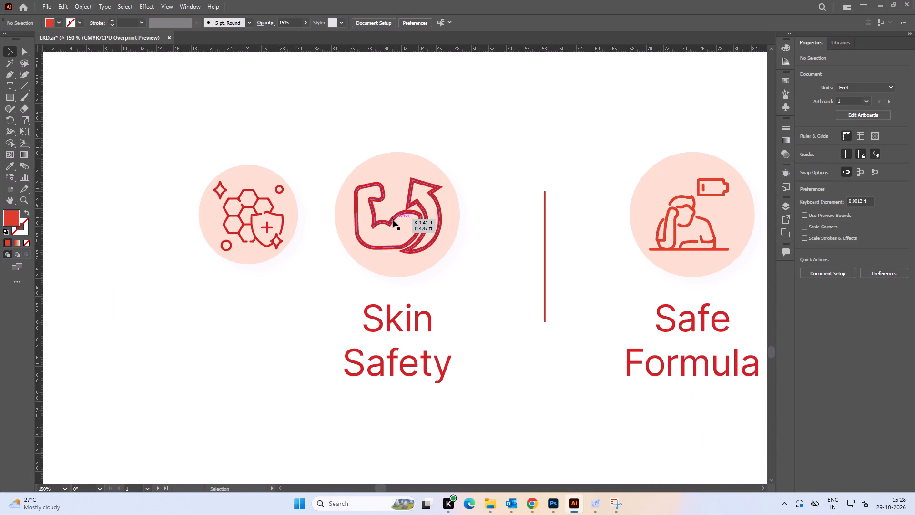
pyautogui.press('Delete')
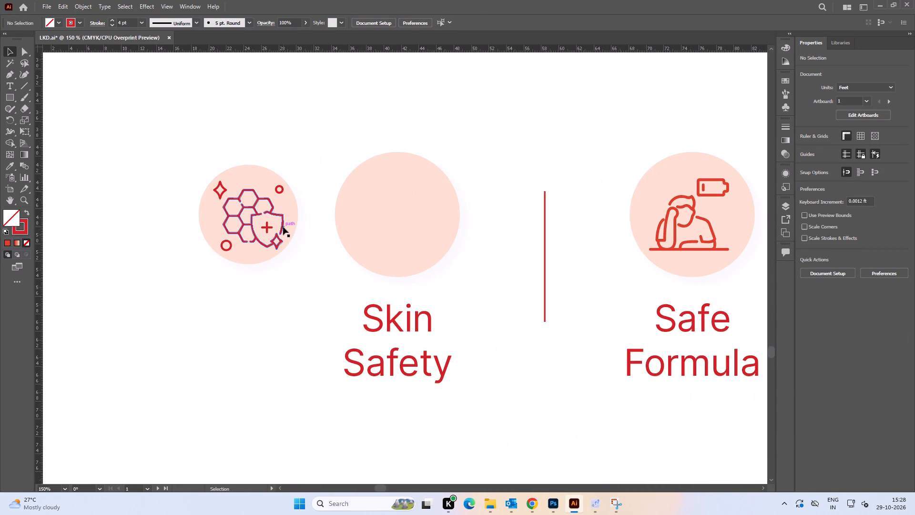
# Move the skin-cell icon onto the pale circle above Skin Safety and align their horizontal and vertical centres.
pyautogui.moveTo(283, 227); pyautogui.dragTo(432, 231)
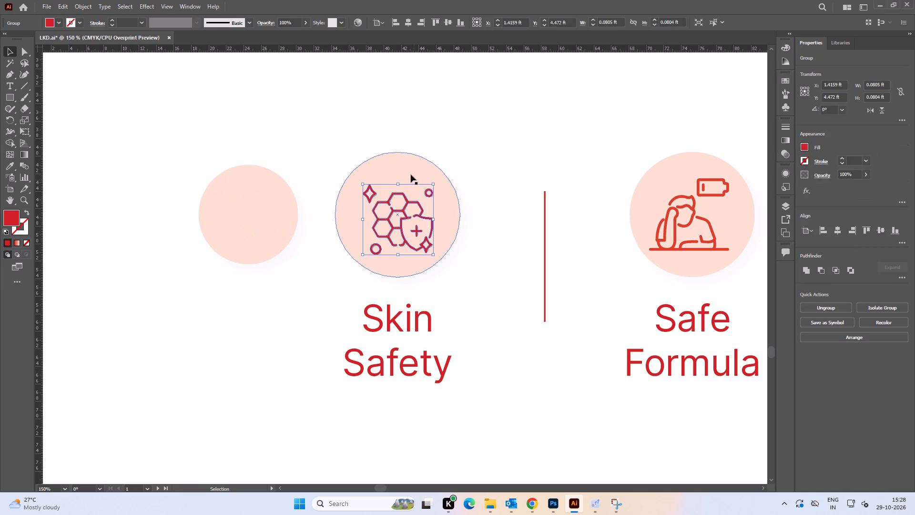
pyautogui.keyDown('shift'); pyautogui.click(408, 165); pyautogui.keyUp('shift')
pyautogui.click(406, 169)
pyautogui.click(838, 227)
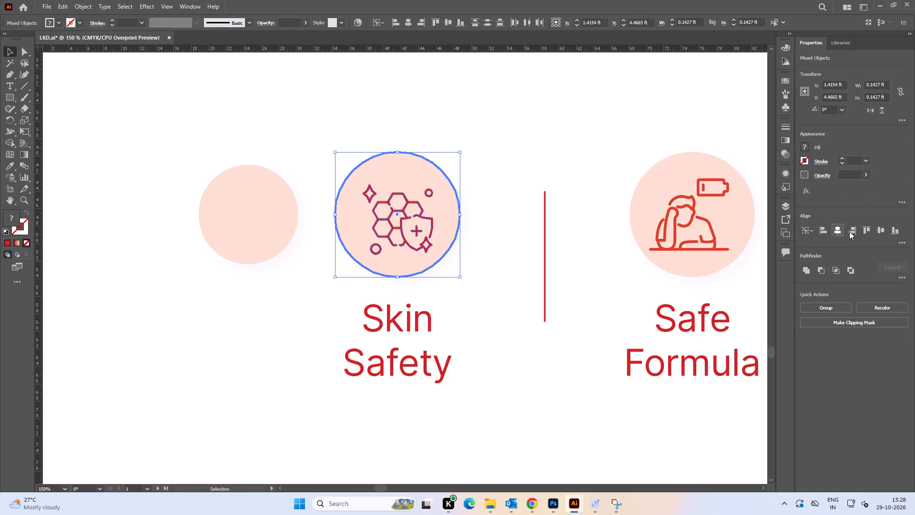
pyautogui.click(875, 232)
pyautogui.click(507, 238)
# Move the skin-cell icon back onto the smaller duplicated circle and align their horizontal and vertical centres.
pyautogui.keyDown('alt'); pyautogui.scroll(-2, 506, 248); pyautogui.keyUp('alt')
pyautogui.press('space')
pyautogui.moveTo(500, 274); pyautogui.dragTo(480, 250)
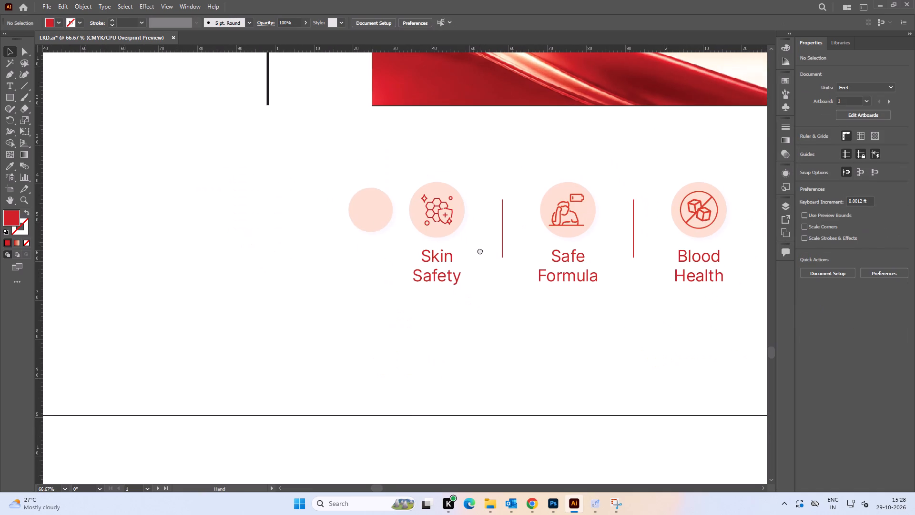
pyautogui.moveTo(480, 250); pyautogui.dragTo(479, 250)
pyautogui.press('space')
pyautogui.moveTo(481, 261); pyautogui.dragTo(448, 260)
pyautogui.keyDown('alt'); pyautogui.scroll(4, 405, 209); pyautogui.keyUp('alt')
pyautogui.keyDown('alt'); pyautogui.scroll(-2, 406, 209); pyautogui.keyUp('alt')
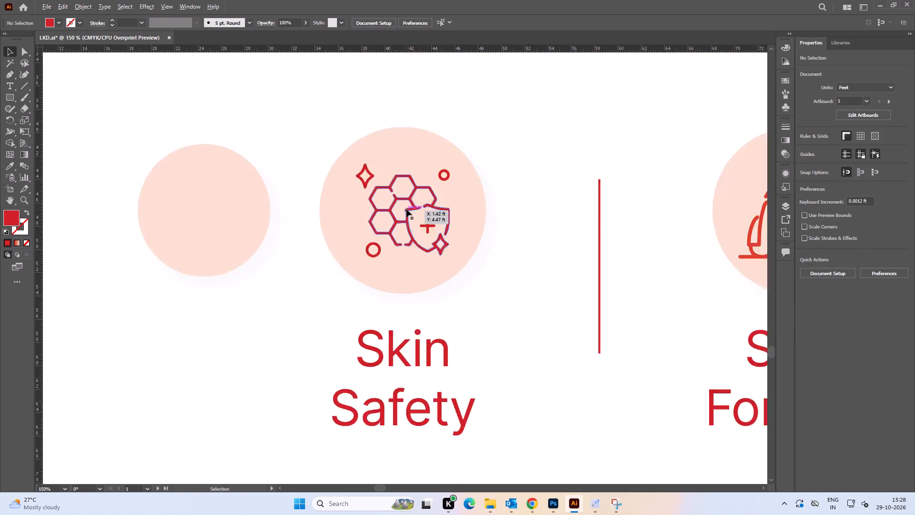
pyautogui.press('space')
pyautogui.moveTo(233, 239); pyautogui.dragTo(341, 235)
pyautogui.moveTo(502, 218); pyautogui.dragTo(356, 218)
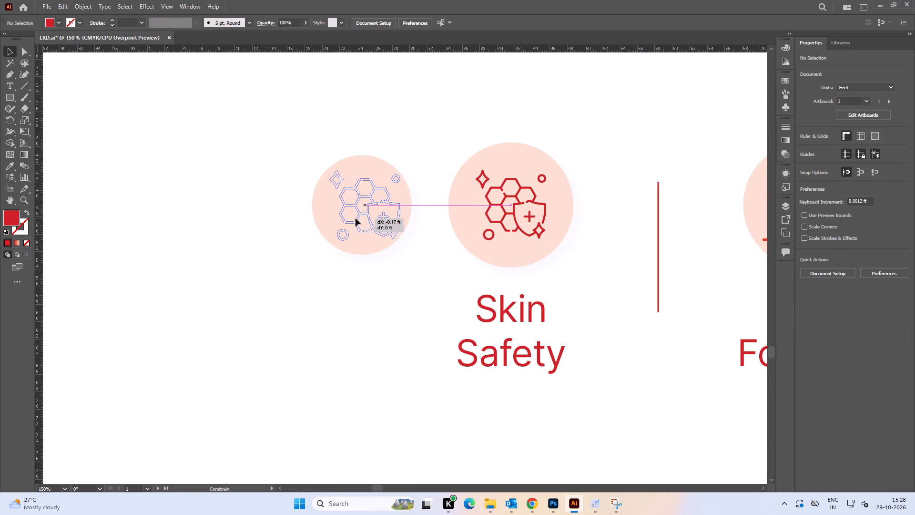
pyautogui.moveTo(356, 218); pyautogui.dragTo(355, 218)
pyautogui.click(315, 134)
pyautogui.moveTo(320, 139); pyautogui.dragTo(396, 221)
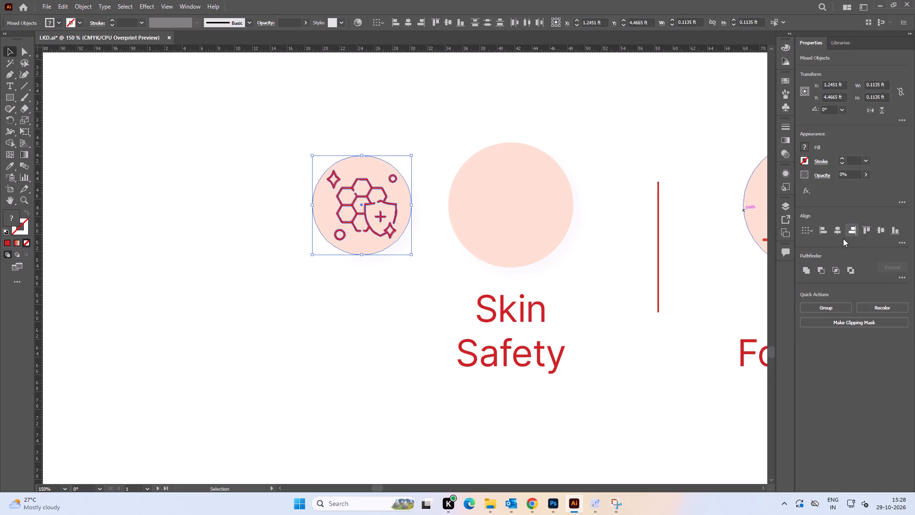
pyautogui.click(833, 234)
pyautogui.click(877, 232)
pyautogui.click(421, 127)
# Enlarge the skin-cell icon slightly about its centre inside the smaller duplicated circle.
pyautogui.keyDown('alt'); pyautogui.scroll(3, 365, 193); pyautogui.keyUp('alt')
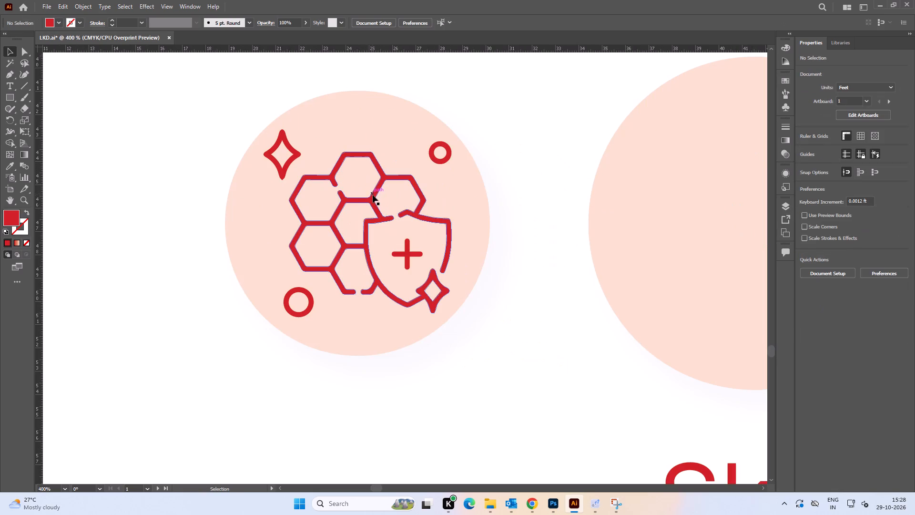
pyautogui.click(373, 195)
pyautogui.keyDown('shift'); pyautogui.moveTo(452, 130); pyautogui.dragTo(459, 125); pyautogui.keyUp('shift')
pyautogui.click(498, 157)
# Centre the enlarged skin-cell icon horizontally and vertically on the pale circle above Skin Safety, using that circle as the alignment reference.
pyautogui.press('space')
pyautogui.moveTo(491, 237); pyautogui.dragTo(387, 229)
pyautogui.keyDown('alt'); pyautogui.scroll(-2, 387, 227); pyautogui.keyUp('alt')
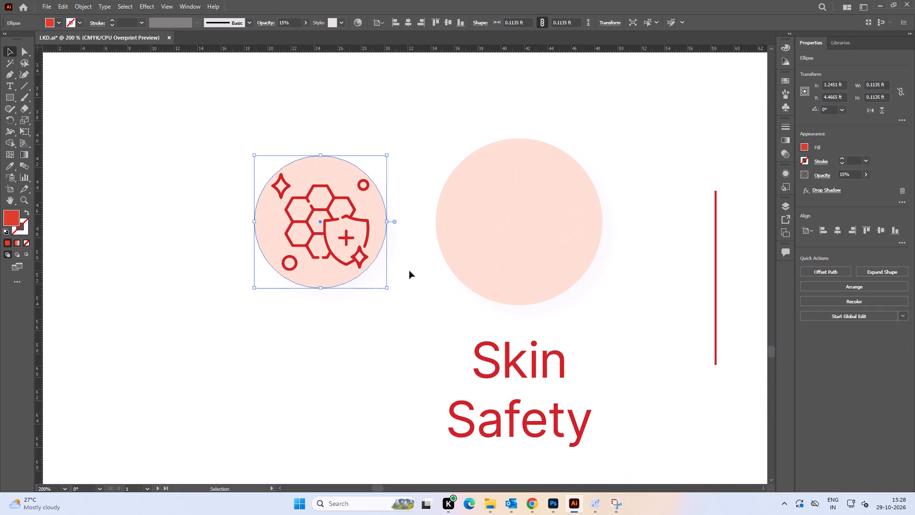
pyautogui.click(409, 271)
pyautogui.press('space')
pyautogui.moveTo(410, 271); pyautogui.dragTo(352, 272)
pyautogui.click(308, 241)
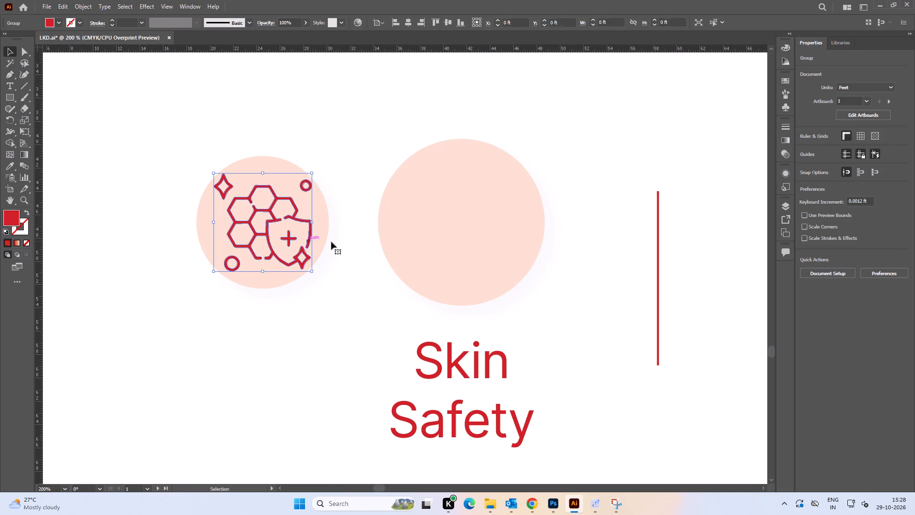
pyautogui.keyDown('shift'); pyautogui.click(454, 230); pyautogui.keyUp('shift')
pyautogui.click(453, 237)
pyautogui.click(839, 231)
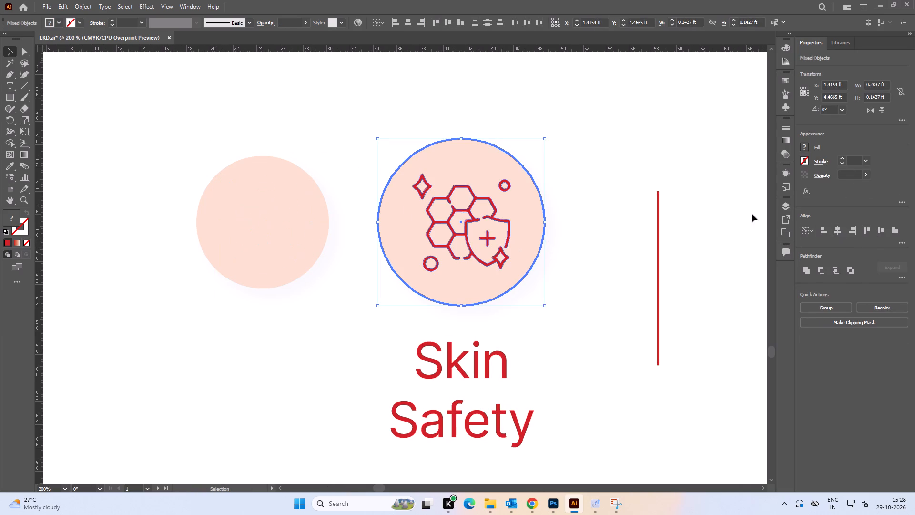
pyautogui.click(876, 230)
pyautogui.click(593, 161)
# Copy the Safe Formula label's text.
pyautogui.keyDown('alt'); pyautogui.scroll(-3, 582, 200); pyautogui.keyUp('alt')
pyautogui.press('space')
pyautogui.press('space')
pyautogui.press('space')
pyautogui.press('space')
pyautogui.press('space')
pyautogui.press('space')
pyautogui.moveTo(597, 227); pyautogui.dragTo(373, 236)
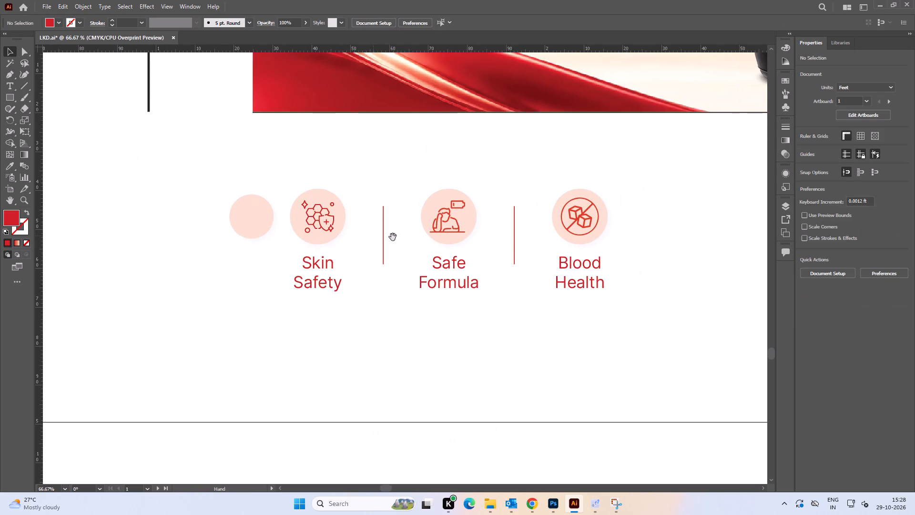
pyautogui.click(467, 266)
pyautogui.click(474, 329)
pyautogui.click(455, 281)
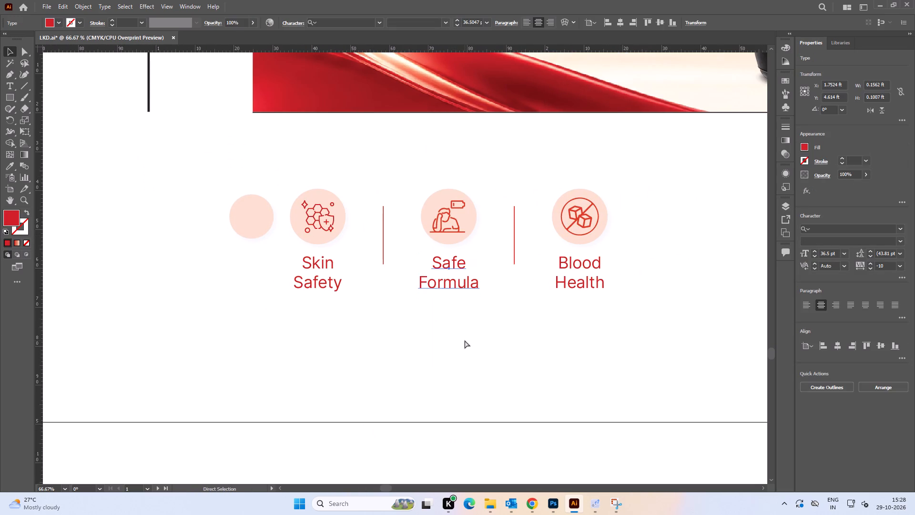
pyautogui.hotkey('ctrl', 'c')
pyautogui.hotkey('ctrl', 'c')
# Switch to the browser and search Google for "Safe Formula icon", replacing "Skin Safety" in the earlier query with the copied label text.
pyautogui.hotkey('alt', 'Tab')
pyautogui.keyDown('alt'); pyautogui.click(420, 147); pyautogui.keyUp('alt')
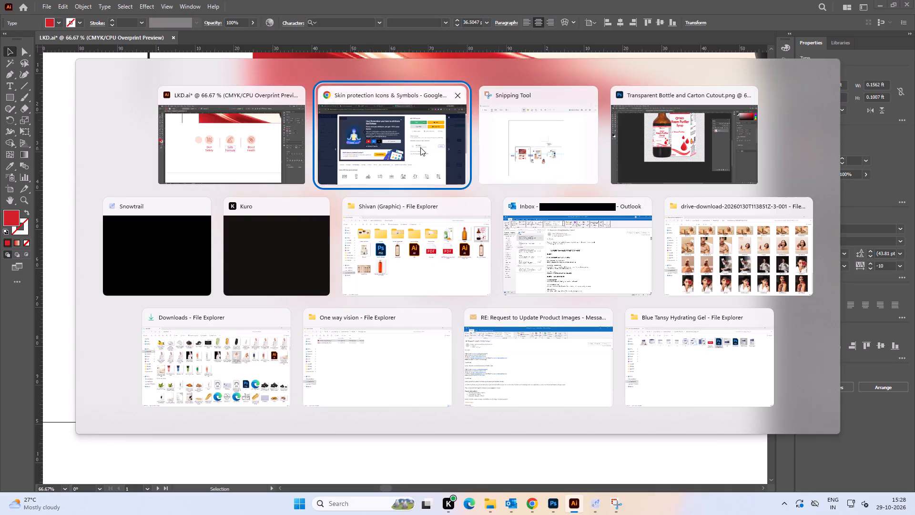
pyautogui.doubleClick(9, 30)
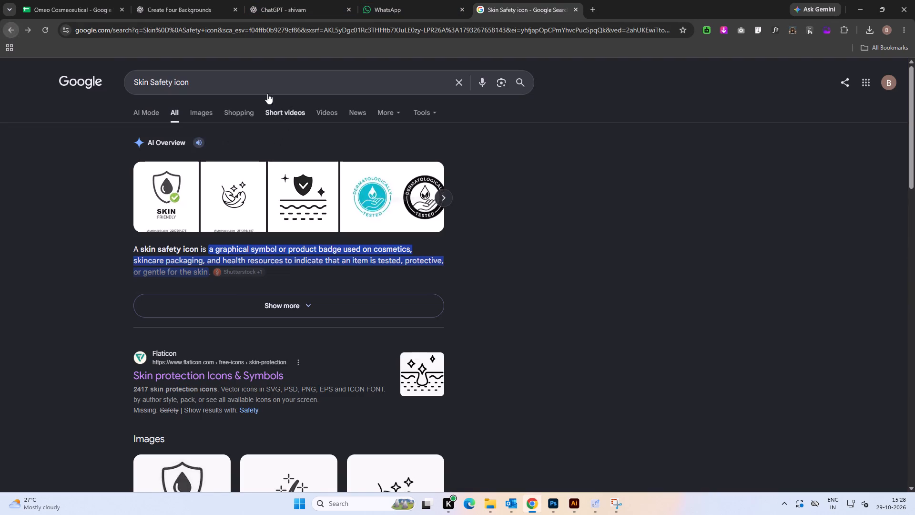
pyautogui.click(262, 86)
pyautogui.hotkey('ctrl', 'Left')
pyautogui.press('Left')
pyautogui.hotkey('ctrl', 'shift', 'Left')
pyautogui.hotkey('ctrl', 'shift', 'Left')
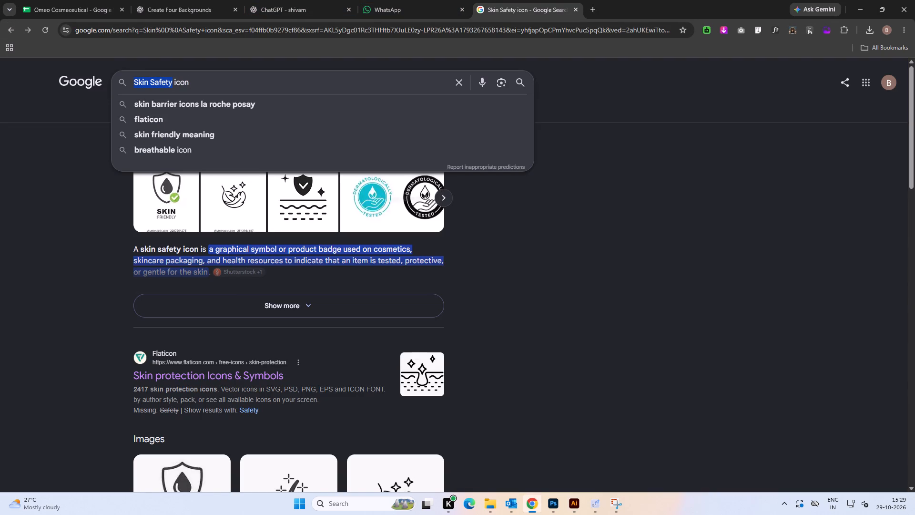
pyautogui.hotkey('ctrl', 'v')
pyautogui.press('Return')
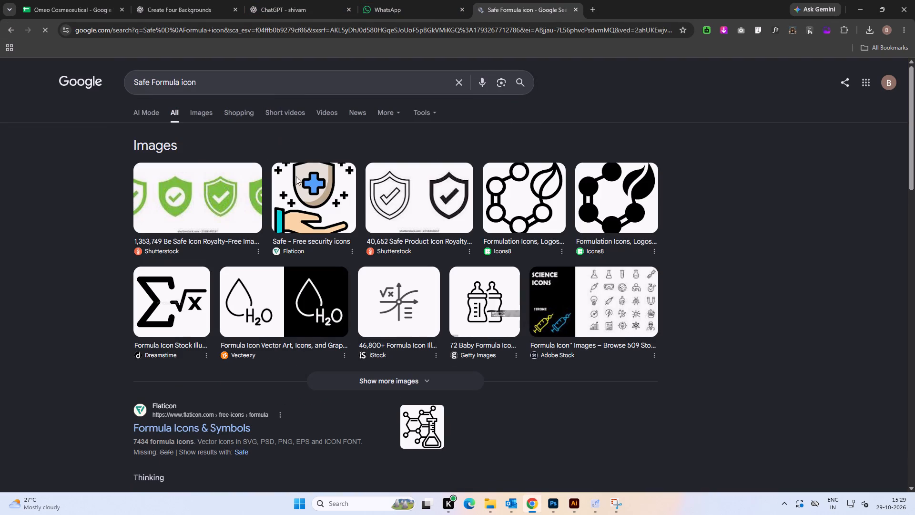
# Return to the "Skin Safety icon" query and examine its Google image results for suitable icon styles.
pyautogui.click(9, 31)
pyautogui.click(201, 115)
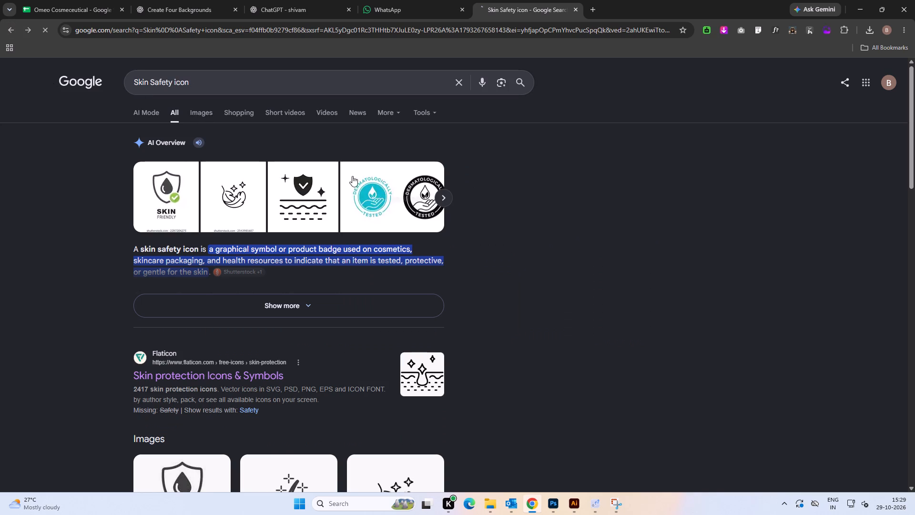
pyautogui.scroll(-2, 376, 271)
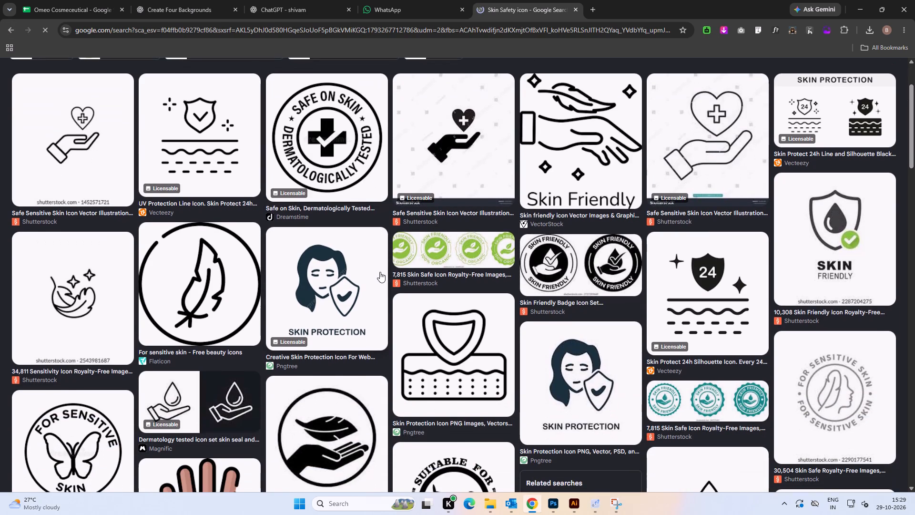
pyautogui.scroll(-4, 380, 272)
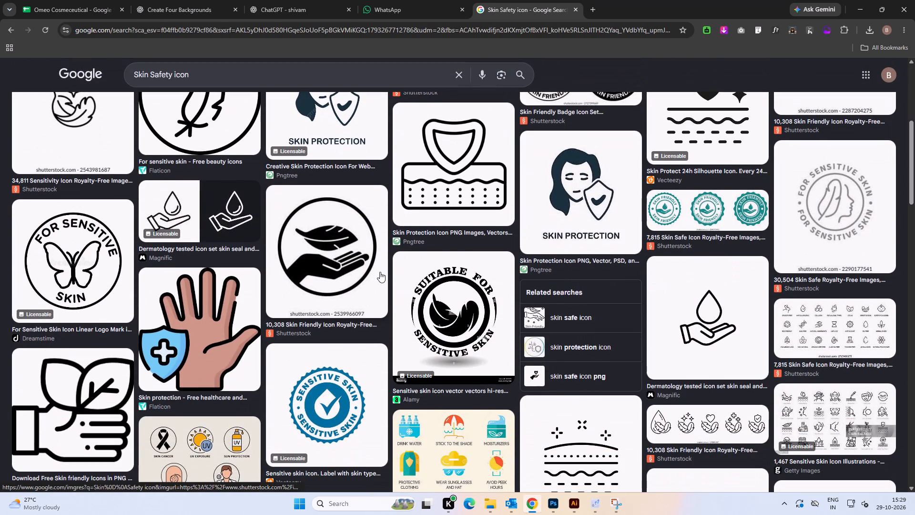
pyautogui.scroll(-8, 380, 272)
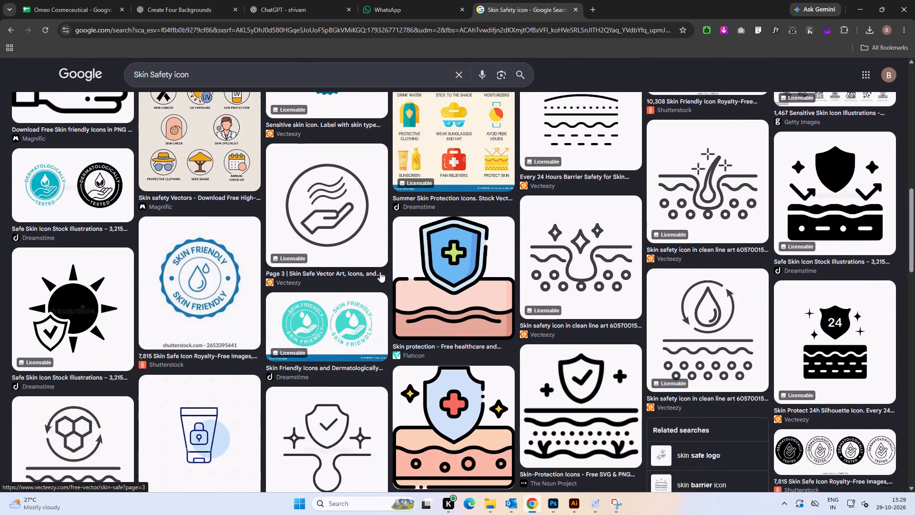
pyautogui.scroll(-2, 380, 272)
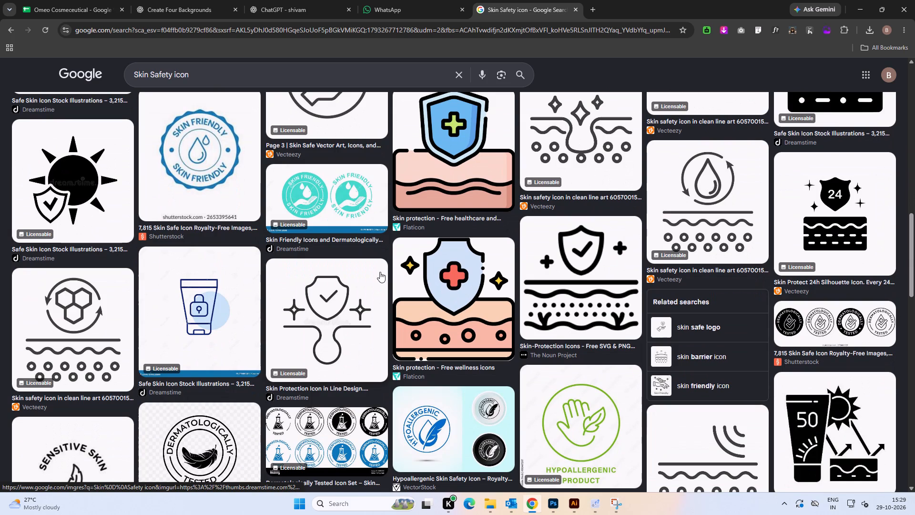
pyautogui.scroll(-2, 384, 273)
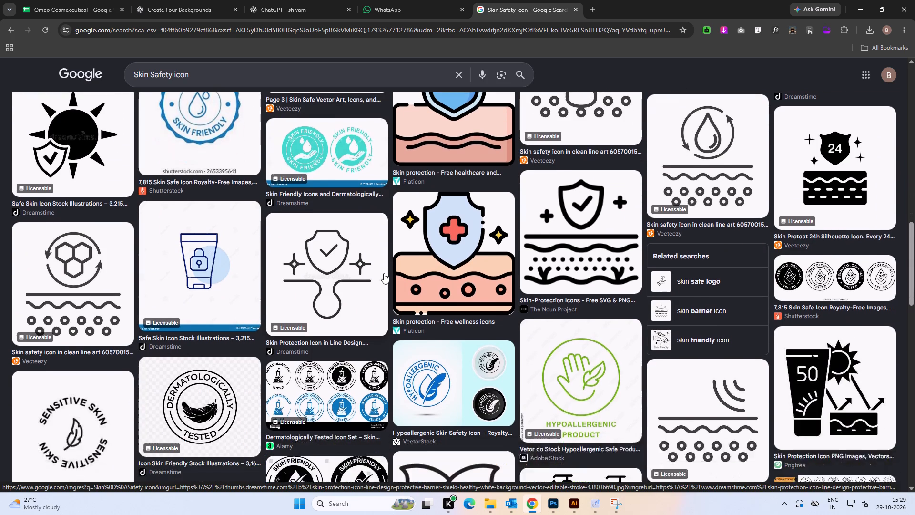
pyautogui.scroll(-2, 384, 273)
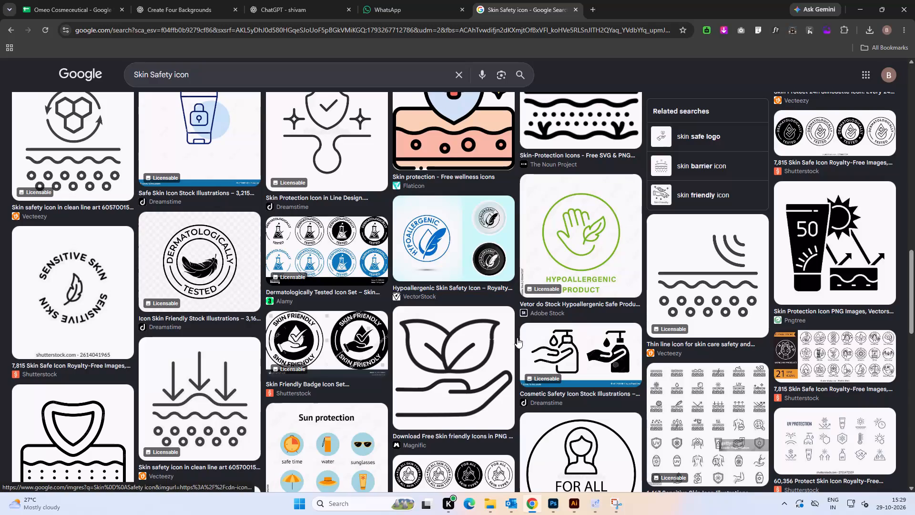
pyautogui.scroll(3, 533, 335)
pyautogui.scroll(18, 502, 263)
pyautogui.scroll(-1, 502, 263)
pyautogui.scroll(2, 502, 263)
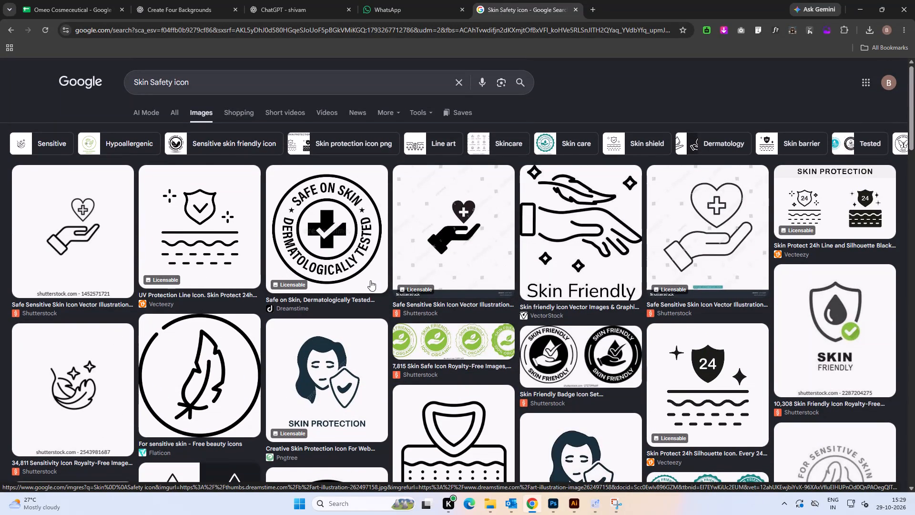
pyautogui.scroll(-1, 370, 276)
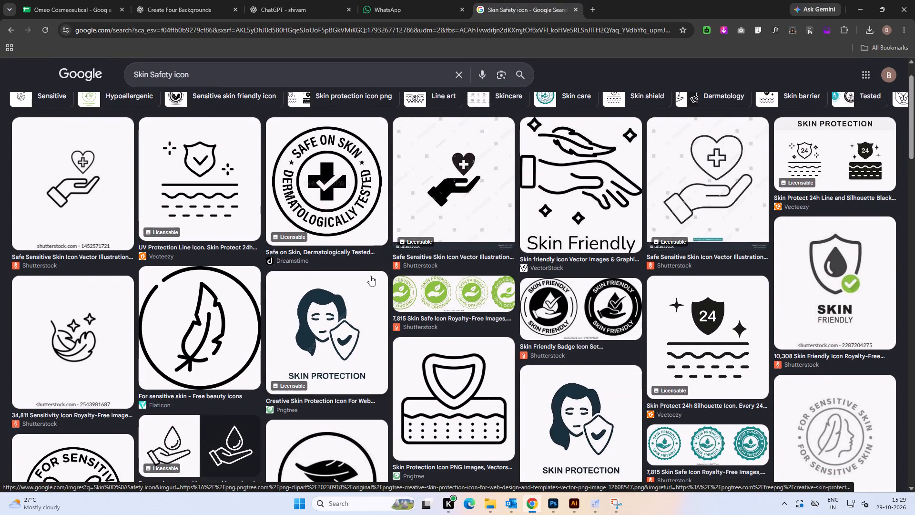
pyautogui.scroll(-1, 372, 271)
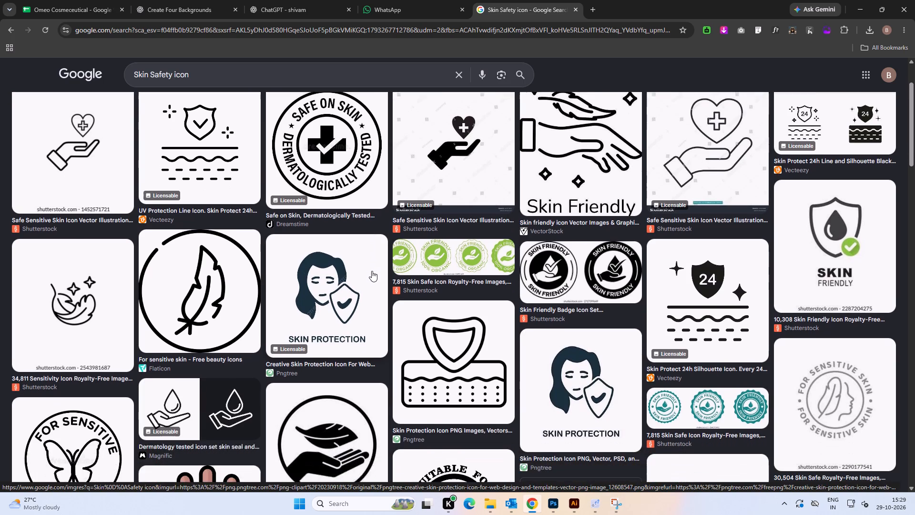
pyautogui.scroll(5, 372, 270)
pyautogui.click(9, 22)
pyautogui.doubleClick(29, 33)
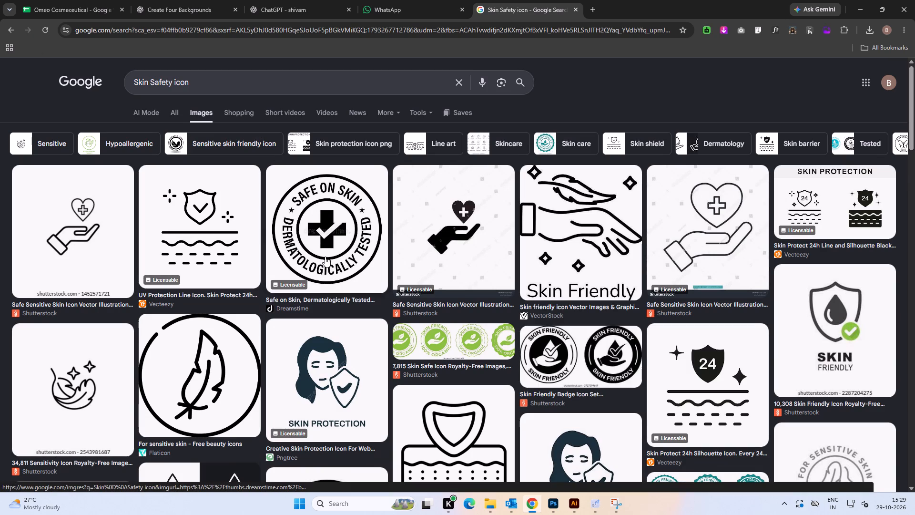
pyautogui.scroll(-1, 296, 254)
pyautogui.scroll(1, 296, 254)
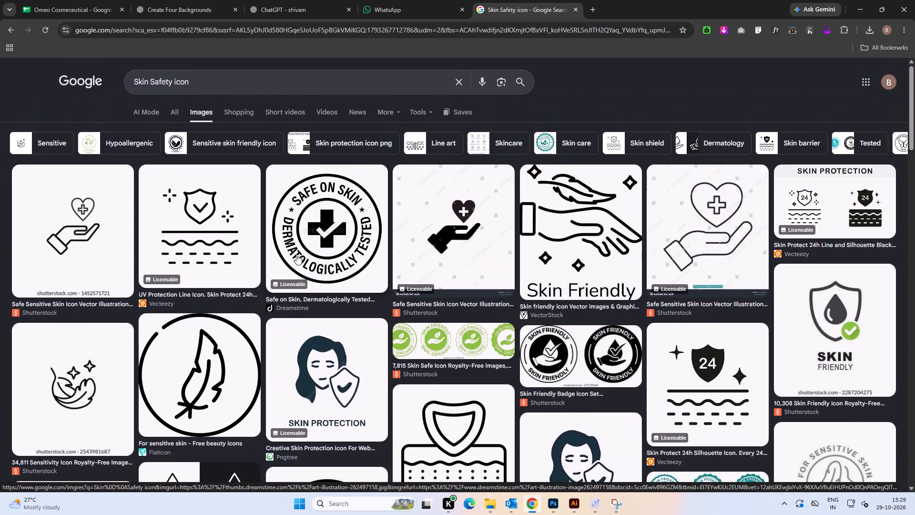
# Open Flaticon's skin protection icons from the general "Skin Safety icon" web results, and return to the Google results.
pyautogui.click(163, 111)
pyautogui.click(177, 113)
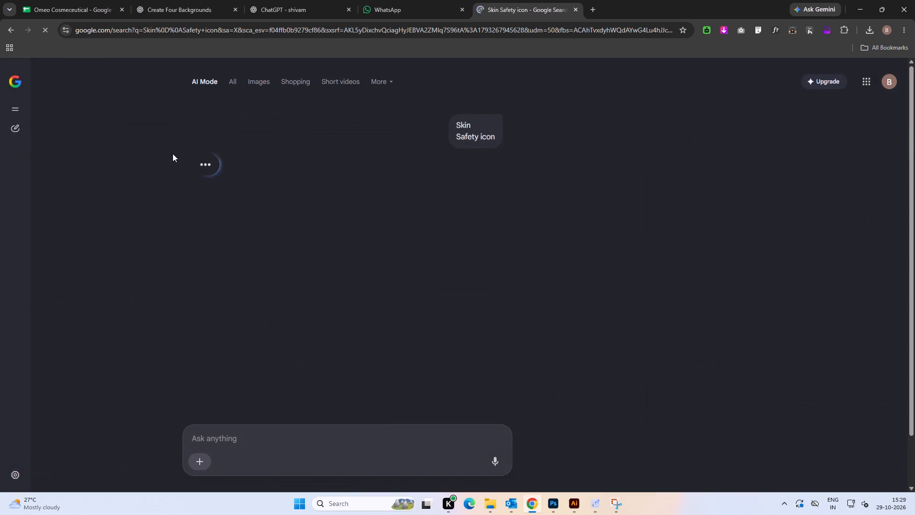
pyautogui.click(8, 30)
pyautogui.click(172, 109)
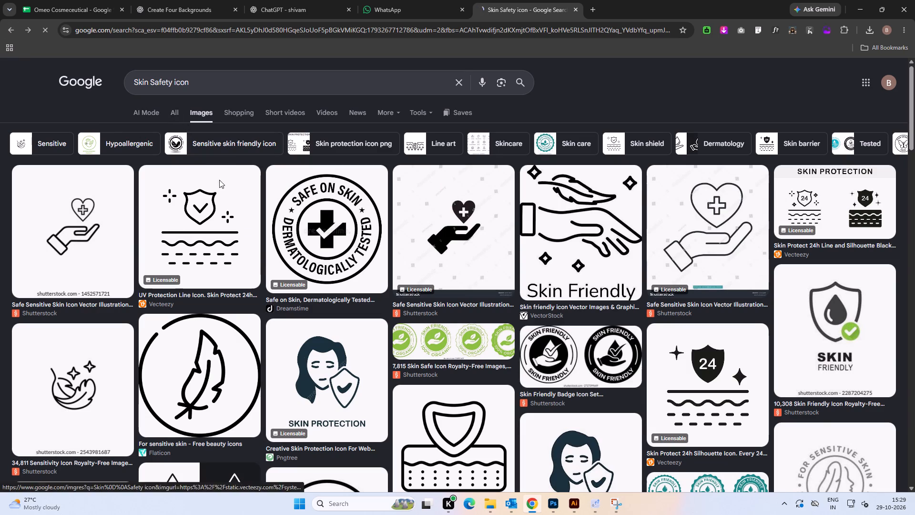
pyautogui.click(248, 373)
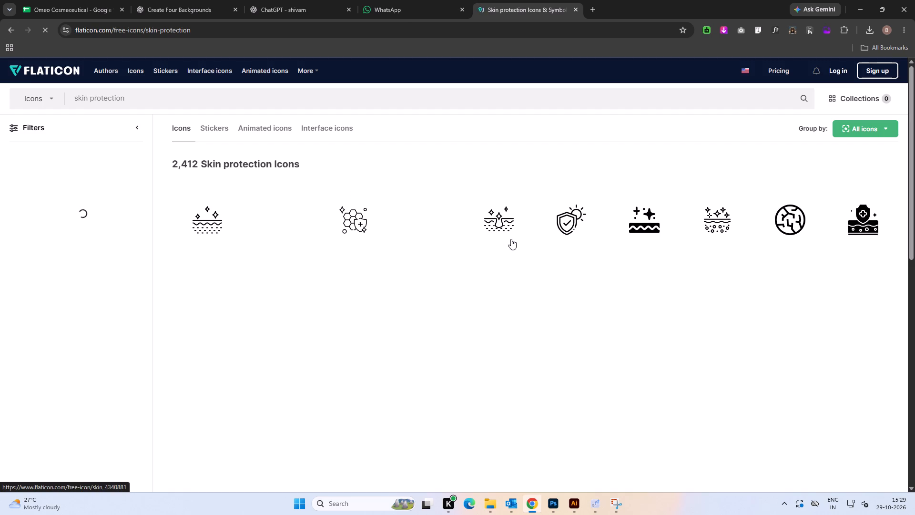
pyautogui.click(10, 29)
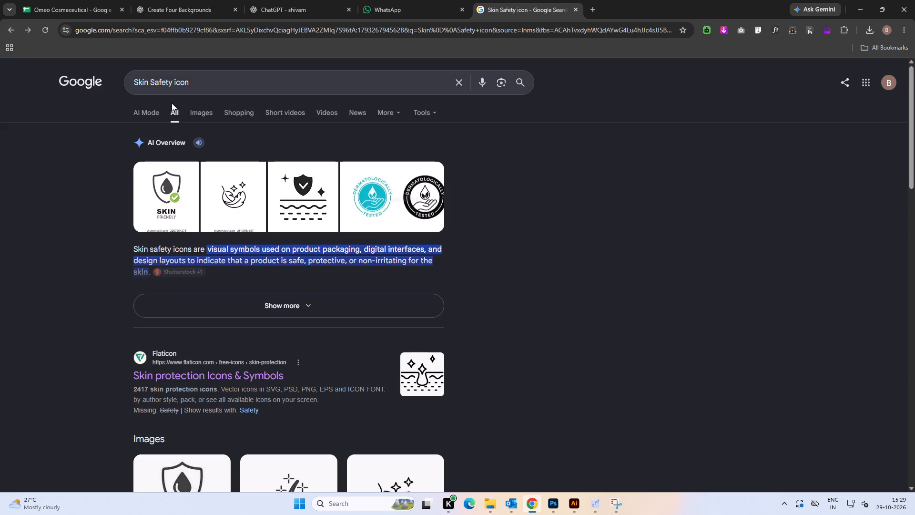
# Search Google for the copied Safe Formula label text plus "icon", using the suggested spelling "Safe Formula Icon".
pyautogui.click(205, 86)
pyautogui.moveTo(205, 86); pyautogui.dragTo(138, 79)
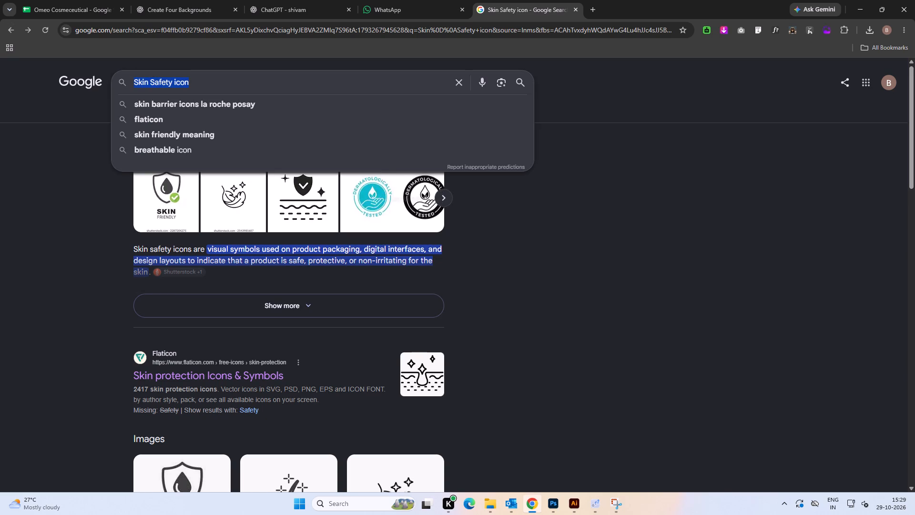
pyautogui.hotkey('ctrl', 'v')
pyautogui.write('icon')
pyautogui.press('Return')
pyautogui.click(219, 82)
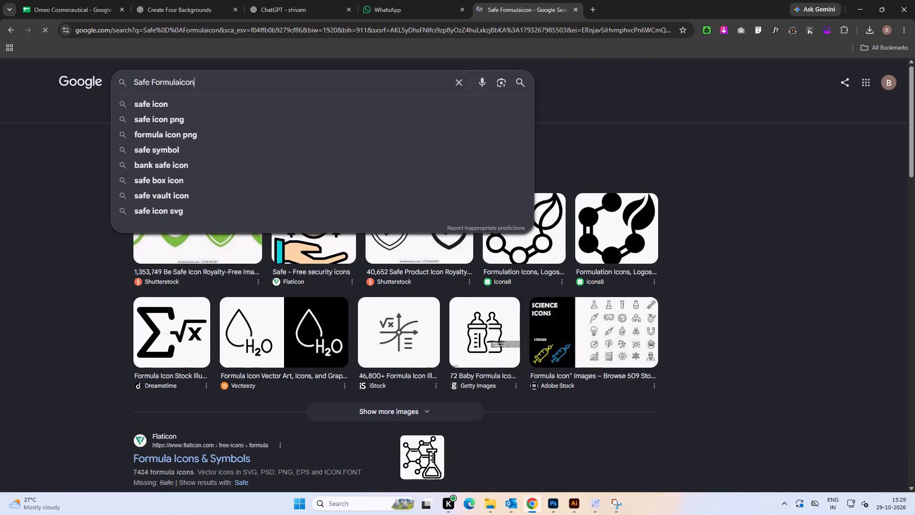
pyautogui.click(635, 140)
pyautogui.click(260, 144)
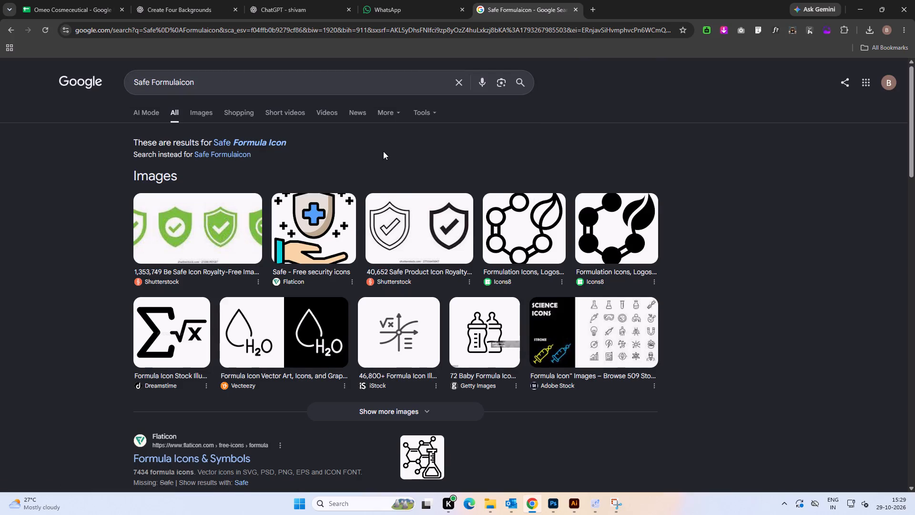
# Open Flaticon's Formula Icons & Symbols page from the Google results and search it for "safe formula".
pyautogui.scroll(-4, 382, 154)
pyautogui.click(221, 263)
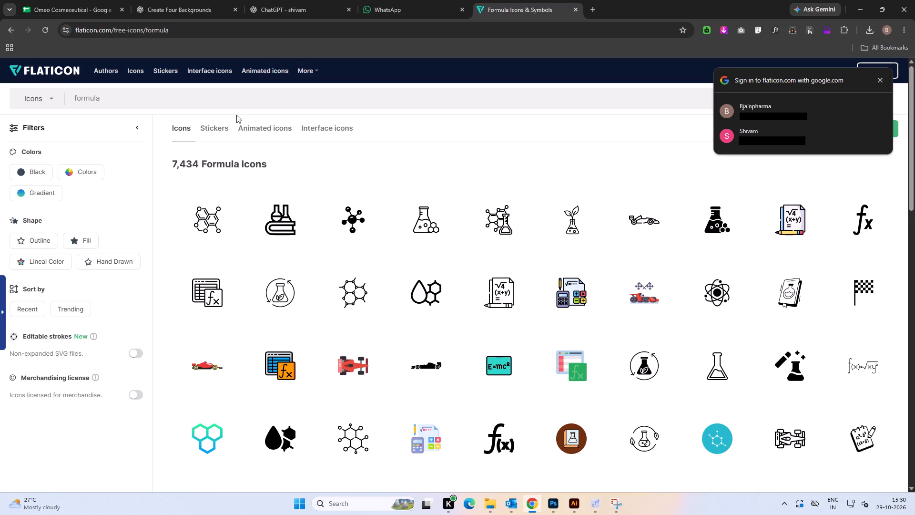
pyautogui.click(230, 100)
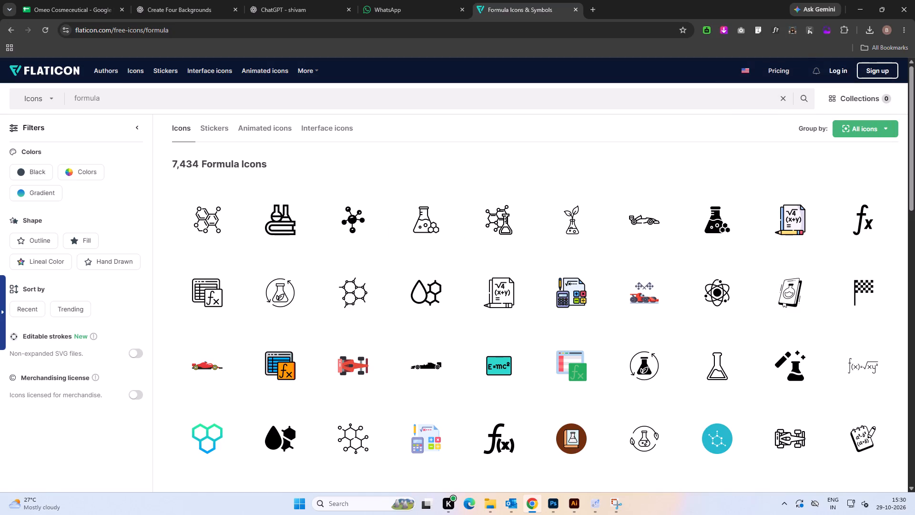
pyautogui.hotkey('ctrl', 'Left')
pyautogui.press('Left')
pyautogui.write('safe')
pyautogui.press('space')
pyautogui.press('Return')
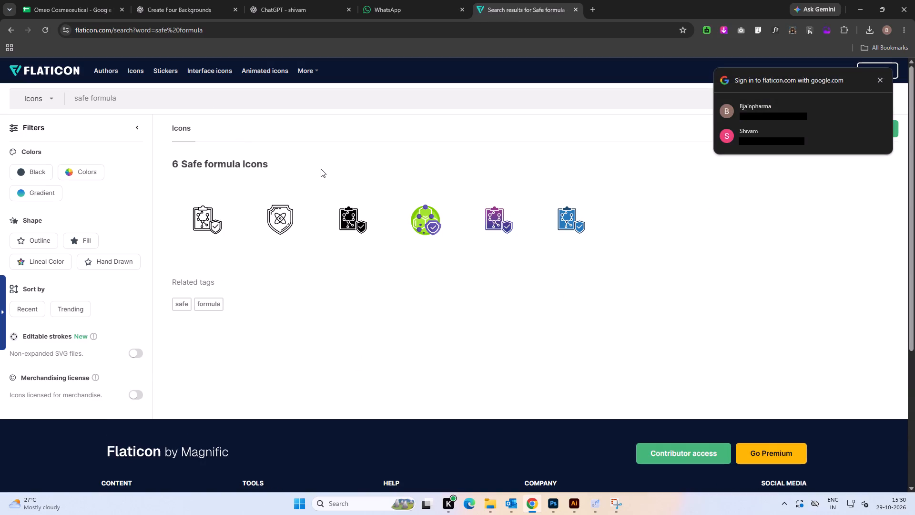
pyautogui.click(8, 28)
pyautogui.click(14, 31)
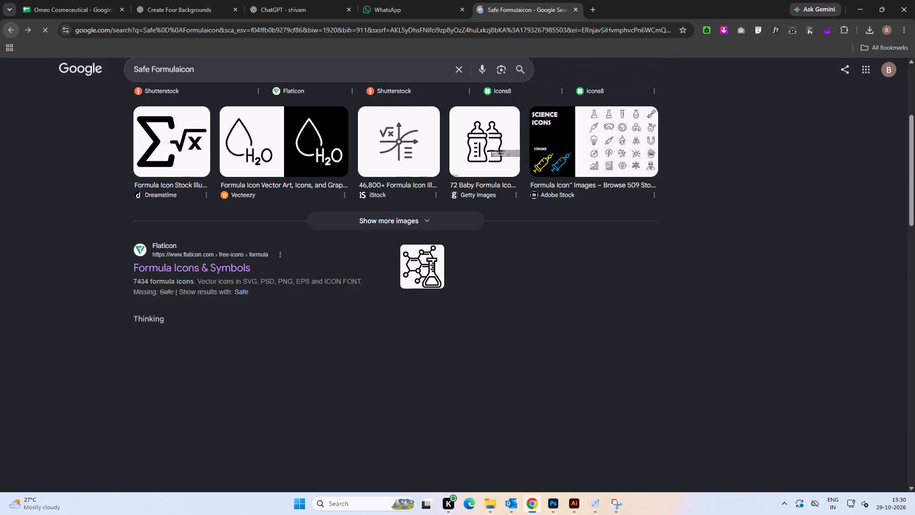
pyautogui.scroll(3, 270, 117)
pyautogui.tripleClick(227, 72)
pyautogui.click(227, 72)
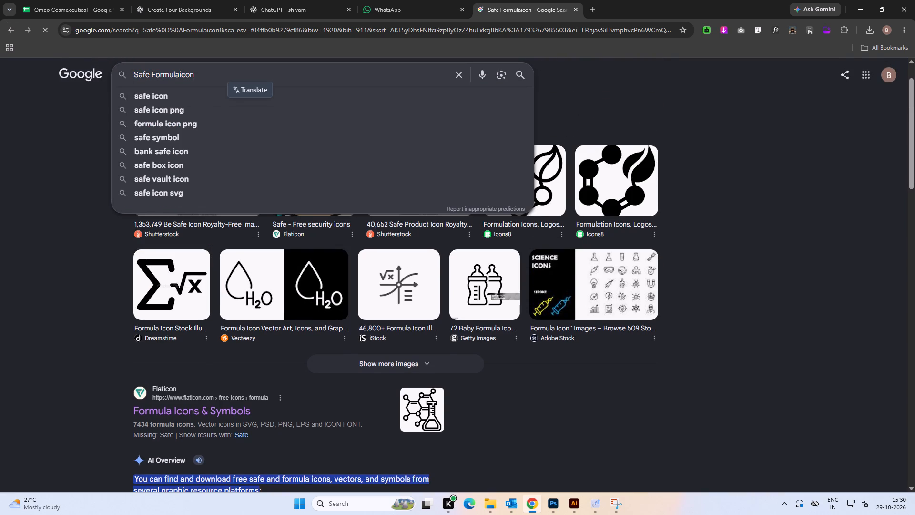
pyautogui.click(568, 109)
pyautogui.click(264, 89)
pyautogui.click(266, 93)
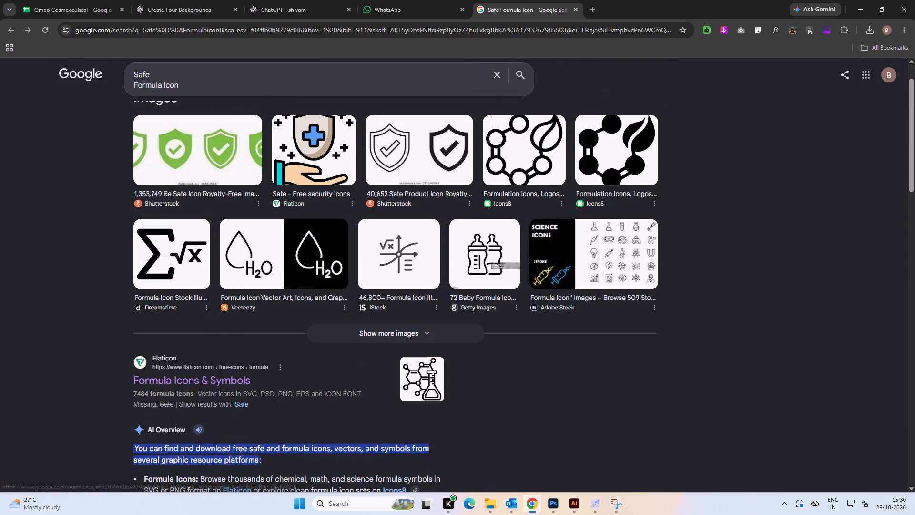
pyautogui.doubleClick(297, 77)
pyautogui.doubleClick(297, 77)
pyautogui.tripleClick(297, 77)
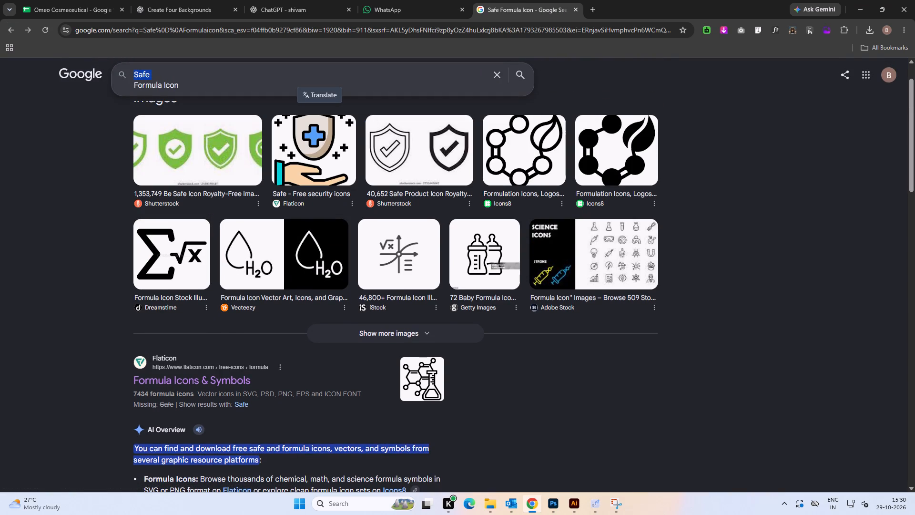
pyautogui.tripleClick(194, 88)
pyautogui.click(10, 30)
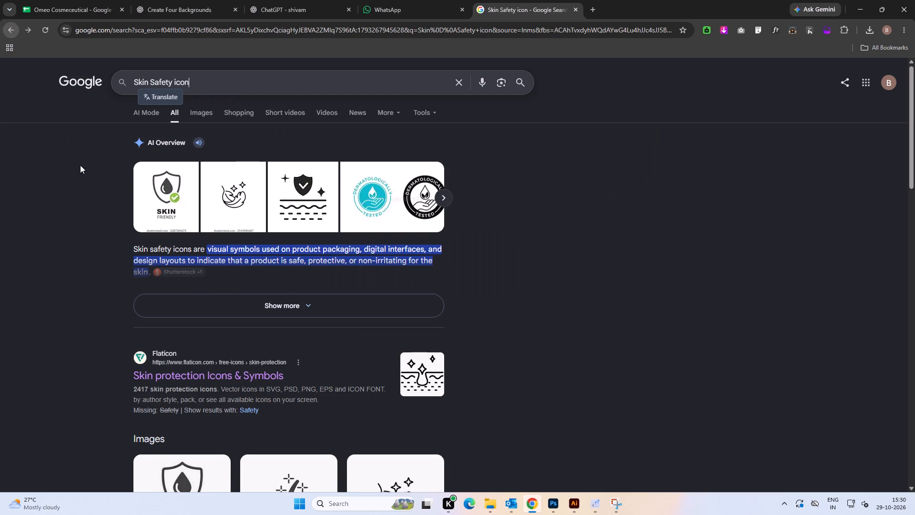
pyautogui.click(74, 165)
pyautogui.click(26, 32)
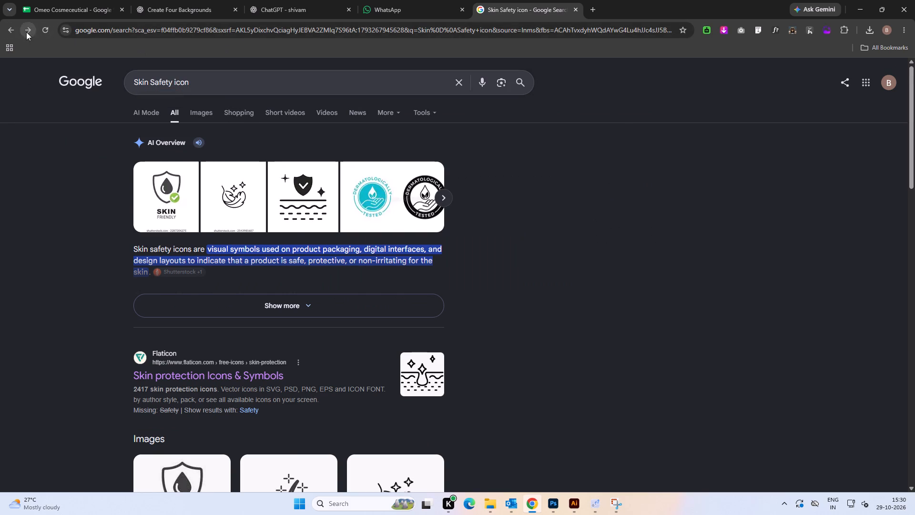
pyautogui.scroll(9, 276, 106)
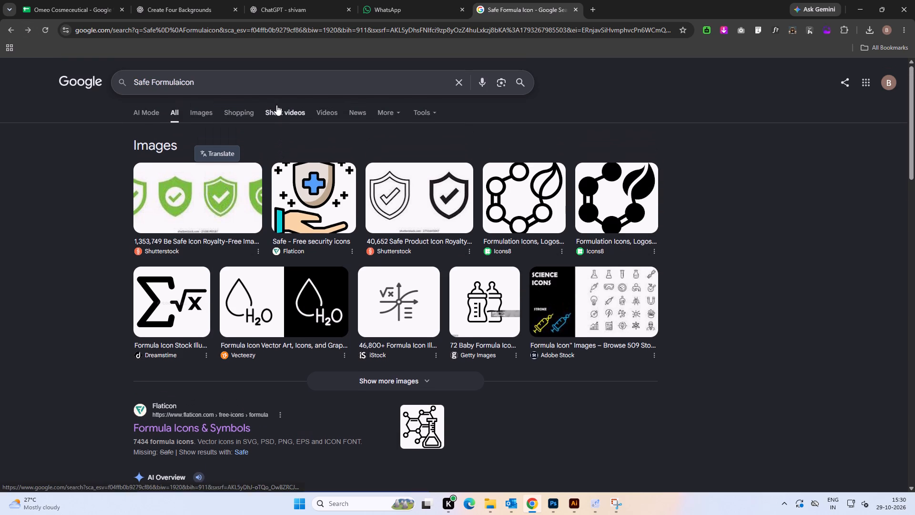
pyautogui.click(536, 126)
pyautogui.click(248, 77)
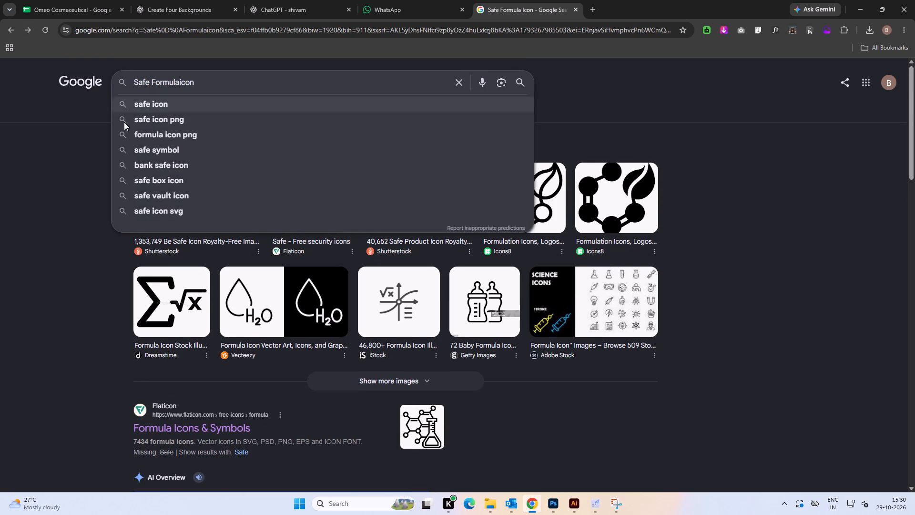
pyautogui.click(9, 23)
pyautogui.click(229, 78)
pyautogui.hotkey('ctrl', 'a')
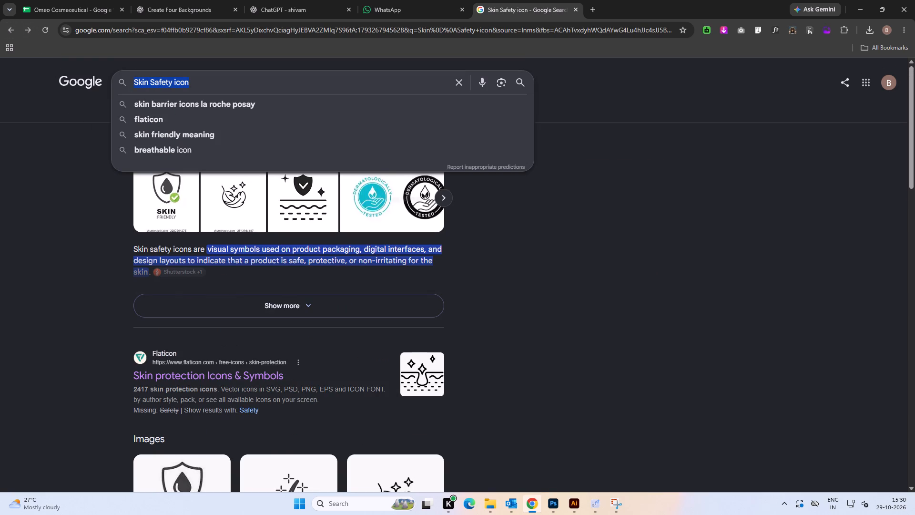
pyautogui.hotkey('ctrl', 'v')
pyautogui.write('ic')
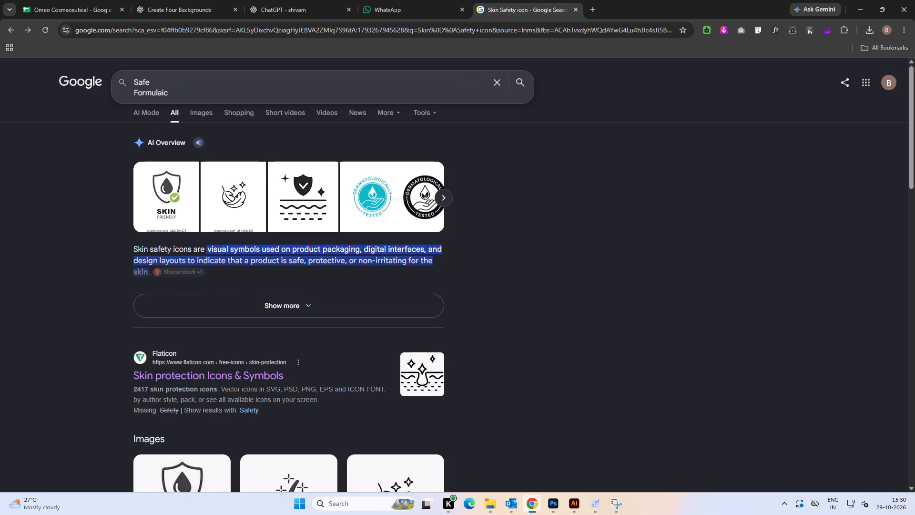
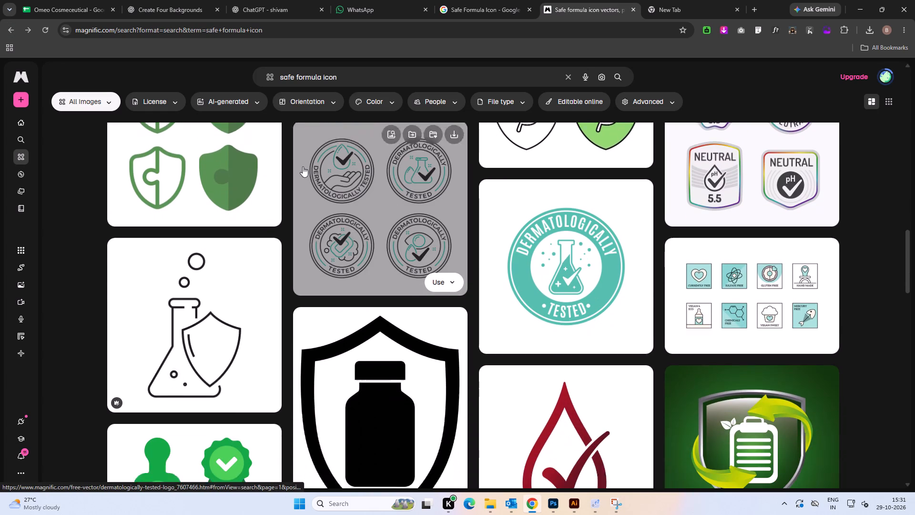
pyautogui.scroll(-2, 400, 253)
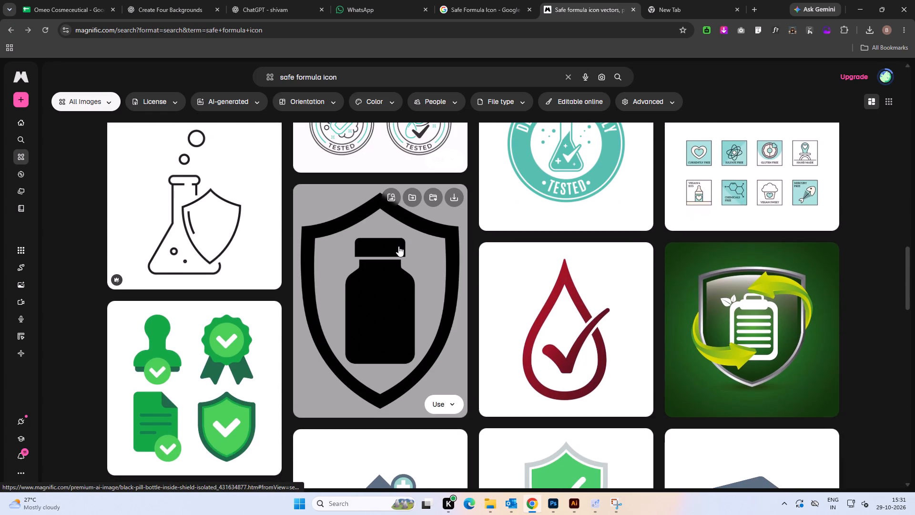
pyautogui.scroll(-3, 398, 246)
pyautogui.scroll(3, 398, 246)
pyautogui.scroll(-4, 398, 246)
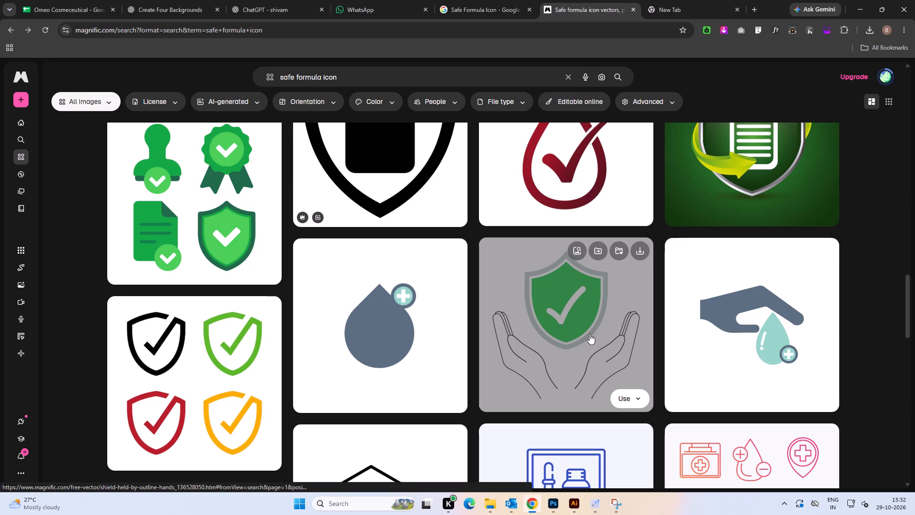
pyautogui.keyDown('ctrl'); pyautogui.click(590, 334); pyautogui.keyUp('ctrl')
pyautogui.click(609, 0)
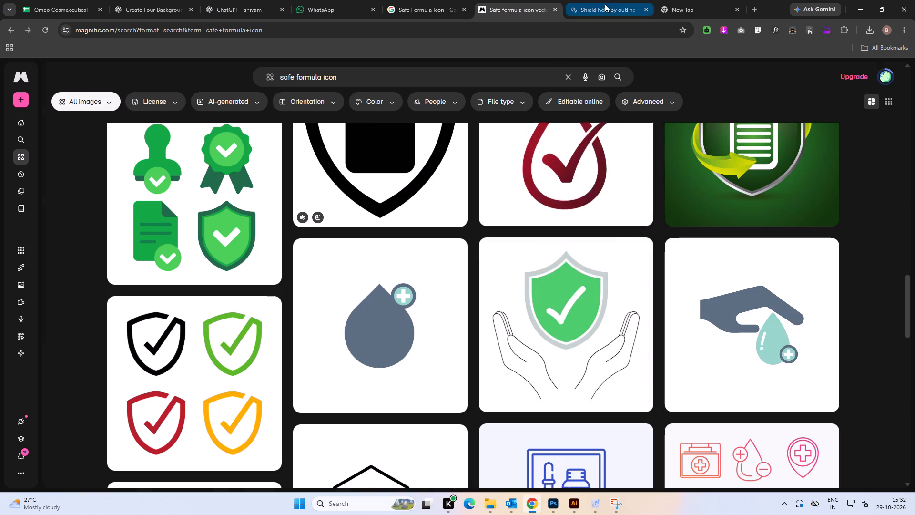
pyautogui.scroll(-4, 425, 269)
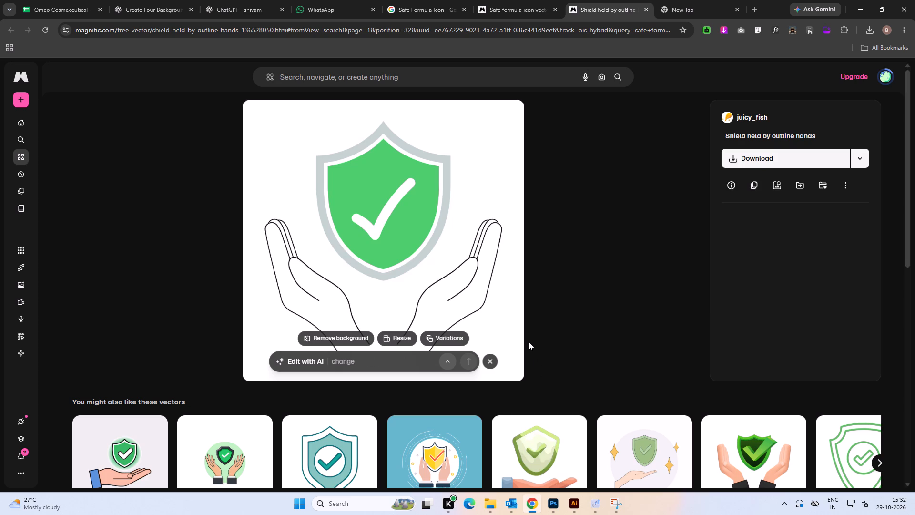
pyautogui.scroll(-4, 516, 237)
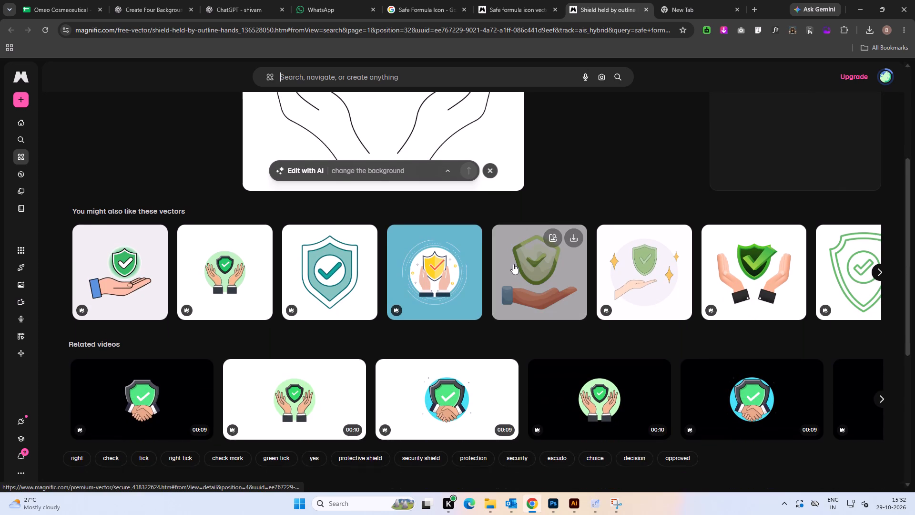
# Open the related vector of hands protecting a green security shield in a new tab and compare its suggestions with the outline-hands page.
pyautogui.keyDown('ctrl'); pyautogui.click(226, 274); pyautogui.keyUp('ctrl')
pyautogui.click(614, 13)
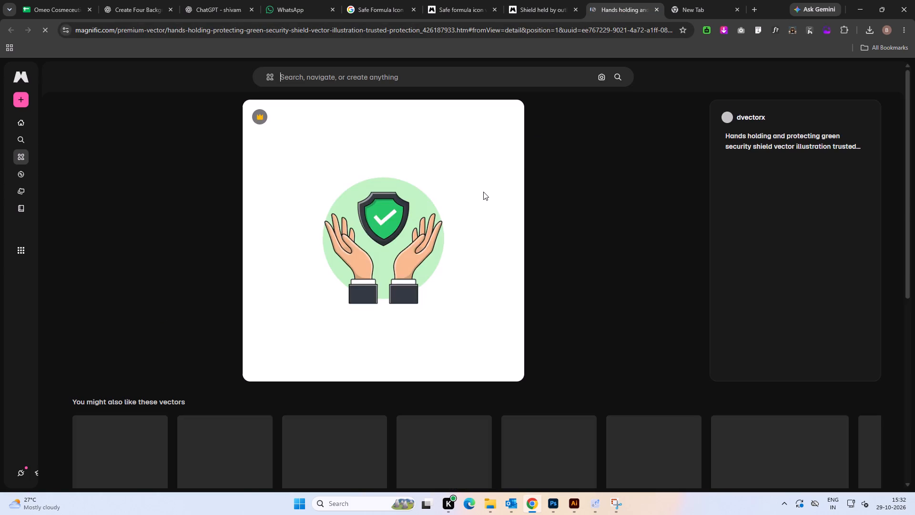
pyautogui.scroll(-4, 473, 201)
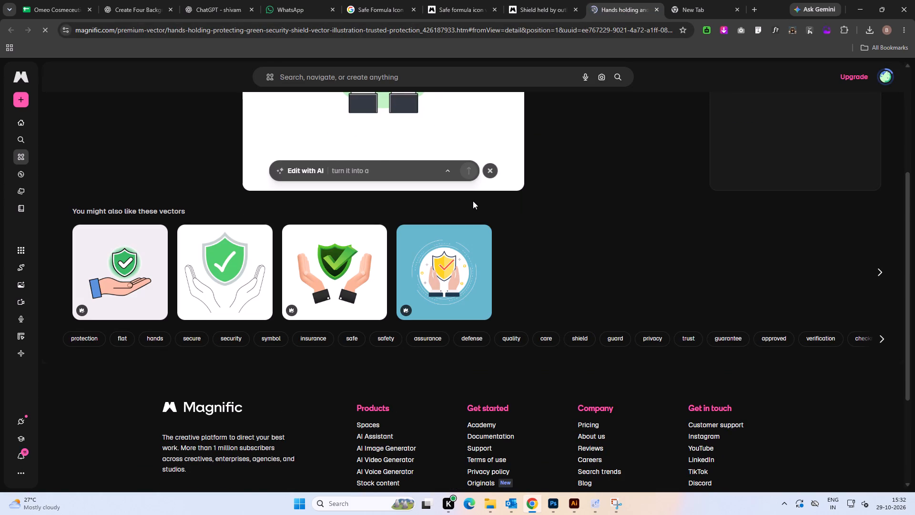
pyautogui.click(881, 273)
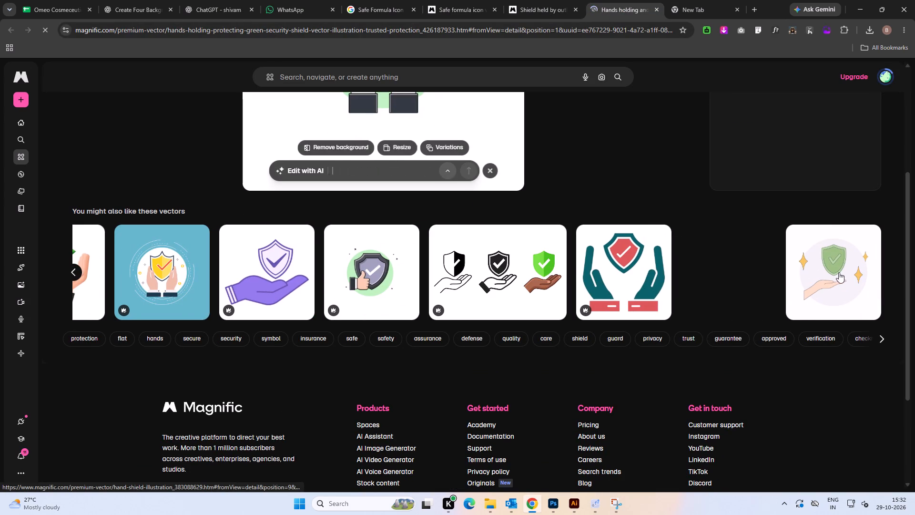
pyautogui.click(525, 6)
pyautogui.scroll(3, 525, 220)
pyautogui.scroll(-5, 525, 220)
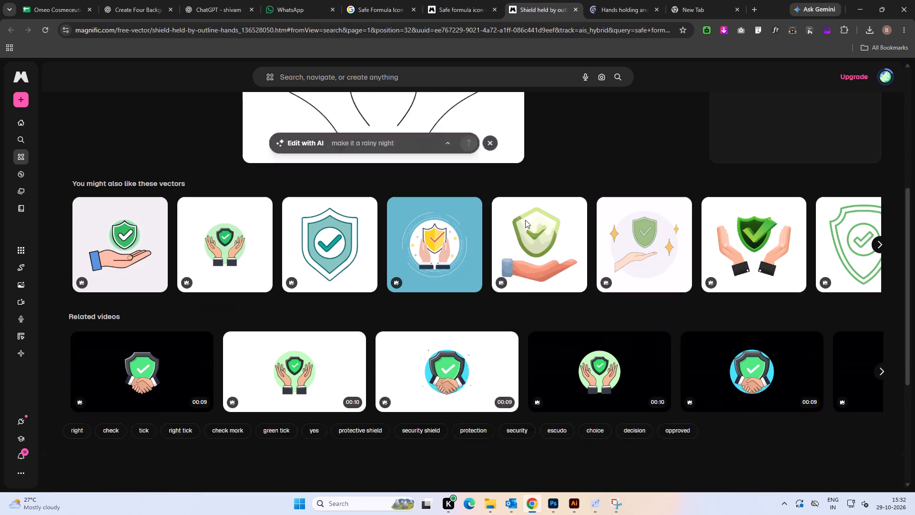
pyautogui.scroll(4, 485, 189)
# Search for images similar to the outline-hands shield from the "safe formula icon" results and examine them for a suitable icon.
pyautogui.click(463, 0)
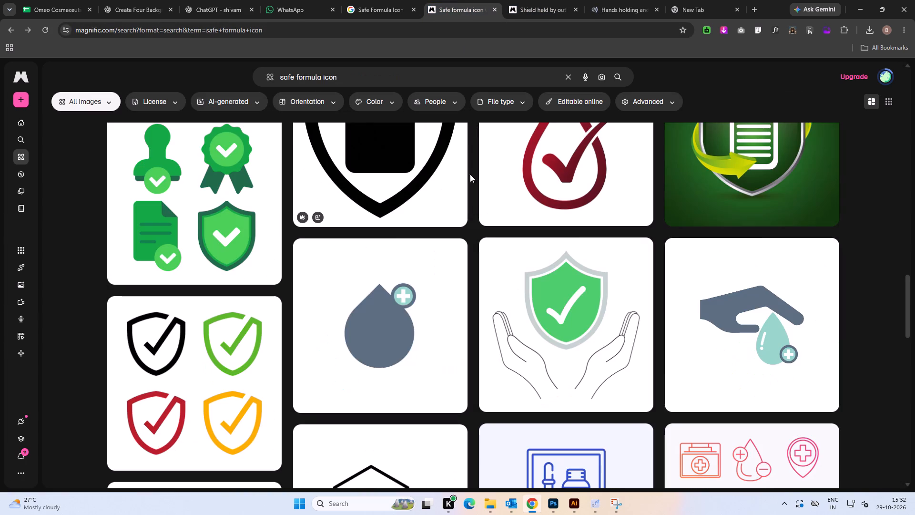
pyautogui.click(576, 249)
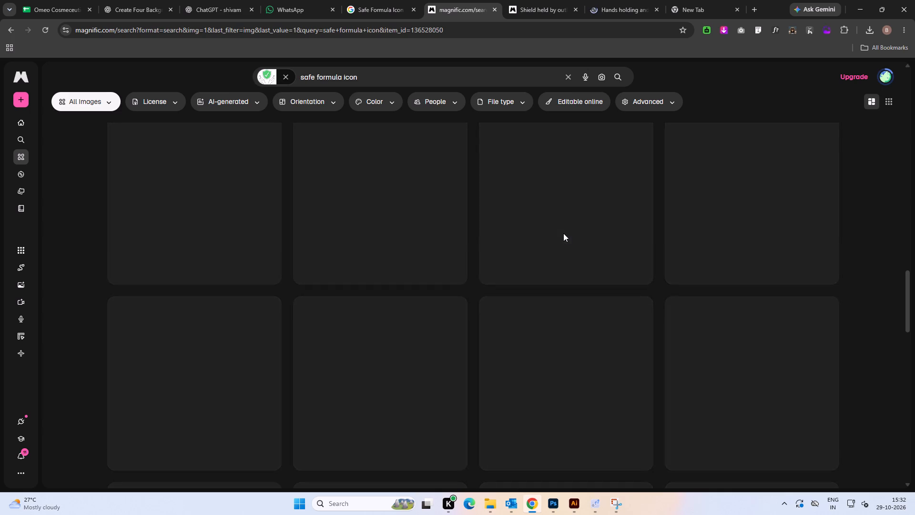
pyautogui.scroll(-4, 585, 295)
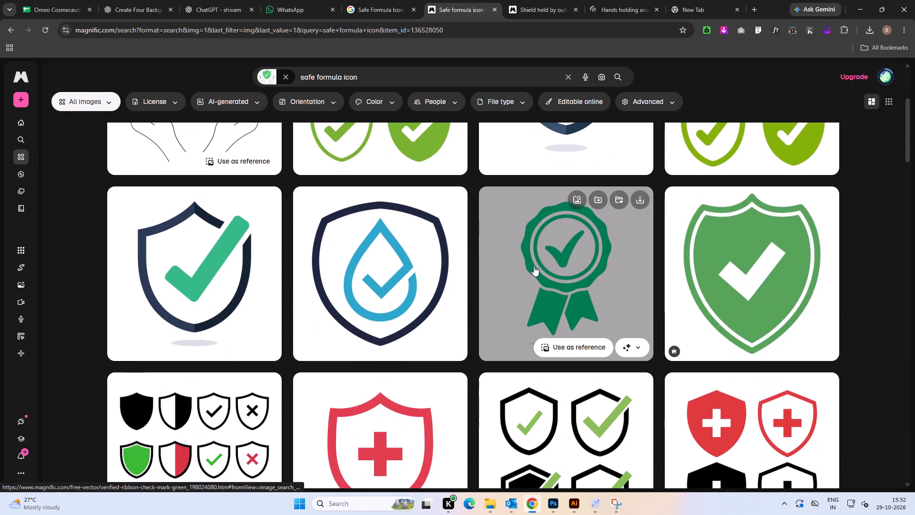
pyautogui.scroll(-16, 534, 266)
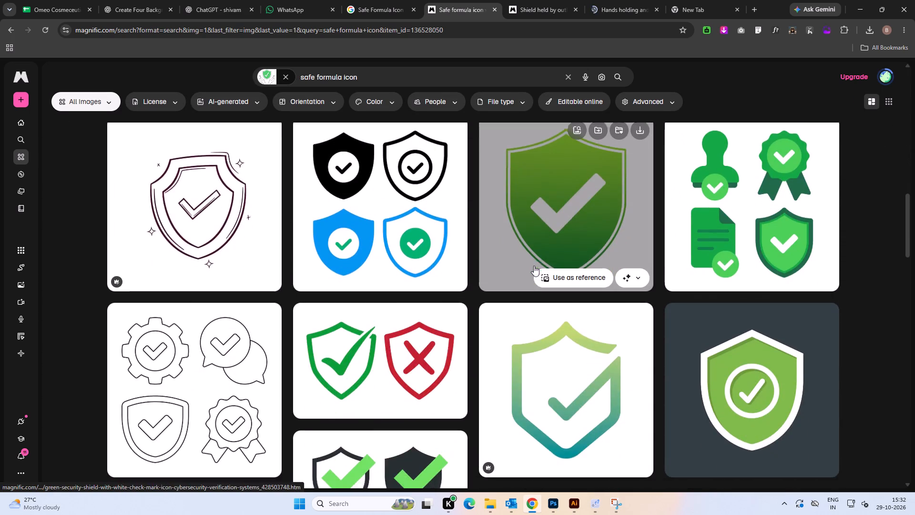
pyautogui.scroll(-17, 534, 266)
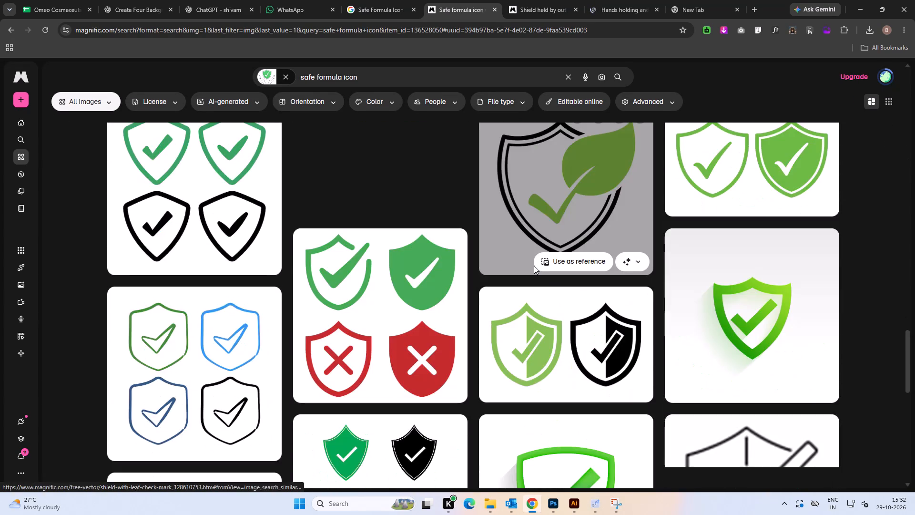
pyautogui.scroll(-9, 534, 266)
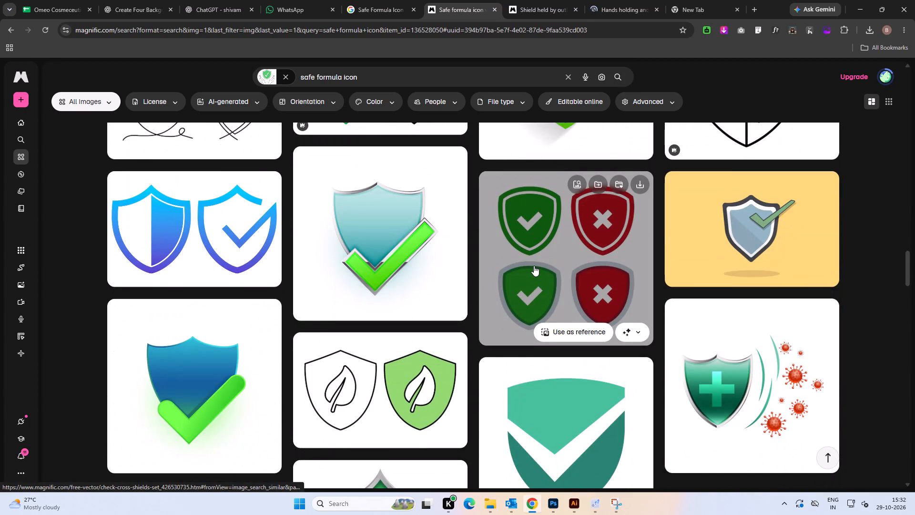
pyautogui.scroll(-12, 534, 266)
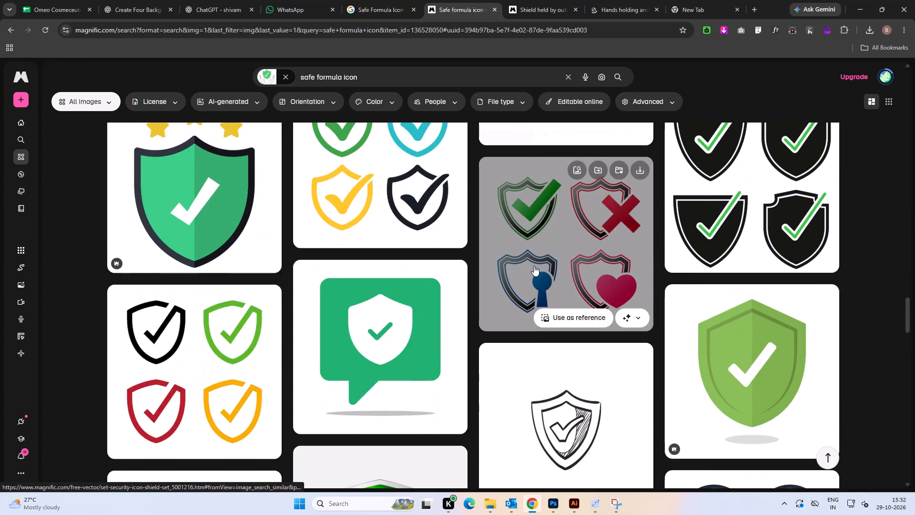
pyautogui.scroll(-19, 534, 266)
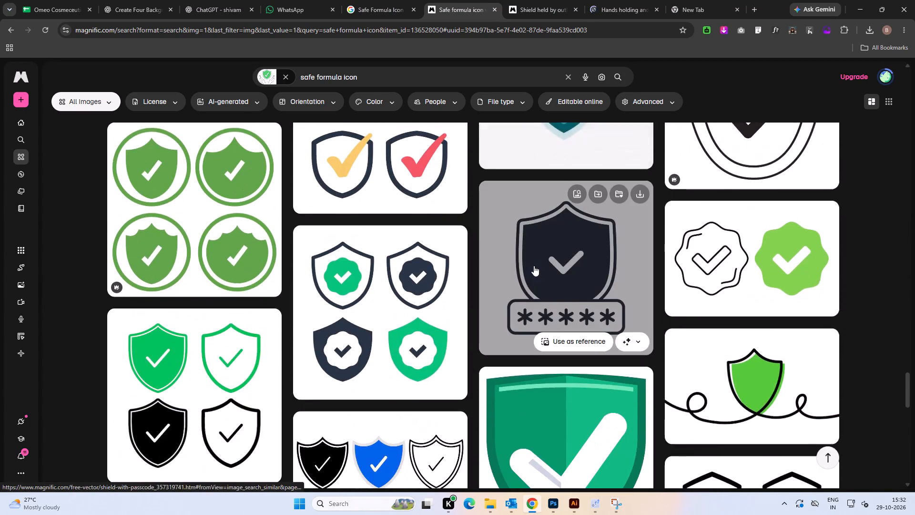
pyautogui.scroll(-12, 534, 266)
pyautogui.scroll(3, 534, 266)
pyautogui.scroll(-6, 534, 266)
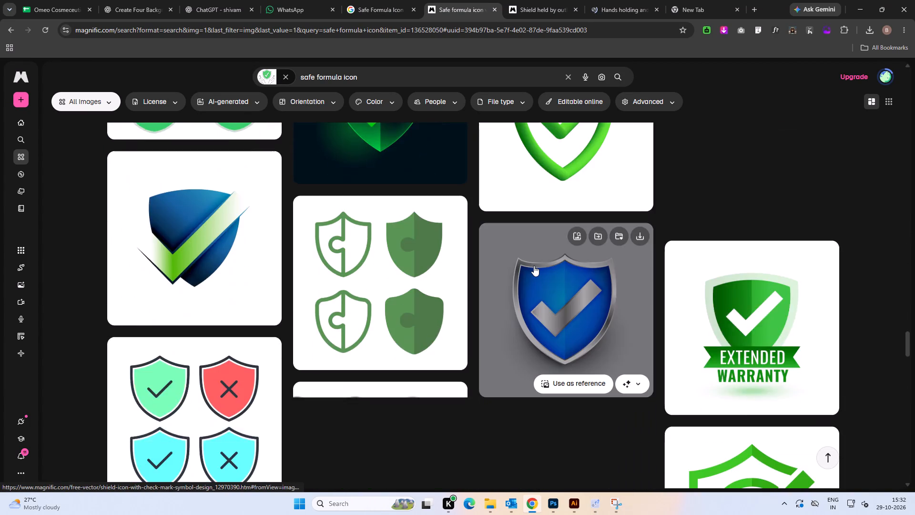
pyautogui.scroll(-11, 534, 266)
pyautogui.scroll(7, 534, 266)
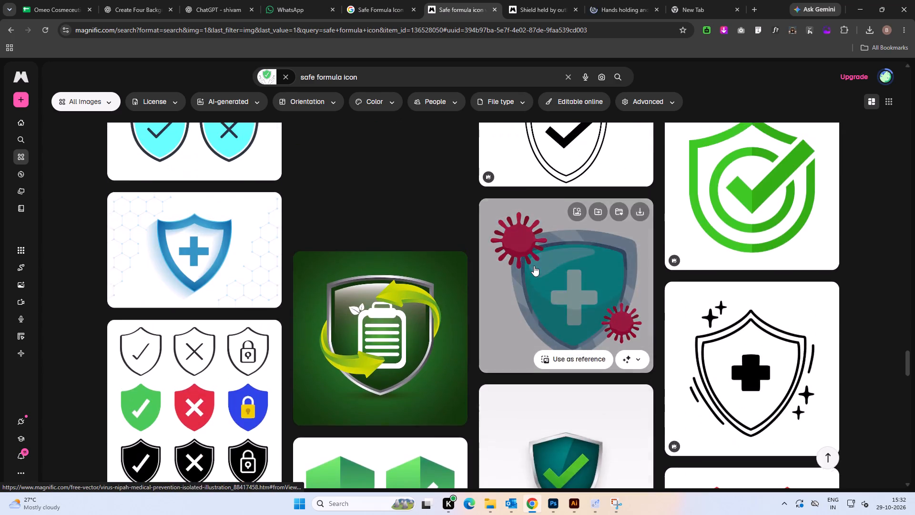
pyautogui.scroll(-10, 534, 266)
pyautogui.scroll(8, 534, 266)
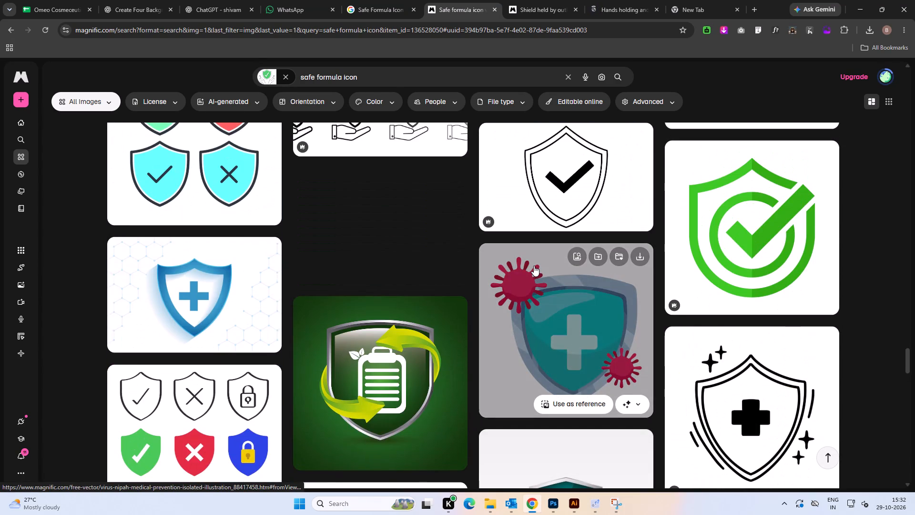
pyautogui.scroll(2, 534, 266)
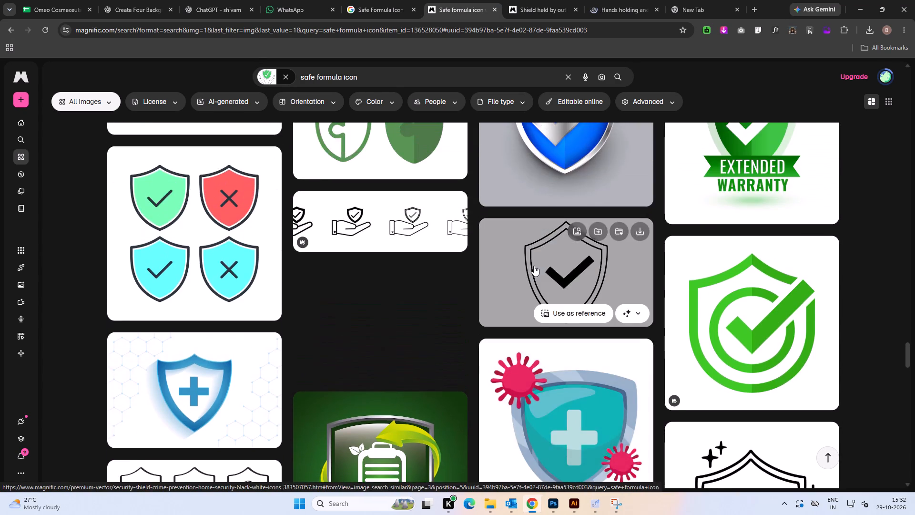
pyautogui.scroll(-16, 534, 266)
pyautogui.scroll(5, 534, 266)
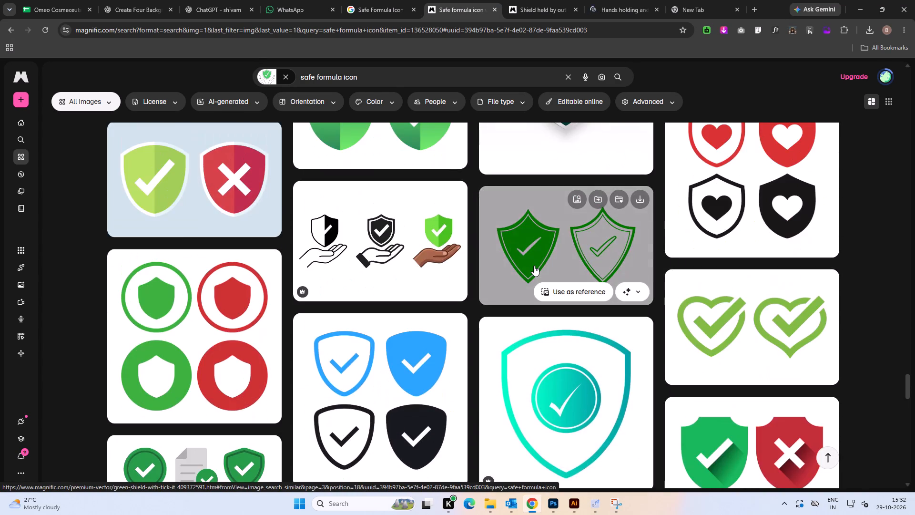
pyautogui.scroll(15, 534, 266)
pyautogui.click(532, 0)
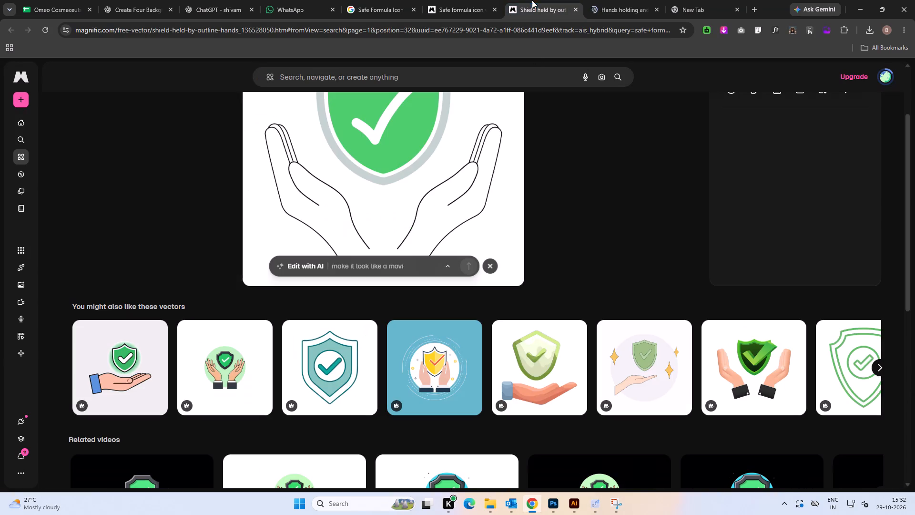
pyautogui.scroll(4, 578, 204)
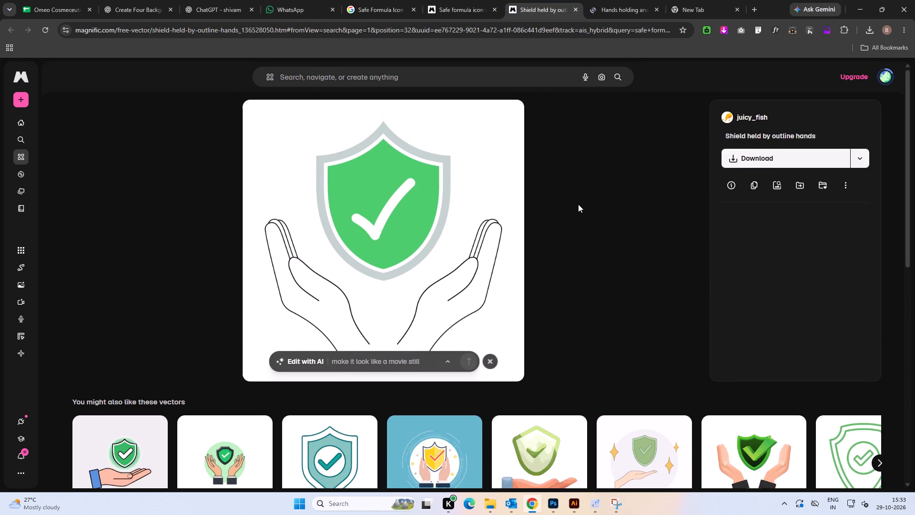
pyautogui.scroll(-1, 578, 204)
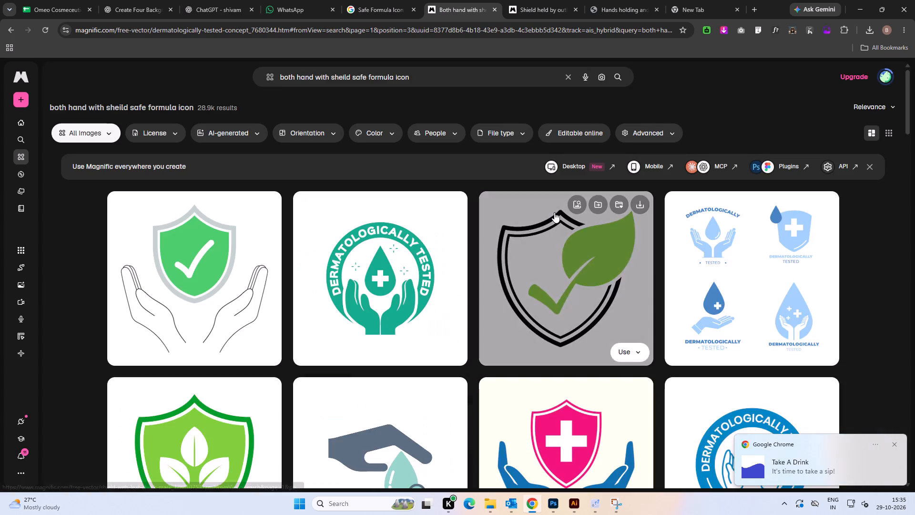
pyautogui.scroll(-2, 471, 232)
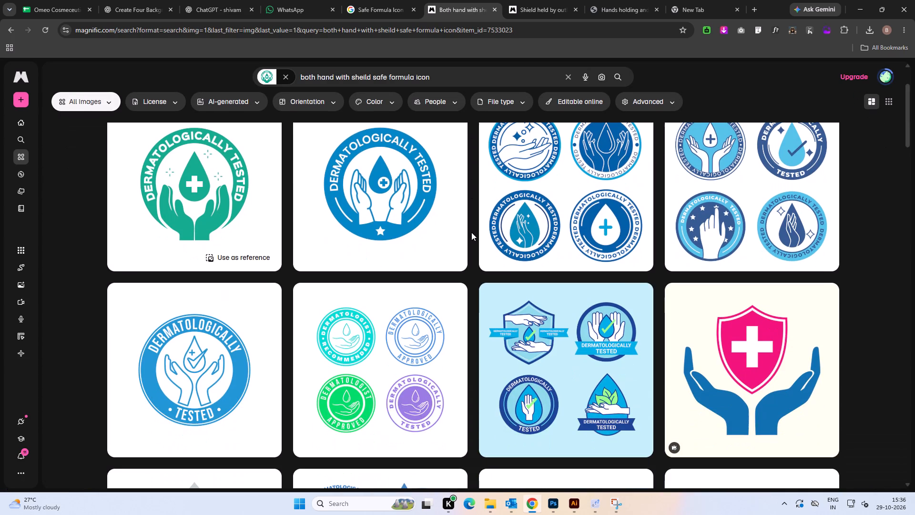
pyautogui.scroll(-3, 471, 232)
pyautogui.scroll(2, 471, 232)
pyautogui.scroll(-5, 471, 232)
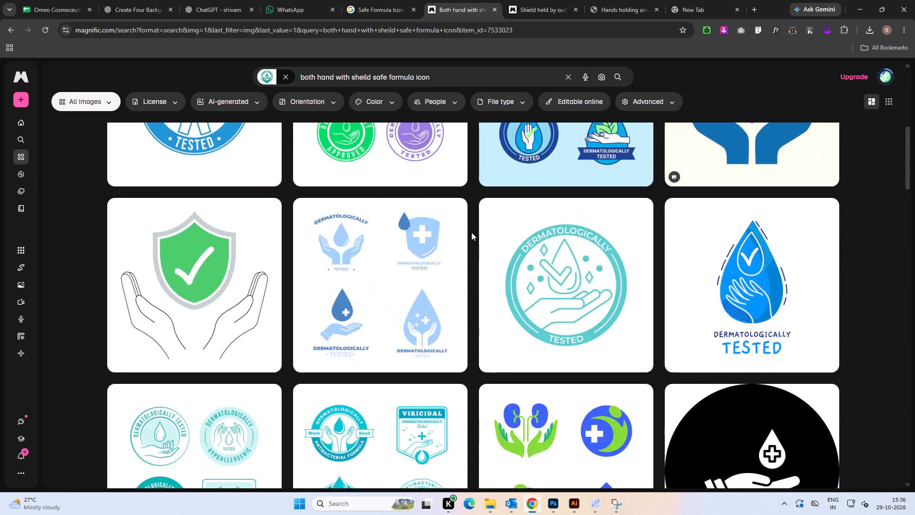
pyautogui.scroll(3, 471, 232)
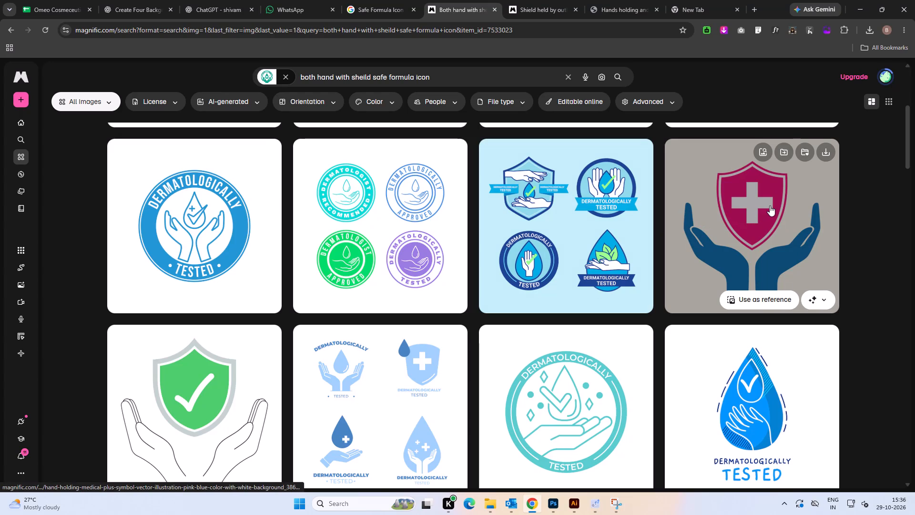
pyautogui.scroll(-5, 767, 205)
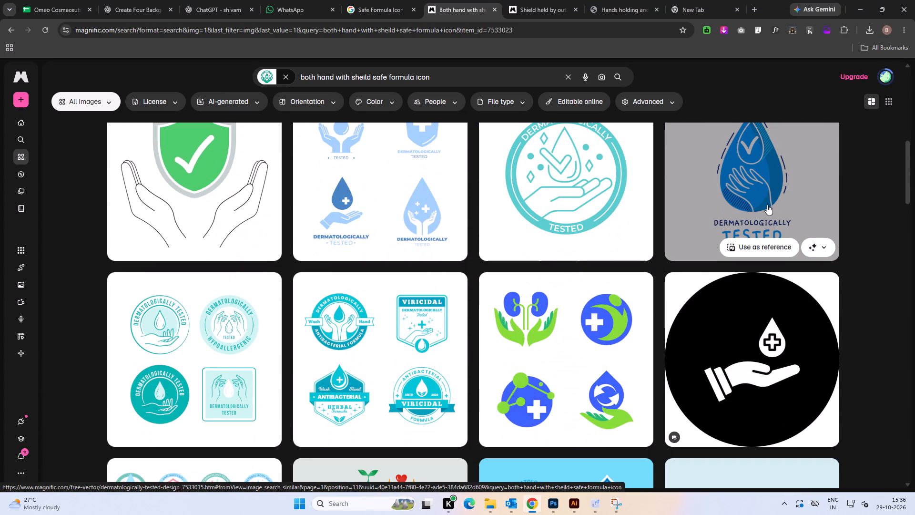
pyautogui.scroll(-4, 767, 205)
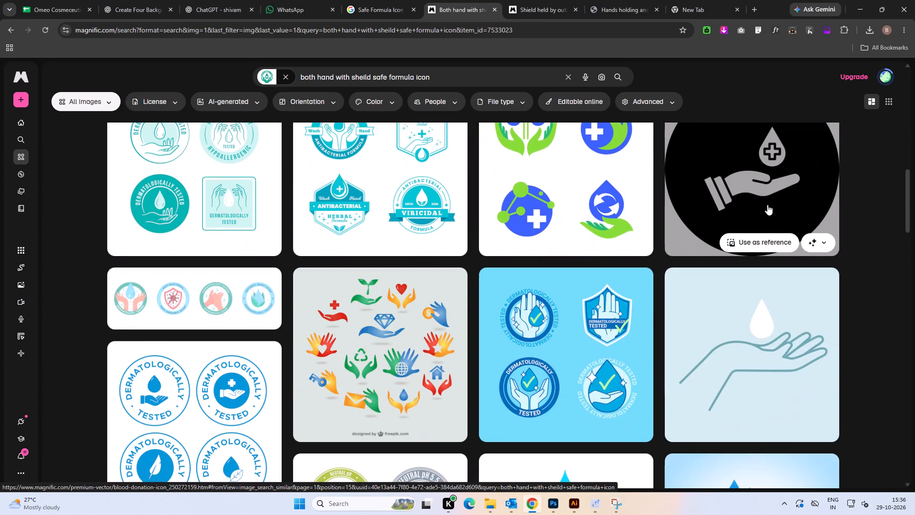
pyautogui.scroll(15, 767, 205)
pyautogui.scroll(-6, 767, 202)
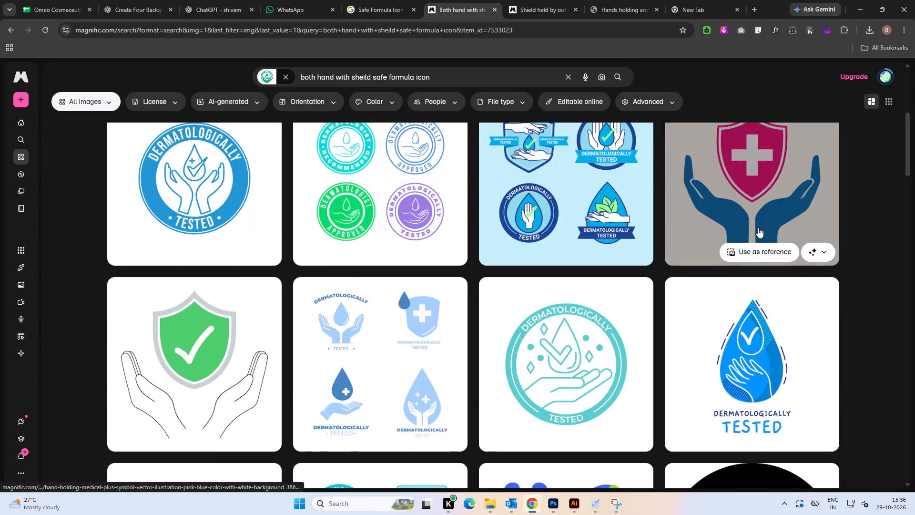
# Download the vector of blue hands under a pink medical-cross shield as EPS and open it in Illustrator.
pyautogui.click(753, 191)
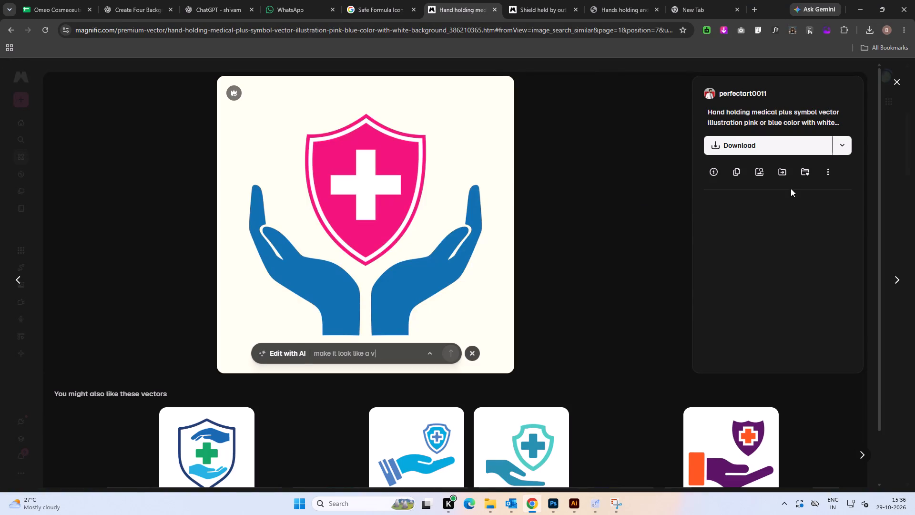
pyautogui.click(843, 145)
pyautogui.click(749, 189)
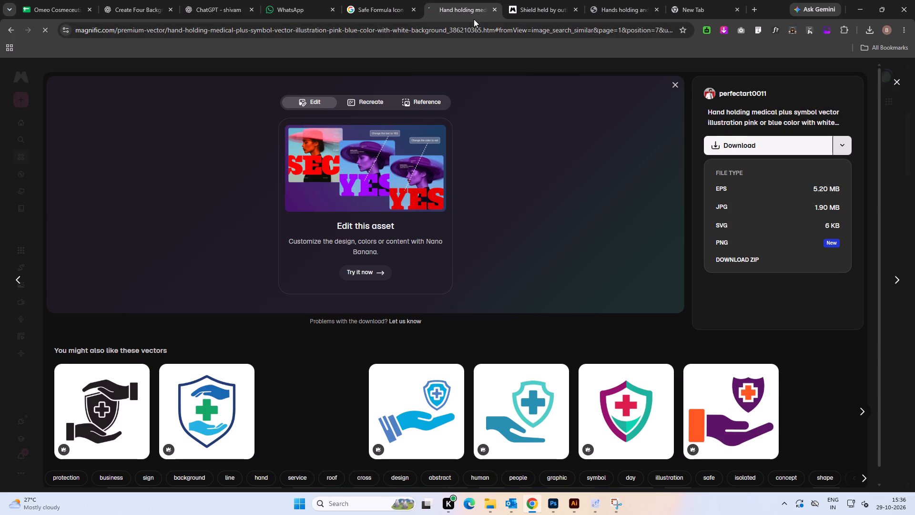
pyautogui.click(868, 29)
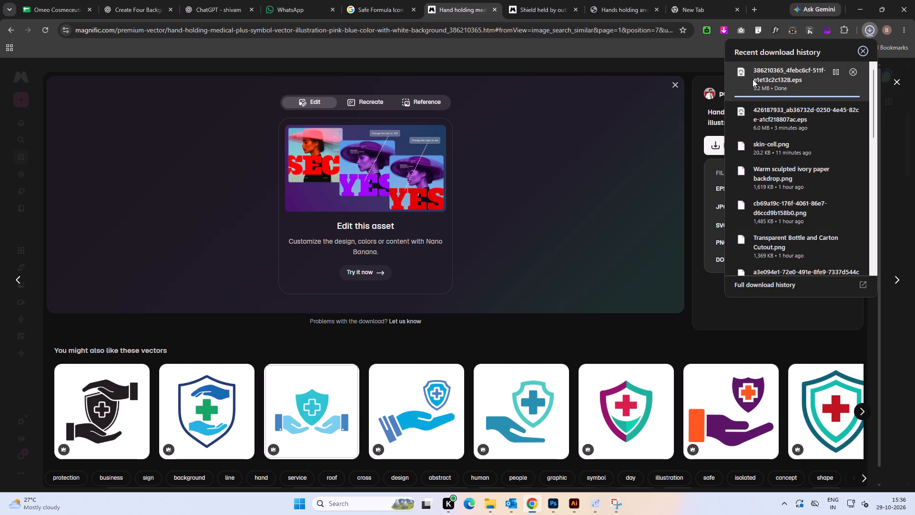
pyautogui.click(774, 82)
# Delete the off-white background square behind the hands-and-shield artwork.
pyautogui.keyDown('alt'); pyautogui.scroll(-2, 579, 159); pyautogui.keyUp('alt')
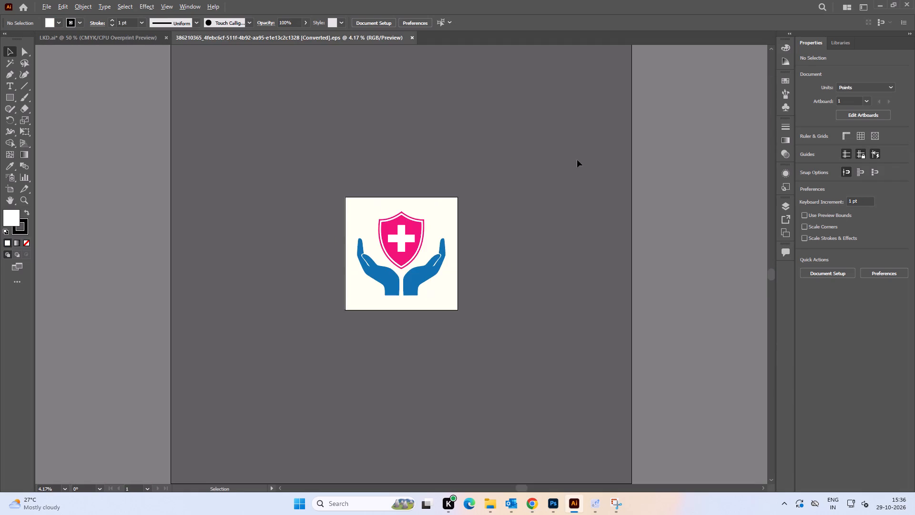
pyautogui.moveTo(415, 242); pyautogui.dragTo(418, 216)
pyautogui.hotkey('ctrl', 'z')
pyautogui.click(429, 275)
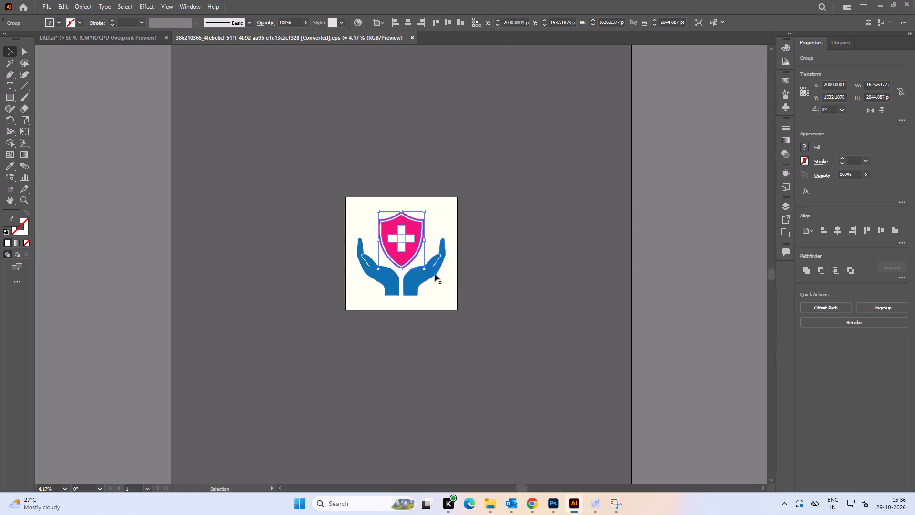
pyautogui.click(491, 274)
pyautogui.moveTo(487, 323); pyautogui.dragTo(300, 179)
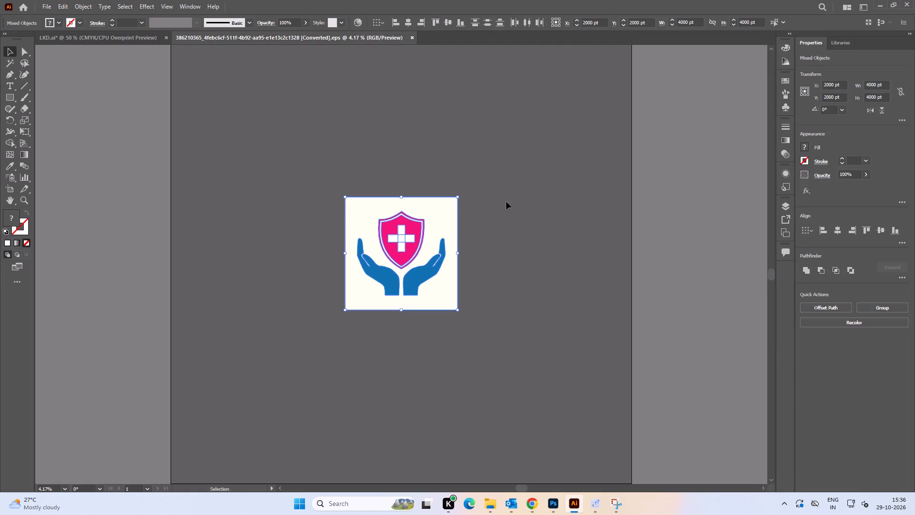
pyautogui.click(513, 199)
pyautogui.moveTo(436, 216); pyautogui.dragTo(475, 212)
pyautogui.press('Delete')
# Move the hands-and-shield artwork from the EPS file into the LKD.ai document.
pyautogui.moveTo(488, 310); pyautogui.dragTo(359, 195)
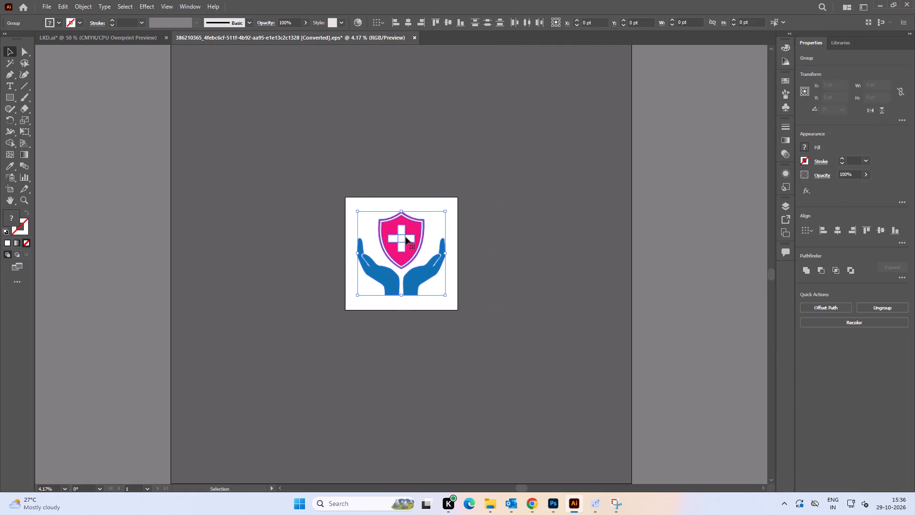
pyautogui.click(509, 278)
pyautogui.moveTo(492, 303); pyautogui.dragTo(328, 179)
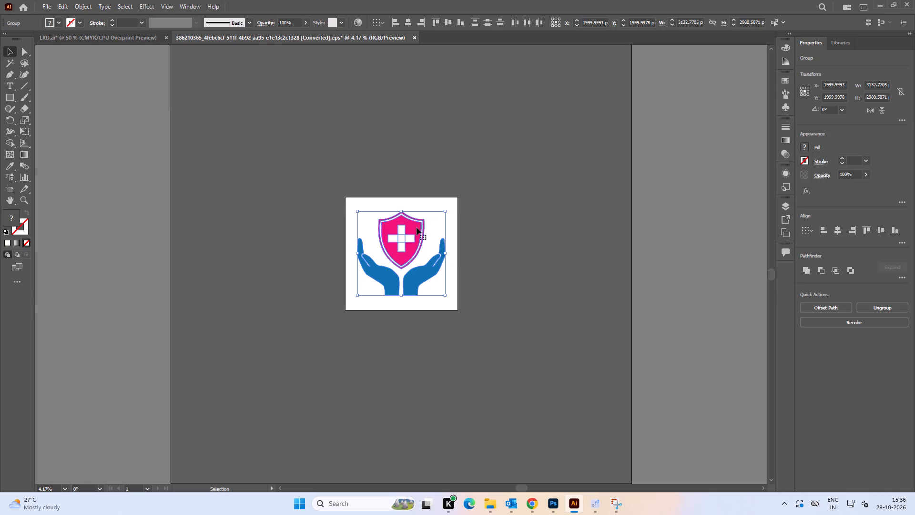
pyautogui.moveTo(416, 227); pyautogui.dragTo(327, 166)
pyautogui.moveTo(327, 168); pyautogui.dragTo(126, 63)
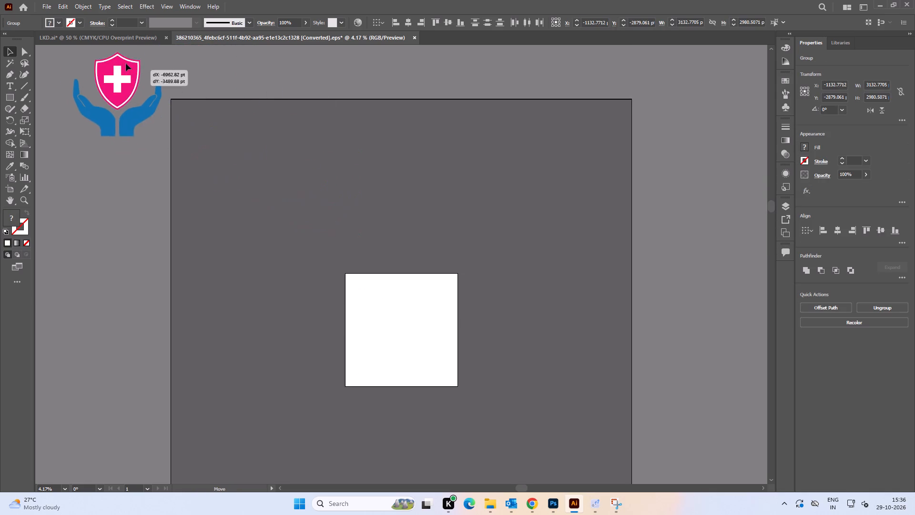
pyautogui.moveTo(126, 63); pyautogui.dragTo(319, 298)
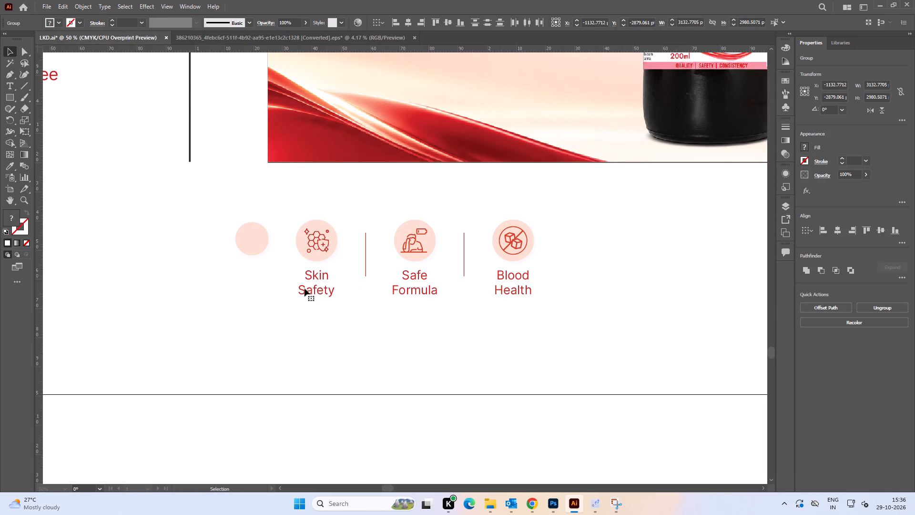
# Scale the hands-and-shield artwork down to about 0.42 ft wide and place it below the Safe Formula label.
pyautogui.keyDown('alt'); pyautogui.scroll(-3, 245, 189); pyautogui.keyUp('alt')
pyautogui.keyDown('alt'); pyautogui.scroll(-2, 226, 244); pyautogui.keyUp('alt')
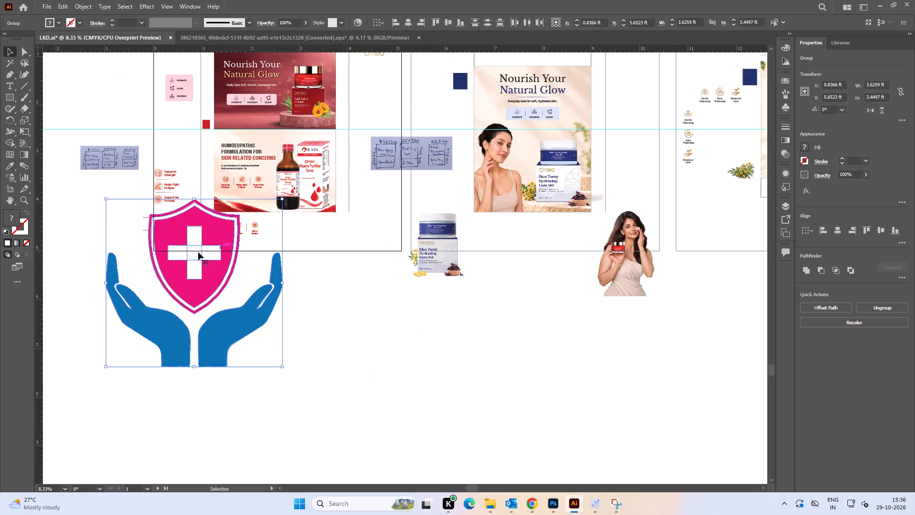
pyautogui.press('space')
pyautogui.moveTo(206, 251); pyautogui.dragTo(289, 229)
pyautogui.keyDown('shift'); pyautogui.moveTo(187, 261); pyautogui.dragTo(279, 264); pyautogui.keyUp('shift')
pyautogui.moveTo(325, 254); pyautogui.dragTo(354, 233)
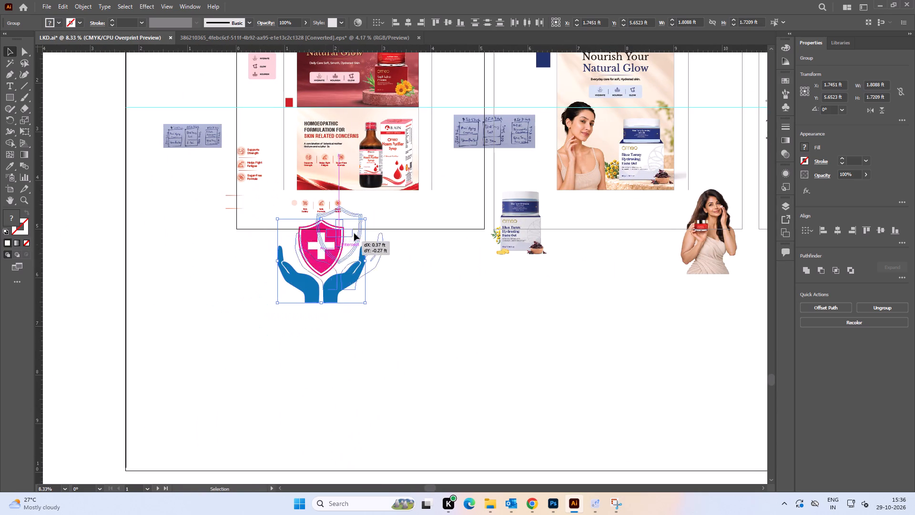
pyautogui.moveTo(354, 233); pyautogui.dragTo(356, 230)
pyautogui.keyDown('alt'); pyautogui.scroll(3, 336, 204); pyautogui.keyUp('alt')
pyautogui.keyDown('shift'); pyautogui.moveTo(252, 305); pyautogui.dragTo(341, 306); pyautogui.keyUp('shift')
pyautogui.moveTo(404, 281); pyautogui.dragTo(375, 277)
pyautogui.keyDown('shift'); pyautogui.moveTo(311, 302); pyautogui.dragTo(427, 295); pyautogui.keyUp('shift')
pyautogui.moveTo(450, 292); pyautogui.dragTo(301, 254)
pyautogui.click(457, 256)
# Turn the blue hands into outlines with a 1 pt black stroke and no fill.
pyautogui.keyDown('alt'); pyautogui.scroll(3, 300, 256); pyautogui.keyUp('alt')
pyautogui.press('space')
pyautogui.moveTo(258, 259); pyautogui.dragTo(273, 259)
pyautogui.click(287, 313)
pyautogui.moveTo(369, 315); pyautogui.dragTo(379, 315)
pyautogui.hotkey('ctrl', 'z')
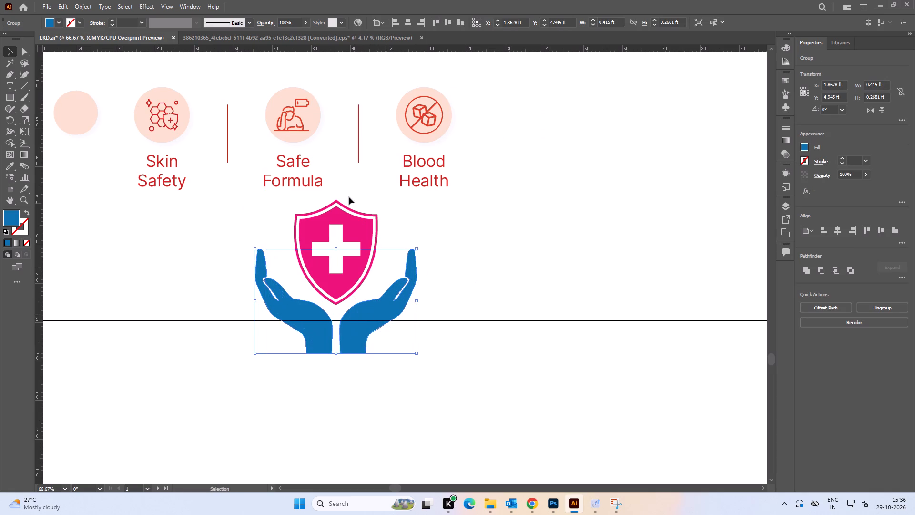
pyautogui.keyDown('alt'); pyautogui.scroll(2, 315, 213); pyautogui.keyUp('alt')
pyautogui.keyDown('alt'); pyautogui.scroll(-1, 314, 213); pyautogui.keyUp('alt')
pyautogui.press('space')
pyautogui.moveTo(347, 184); pyautogui.dragTo(325, 238)
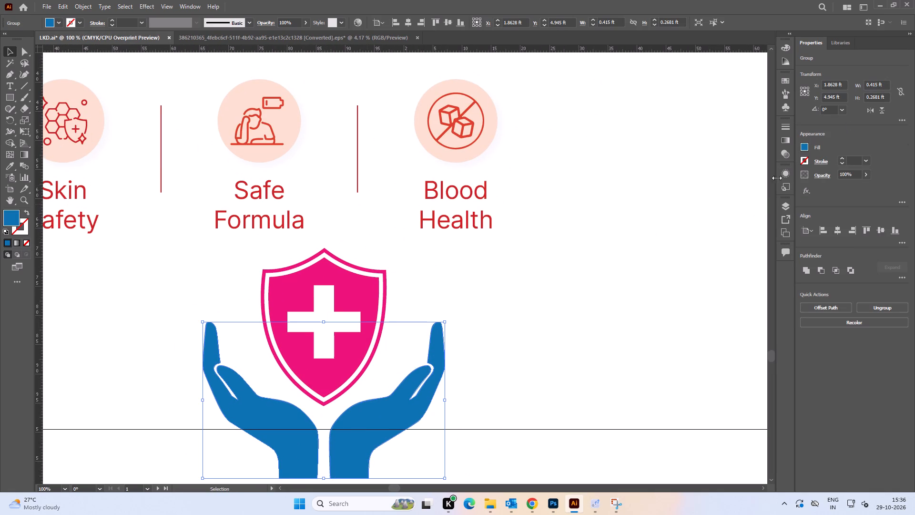
pyautogui.click(839, 158)
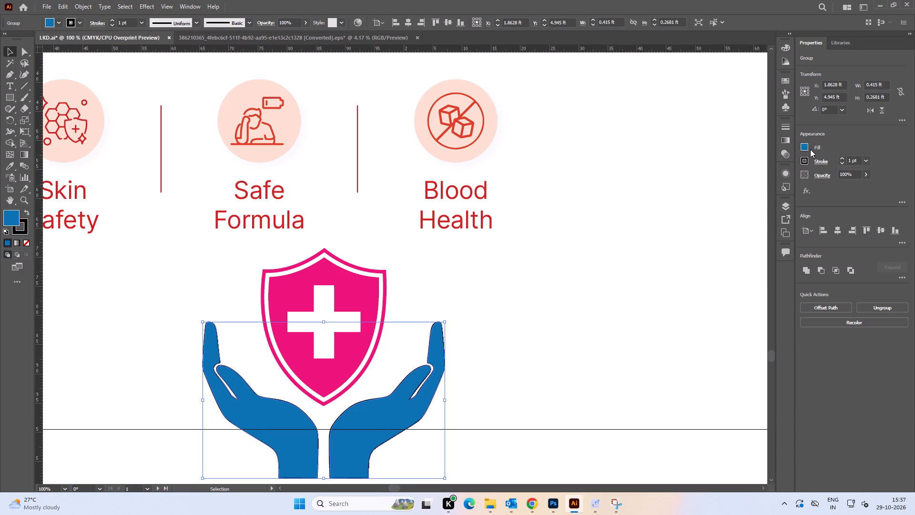
pyautogui.click(804, 148)
pyautogui.click(701, 182)
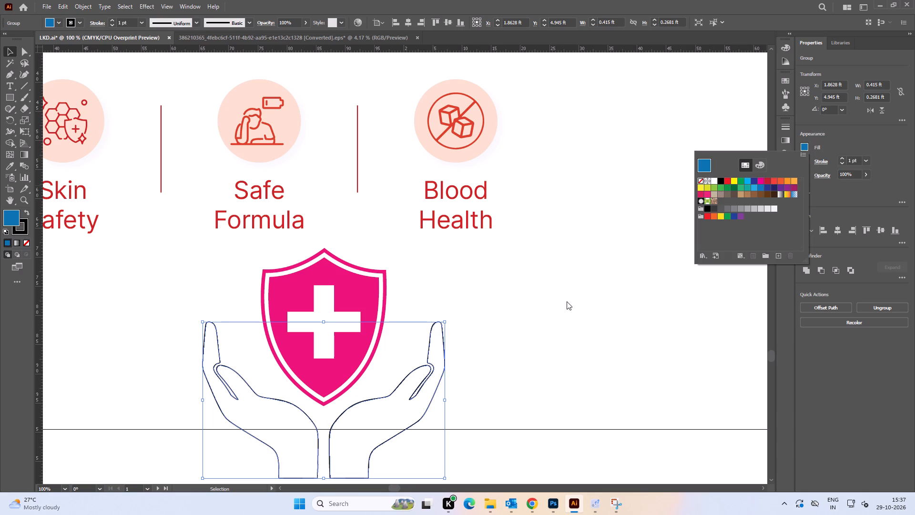
pyautogui.click(567, 301)
# Shrink the whole hands-and-shield artwork to about 0.15 ft wide and move it onto the empty peach circle.
pyautogui.keyDown('alt'); pyautogui.scroll(-2, 549, 301); pyautogui.keyUp('alt')
pyautogui.press('space')
pyautogui.moveTo(532, 327); pyautogui.dragTo(536, 321)
pyautogui.click(539, 323)
pyautogui.moveTo(543, 401); pyautogui.dragTo(340, 281)
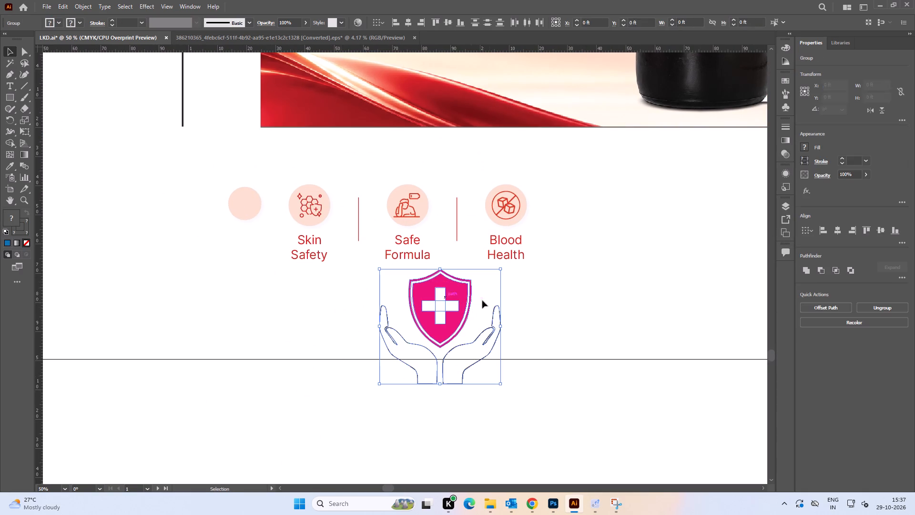
pyautogui.keyDown('shift'); pyautogui.moveTo(439, 267); pyautogui.dragTo(444, 319); pyautogui.keyUp('shift')
pyautogui.moveTo(441, 336); pyautogui.dragTo(249, 192)
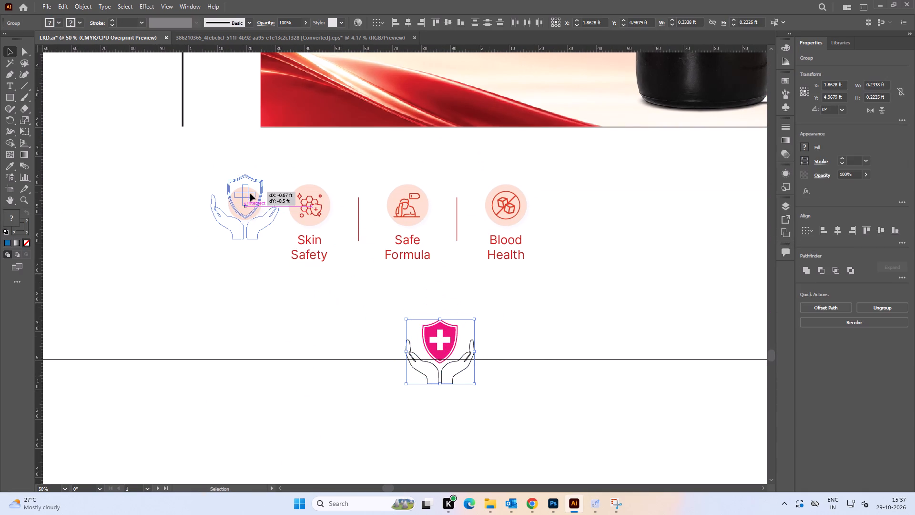
pyautogui.keyDown('alt'); pyautogui.scroll(4, 254, 201); pyautogui.keyUp('alt')
pyautogui.press('space')
pyautogui.moveTo(209, 183); pyautogui.dragTo(258, 190)
pyautogui.keyDown('shift'); pyautogui.moveTo(284, 154); pyautogui.dragTo(280, 204); pyautogui.keyUp('shift')
pyautogui.keyDown('alt'); pyautogui.scroll(3, 277, 226); pyautogui.keyUp('alt')
pyautogui.moveTo(276, 228); pyautogui.dragTo(283, 185)
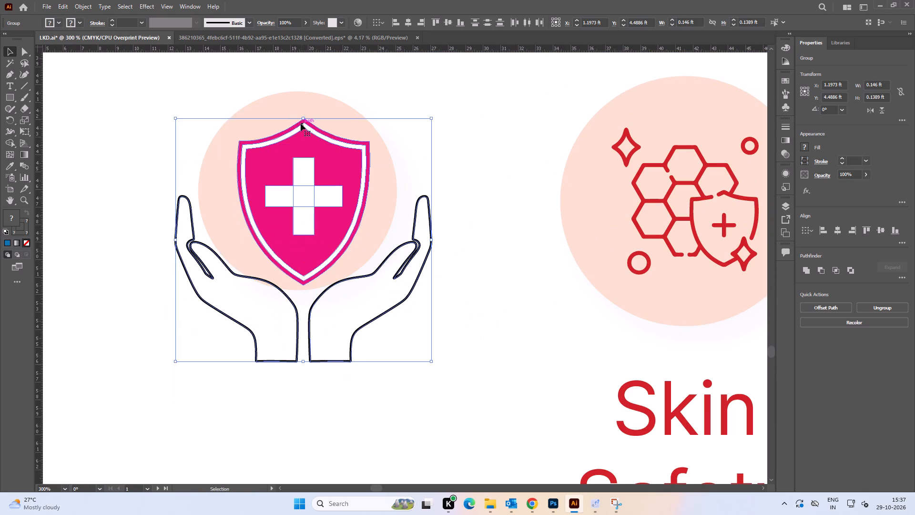
# Scale the hands-and-shield icon to about 0.1 ft wide and center it inside the peach circle.
pyautogui.keyDown('shift'); pyautogui.moveTo(304, 119); pyautogui.dragTo(304, 176); pyautogui.keyUp('shift')
pyautogui.moveTo(303, 215); pyautogui.dragTo(300, 153)
pyautogui.keyDown('shift'); pyautogui.moveTo(299, 116); pyautogui.dragTo(298, 152); pyautogui.keyUp('shift')
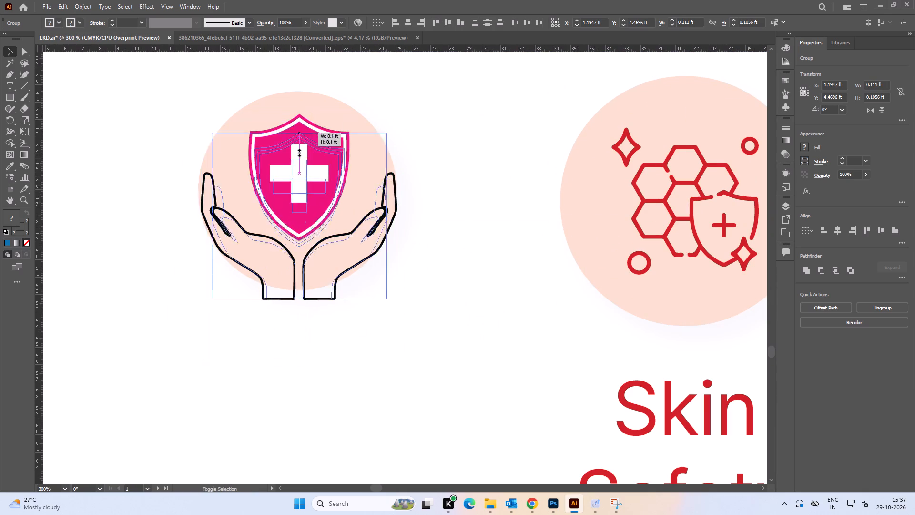
pyautogui.keyDown('shift'); pyautogui.moveTo(298, 152); pyautogui.dragTo(298, 158); pyautogui.keyUp('shift')
pyautogui.moveTo(301, 193); pyautogui.dragTo(296, 156)
pyautogui.keyDown('shift'); pyautogui.moveTo(295, 119); pyautogui.dragTo(297, 141); pyautogui.keyUp('shift')
pyautogui.press('space')
pyautogui.moveTo(261, 157); pyautogui.dragTo(309, 158)
pyautogui.moveTo(342, 188); pyautogui.dragTo(341, 158)
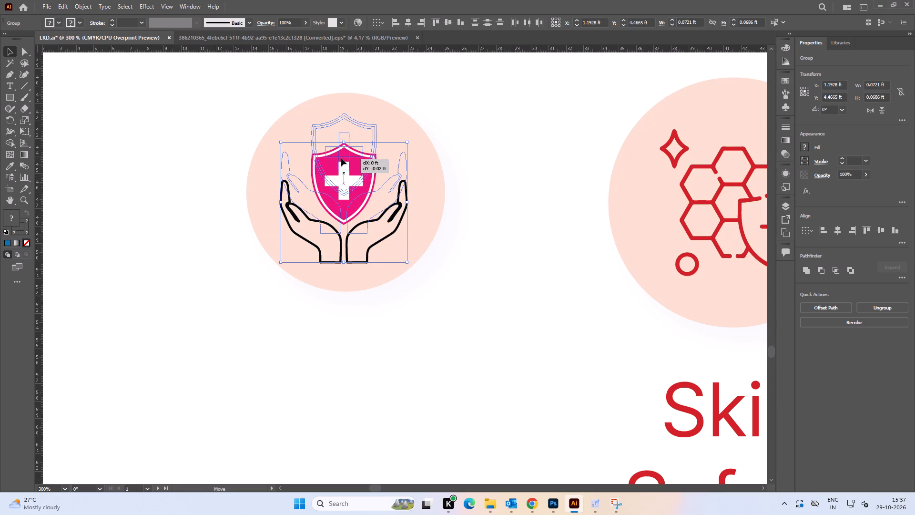
pyautogui.moveTo(341, 158); pyautogui.dragTo(341, 158)
pyautogui.keyDown('shift'); pyautogui.moveTo(343, 231); pyautogui.dragTo(347, 264); pyautogui.keyUp('shift')
pyautogui.moveTo(349, 189); pyautogui.dragTo(352, 194)
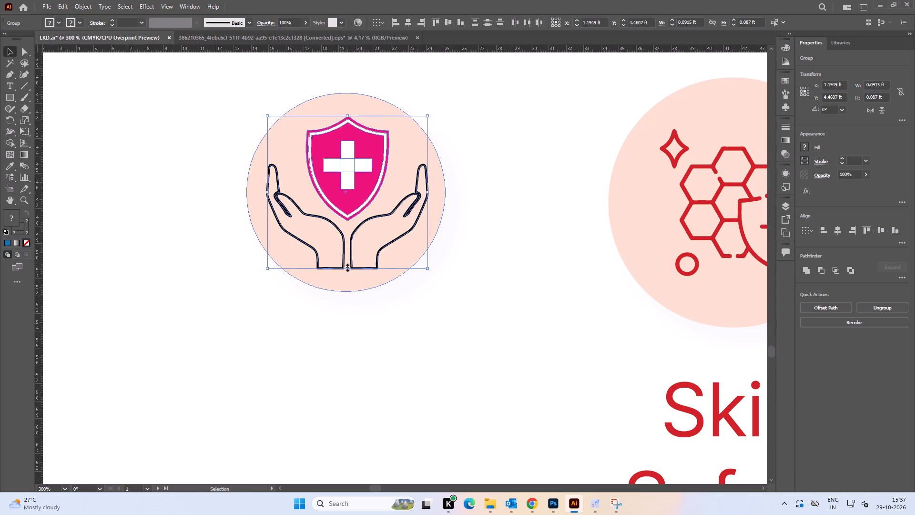
pyautogui.keyDown('shift'); pyautogui.moveTo(346, 268); pyautogui.dragTo(345, 278); pyautogui.keyUp('shift')
pyautogui.moveTo(354, 206); pyautogui.dragTo(354, 202)
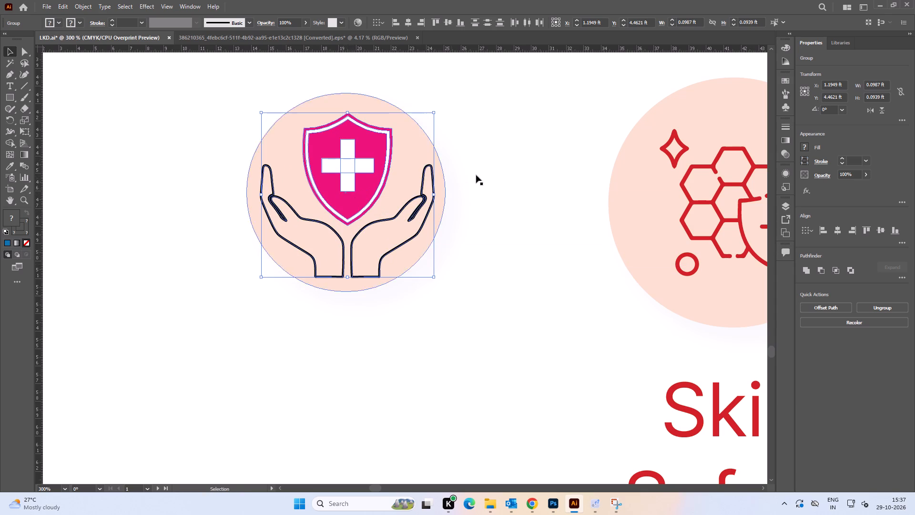
pyautogui.doubleClick(483, 173)
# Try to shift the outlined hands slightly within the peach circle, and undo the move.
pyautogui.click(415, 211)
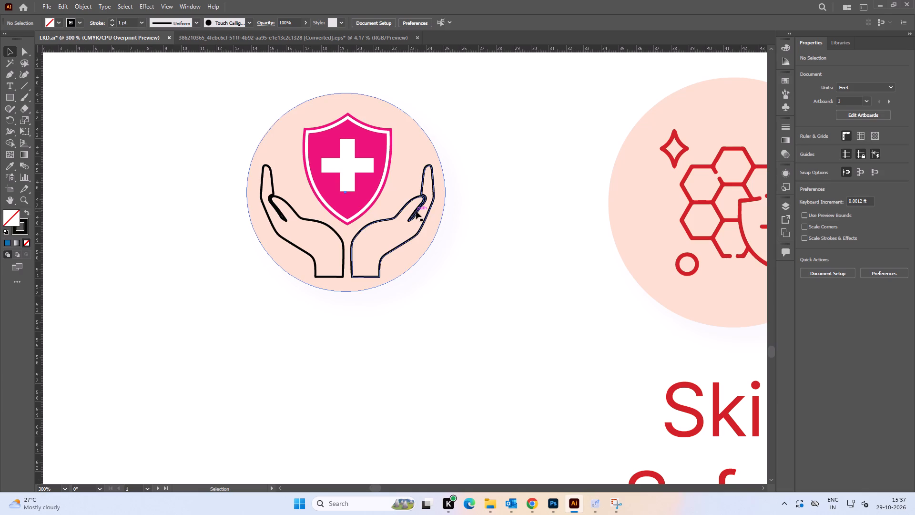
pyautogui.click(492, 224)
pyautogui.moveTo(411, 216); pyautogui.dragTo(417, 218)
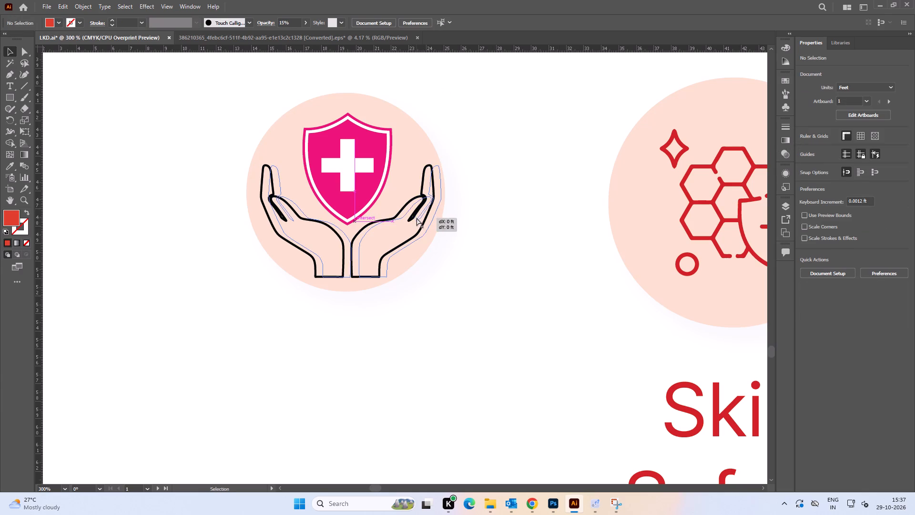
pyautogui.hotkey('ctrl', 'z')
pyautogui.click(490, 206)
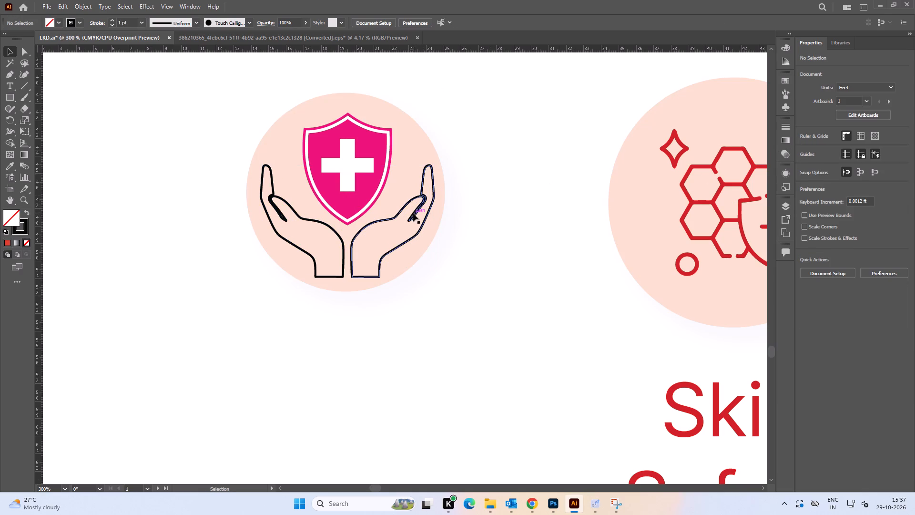
# Reduce the stroke of the outlined hands to 0.75 pt.
pyautogui.click(414, 214)
pyautogui.click(842, 164)
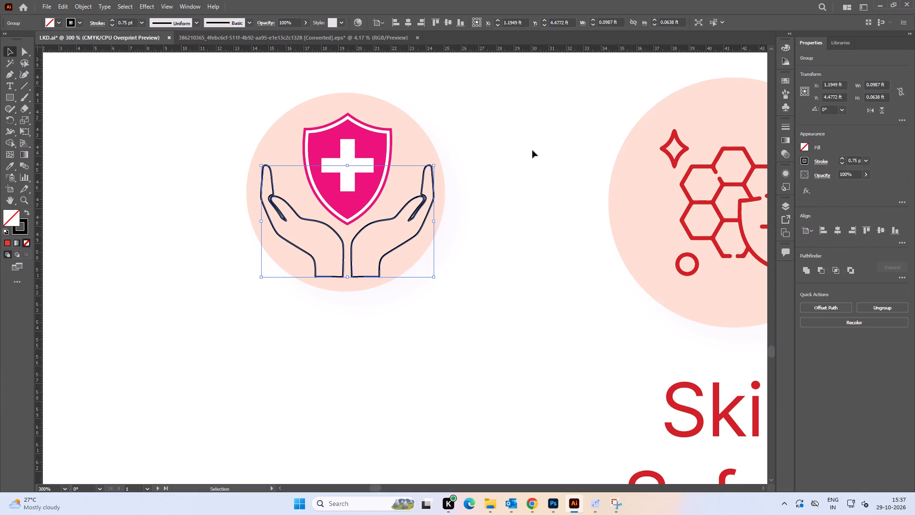
pyautogui.click(532, 150)
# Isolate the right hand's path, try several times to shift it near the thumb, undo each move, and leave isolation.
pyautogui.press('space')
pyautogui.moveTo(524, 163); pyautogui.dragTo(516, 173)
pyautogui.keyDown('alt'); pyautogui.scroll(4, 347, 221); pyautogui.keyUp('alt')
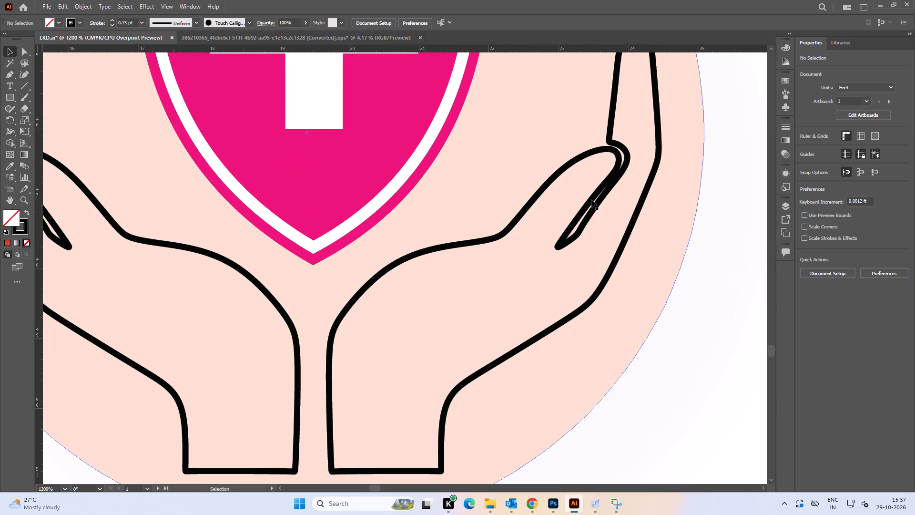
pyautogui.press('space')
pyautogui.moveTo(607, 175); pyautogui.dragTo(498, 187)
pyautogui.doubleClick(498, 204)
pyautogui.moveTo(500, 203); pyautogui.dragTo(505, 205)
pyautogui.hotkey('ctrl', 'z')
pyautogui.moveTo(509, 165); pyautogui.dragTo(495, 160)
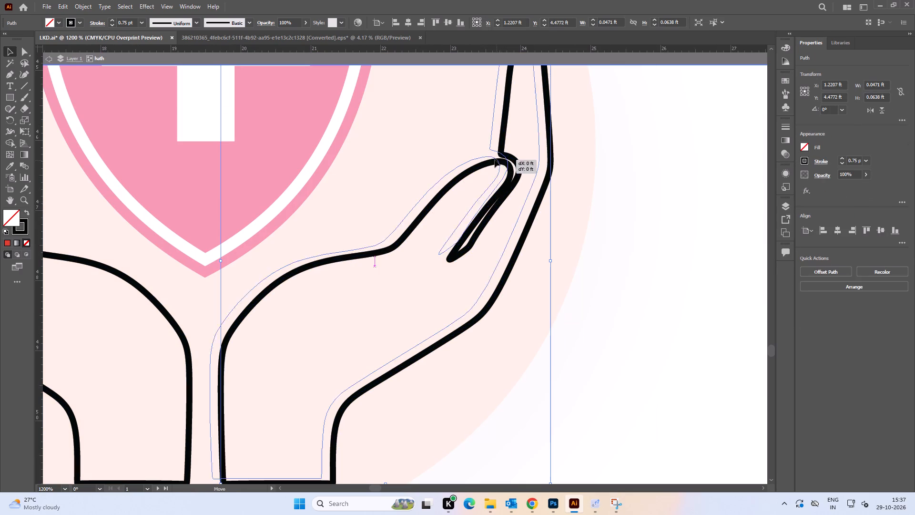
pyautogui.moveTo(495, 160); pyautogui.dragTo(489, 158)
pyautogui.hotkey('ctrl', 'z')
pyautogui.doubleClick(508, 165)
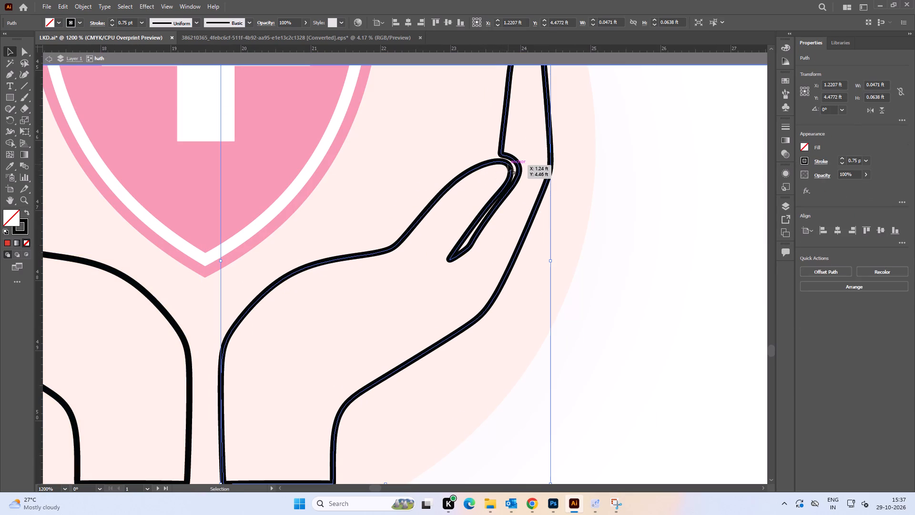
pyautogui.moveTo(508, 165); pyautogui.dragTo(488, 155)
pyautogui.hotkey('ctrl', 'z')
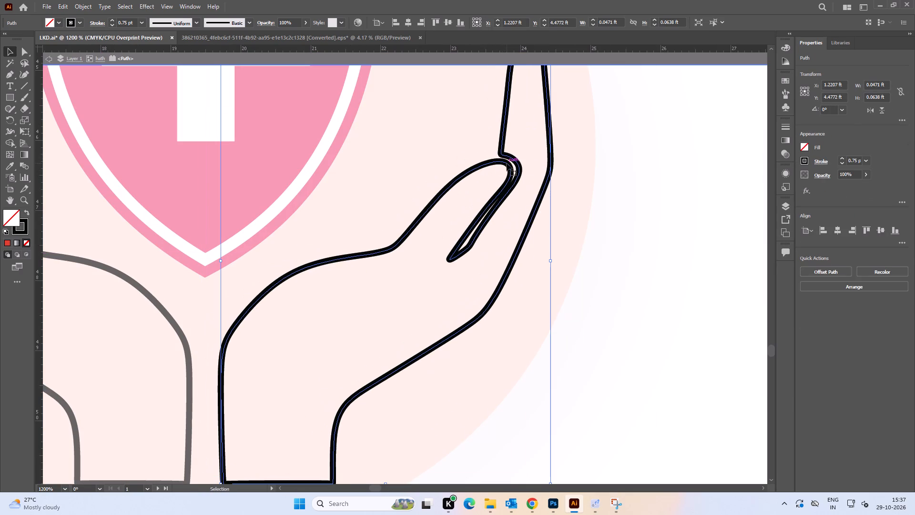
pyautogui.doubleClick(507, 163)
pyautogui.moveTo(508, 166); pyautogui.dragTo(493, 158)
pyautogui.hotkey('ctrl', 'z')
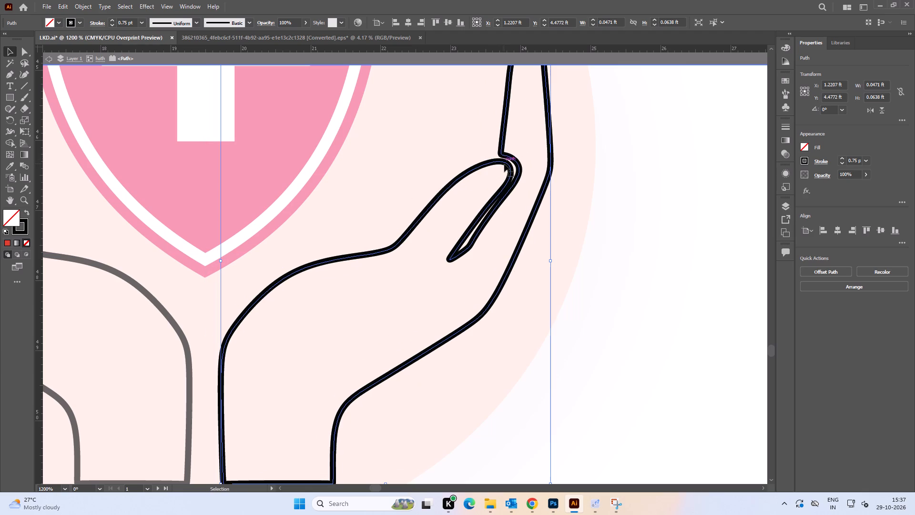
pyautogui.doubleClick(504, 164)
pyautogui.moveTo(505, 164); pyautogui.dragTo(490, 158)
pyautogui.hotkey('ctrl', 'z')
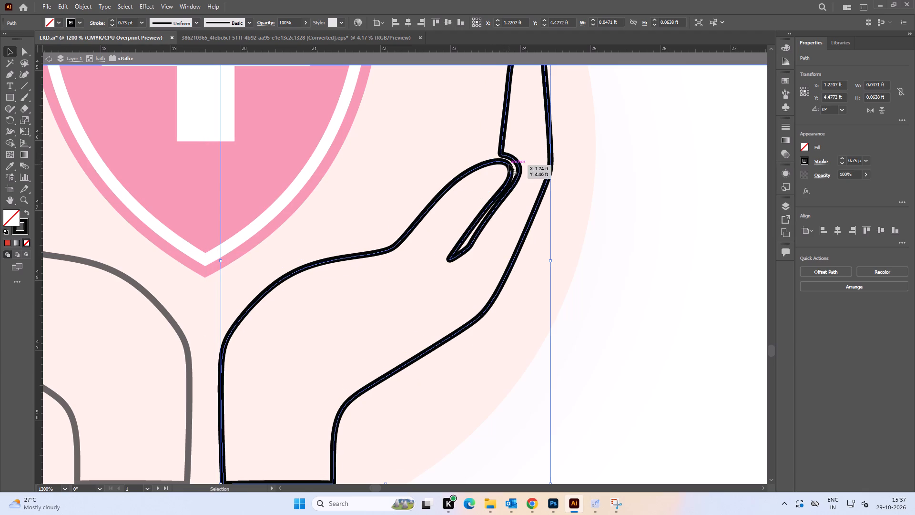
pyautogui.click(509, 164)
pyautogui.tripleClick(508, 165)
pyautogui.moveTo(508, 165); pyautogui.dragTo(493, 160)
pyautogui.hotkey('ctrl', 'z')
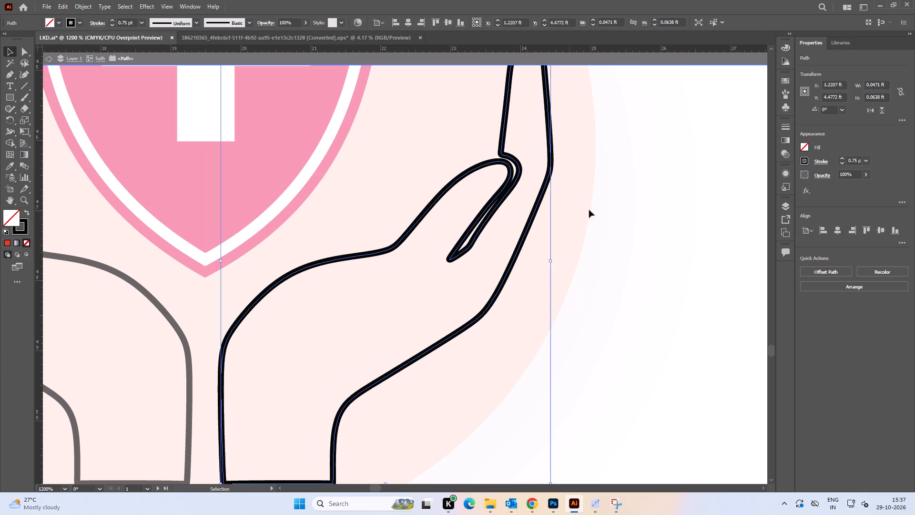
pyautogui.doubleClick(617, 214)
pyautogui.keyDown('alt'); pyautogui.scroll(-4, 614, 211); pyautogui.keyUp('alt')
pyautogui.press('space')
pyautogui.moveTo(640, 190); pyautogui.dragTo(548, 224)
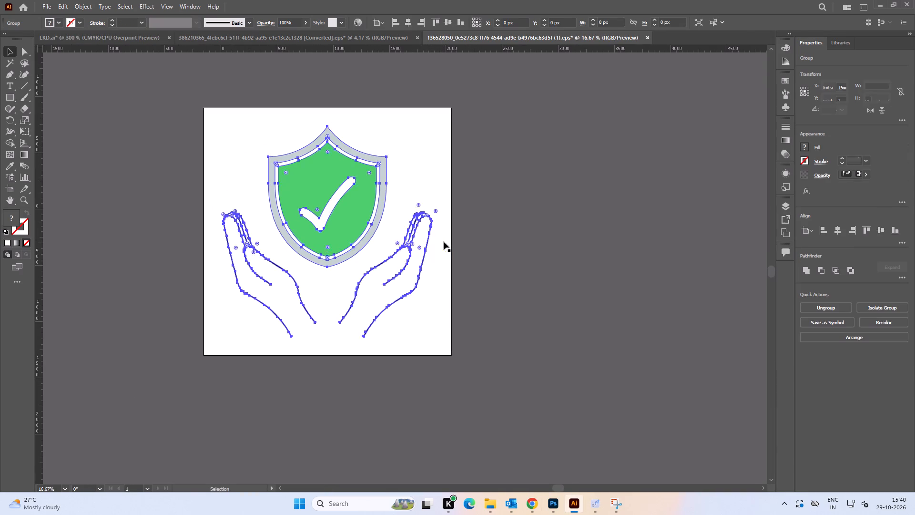
pyautogui.moveTo(427, 240); pyautogui.dragTo(709, 238)
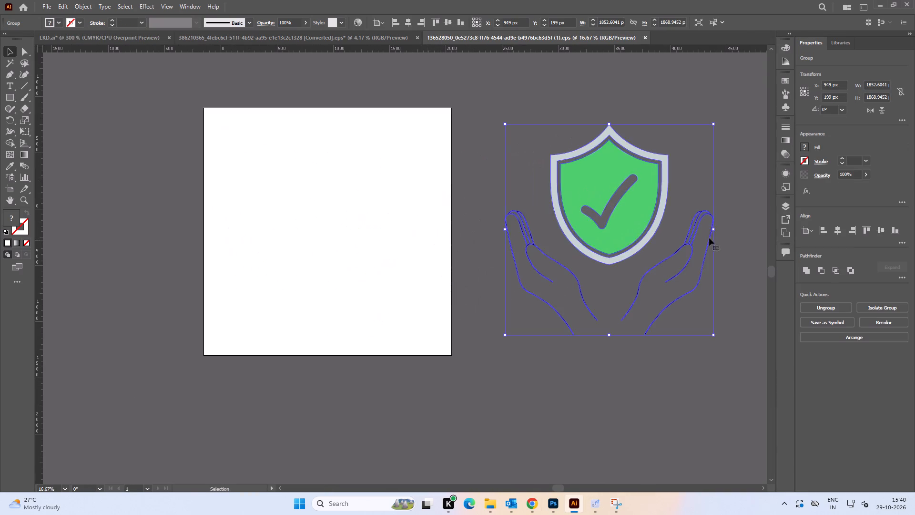
pyautogui.press('space')
pyautogui.press('space')
pyautogui.moveTo(702, 231); pyautogui.dragTo(502, 223)
pyautogui.click(613, 163)
# Close the earlier converted EPS document containing the blue hands and pink shield.
pyautogui.click(277, 36)
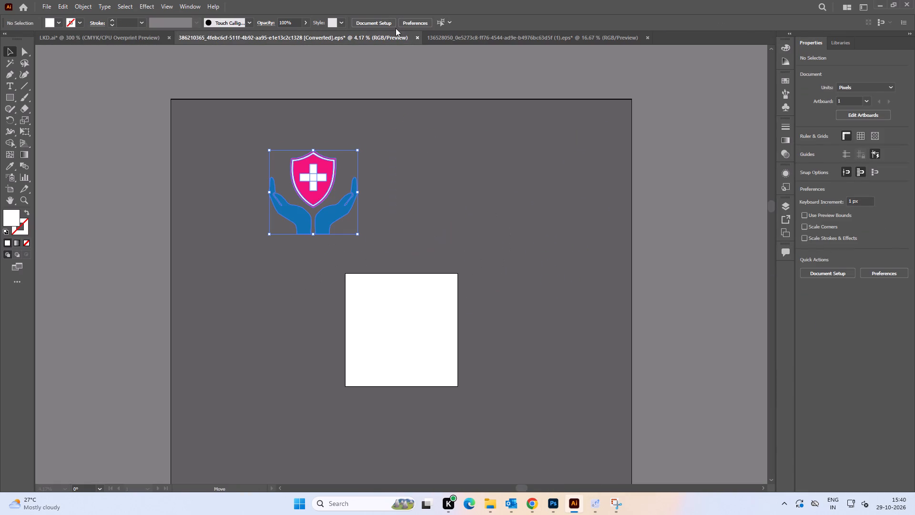
pyautogui.click(417, 38)
pyautogui.click(499, 262)
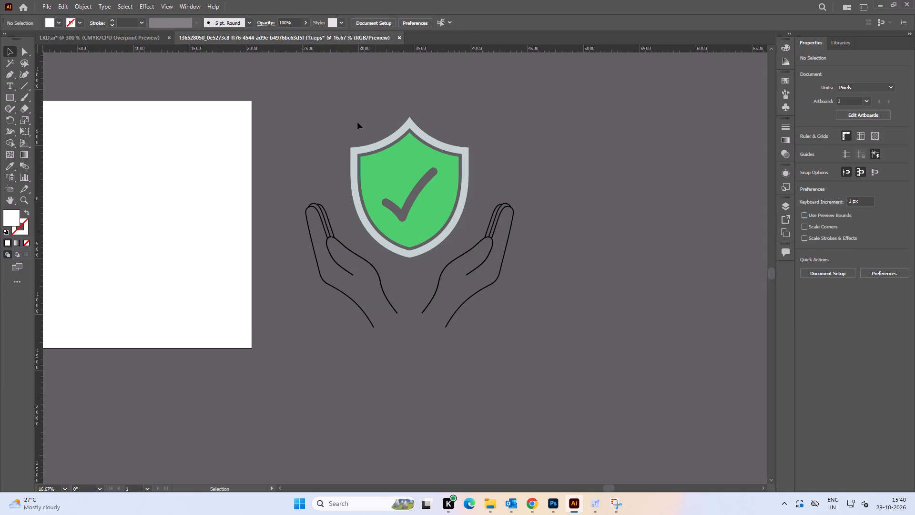
# Bring the pink cross shield from the LKD.ai document into the outline-hands EPS document, over the green shield.
pyautogui.click(130, 39)
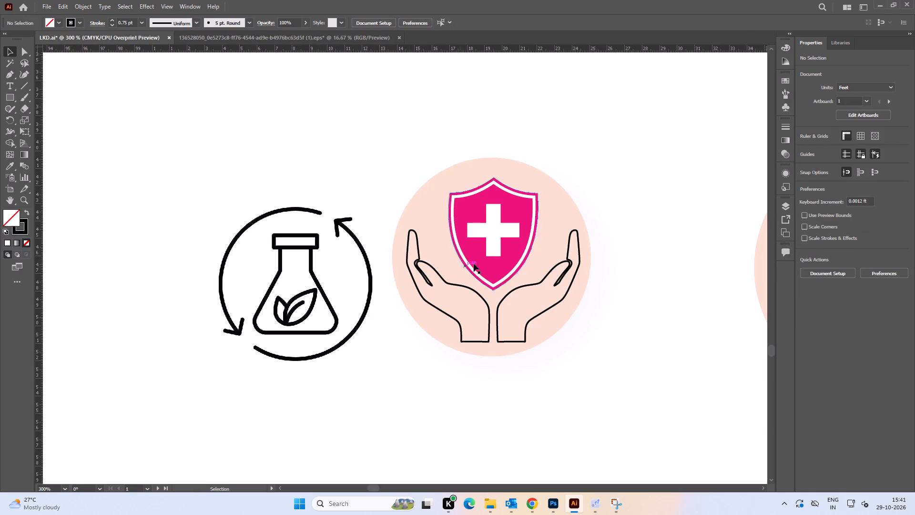
pyautogui.click(458, 276)
pyautogui.moveTo(491, 267); pyautogui.dragTo(477, 250)
pyautogui.hotkey('ctrl', 'z')
pyautogui.moveTo(490, 261); pyautogui.dragTo(301, 37)
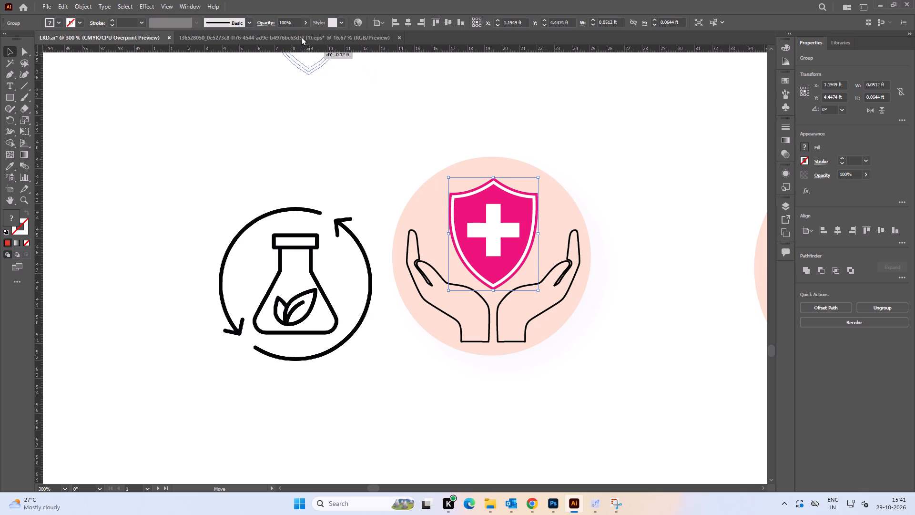
pyautogui.moveTo(301, 37); pyautogui.dragTo(405, 189)
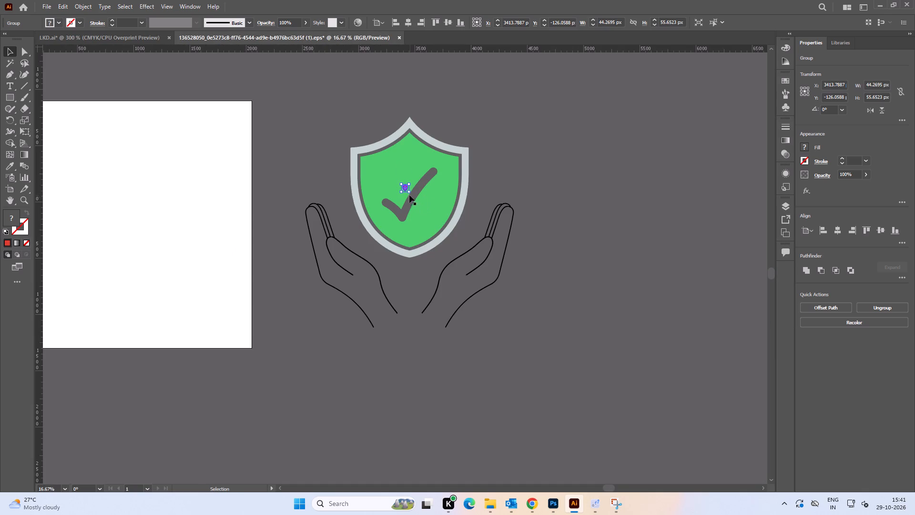
pyautogui.keyDown('alt'); pyautogui.keyDown('shift'); pyautogui.moveTo(409, 193); pyautogui.dragTo(438, 216); pyautogui.keyUp('shift'); pyautogui.keyUp('alt')
pyautogui.hotkey('ctrl', 'z')
pyautogui.click(561, 175)
# Scale the outline-hands group down proportionally to about 111 px square and position it around the pink cross shield.
pyautogui.click(446, 188)
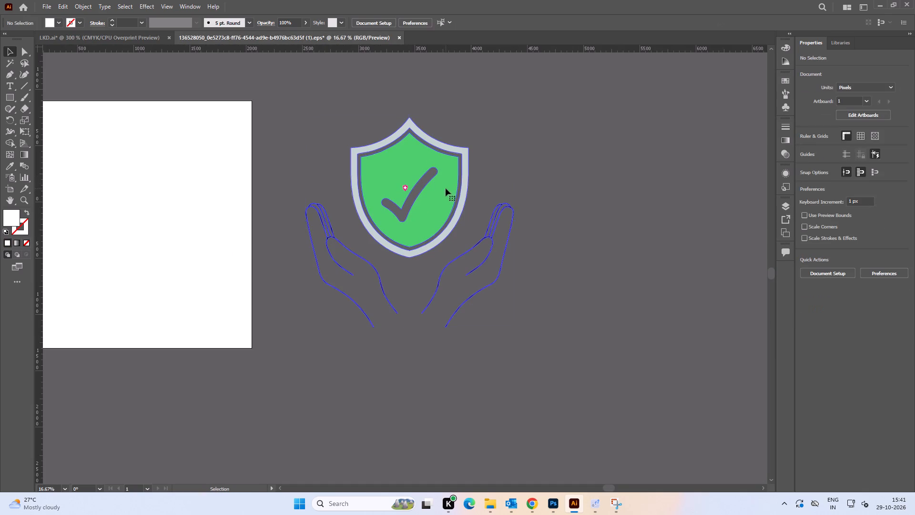
pyautogui.keyDown('alt'); pyautogui.keyDown('shift'); pyautogui.moveTo(514, 327); pyautogui.dragTo(434, 232); pyautogui.keyUp('shift'); pyautogui.keyUp('alt')
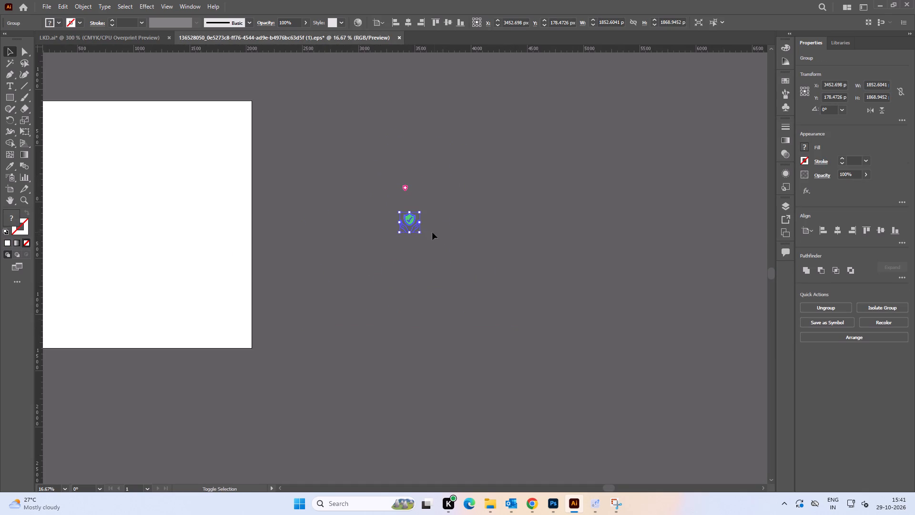
pyautogui.moveTo(411, 220); pyautogui.dragTo(402, 191)
pyautogui.keyDown('alt'); pyautogui.scroll(7, 406, 192); pyautogui.keyUp('alt')
pyautogui.keyDown('alt'); pyautogui.scroll(1, 376, 219); pyautogui.keyUp('alt')
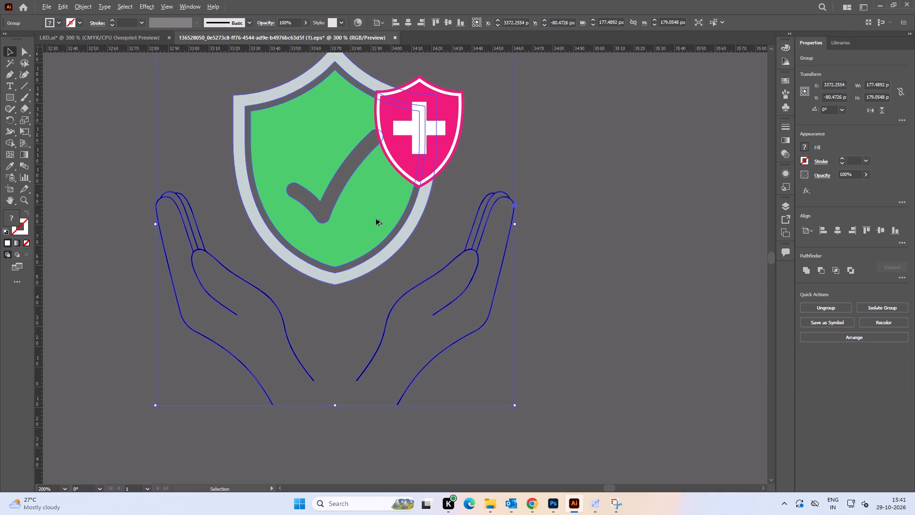
pyautogui.moveTo(359, 220); pyautogui.dragTo(418, 181)
pyautogui.keyDown('alt'); pyautogui.scroll(-2, 424, 195); pyautogui.keyUp('alt')
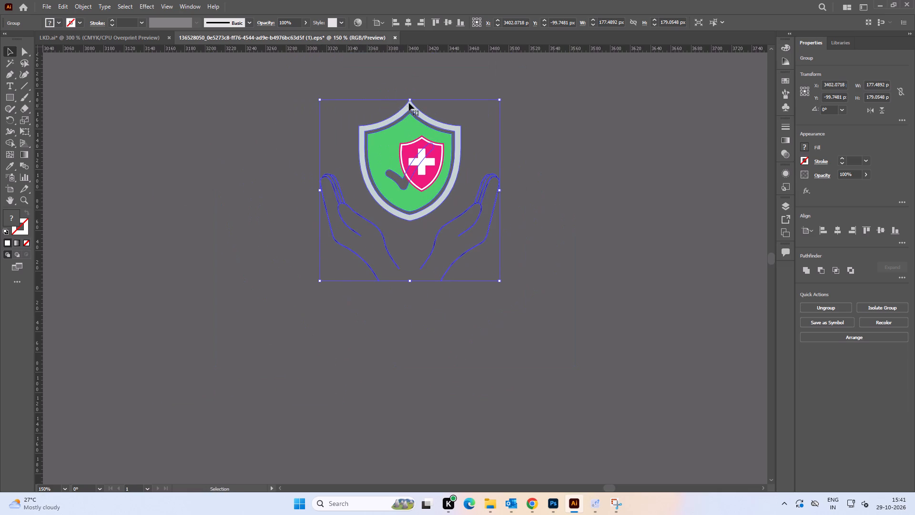
pyautogui.keyDown('alt'); pyautogui.keyDown('shift'); pyautogui.moveTo(409, 100); pyautogui.dragTo(408, 115); pyautogui.keyUp('shift'); pyautogui.keyUp('alt')
pyautogui.moveTo(393, 188); pyautogui.dragTo(404, 185)
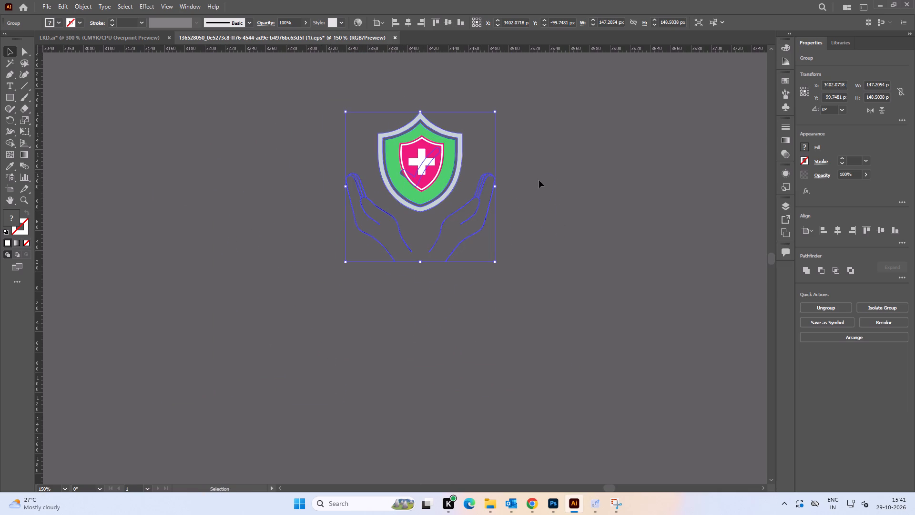
pyautogui.keyDown('alt'); pyautogui.keyDown('shift'); pyautogui.moveTo(420, 110); pyautogui.dragTo(424, 131); pyautogui.keyUp('shift'); pyautogui.keyUp('alt')
pyautogui.moveTo(428, 194); pyautogui.dragTo(435, 185)
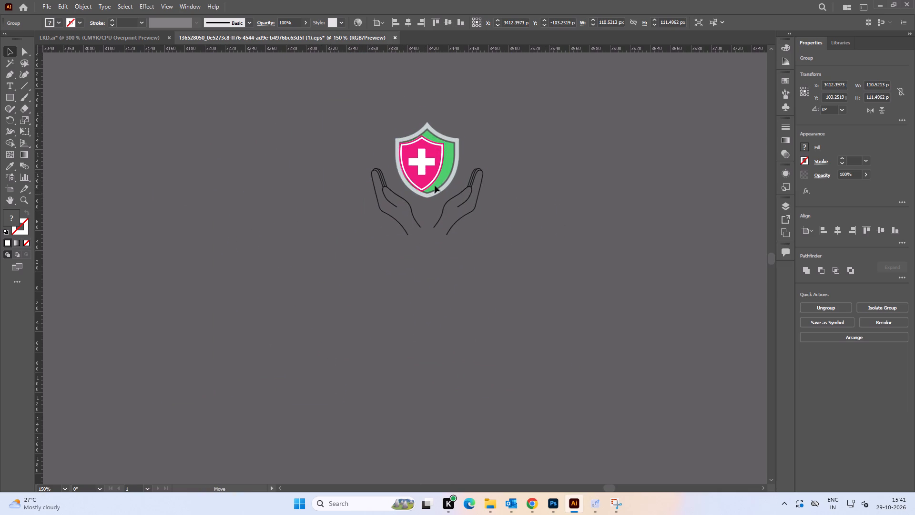
pyautogui.moveTo(435, 185); pyautogui.dragTo(430, 186)
pyautogui.click(548, 176)
# Delete the green check-mark shield from inside the outline-hands group, keeping the hands and the pink shield.
pyautogui.keyDown('alt'); pyautogui.scroll(3, 468, 164); pyautogui.keyUp('alt')
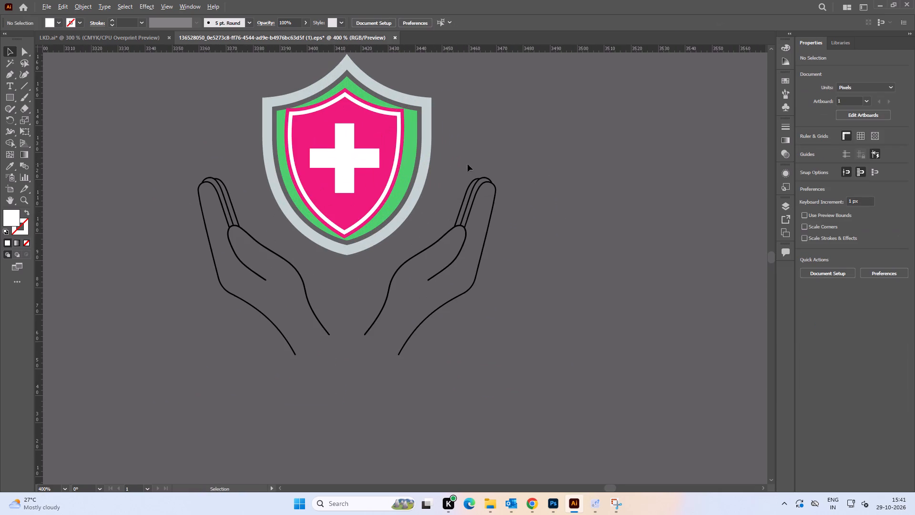
pyautogui.doubleClick(420, 166)
pyautogui.moveTo(419, 167); pyautogui.dragTo(435, 167)
pyautogui.press('Delete')
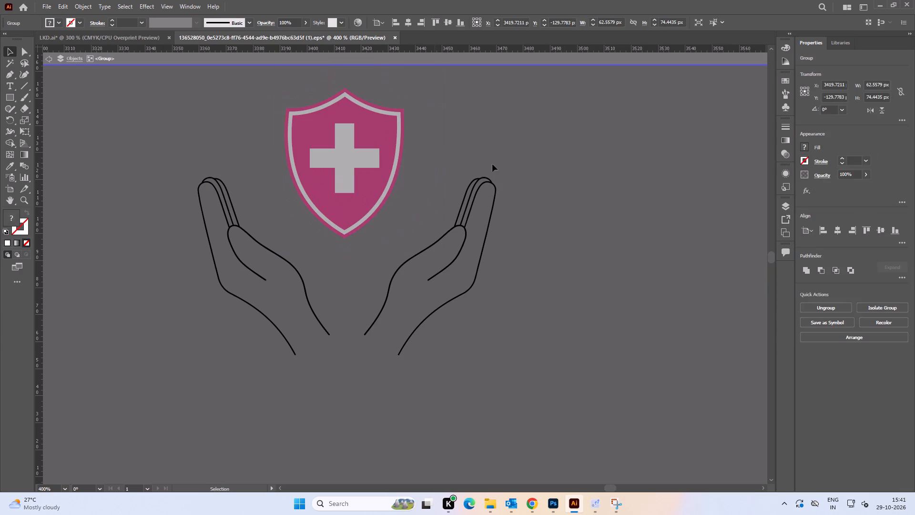
pyautogui.tripleClick(569, 163)
pyautogui.press('space')
pyautogui.scroll(-1, 569, 174)
pyautogui.press('space')
pyautogui.moveTo(539, 139); pyautogui.dragTo(564, 178)
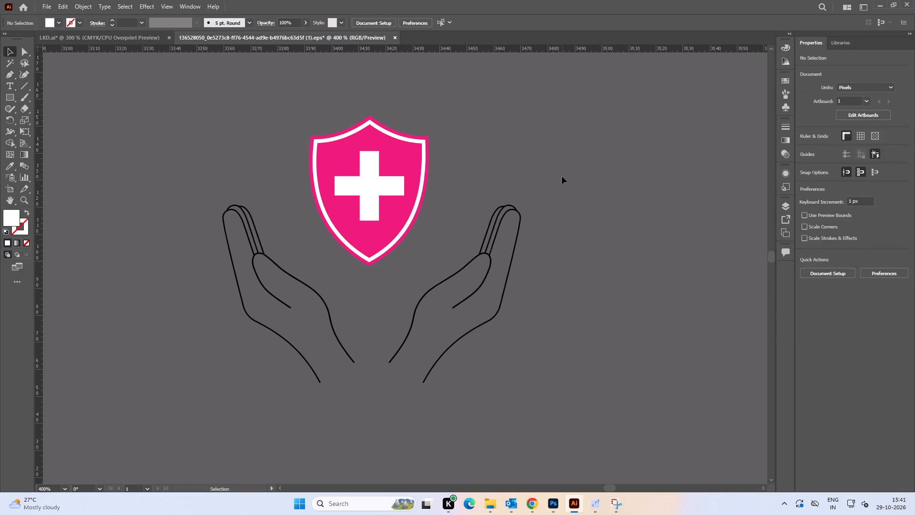
# Enlarge the pair of outline hands proportionally to about 76 px tall and position it beneath the pink shield.
pyautogui.keyDown('alt'); pyautogui.scroll(-1, 562, 175); pyautogui.keyUp('alt')
pyautogui.click(514, 218)
pyautogui.keyDown('shift'); pyautogui.moveTo(418, 195); pyautogui.dragTo(420, 186); pyautogui.keyUp('shift')
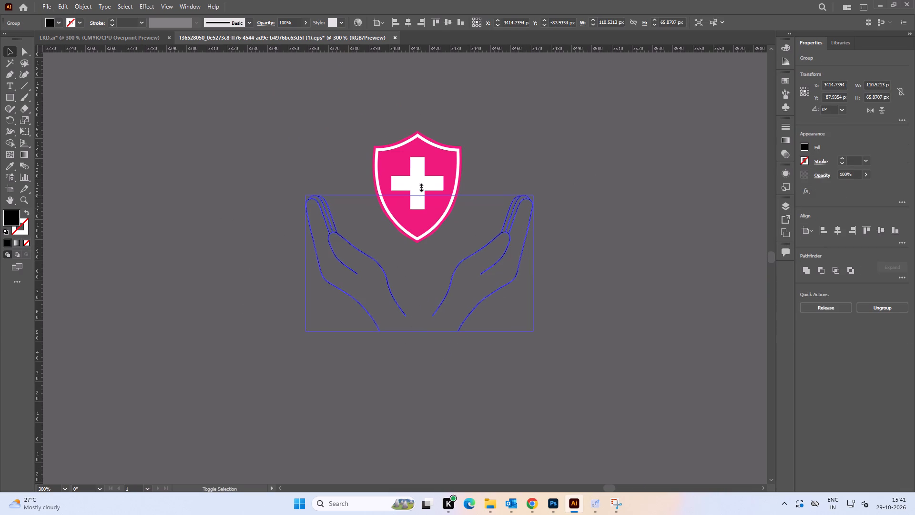
pyautogui.keyDown('shift'); pyautogui.moveTo(420, 186); pyautogui.dragTo(422, 176); pyautogui.keyUp('shift')
pyautogui.moveTo(478, 240); pyautogui.dragTo(478, 229)
pyautogui.moveTo(478, 243); pyautogui.dragTo(478, 238)
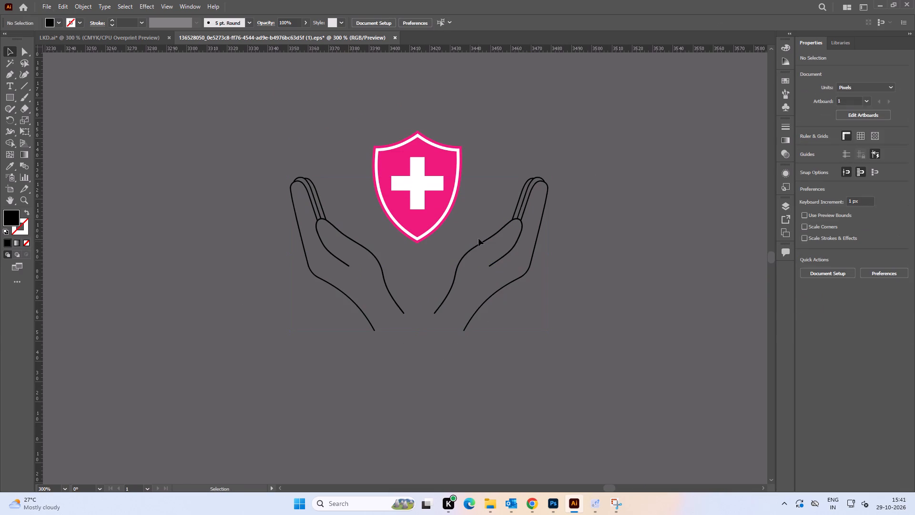
pyautogui.moveTo(478, 238); pyautogui.dragTo(479, 233)
pyautogui.click(579, 258)
# Move the right outline hand horizontally inward within its group to narrow the gap between the two hands.
pyautogui.tripleClick(513, 249)
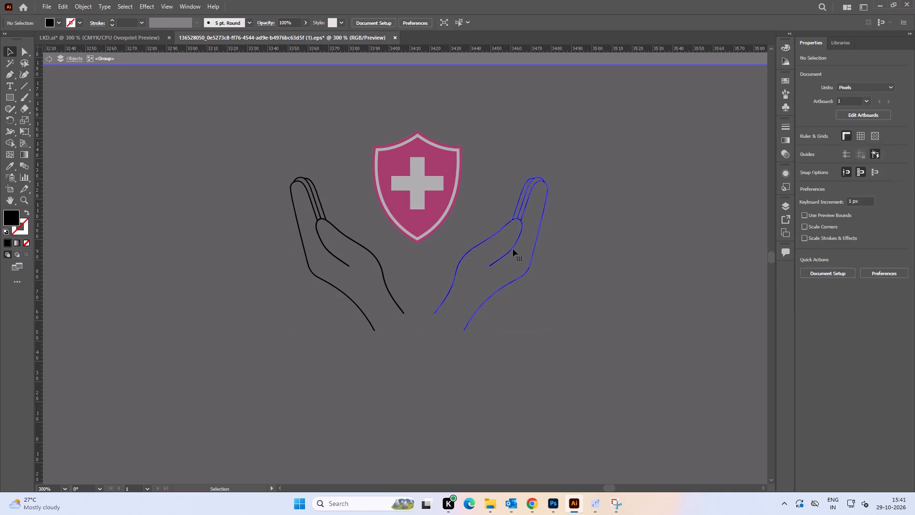
pyautogui.moveTo(513, 249); pyautogui.dragTo(488, 252)
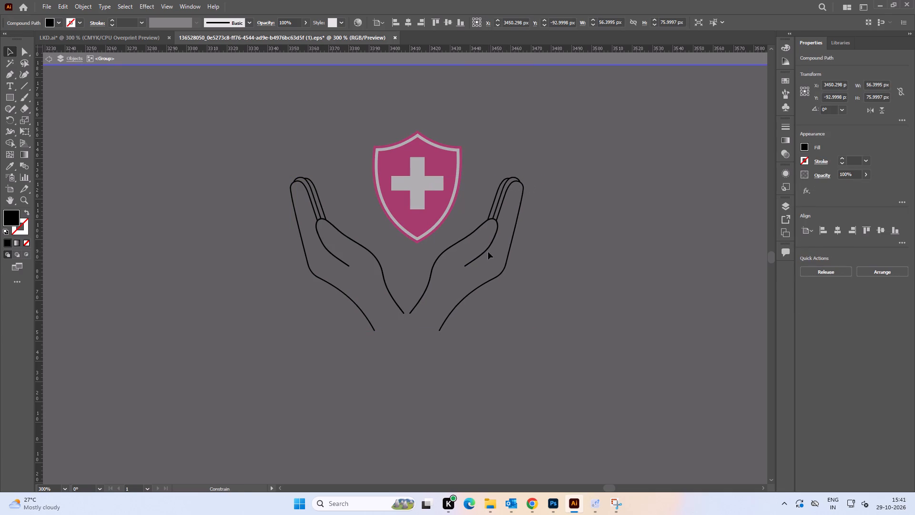
pyautogui.moveTo(488, 252); pyautogui.dragTo(491, 252)
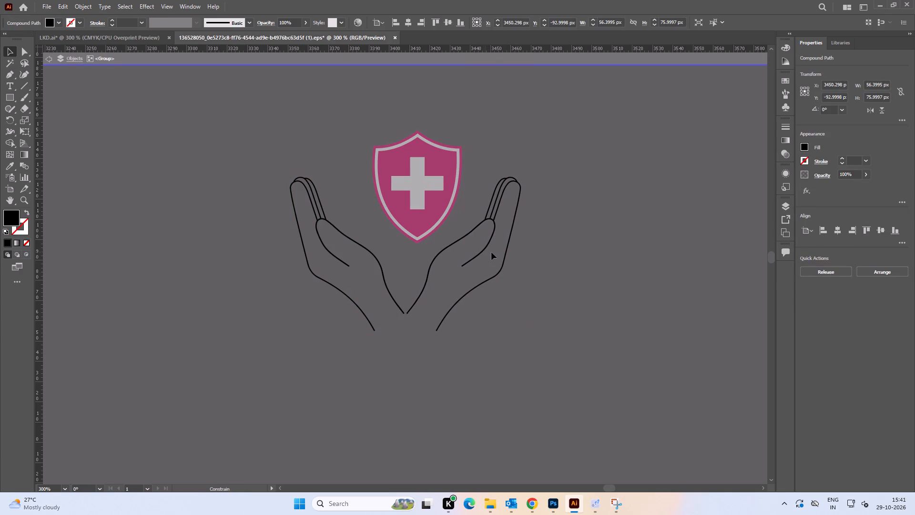
pyautogui.moveTo(491, 252); pyautogui.dragTo(495, 252)
pyautogui.doubleClick(591, 278)
pyautogui.click(590, 269)
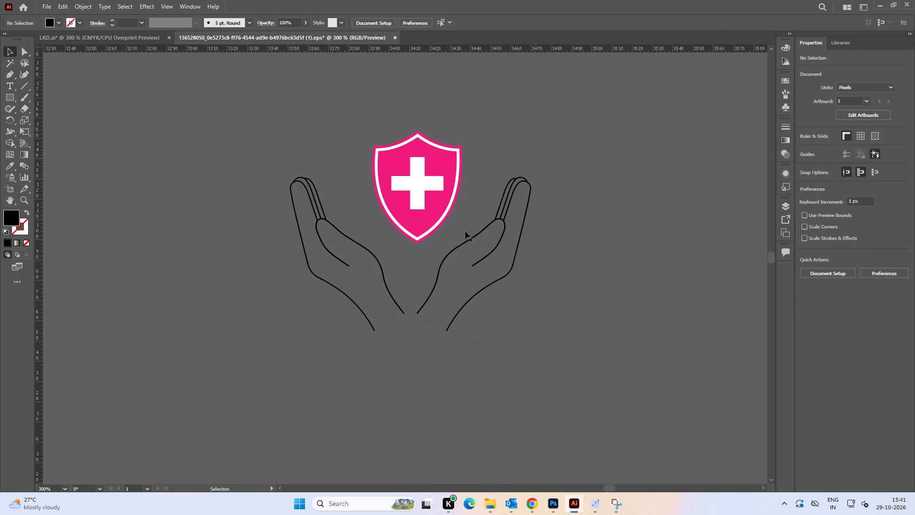
# Centre the pink shield and the hands horizontally on each other, and lower the shield slightly between the hands.
pyautogui.keyDown('alt'); pyautogui.scroll(1, 379, 213); pyautogui.keyUp('alt')
pyautogui.moveTo(421, 216); pyautogui.dragTo(410, 217)
pyautogui.click(503, 247)
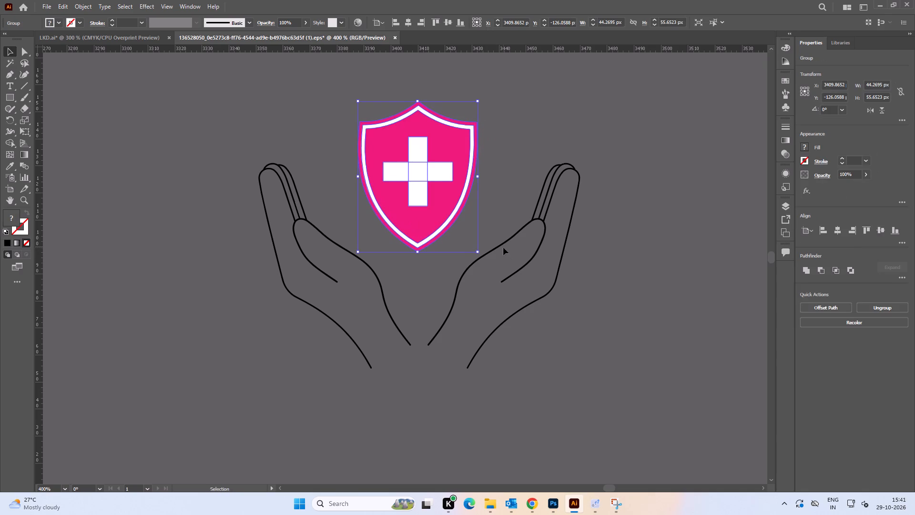
pyautogui.click(498, 247)
pyautogui.keyDown('shift'); pyautogui.click(419, 215); pyautogui.keyUp('shift')
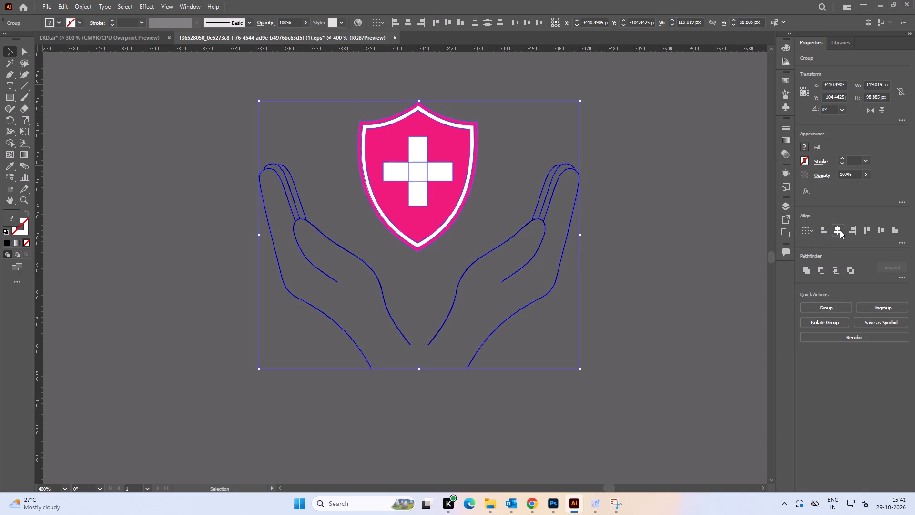
pyautogui.click(840, 230)
pyautogui.click(667, 239)
pyautogui.keyDown('alt'); pyautogui.scroll(1, 412, 227); pyautogui.keyUp('alt')
pyautogui.moveTo(418, 226); pyautogui.dragTo(417, 230)
pyautogui.keyDown('alt'); pyautogui.scroll(-3, 417, 226); pyautogui.keyUp('alt')
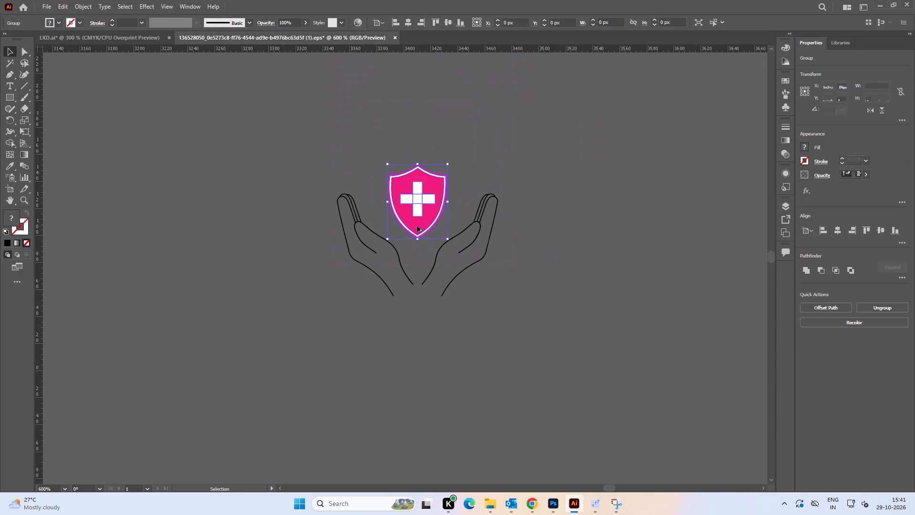
pyautogui.click(569, 221)
# Bring the combined shield and outline hands into the LKD.ai document and place them to the left of the flask icon.
pyautogui.moveTo(554, 298); pyautogui.dragTo(228, 142)
pyautogui.moveTo(411, 214); pyautogui.dragTo(117, 62)
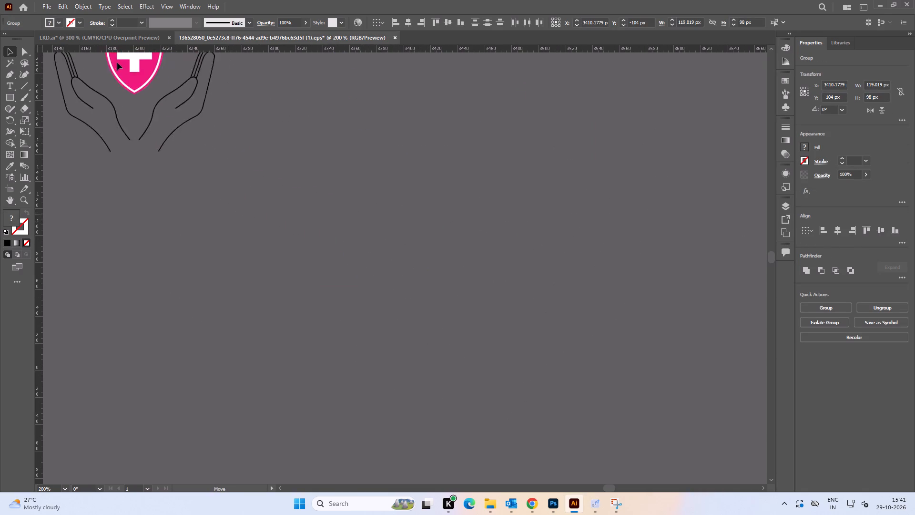
pyautogui.moveTo(117, 62); pyautogui.dragTo(337, 318)
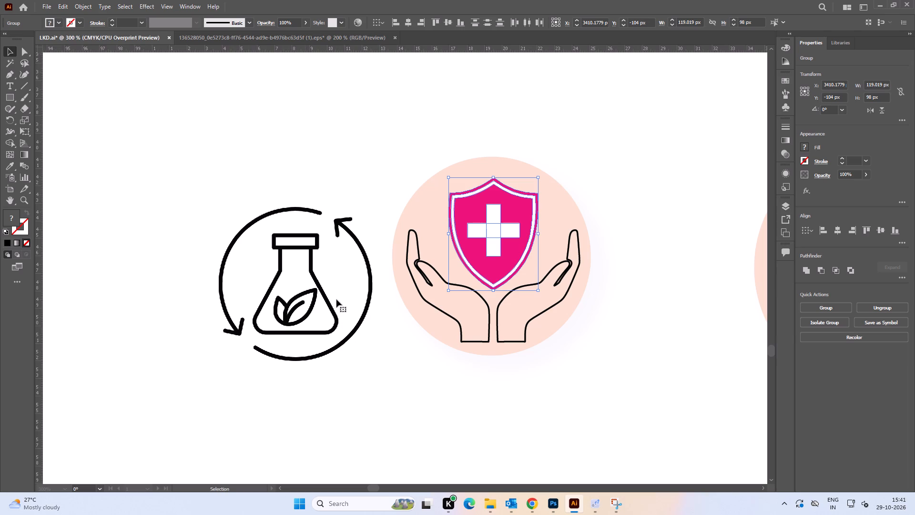
pyautogui.keyDown('alt'); pyautogui.scroll(-3, 337, 291); pyautogui.keyUp('alt')
pyautogui.press('space')
pyautogui.moveTo(346, 311); pyautogui.dragTo(337, 273)
pyautogui.moveTo(338, 266); pyautogui.dragTo(257, 262)
pyautogui.click(366, 292)
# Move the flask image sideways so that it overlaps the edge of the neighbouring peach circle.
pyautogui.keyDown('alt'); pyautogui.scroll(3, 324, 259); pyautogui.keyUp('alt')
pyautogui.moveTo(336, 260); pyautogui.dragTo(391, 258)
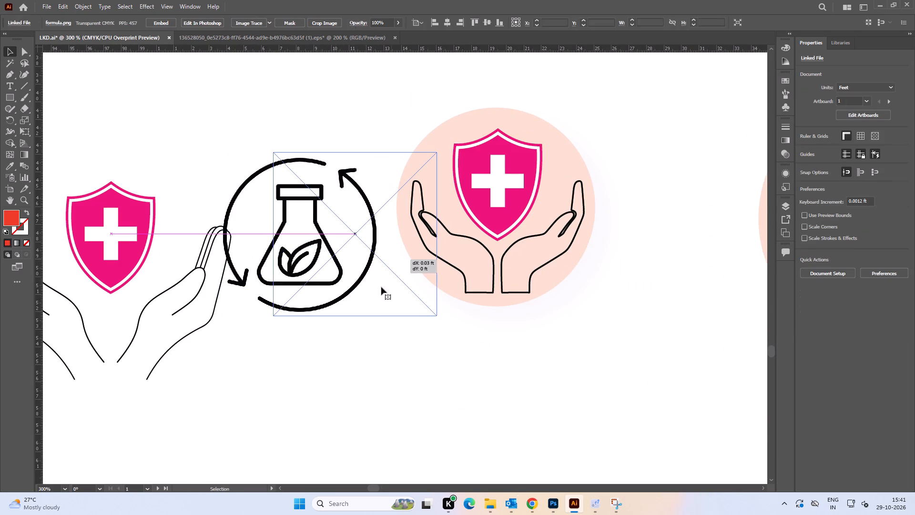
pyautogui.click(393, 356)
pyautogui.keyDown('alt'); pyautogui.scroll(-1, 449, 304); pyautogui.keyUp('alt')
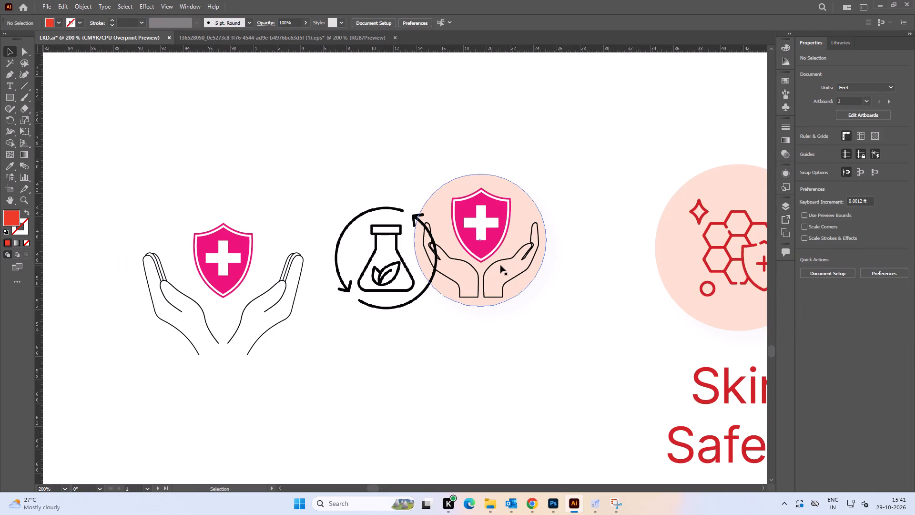
# Delete the pink shield and the outline hands from the small peach circle beside the flask.
pyautogui.click(570, 303)
pyautogui.keyDown('alt'); pyautogui.scroll(1, 481, 256); pyautogui.keyUp('alt')
pyautogui.moveTo(483, 248); pyautogui.dragTo(489, 169)
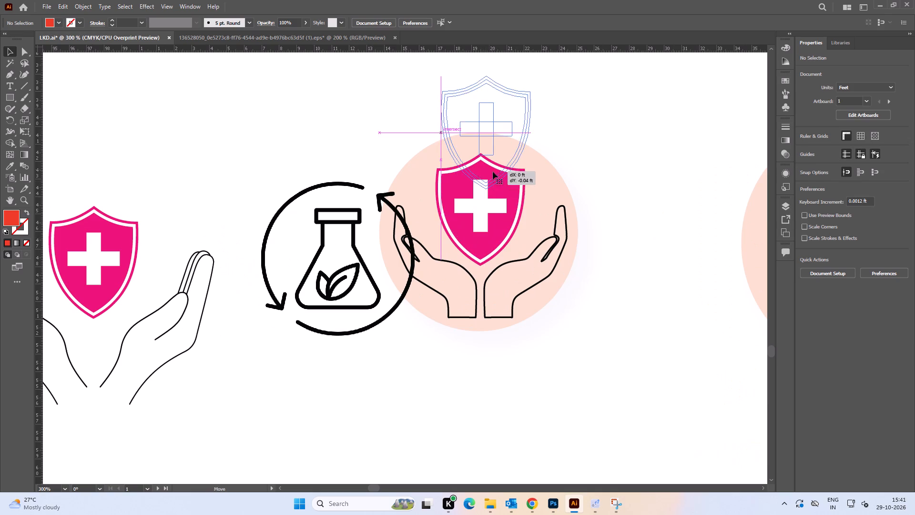
pyautogui.hotkey('ctrl', 'z')
pyautogui.press('Delete')
pyautogui.click(518, 259)
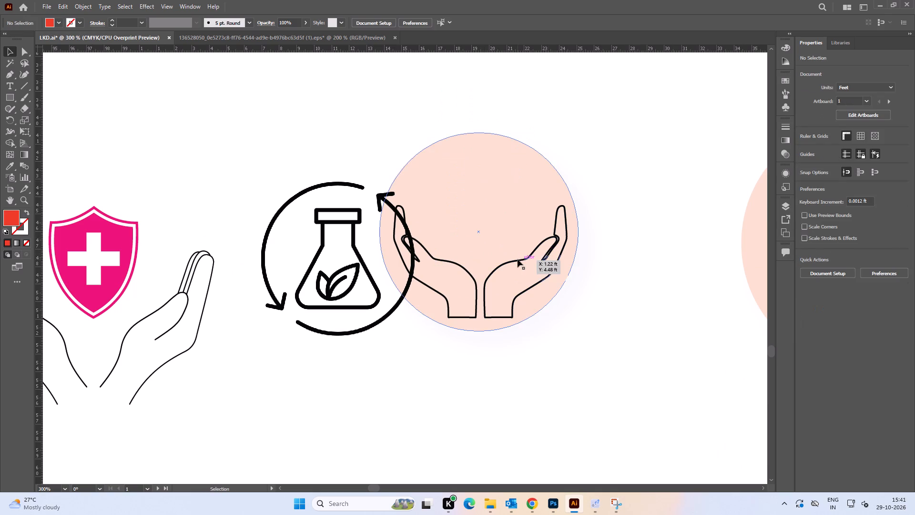
pyautogui.press('Delete')
# Move the flask image into the emptied peach circle, shrink it to about 0.0908 ft square, and centre it by eye.
pyautogui.moveTo(412, 262); pyautogui.dragTo(545, 239)
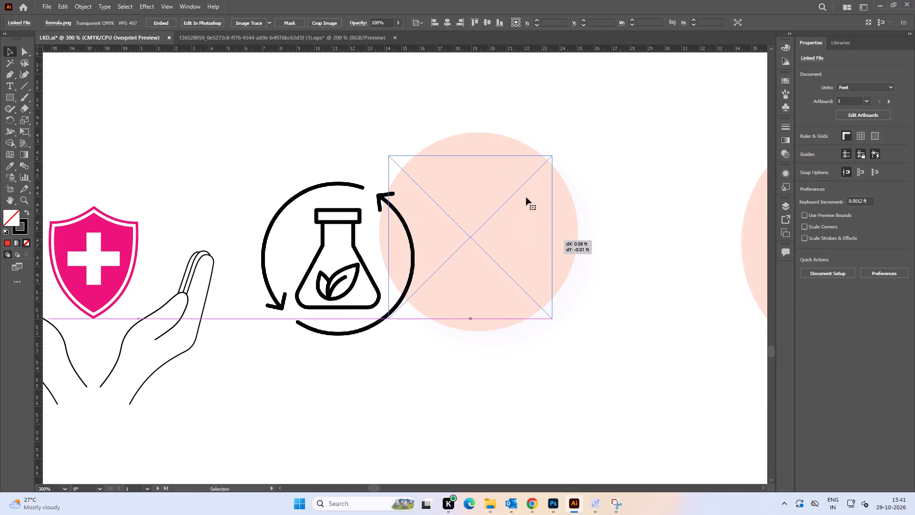
pyautogui.keyDown('shift'); pyautogui.moveTo(473, 155); pyautogui.dragTo(473, 160); pyautogui.keyUp('shift')
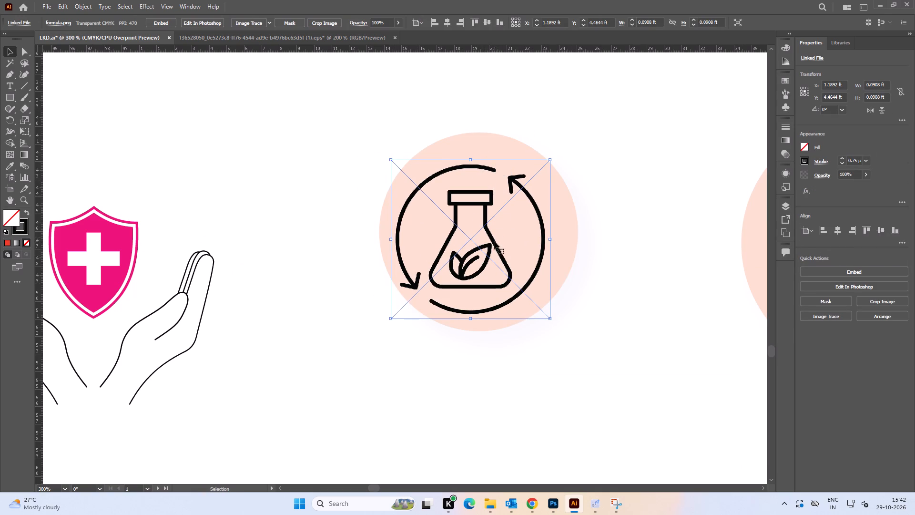
pyautogui.moveTo(494, 243); pyautogui.dragTo(502, 237)
pyautogui.press('space')
pyautogui.moveTo(627, 190); pyautogui.dragTo(591, 206)
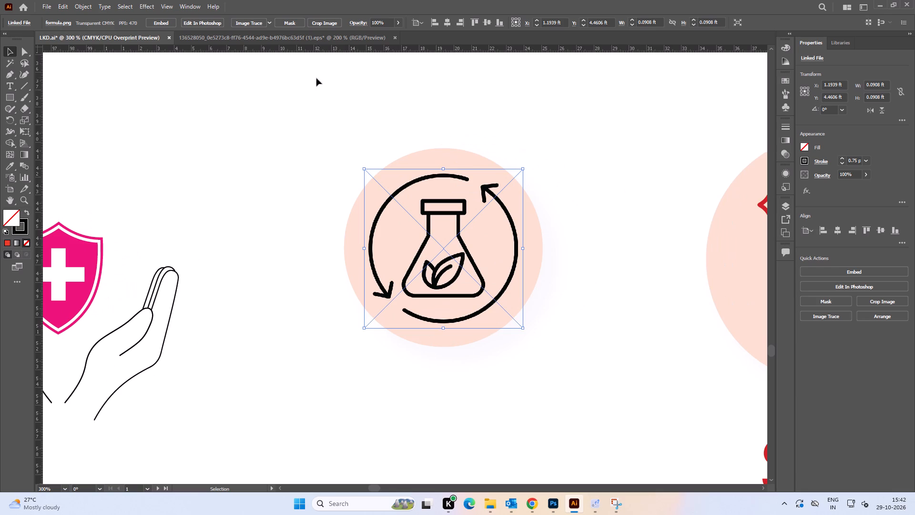
# Embed the flask image and trace it with the Black and White Logo preset.
pyautogui.click(823, 268)
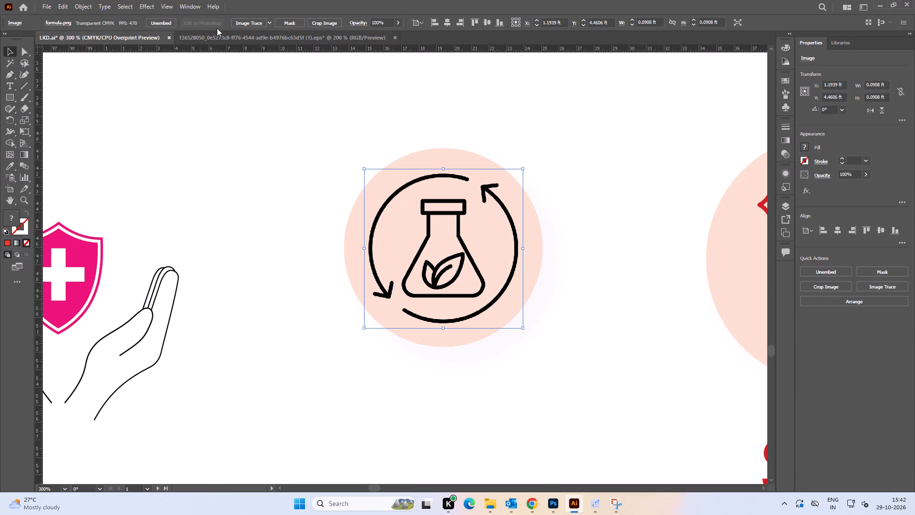
pyautogui.click(270, 24)
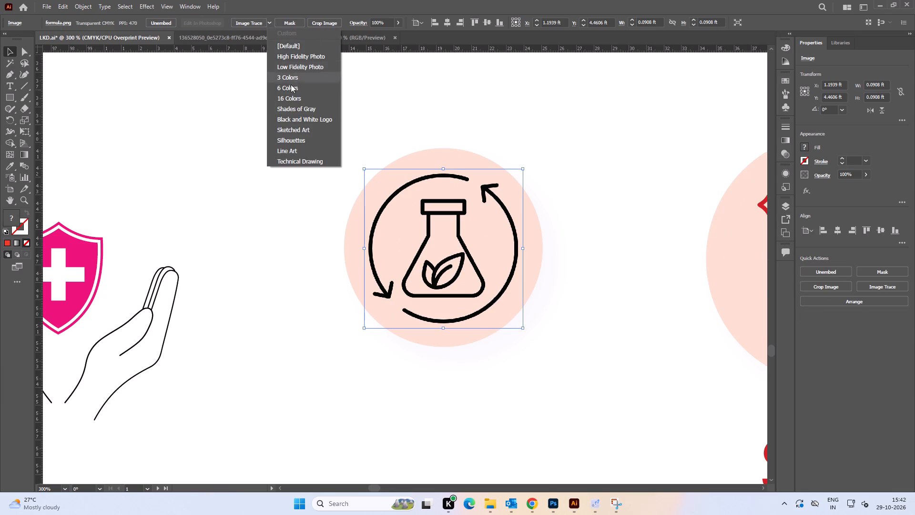
pyautogui.click(300, 117)
pyautogui.click(591, 250)
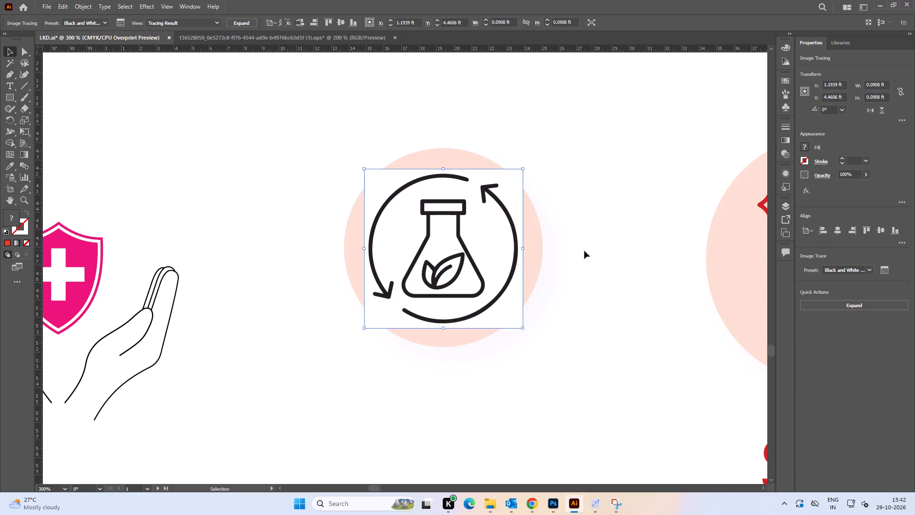
# Expand the traced flask image into editable paths.
pyautogui.keyDown('alt'); pyautogui.scroll(1, 515, 269); pyautogui.keyUp('alt')
pyautogui.press('space')
pyautogui.moveTo(503, 255); pyautogui.dragTo(462, 254)
pyautogui.click(610, 212)
pyautogui.click(469, 227)
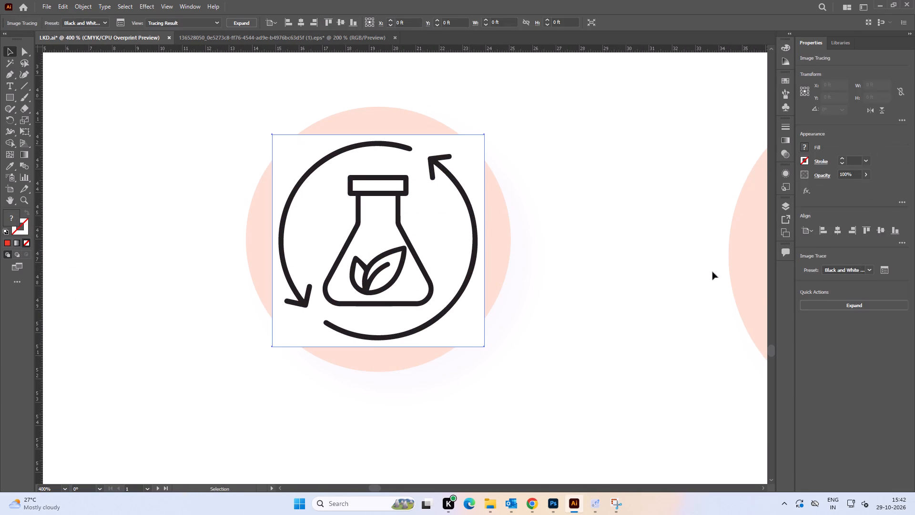
pyautogui.click(824, 305)
pyautogui.click(630, 192)
# Delete the traced flask's white background and the white fills inside its body, leaves and stopper.
pyautogui.press('a')
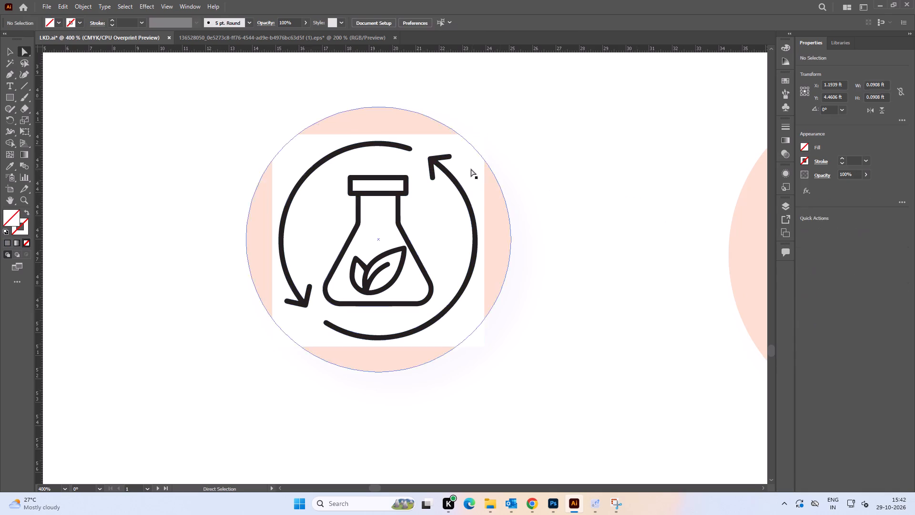
pyautogui.click(469, 166)
pyautogui.press('Delete')
pyautogui.click(373, 222)
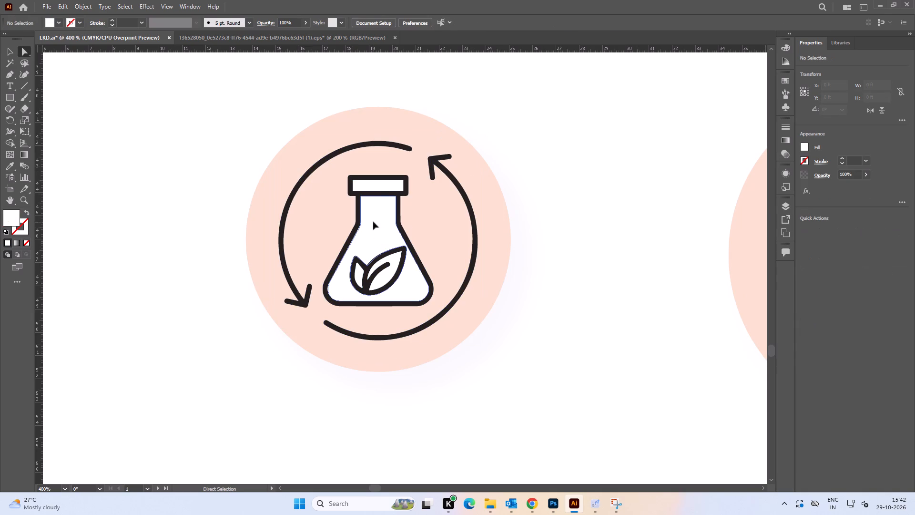
pyautogui.press('Delete')
pyautogui.click(382, 276)
pyautogui.press('Delete')
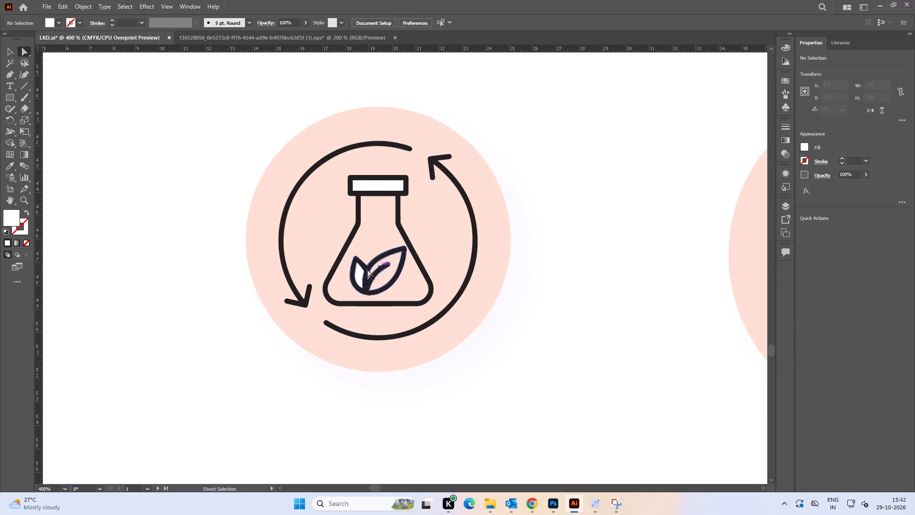
pyautogui.click(360, 271)
pyautogui.press('Delete')
pyautogui.click(382, 185)
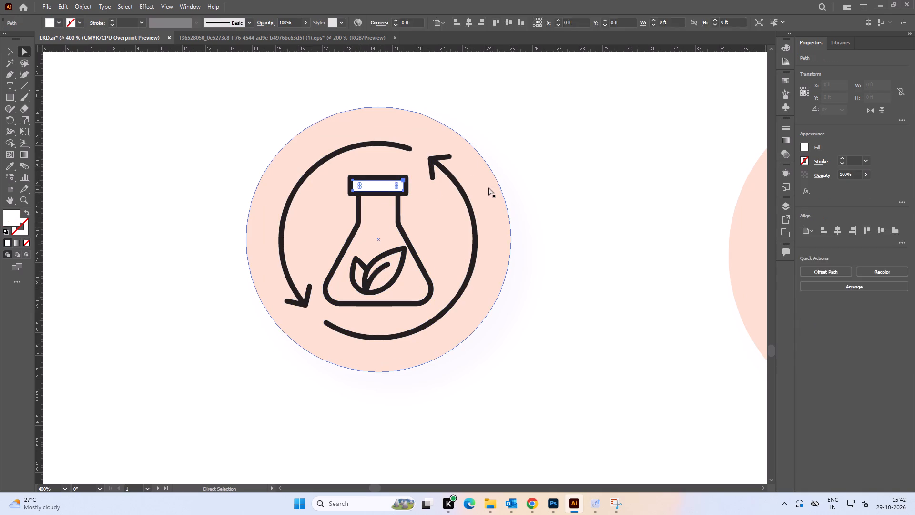
pyautogui.press('Delete')
pyautogui.click(12, 51)
pyautogui.click(85, 151)
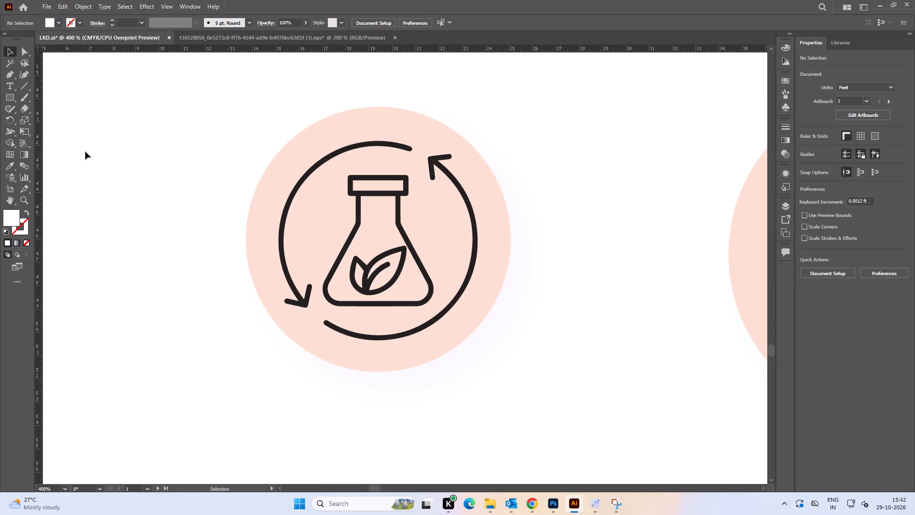
# Recolour the whole flask icon with the red sampled from the Skin Safety icon.
pyautogui.click(403, 229)
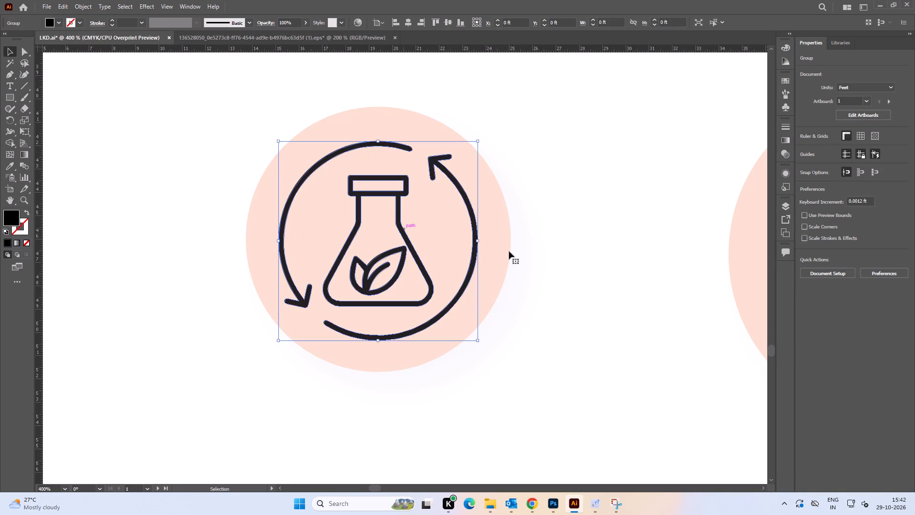
pyautogui.keyDown('alt'); pyautogui.scroll(-2, 511, 250); pyautogui.keyUp('alt')
pyautogui.press('space')
pyautogui.moveTo(521, 250); pyautogui.dragTo(447, 247)
pyautogui.press('i')
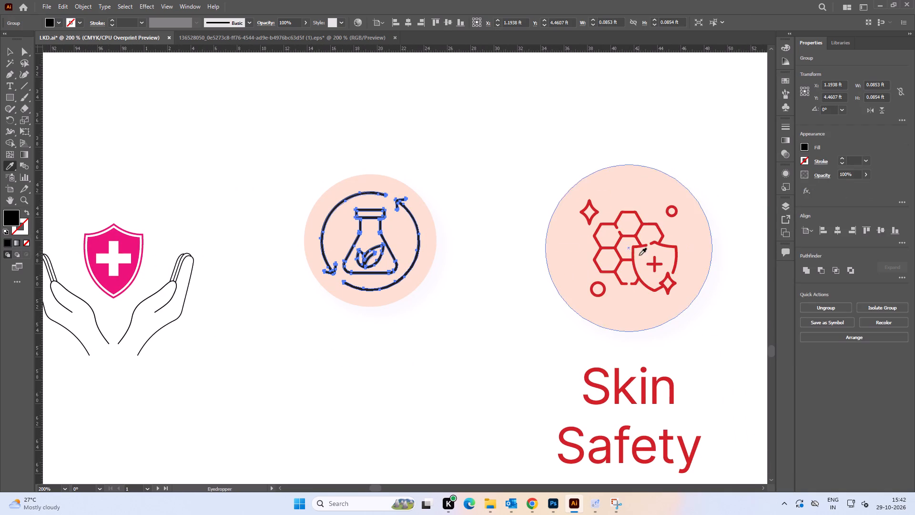
pyautogui.click(643, 246)
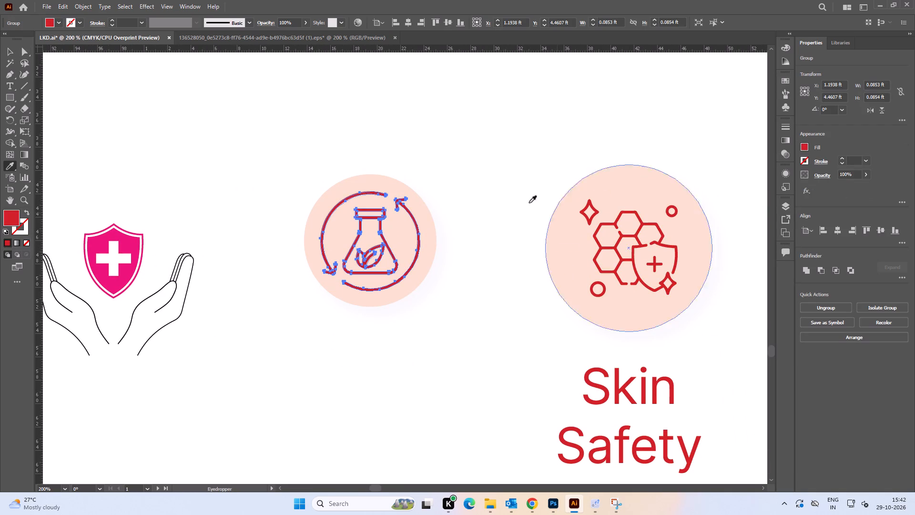
pyautogui.press('v')
pyautogui.click(412, 165)
# Ungroup the Safe Formula icon and delete its tired-person and battery artwork, keeping the peach circle.
pyautogui.press('space')
pyautogui.press('space')
pyautogui.press('space')
pyautogui.press('space')
pyautogui.press('space')
pyautogui.press('space')
pyautogui.press('space')
pyautogui.press('space')
pyautogui.press('space')
pyautogui.press('space')
pyautogui.press('space')
pyautogui.press('space')
pyautogui.press('space')
pyautogui.press('space')
pyautogui.press('space')
pyautogui.press('space')
pyautogui.press('space')
pyautogui.moveTo(473, 261); pyautogui.dragTo(336, 251)
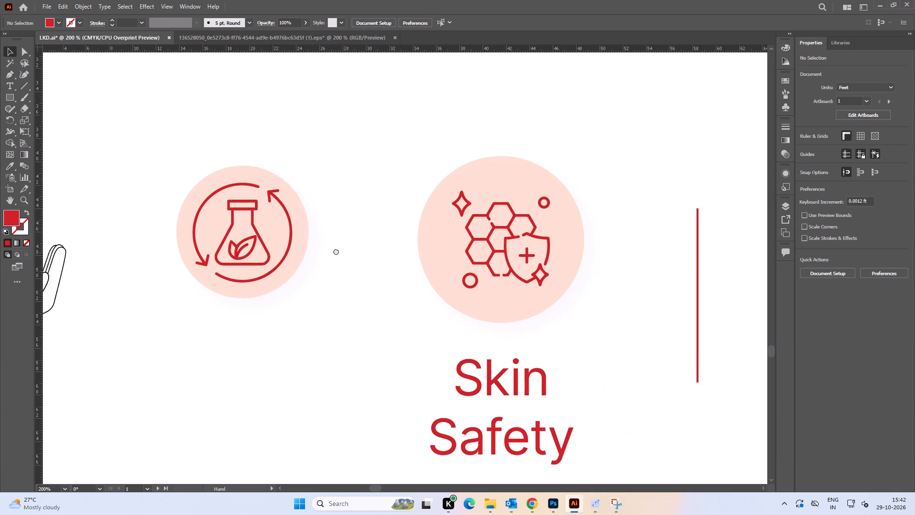
pyautogui.moveTo(336, 251); pyautogui.dragTo(193, 250)
pyautogui.keyDown('alt'); pyautogui.scroll(-1, 365, 219); pyautogui.keyUp('alt')
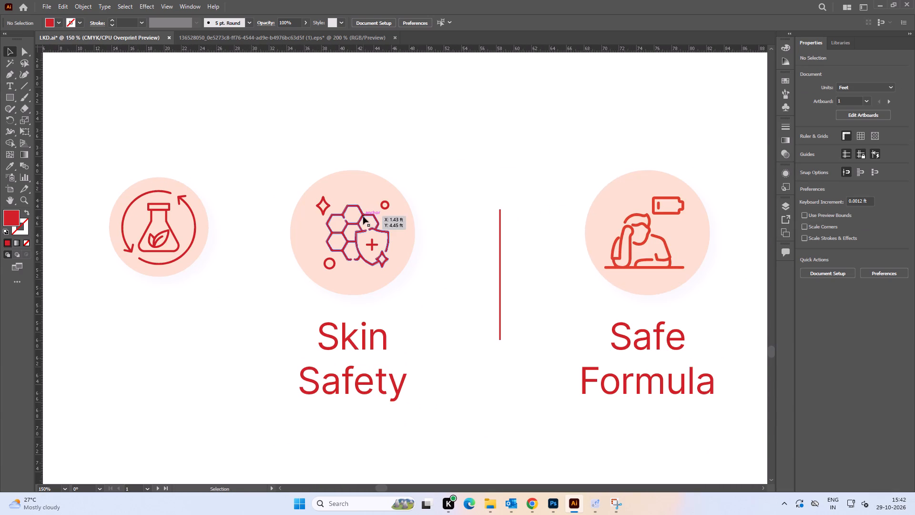
pyautogui.click(629, 243)
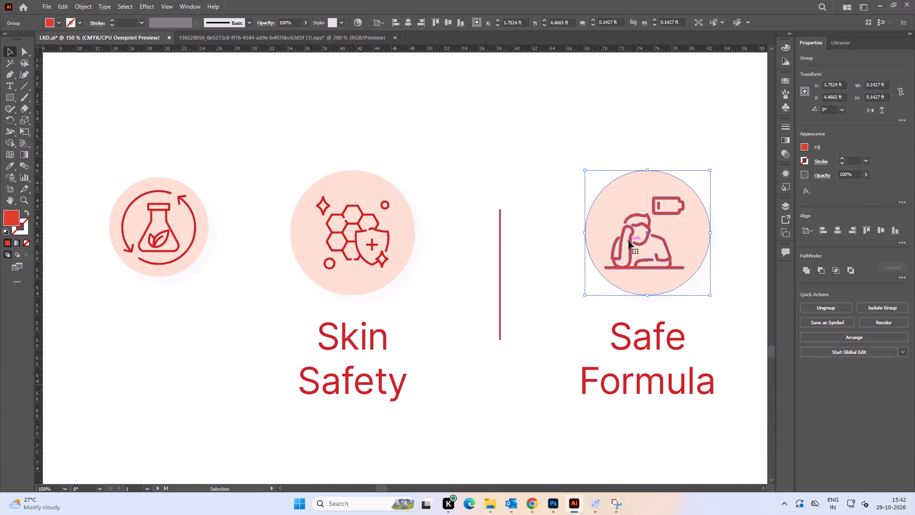
pyautogui.hotkey('ctrl', 'shift', 'g')
pyautogui.click(513, 175)
pyautogui.click(629, 236)
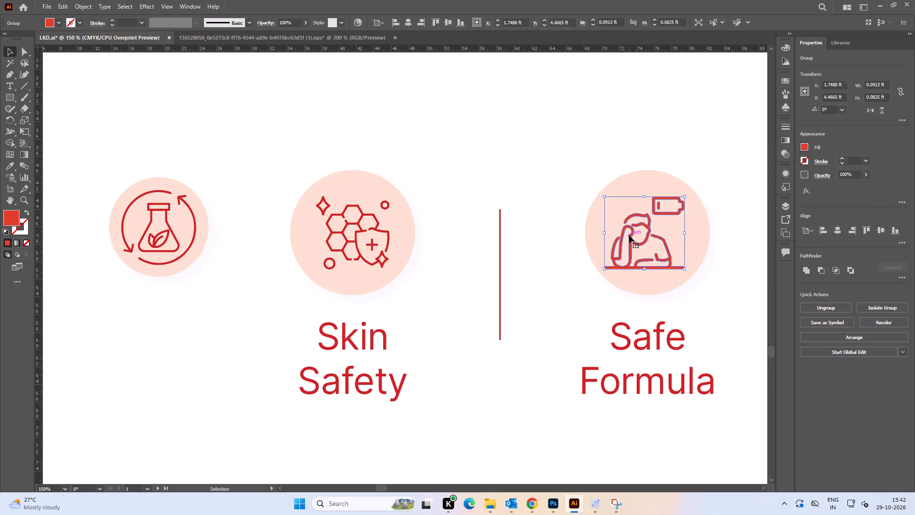
pyautogui.press('Delete')
# Align the red flask icon to the horizontal and vertical centre of the Safe Formula circle, using the circle as key object.
pyautogui.click(193, 234)
pyautogui.keyDown('shift'); pyautogui.click(602, 239); pyautogui.keyUp('shift')
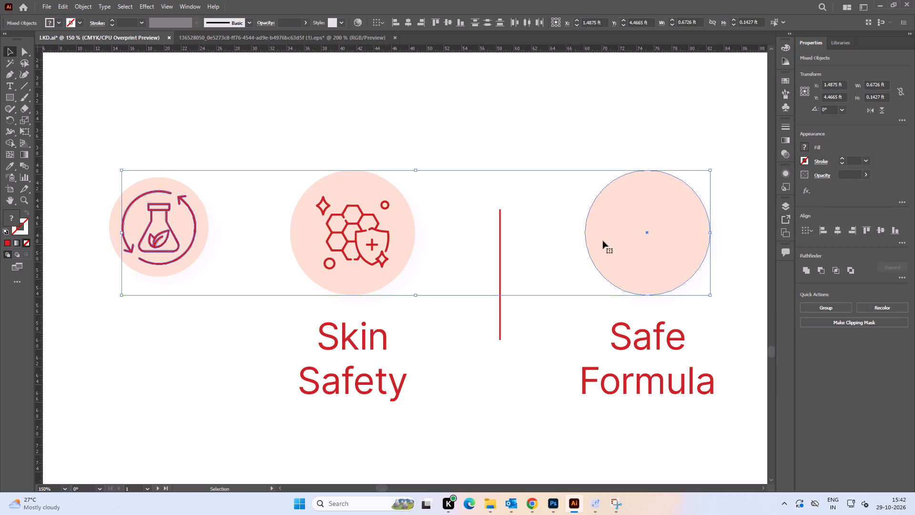
pyautogui.click(603, 241)
pyautogui.click(840, 230)
pyautogui.click(582, 131)
pyautogui.press('space')
pyautogui.moveTo(637, 149); pyautogui.dragTo(434, 121)
pyautogui.keyDown('alt'); pyautogui.scroll(1, 427, 229); pyautogui.keyUp('alt')
pyautogui.click(452, 219)
pyautogui.keyDown('shift'); pyautogui.click(525, 210); pyautogui.keyUp('shift')
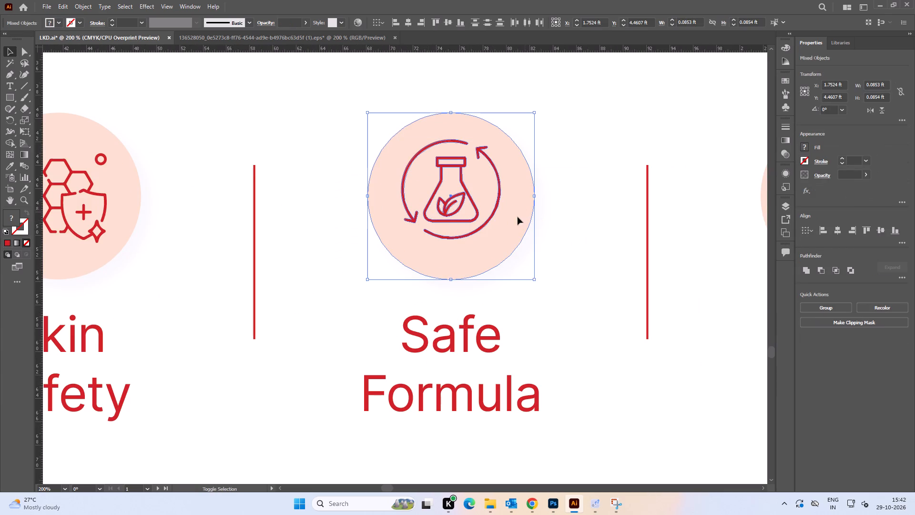
pyautogui.click(512, 210)
pyautogui.click(878, 232)
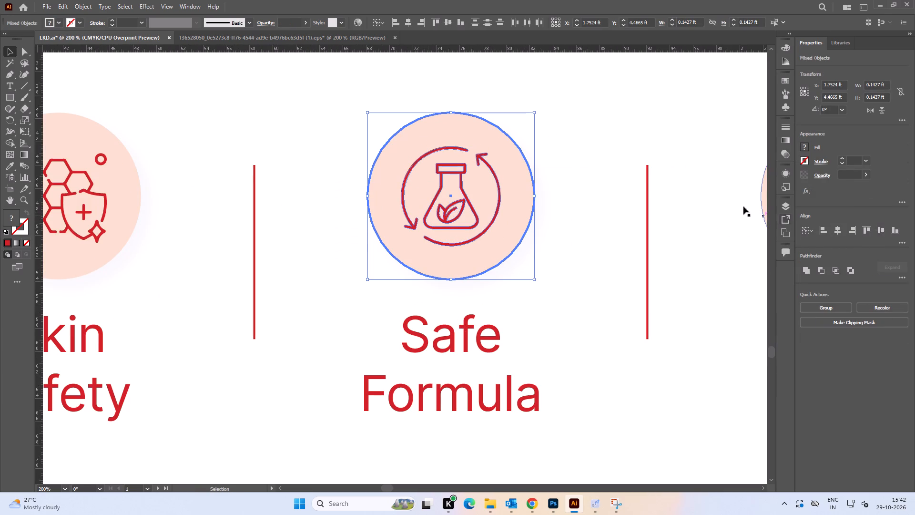
pyautogui.doubleClick(602, 163)
# Enlarge the flask icon proportionally about its centre so it fills more of the Safe Formula circle.
pyautogui.keyDown('alt'); pyautogui.scroll(-1, 583, 203); pyautogui.keyUp('alt')
pyautogui.press('space')
pyautogui.click(501, 219)
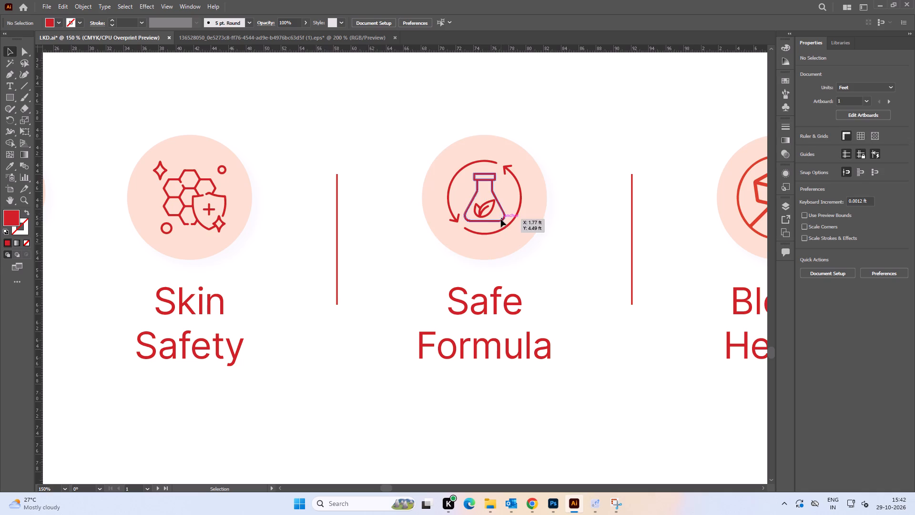
pyautogui.keyDown('alt'); pyautogui.scroll(3, 481, 233); pyautogui.keyUp('alt')
pyautogui.keyDown('alt'); pyautogui.keyDown('shift'); pyautogui.moveTo(490, 240); pyautogui.dragTo(490, 251); pyautogui.keyUp('shift'); pyautogui.keyUp('alt')
pyautogui.press('space')
pyautogui.moveTo(509, 195); pyautogui.dragTo(473, 252)
pyautogui.click(662, 203)
pyautogui.keyDown('alt'); pyautogui.scroll(-4, 656, 199); pyautogui.keyUp('alt')
pyautogui.press('space')
pyautogui.moveTo(671, 211); pyautogui.dragTo(518, 200)
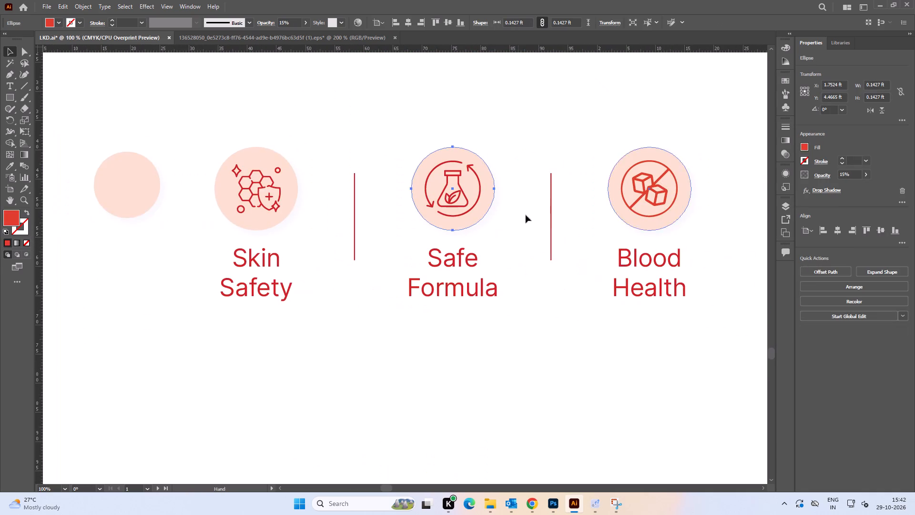
pyautogui.click(518, 236)
pyautogui.press('space')
pyautogui.moveTo(504, 233); pyautogui.dragTo(508, 233)
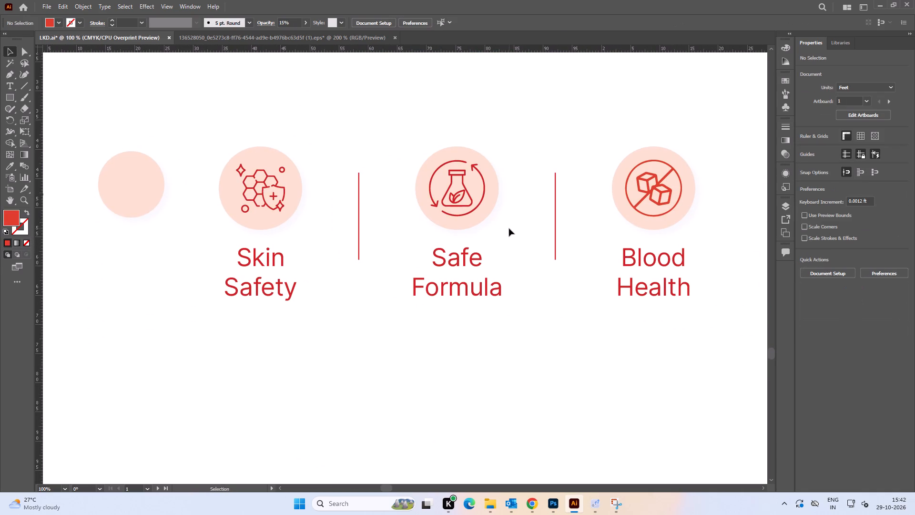
# Align the flask icon horizontally to the centre of the small spare peach circle beside Skin Safety.
pyautogui.press('space')
pyautogui.press('space')
pyautogui.press('space')
pyautogui.press('space')
pyautogui.press('space')
pyautogui.press('space')
pyautogui.press('space')
pyautogui.press('space')
pyautogui.press('space')
pyautogui.press('space')
pyautogui.press('space')
pyautogui.moveTo(519, 233); pyautogui.dragTo(656, 238)
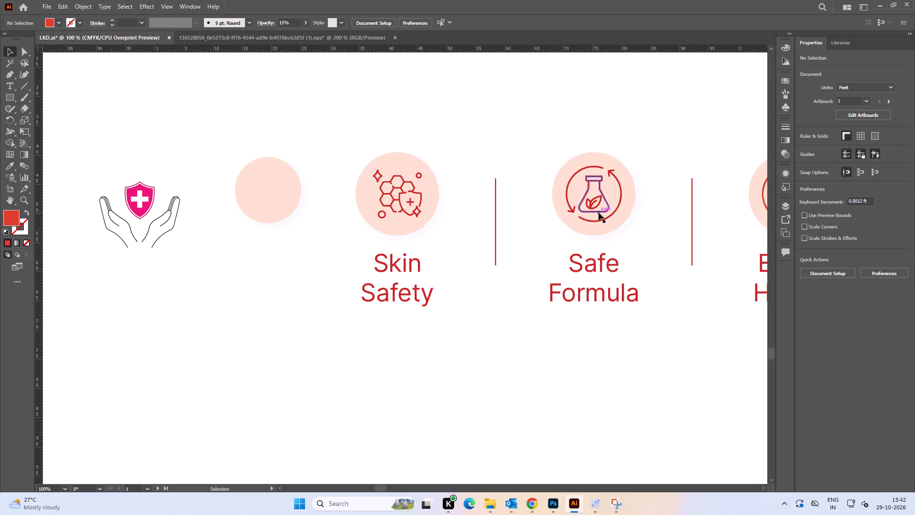
pyautogui.click(599, 213)
pyautogui.keyDown('shift'); pyautogui.click(265, 205); pyautogui.keyUp('shift')
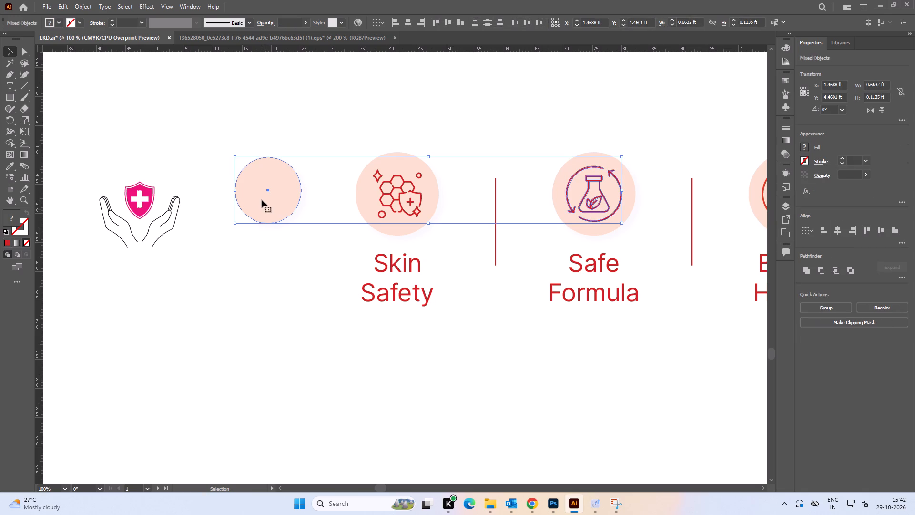
pyautogui.click(262, 200)
pyautogui.click(840, 228)
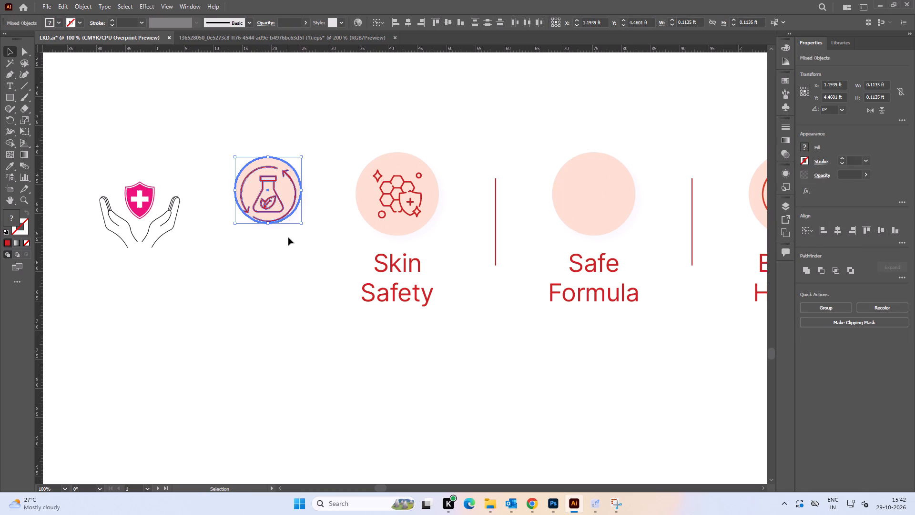
pyautogui.click(288, 237)
# Align the small spare circle vertically to the centre of the Safe Formula circle, using the latter as key object.
pyautogui.press('space')
pyautogui.moveTo(235, 241); pyautogui.dragTo(318, 264)
pyautogui.click(347, 184)
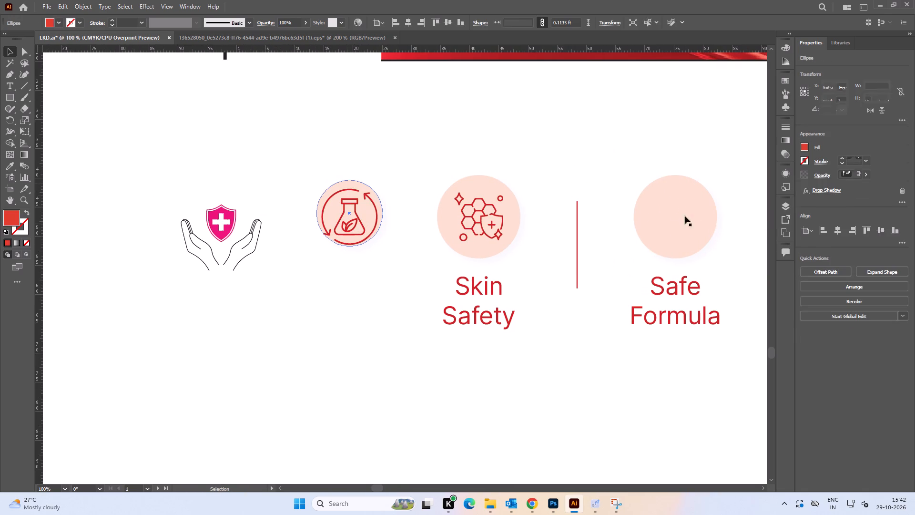
pyautogui.keyDown('shift'); pyautogui.click(682, 218); pyautogui.keyUp('shift')
pyautogui.click(661, 226)
pyautogui.click(880, 232)
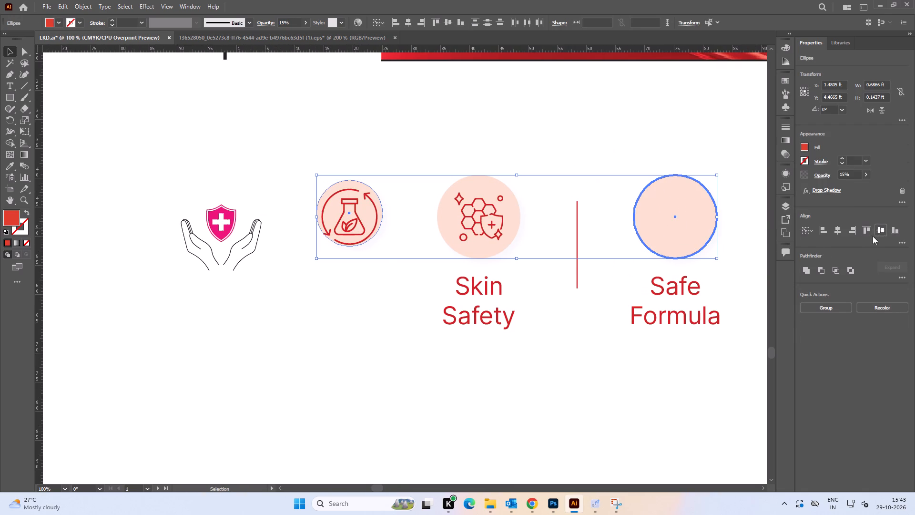
pyautogui.doubleClick(318, 269)
pyautogui.press('space')
pyautogui.moveTo(305, 265); pyautogui.dragTo(336, 263)
pyautogui.keyDown('alt'); pyautogui.scroll(2, 404, 221); pyautogui.keyUp('alt')
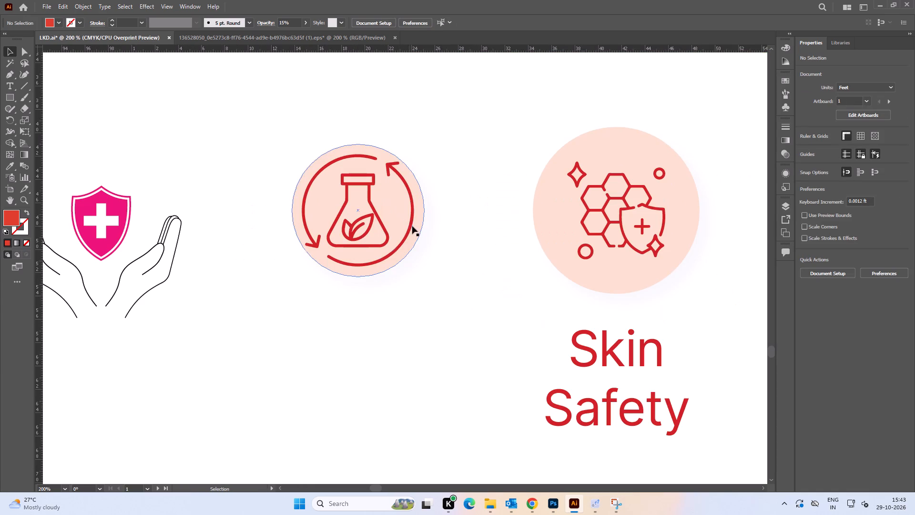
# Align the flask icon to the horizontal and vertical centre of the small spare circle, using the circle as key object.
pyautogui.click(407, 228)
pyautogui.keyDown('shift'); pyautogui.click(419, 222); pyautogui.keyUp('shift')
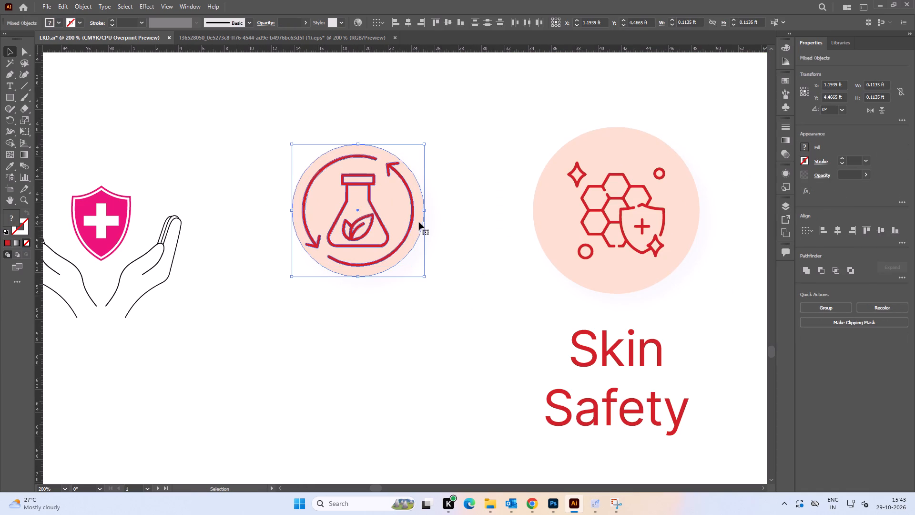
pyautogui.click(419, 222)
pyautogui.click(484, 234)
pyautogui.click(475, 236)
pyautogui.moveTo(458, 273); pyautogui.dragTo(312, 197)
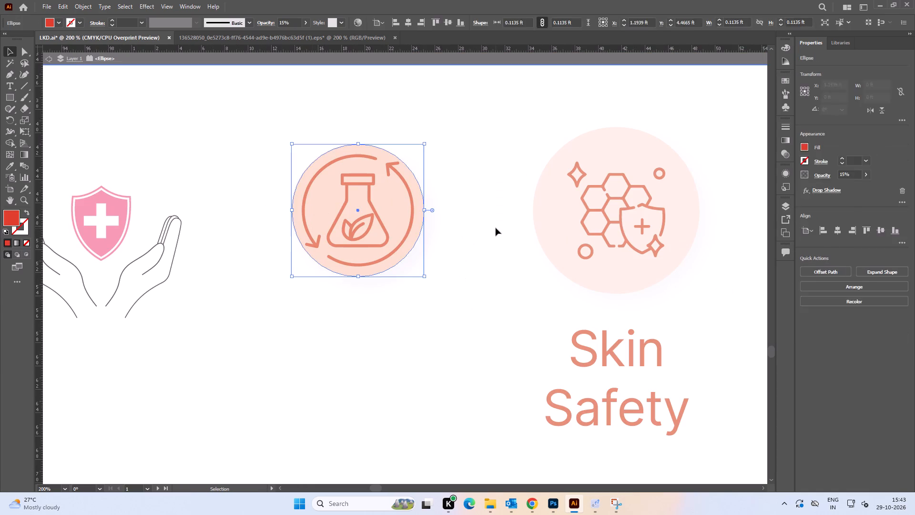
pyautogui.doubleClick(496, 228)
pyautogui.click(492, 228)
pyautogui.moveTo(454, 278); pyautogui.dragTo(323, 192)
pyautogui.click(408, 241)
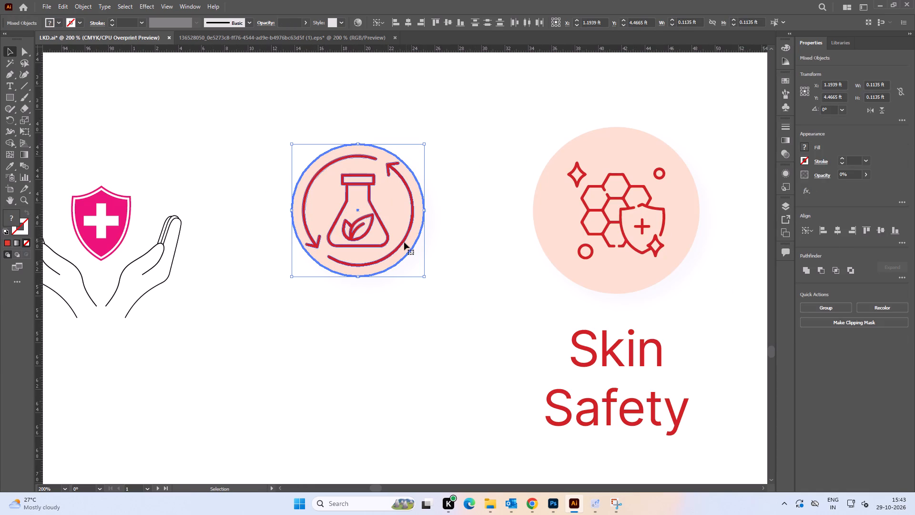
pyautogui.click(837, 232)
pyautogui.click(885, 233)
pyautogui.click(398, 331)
# Enlarge the flask icon proportionally about its centre to about 0.099 ft wide.
pyautogui.keyDown('alt'); pyautogui.scroll(2, 344, 206); pyautogui.keyUp('alt')
pyautogui.click(406, 213)
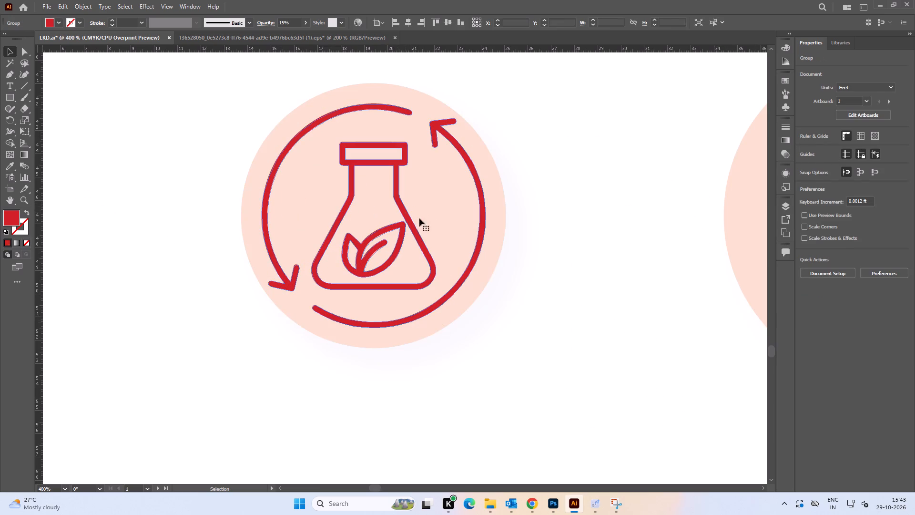
pyautogui.keyDown('alt'); pyautogui.keyDown('shift'); pyautogui.click(488, 216); pyautogui.keyUp('shift'); pyautogui.keyUp('alt')
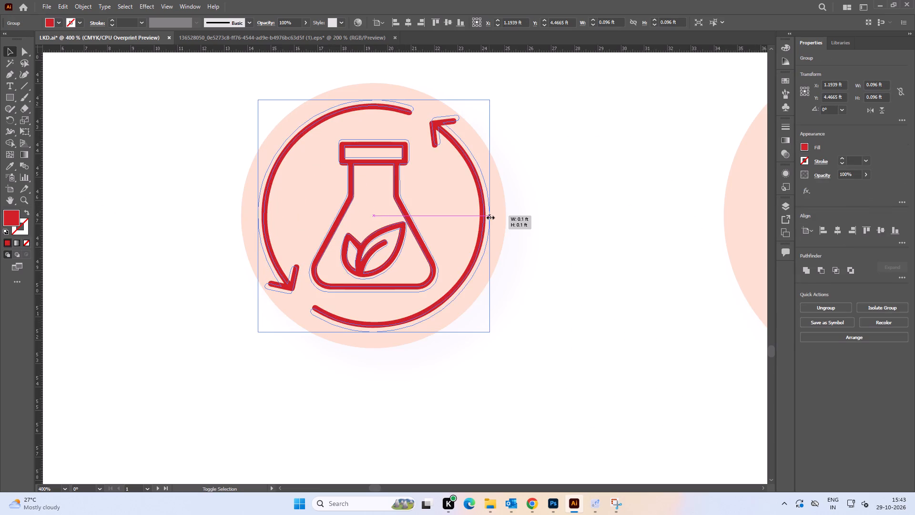
pyautogui.click(541, 217)
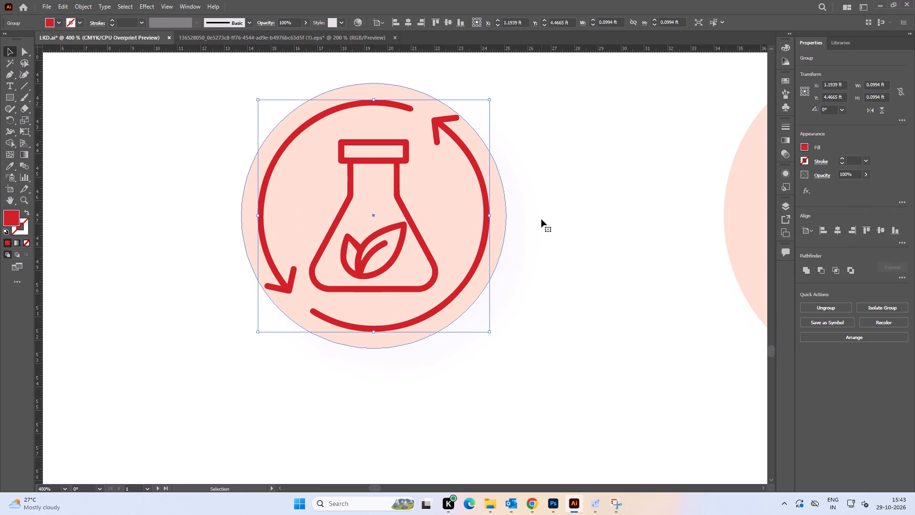
# Align the enlarged flask icon to the horizontal and vertical centre of the Safe Formula circle, using the circle as key object.
pyautogui.keyDown('alt'); pyautogui.scroll(-2, 535, 227); pyautogui.keyUp('alt')
pyautogui.press('space')
pyautogui.moveTo(545, 235); pyautogui.dragTo(389, 221)
pyautogui.click(400, 216)
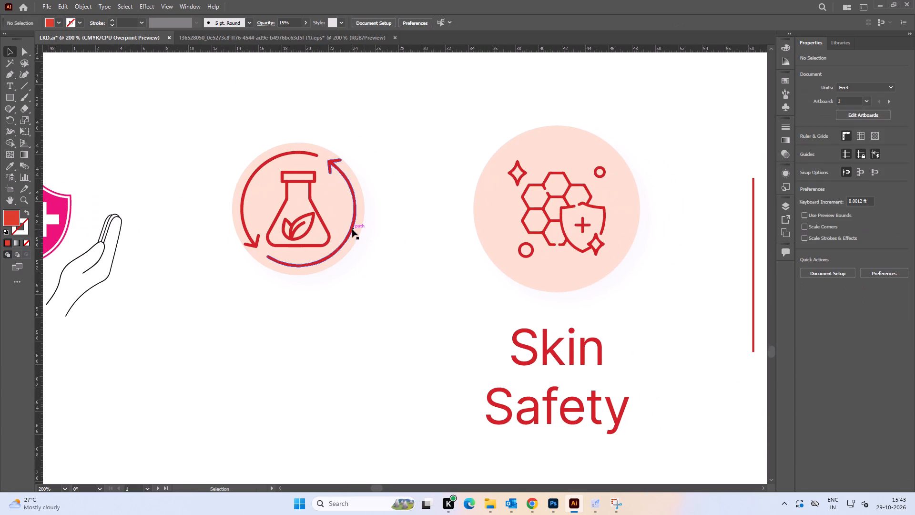
pyautogui.click(352, 229)
pyautogui.keyDown('alt'); pyautogui.scroll(-2, 386, 242); pyautogui.keyUp('alt')
pyautogui.press('space')
pyautogui.moveTo(482, 238); pyautogui.dragTo(319, 235)
pyautogui.keyDown('shift'); pyautogui.click(506, 224); pyautogui.keyUp('shift')
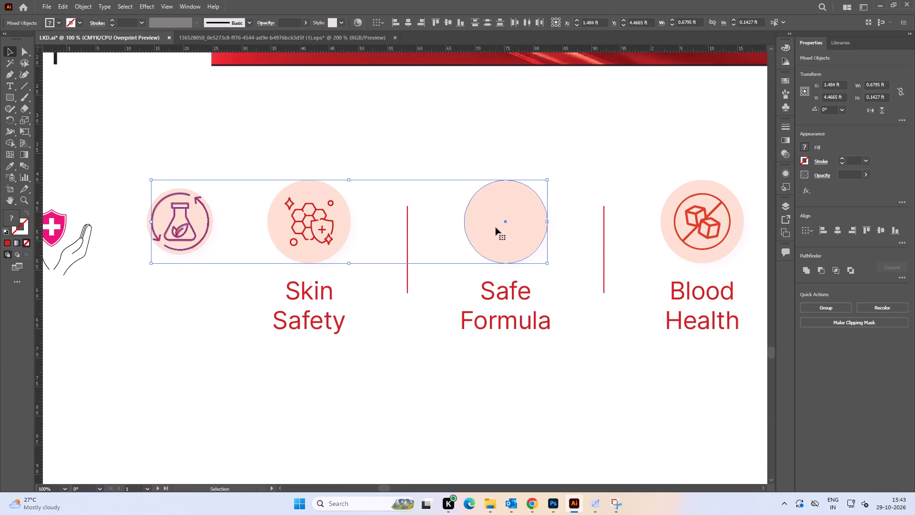
pyautogui.click(496, 227)
pyautogui.click(834, 232)
pyautogui.click(884, 231)
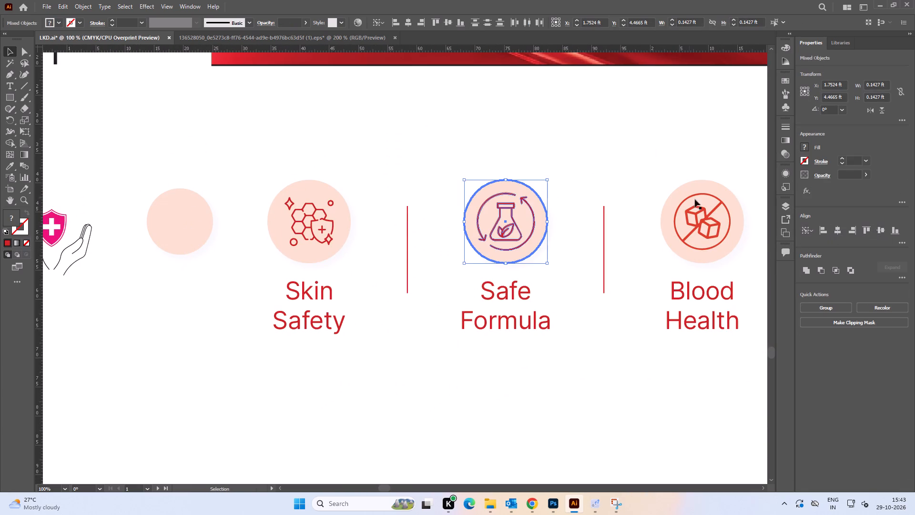
pyautogui.click(608, 174)
# Ungroup the Blood Health badge and delete only its crossed-out cubes icon, keeping the peach circle.
pyautogui.press('space')
pyautogui.moveTo(620, 171); pyautogui.dragTo(520, 148)
pyautogui.press('space')
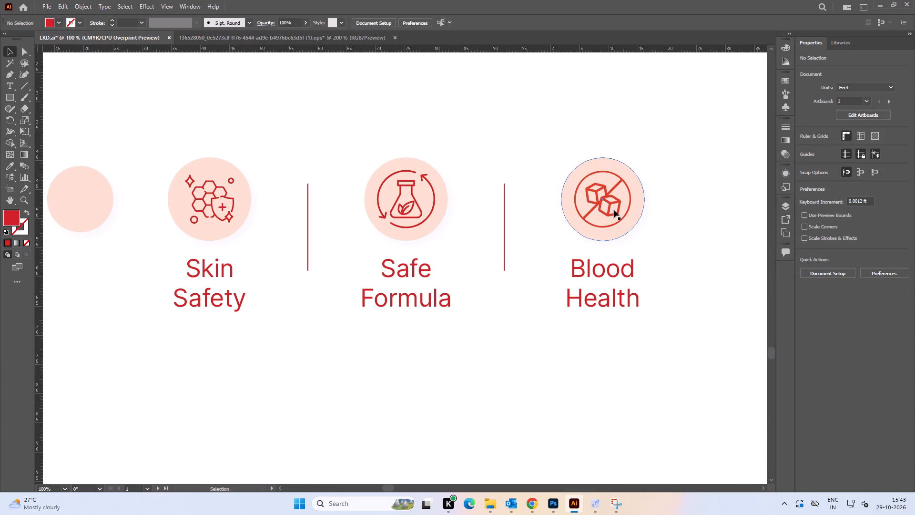
pyautogui.click(609, 206)
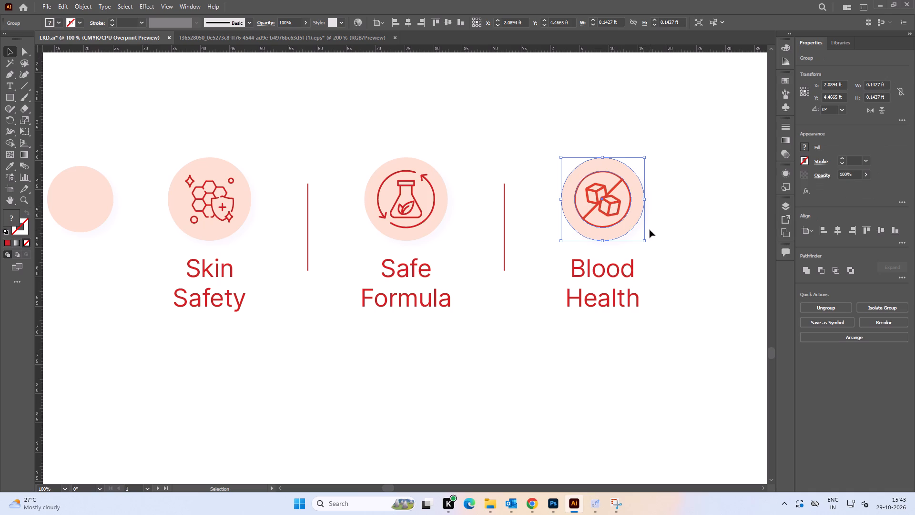
pyautogui.press('Delete')
pyautogui.hotkey('ctrl', 'z')
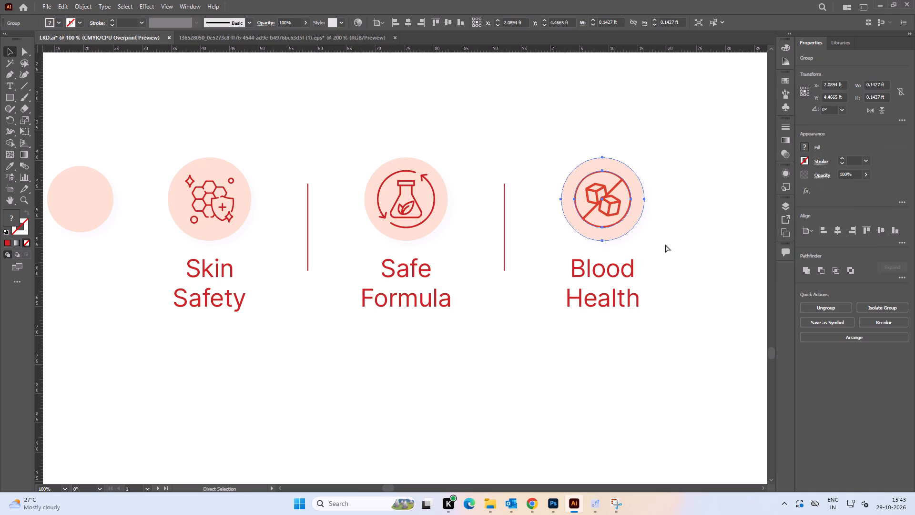
pyautogui.hotkey('ctrl', 'shift', 'g')
pyautogui.click(677, 235)
pyautogui.click(619, 205)
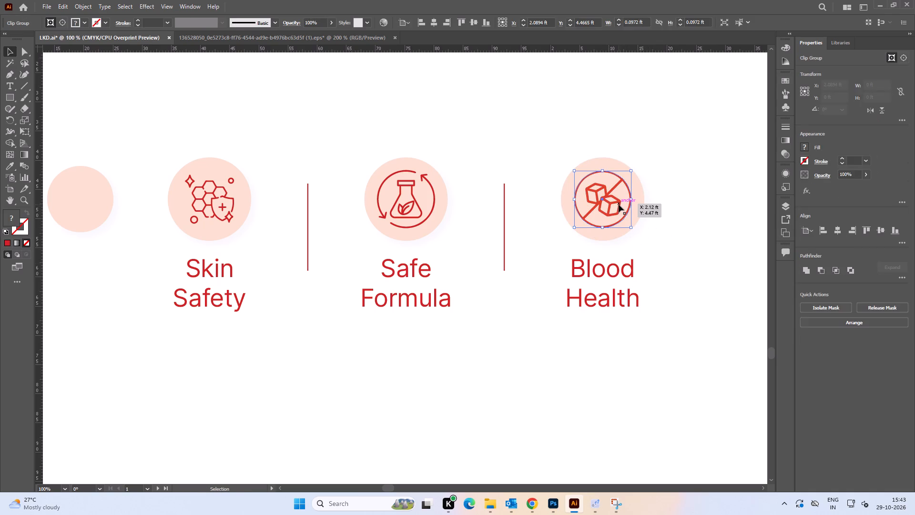
pyautogui.press('Delete')
# Copy the Blood Health label text.
pyautogui.click(617, 268)
pyautogui.hotkey('ctrl', 'c')
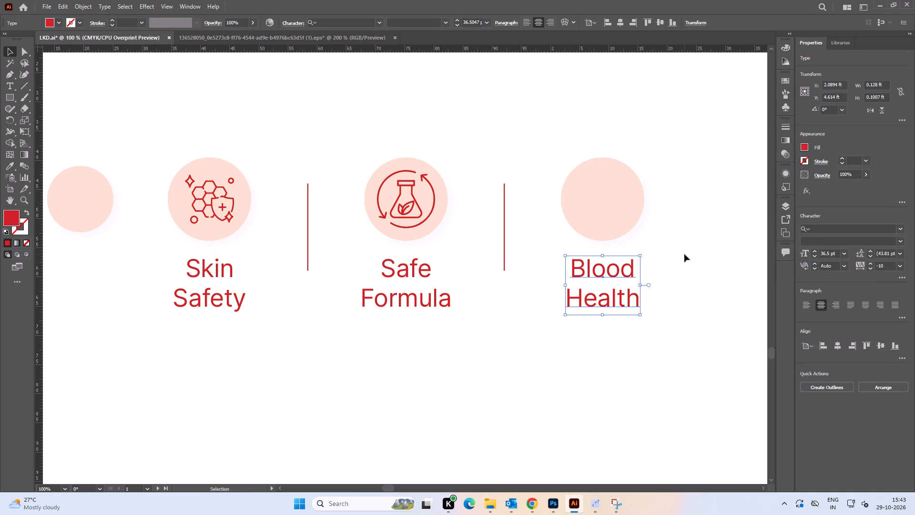
pyautogui.click(684, 254)
# Switch to Chrome, close the lab process icon and hands-holding pages, and return to the Safe Formula Icon search results.
pyautogui.hotkey('alt', 'Tab')
pyautogui.keyDown('alt'); pyautogui.click(405, 148); pyautogui.keyUp('alt')
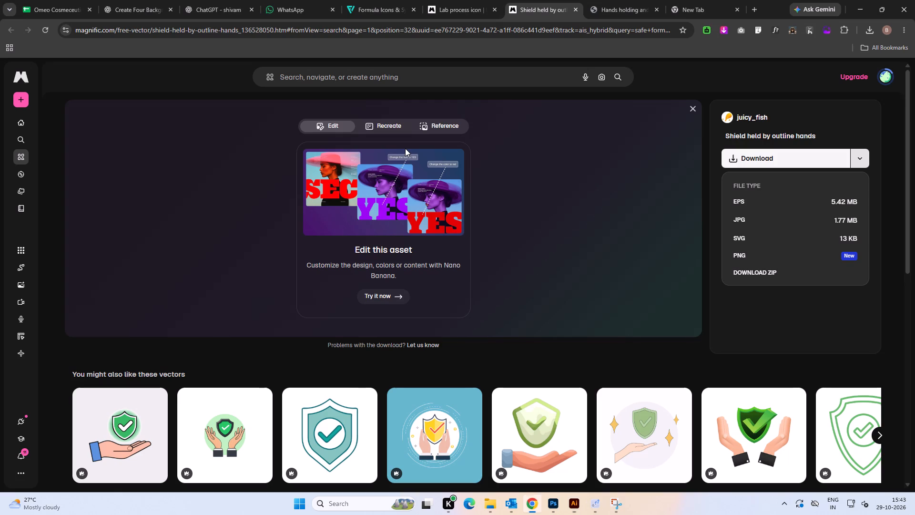
pyautogui.click(463, 0)
pyautogui.click(493, 10)
pyautogui.click(384, 4)
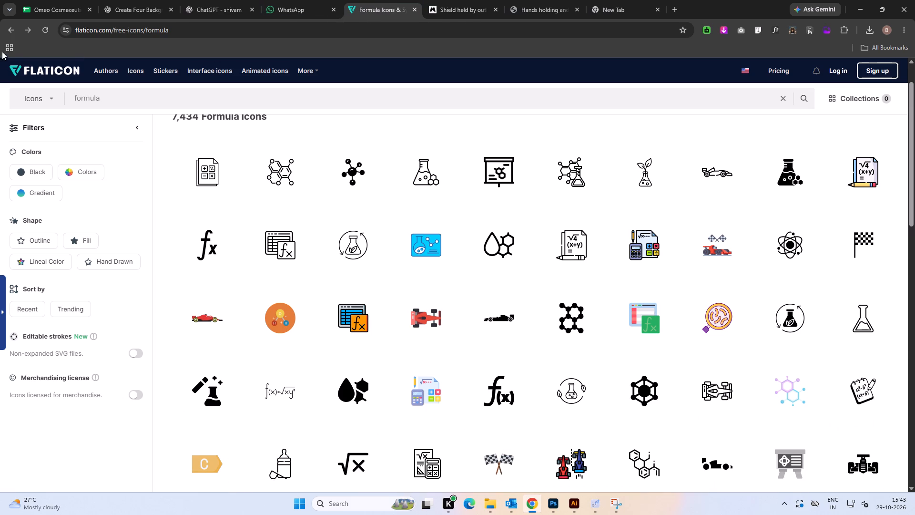
pyautogui.click(10, 35)
pyautogui.click(594, 16)
pyautogui.click(645, 9)
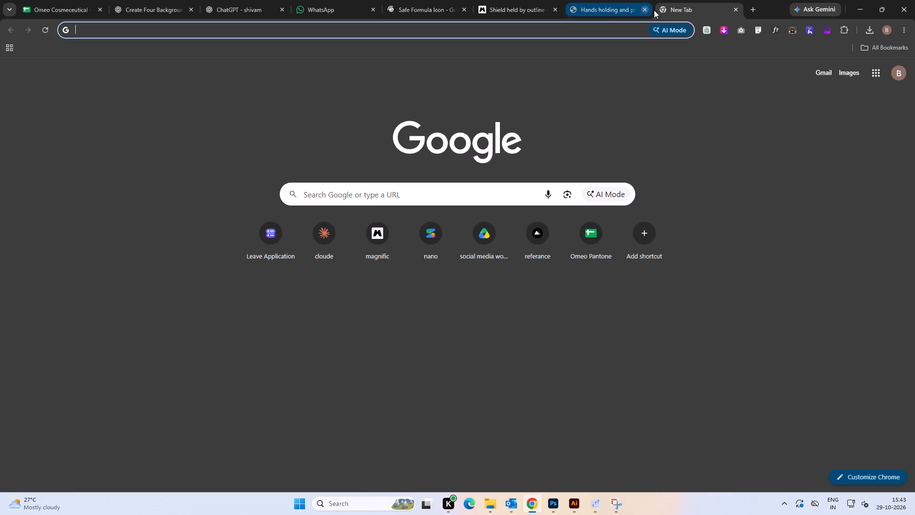
pyautogui.click(522, 0)
pyautogui.click(425, 2)
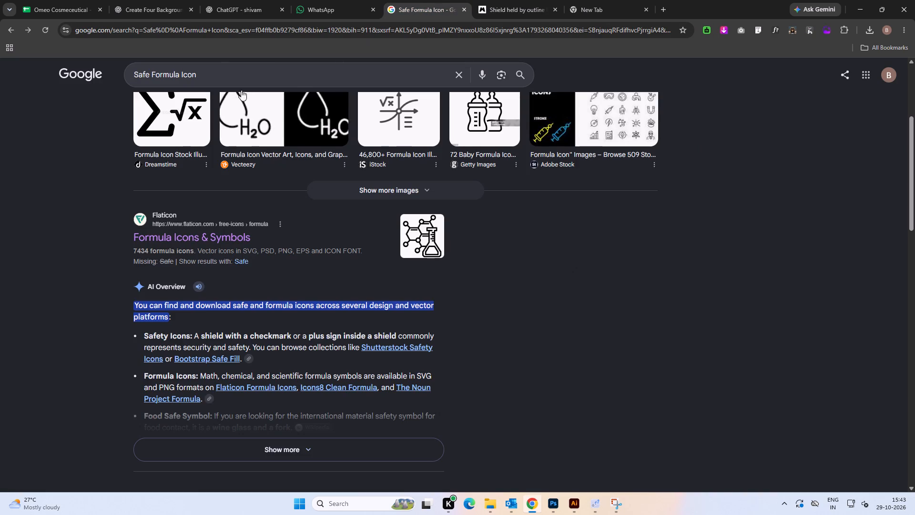
# Search Google for "Blood Health Icon", replacing the Safe Formula wording with the copied label.
pyautogui.click(241, 68)
pyautogui.hotkey('ctrl', 'Left')
pyautogui.hotkey('ctrl', 'shift', 'Left')
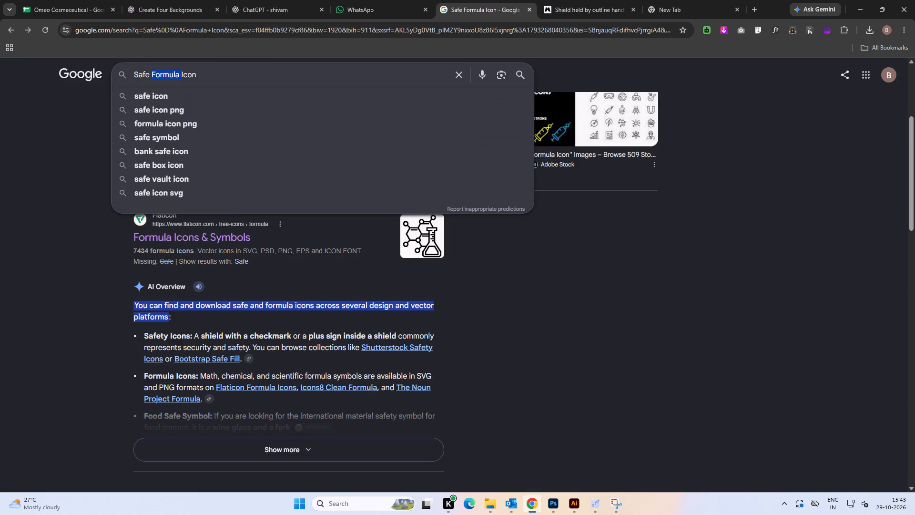
pyautogui.hotkey('ctrl', 'shift', 'Left')
pyautogui.hotkey('ctrl', 'shift', 'Left')
pyautogui.hotkey('ctrl', 'v')
pyautogui.press('Return')
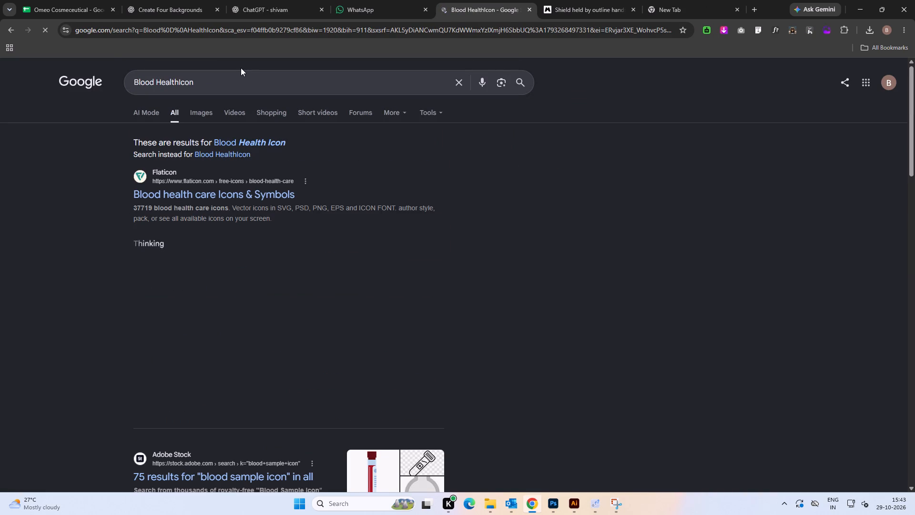
pyautogui.click(256, 145)
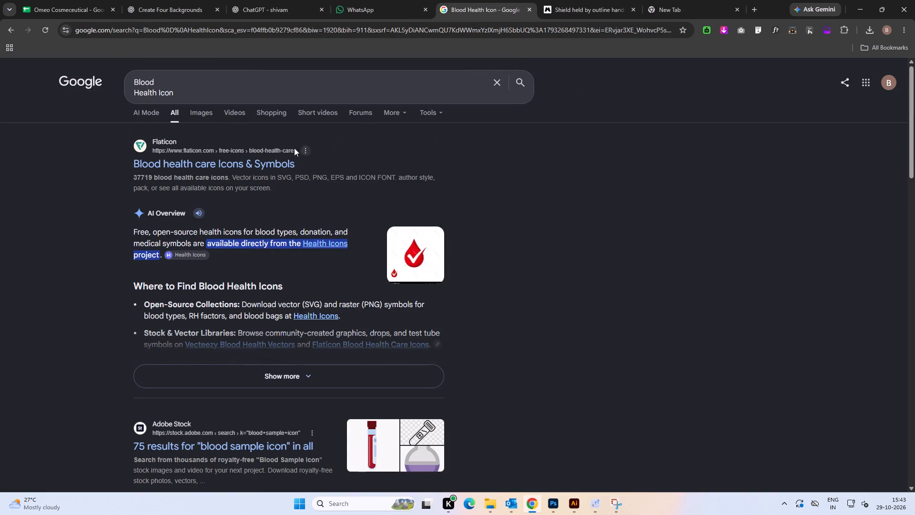
# Open Flaticon's blood health care icons and preview the outlined drop with a cross.
pyautogui.click(267, 167)
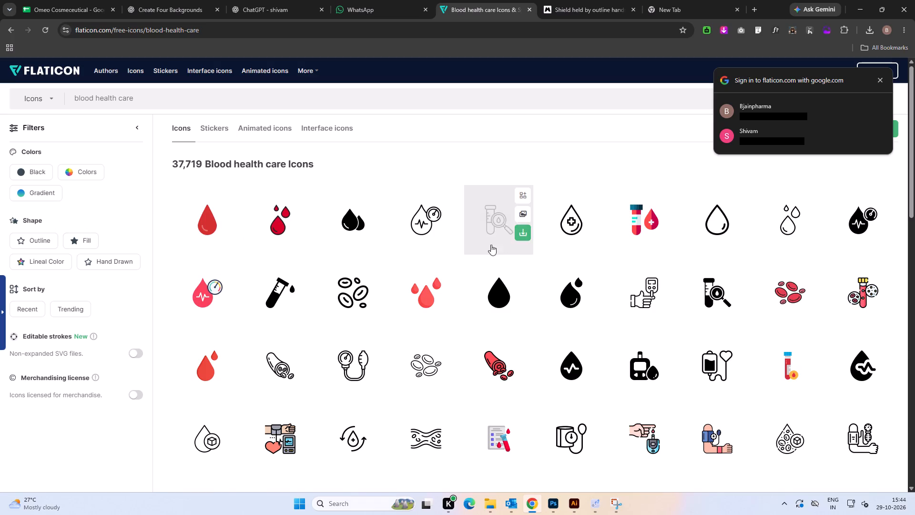
pyautogui.keyDown('ctrl'); pyautogui.click(576, 224); pyautogui.keyUp('ctrl')
pyautogui.scroll(-4, 367, 216)
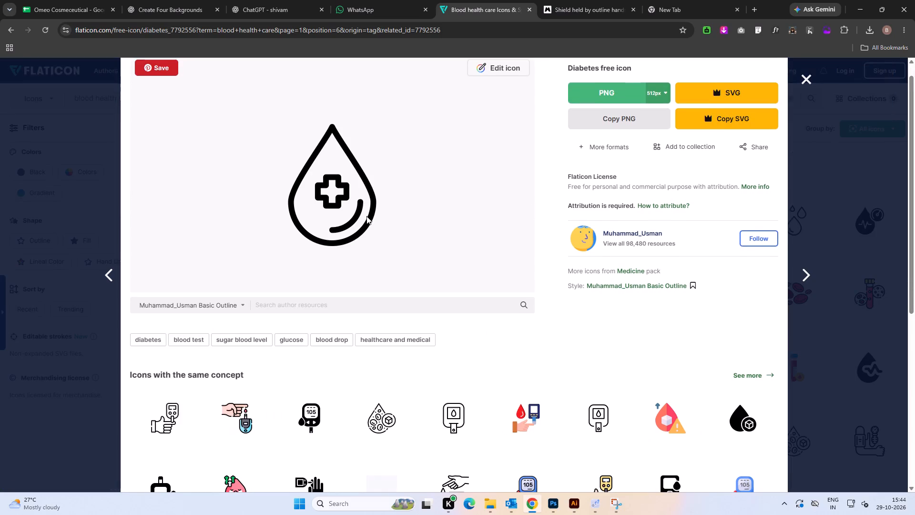
pyautogui.click(800, 85)
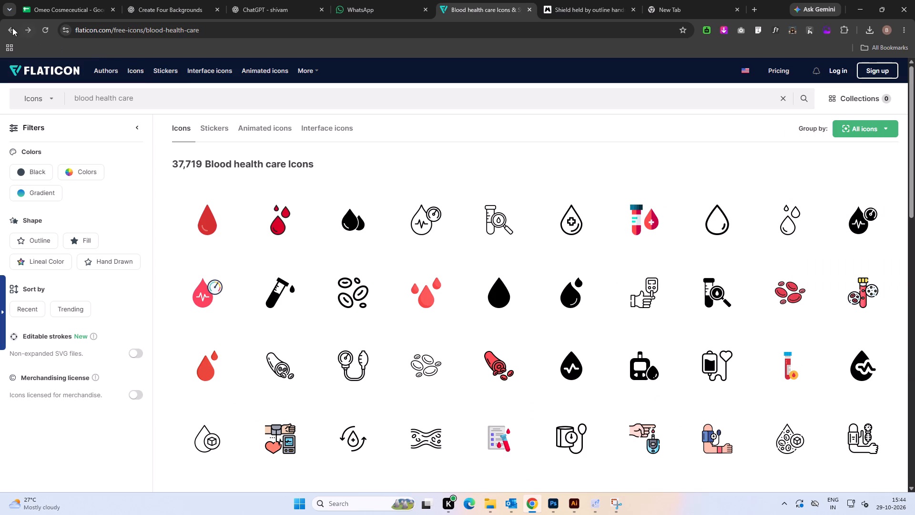
pyautogui.click(11, 26)
pyautogui.moveTo(254, 79); pyautogui.dragTo(107, 73)
pyautogui.click(202, 109)
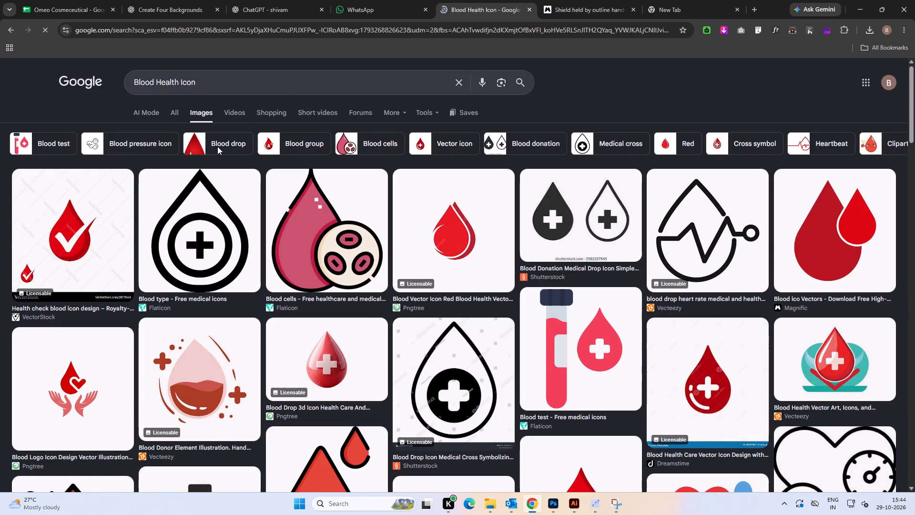
pyautogui.scroll(-3, 521, 276)
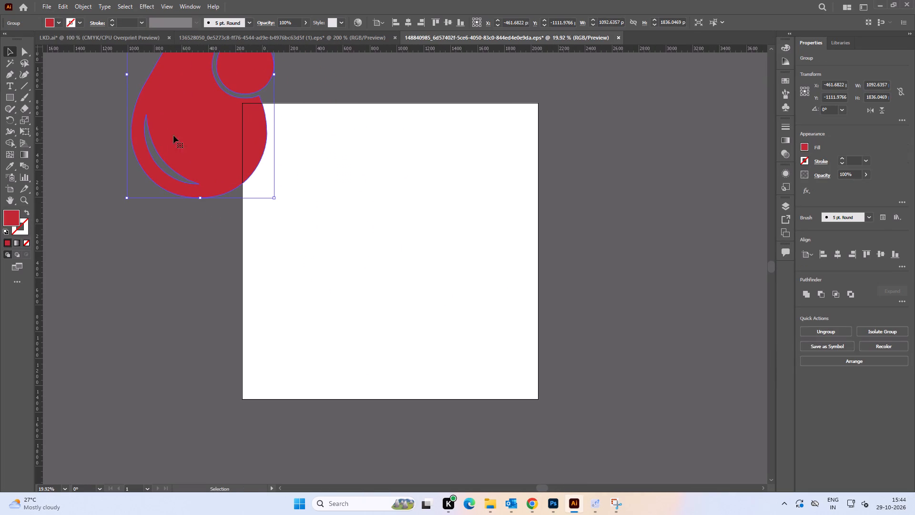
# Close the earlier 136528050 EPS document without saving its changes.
pyautogui.click(394, 38)
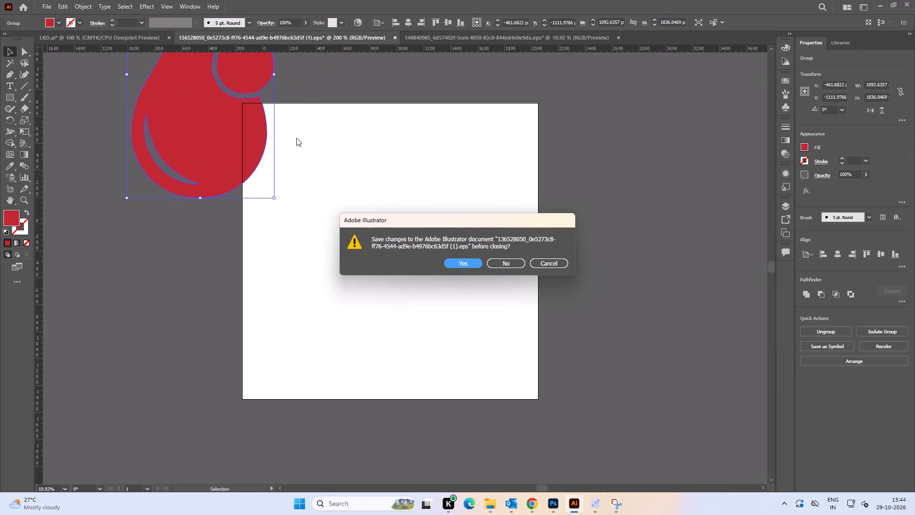
pyautogui.click(501, 261)
# Bring the droplet group into LKD.ai, scale it to about 0.096 × 0.161 ft and move it beside the Blood Health circle.
pyautogui.moveTo(213, 154); pyautogui.dragTo(328, 237)
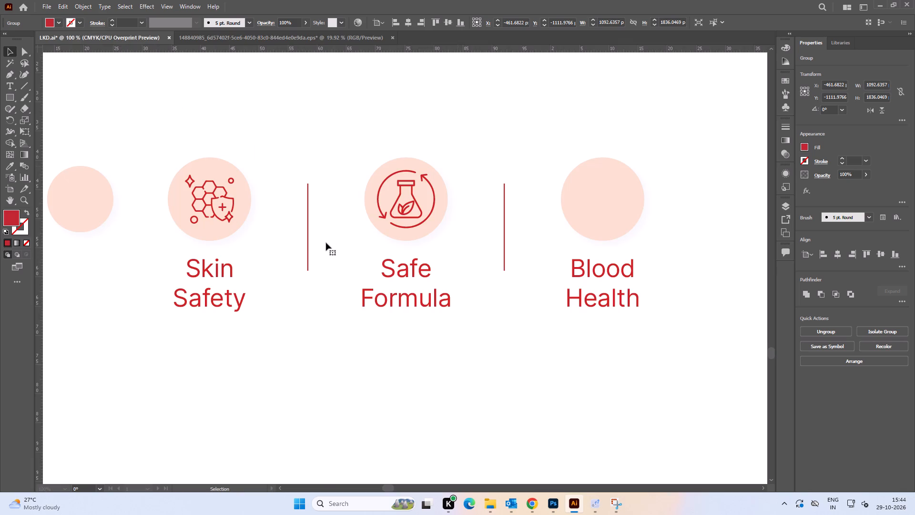
pyautogui.moveTo(308, 247); pyautogui.dragTo(587, 255)
pyautogui.keyDown('alt'); pyautogui.scroll(-2, 580, 241); pyautogui.keyUp('alt')
pyautogui.press('space')
pyautogui.moveTo(592, 226); pyautogui.dragTo(477, 311)
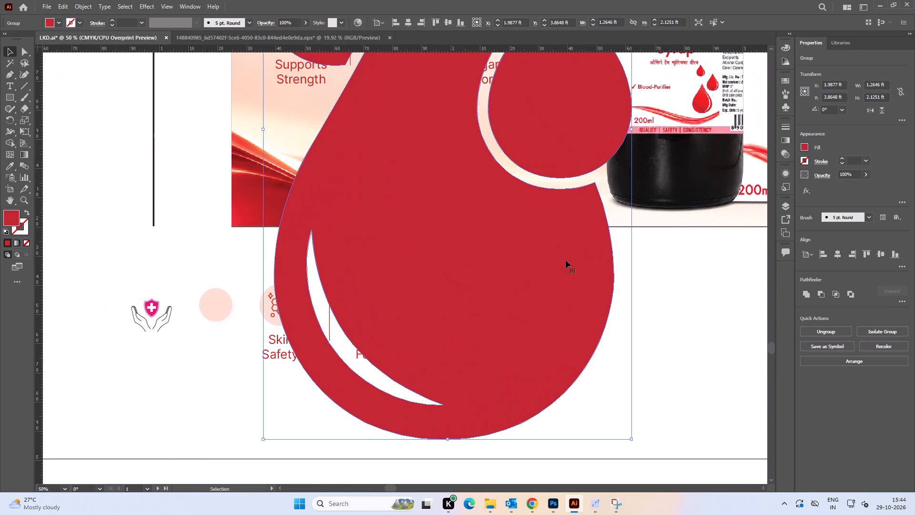
pyautogui.keyDown('alt'); pyautogui.scroll(-3, 504, 279); pyautogui.keyUp('alt')
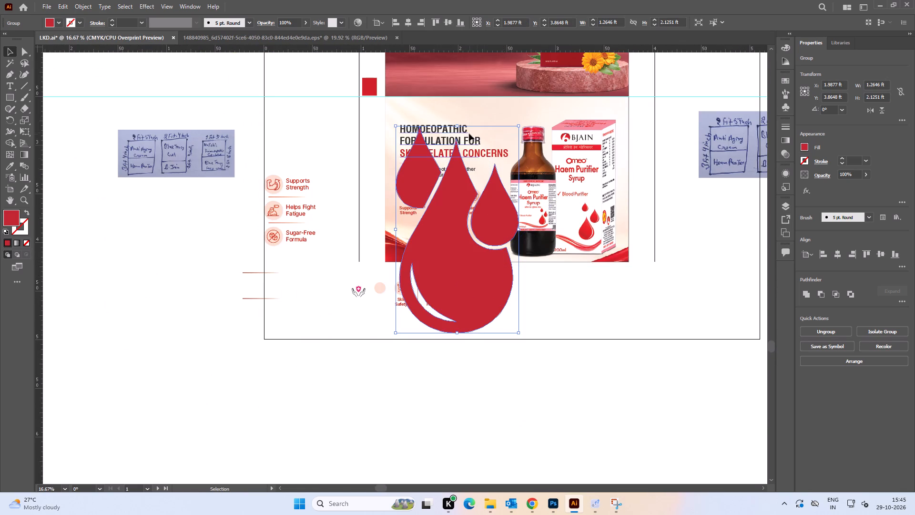
pyautogui.keyDown('shift'); pyautogui.moveTo(459, 126); pyautogui.dragTo(469, 317); pyautogui.keyUp('shift')
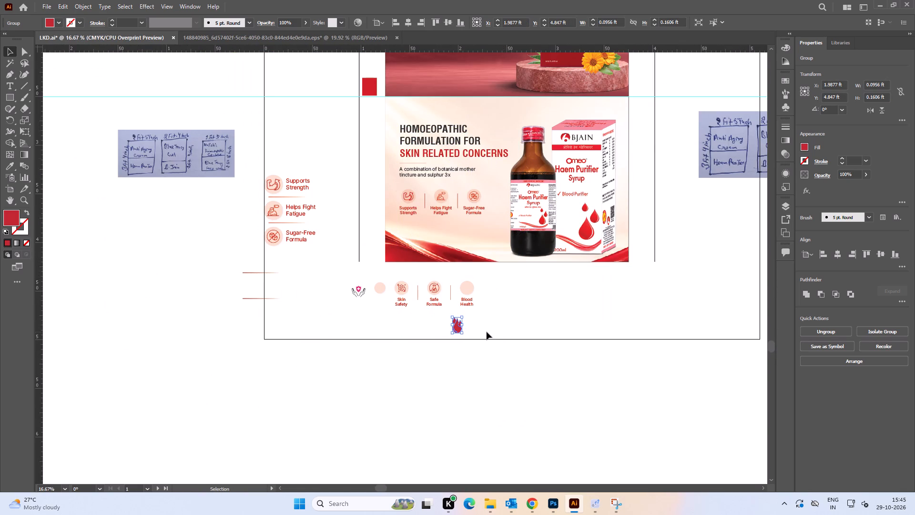
pyautogui.keyDown('alt'); pyautogui.scroll(4, 450, 329); pyautogui.keyUp('alt')
pyautogui.click(535, 306)
pyautogui.moveTo(478, 324); pyautogui.dragTo(499, 160)
# Scale the droplet group to about 0.068 × 0.114 ft and place it inside the Blood Health circle.
pyautogui.keyDown('alt'); pyautogui.scroll(3, 502, 160); pyautogui.keyUp('alt')
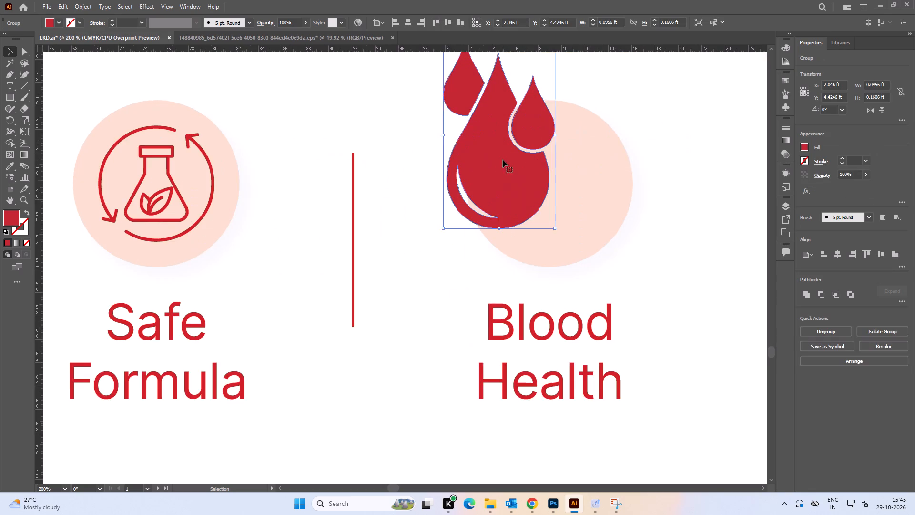
pyautogui.press('space')
pyautogui.moveTo(504, 167); pyautogui.dragTo(493, 215)
pyautogui.keyDown('shift'); pyautogui.moveTo(487, 88); pyautogui.dragTo(487, 144); pyautogui.keyUp('shift')
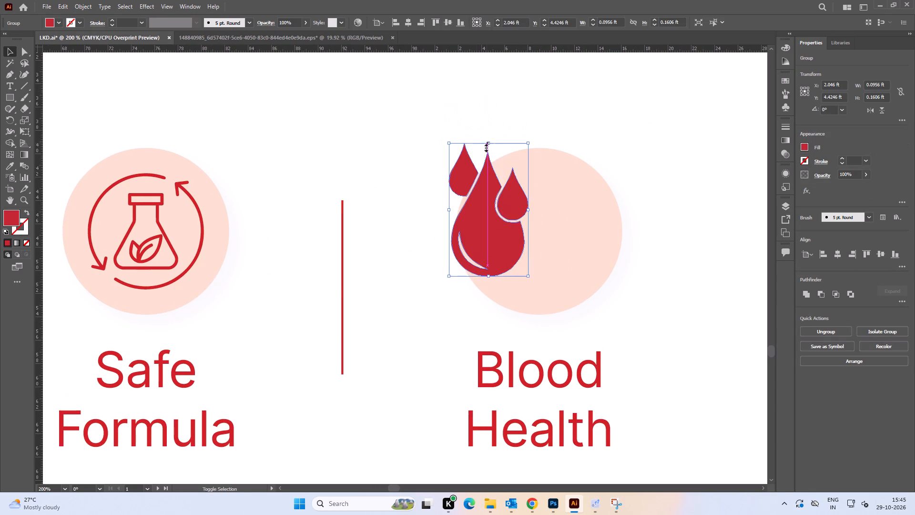
pyautogui.moveTo(479, 191); pyautogui.dragTo(536, 208)
# Align the droplet group horizontally to the centre of the spare blank circle beside Skin Safety.
pyautogui.keyDown('alt'); pyautogui.scroll(-2, 542, 237); pyautogui.keyUp('alt')
pyautogui.press('space')
pyautogui.moveTo(496, 231); pyautogui.dragTo(650, 233)
pyautogui.keyDown('shift'); pyautogui.click(179, 247); pyautogui.keyUp('shift')
pyautogui.click(179, 249)
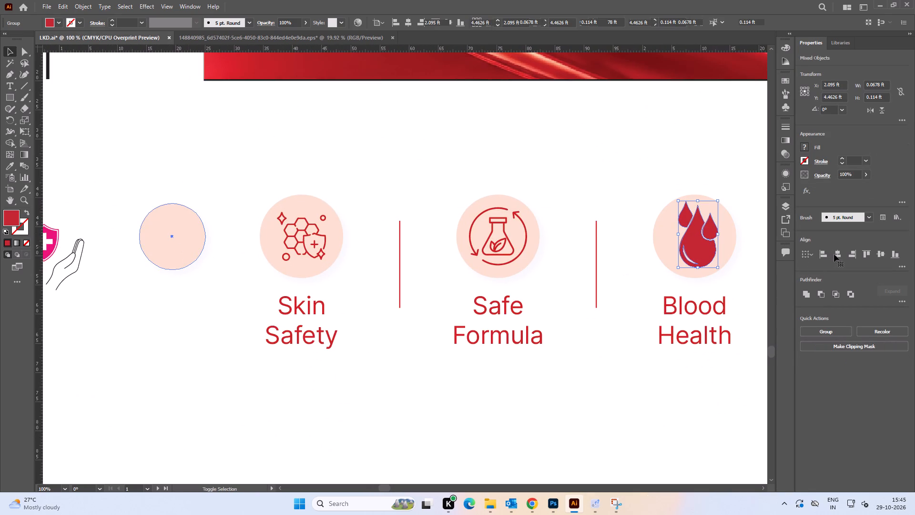
pyautogui.click(835, 254)
pyautogui.click(218, 164)
# Shrink the droplets on the spare circle to about 0.056 × 0.093 ft and shift them slightly upward.
pyautogui.press('space')
pyautogui.moveTo(171, 171); pyautogui.dragTo(368, 171)
pyautogui.keyDown('alt'); pyautogui.scroll(3, 382, 250); pyautogui.keyUp('alt')
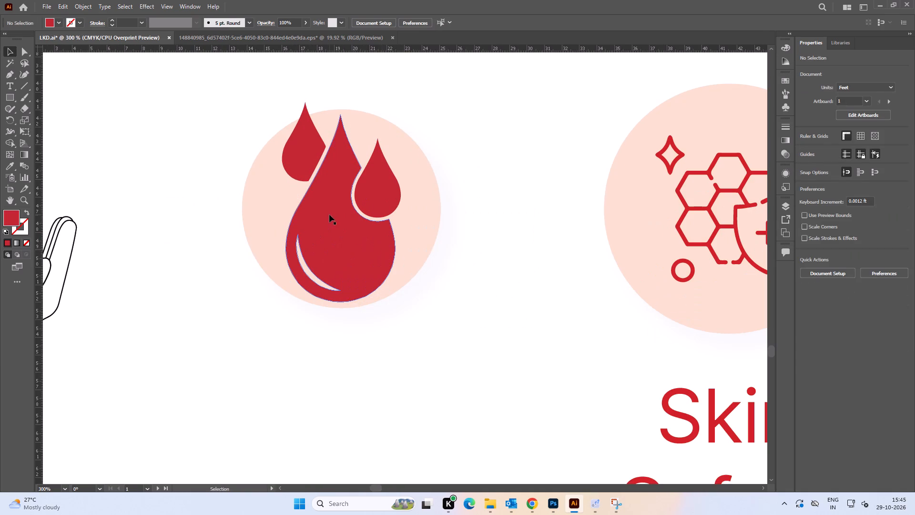
pyautogui.click(329, 215)
pyautogui.keyDown('shift'); pyautogui.moveTo(342, 102); pyautogui.dragTo(344, 139); pyautogui.keyUp('shift')
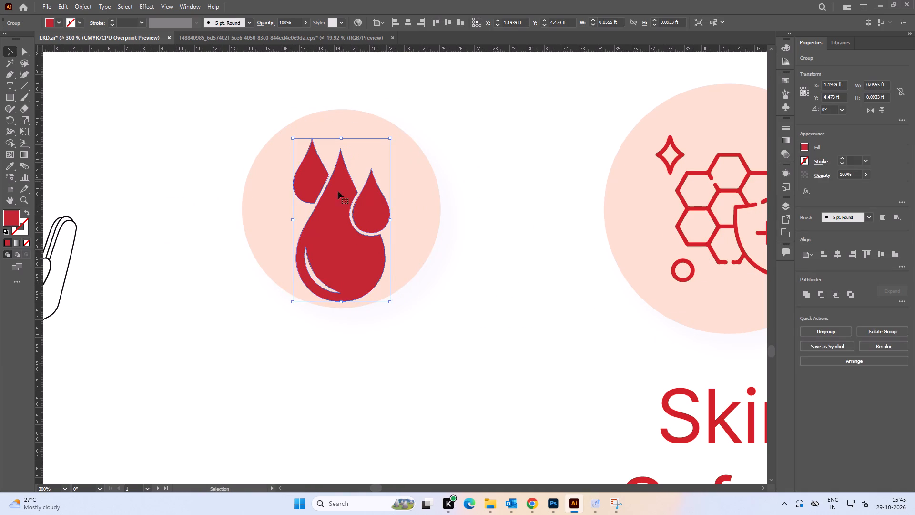
pyautogui.moveTo(337, 196); pyautogui.dragTo(338, 185)
pyautogui.click(469, 126)
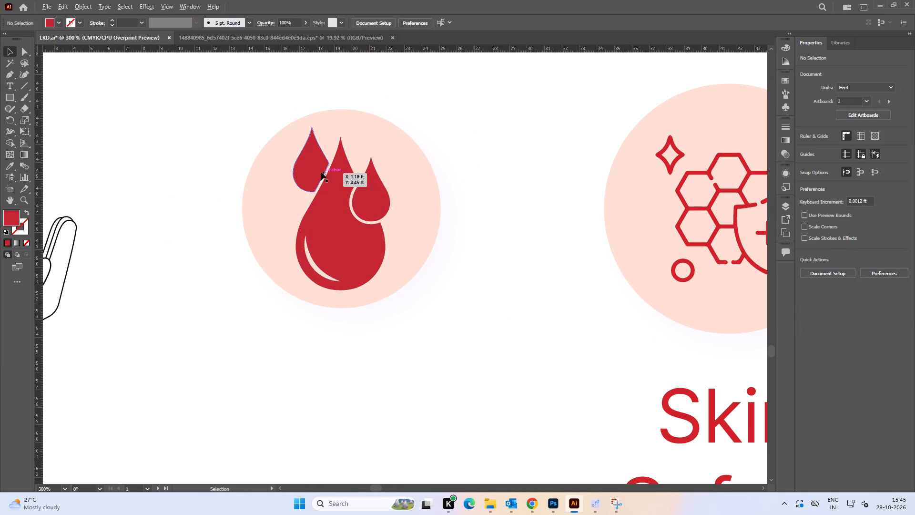
# Enlarge the droplets to about 0.066 × 0.11 ft to span the spare circle's height, and realign the selection to its horizontal centre.
pyautogui.keyDown('alt'); pyautogui.scroll(2, 320, 172); pyautogui.keyUp('alt')
pyautogui.keyDown('alt'); pyautogui.scroll(-2, 357, 200); pyautogui.keyUp('alt')
pyautogui.click(358, 239)
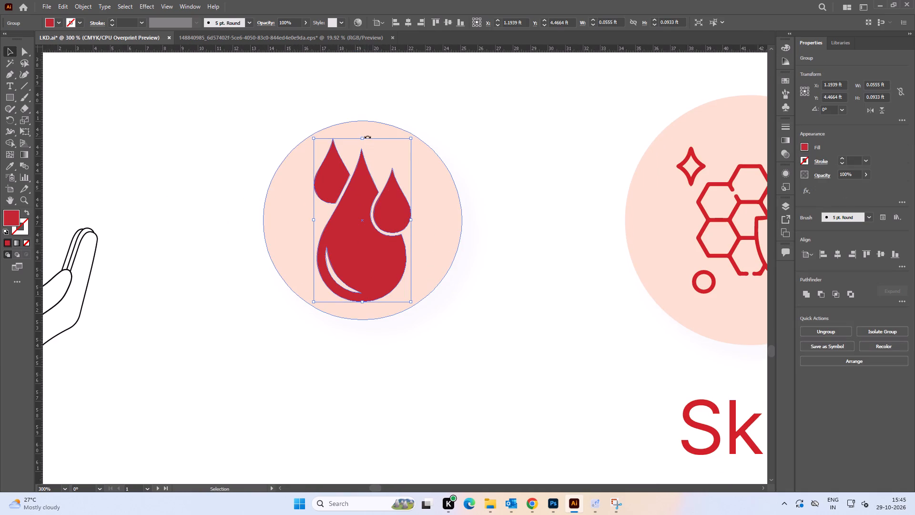
pyautogui.keyDown('shift'); pyautogui.moveTo(364, 137); pyautogui.dragTo(366, 127); pyautogui.keyUp('shift')
pyautogui.press('space')
pyautogui.press('space')
pyautogui.moveTo(353, 241); pyautogui.dragTo(347, 173)
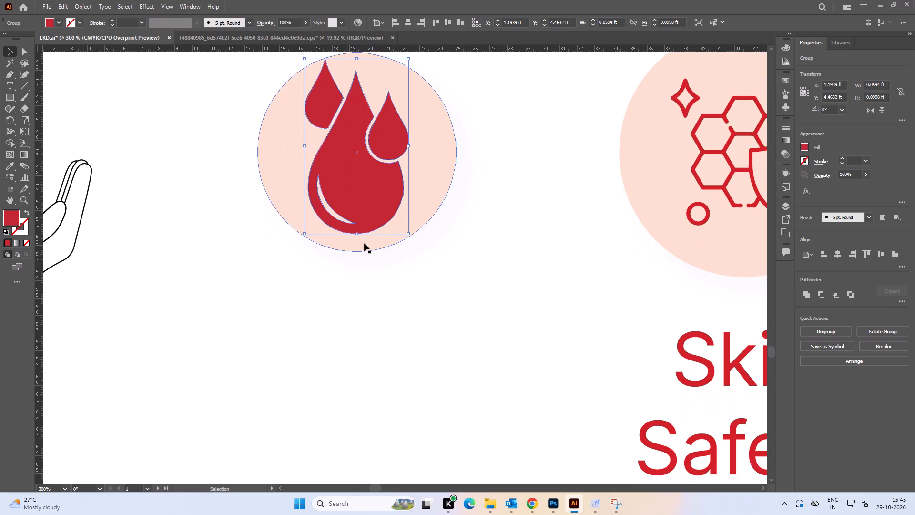
pyautogui.keyDown('shift'); pyautogui.moveTo(355, 233); pyautogui.dragTo(356, 251); pyautogui.keyUp('shift')
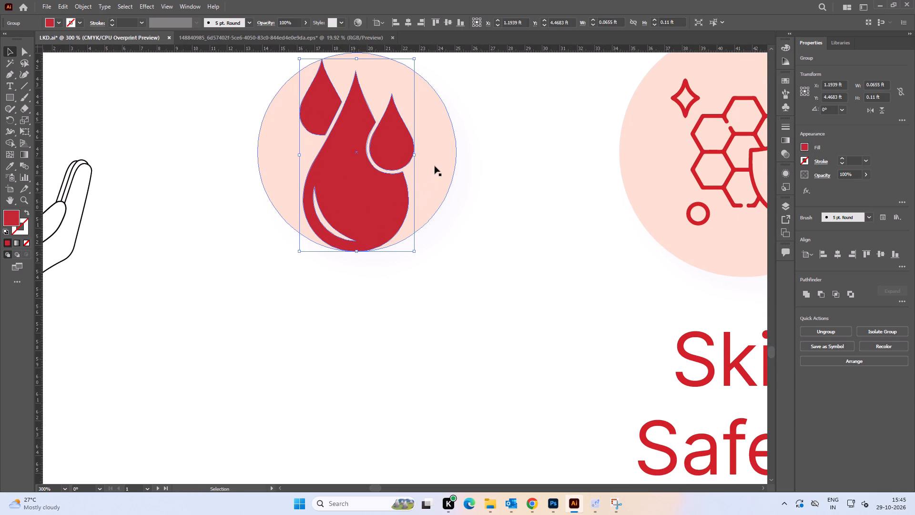
pyautogui.keyDown('shift'); pyautogui.click(435, 166); pyautogui.keyUp('shift')
pyautogui.click(435, 167)
pyautogui.click(833, 256)
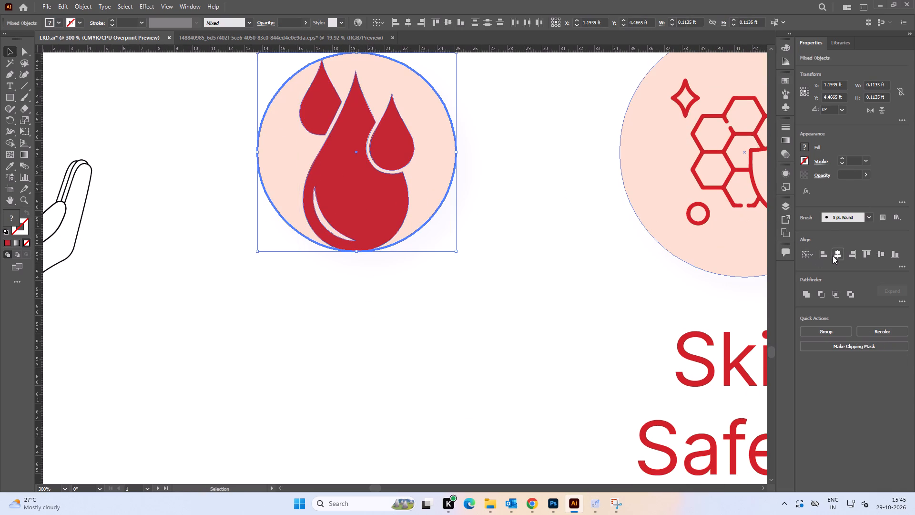
pyautogui.click(547, 216)
# Give the droplet group a 1 pt black stroke and remove its fill.
pyautogui.press('space')
pyautogui.moveTo(526, 192); pyautogui.dragTo(526, 264)
pyautogui.click(368, 260)
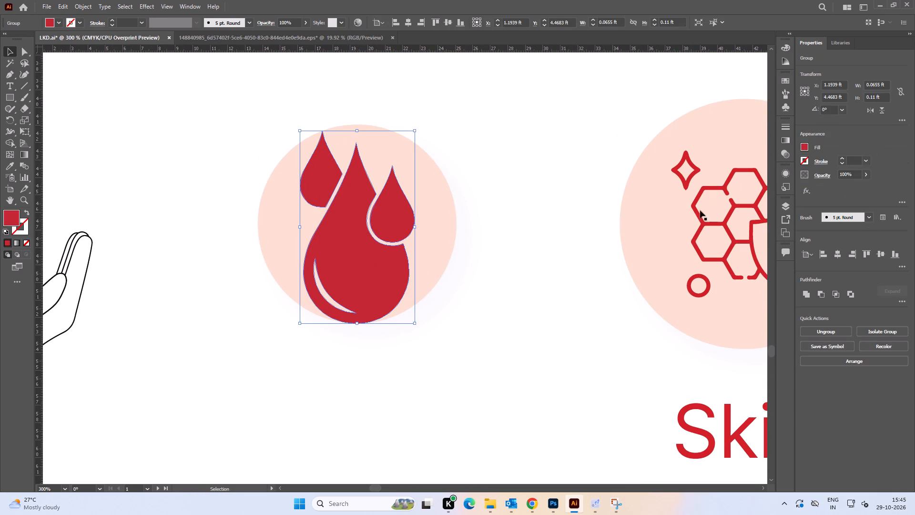
pyautogui.click(842, 158)
pyautogui.click(806, 146)
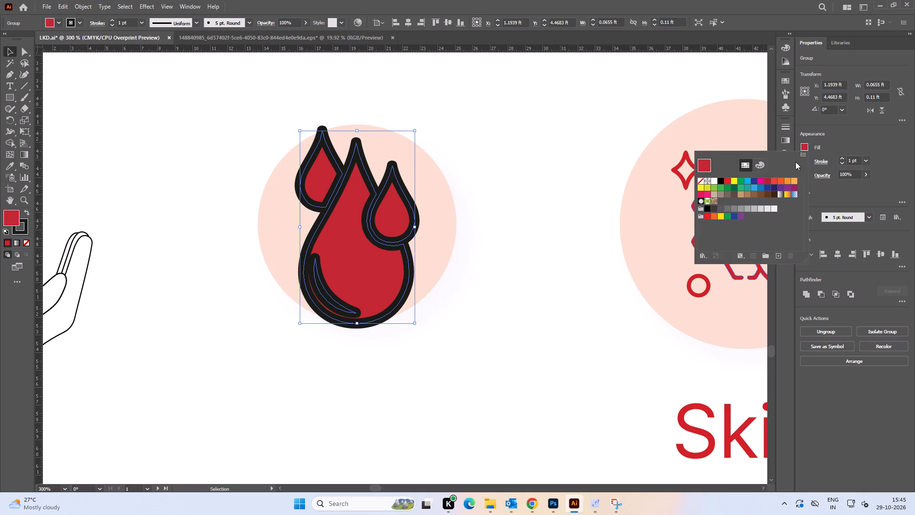
pyautogui.click(699, 181)
pyautogui.click(562, 188)
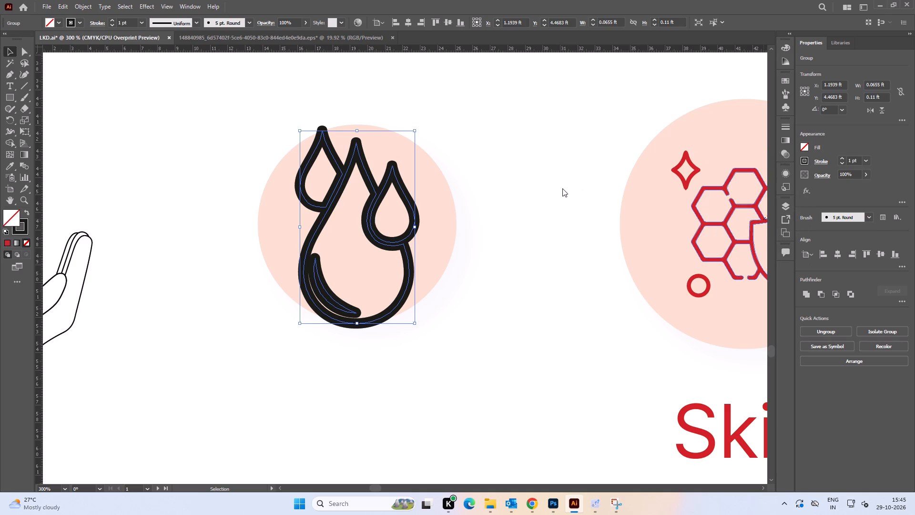
# Reduce the droplet outline's stroke weight to 0.3 pt.
pyautogui.click(842, 165)
pyautogui.click(842, 165)
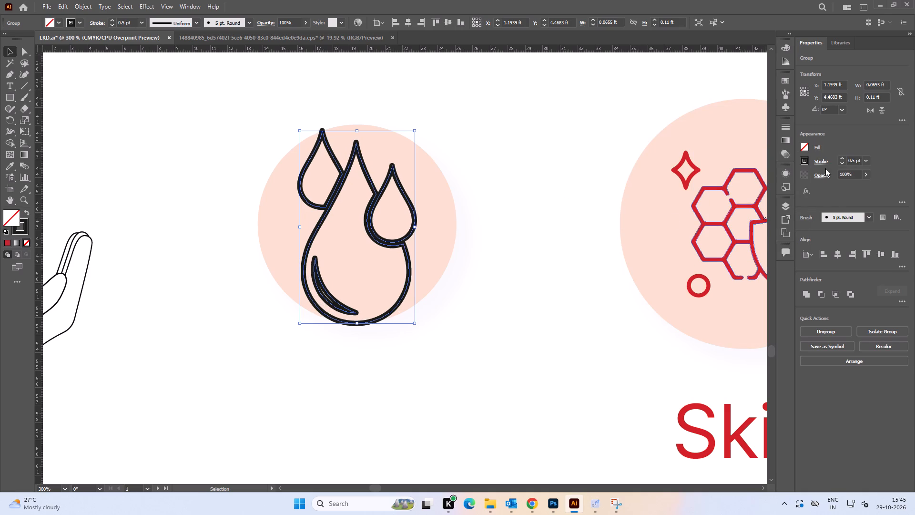
pyautogui.click(856, 161)
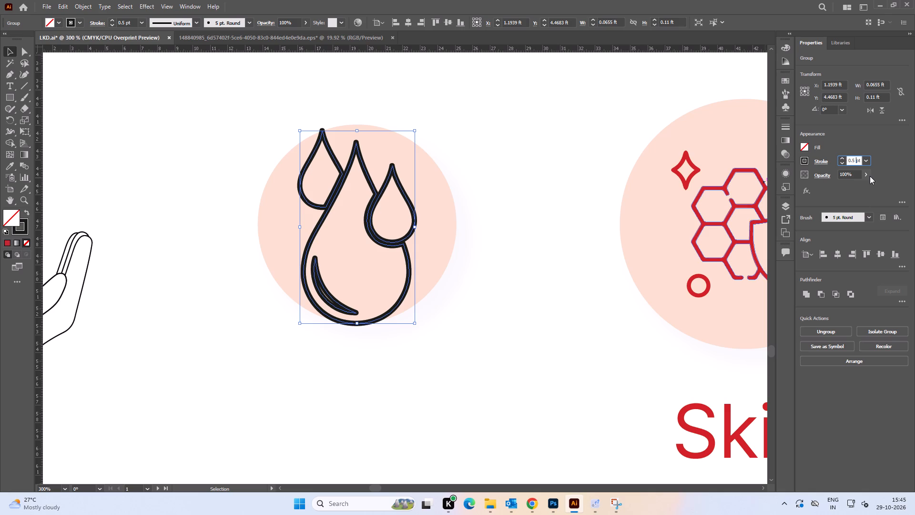
pyautogui.press('Left')
pyautogui.hotkey('shift', 'Left')
pyautogui.press('3')
pyautogui.press('Return')
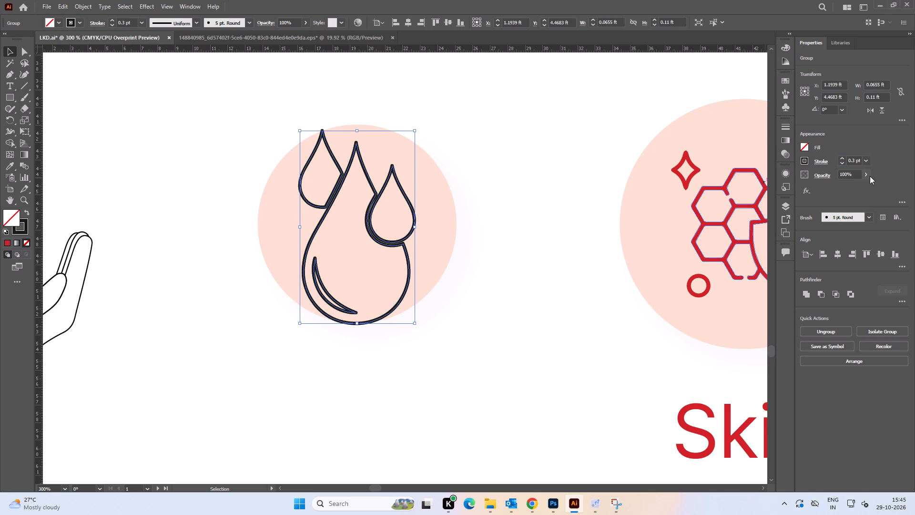
pyautogui.doubleClick(509, 263)
# Isolate the droplet group and nudge the right small droplet up and right to open a gap from the large drop.
pyautogui.keyDown('alt'); pyautogui.scroll(3, 415, 236); pyautogui.keyUp('alt')
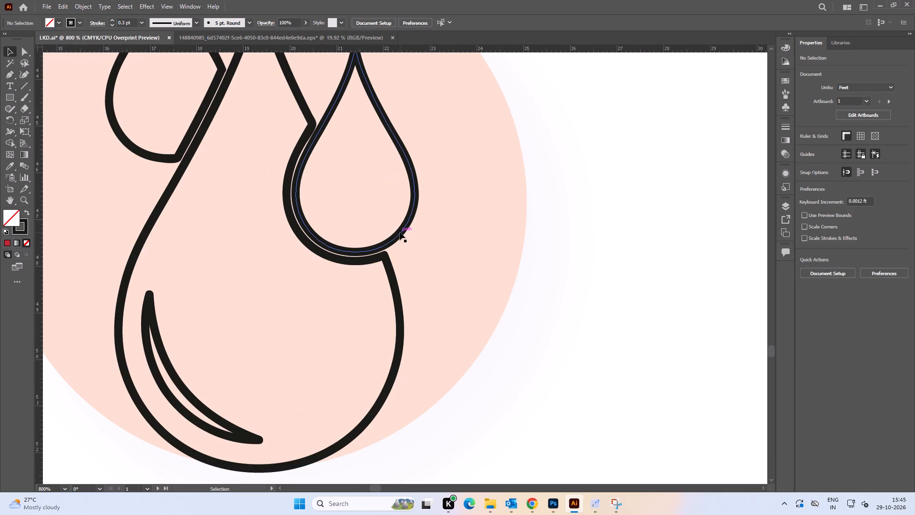
pyautogui.doubleClick(400, 232)
pyautogui.moveTo(399, 235); pyautogui.dragTo(407, 231)
pyautogui.hotkey('ctrl', 'z')
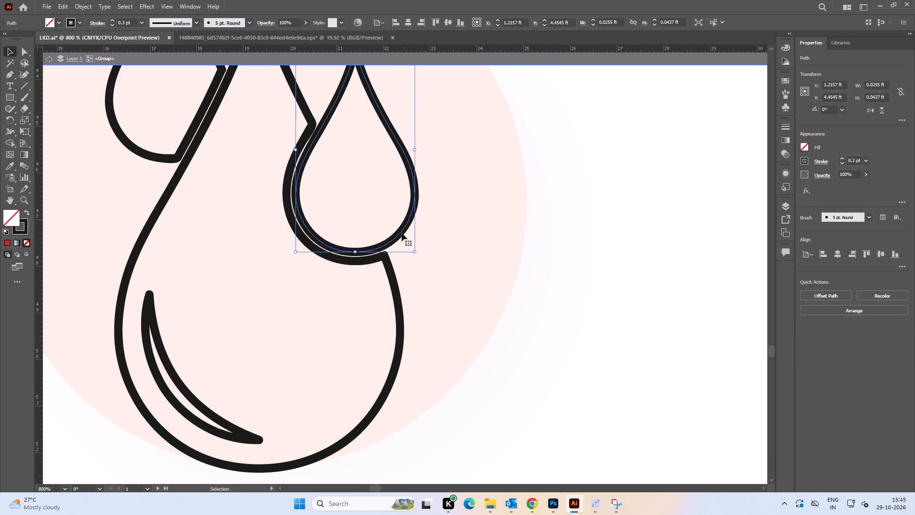
pyautogui.click(397, 237)
pyautogui.hotkey('shift', 'Right')
pyautogui.hotkey('ctrl', 'z')
pyautogui.press('Right')
pyautogui.press('Up')
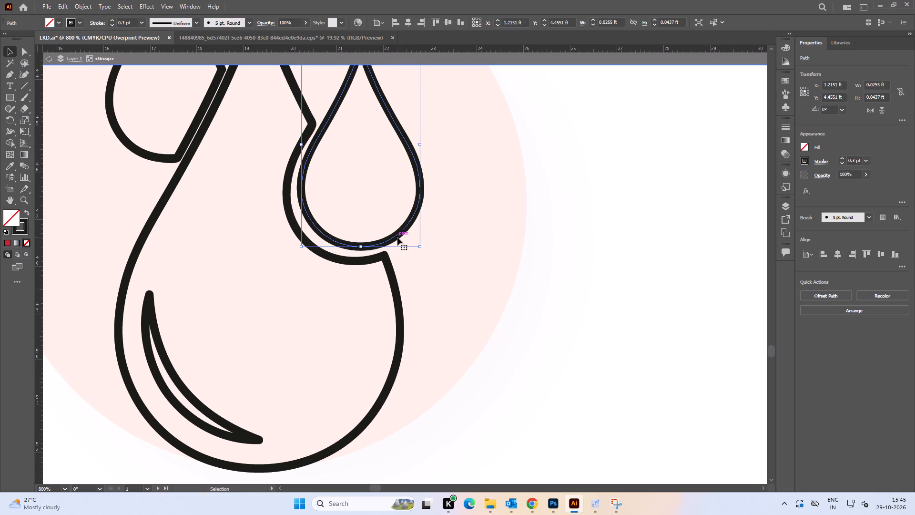
pyautogui.press('Right')
pyautogui.press('Up')
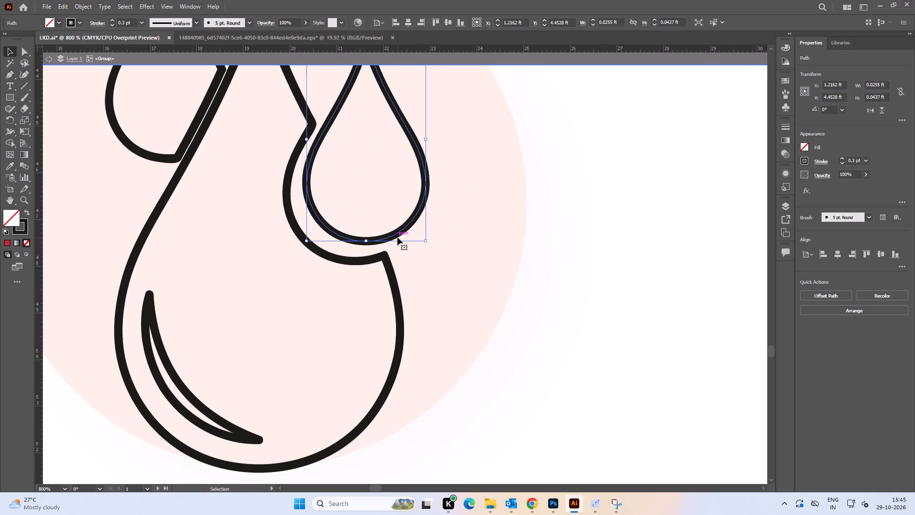
pyautogui.press('Right')
pyautogui.press('Down')
pyautogui.press('Up')
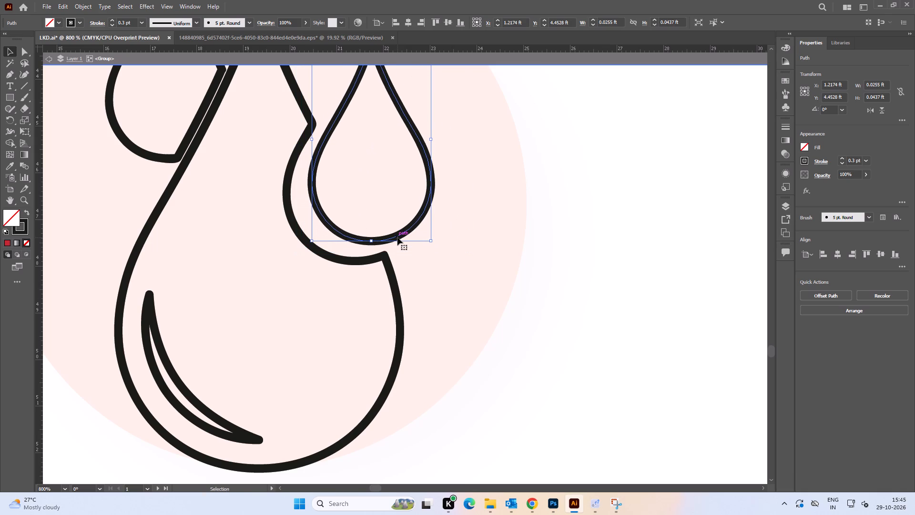
pyautogui.click(569, 243)
# Fine-tune the right small droplet's position to about X 1.216 ft, Y 4.454 ft, closer to the large drop's notch.
pyautogui.keyDown('alt'); pyautogui.scroll(2, 308, 206); pyautogui.keyUp('alt')
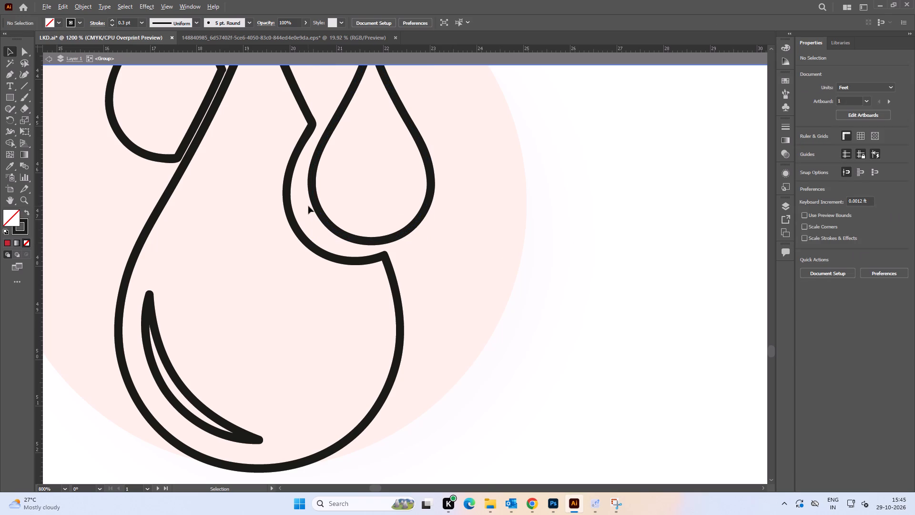
pyautogui.click(328, 200)
pyautogui.moveTo(330, 200); pyautogui.dragTo(325, 204)
pyautogui.moveTo(325, 206); pyautogui.dragTo(321, 208)
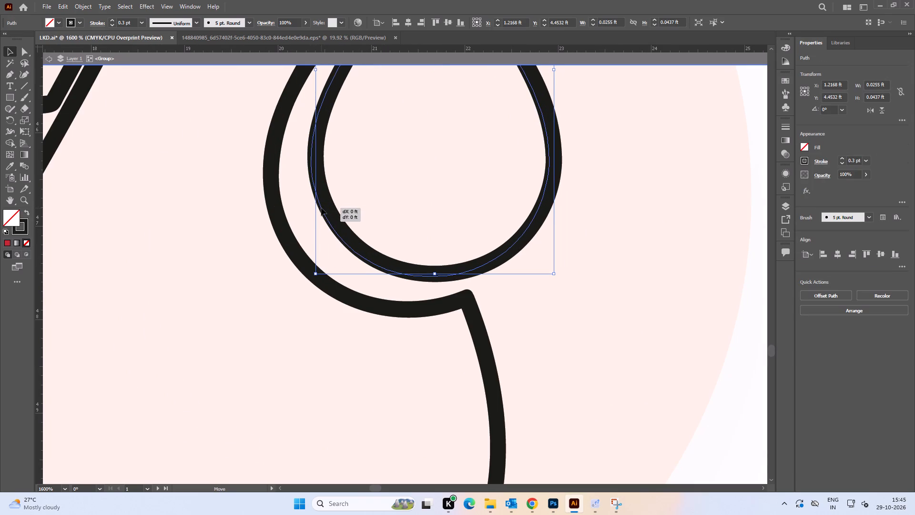
pyautogui.moveTo(321, 208); pyautogui.dragTo(318, 208)
pyautogui.keyDown('alt'); pyautogui.scroll(-3, 320, 214); pyautogui.keyUp('alt')
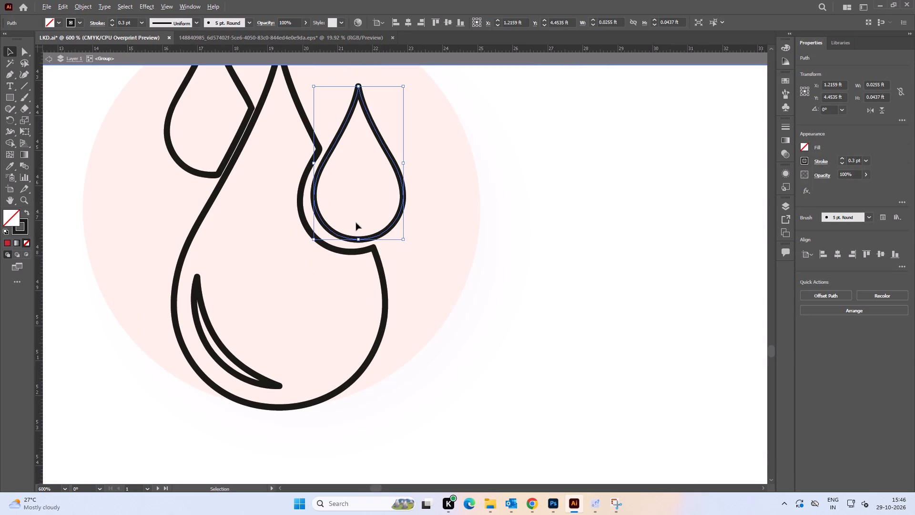
pyautogui.click(535, 236)
# Isolate the left small droplet and nudge it left and up to about X 1.172 ft, Y 4.435 ft, widening its gap from the large drop.
pyautogui.keyDown('alt'); pyautogui.scroll(-2, 538, 230); pyautogui.keyUp('alt')
pyautogui.press('space')
pyautogui.moveTo(549, 229); pyautogui.dragTo(592, 259)
pyautogui.keyDown('alt'); pyautogui.scroll(4, 431, 228); pyautogui.keyUp('alt')
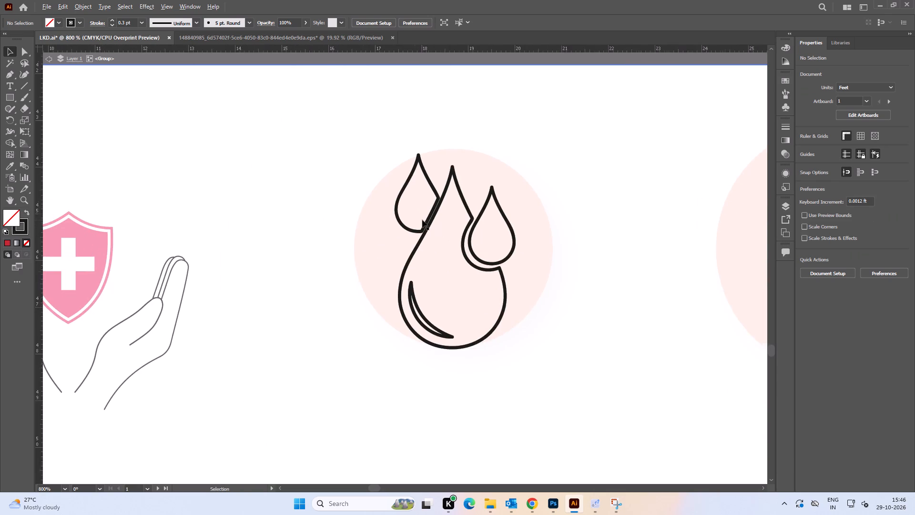
pyautogui.click(415, 211)
pyautogui.click(412, 211)
pyautogui.moveTo(412, 211); pyautogui.dragTo(407, 210)
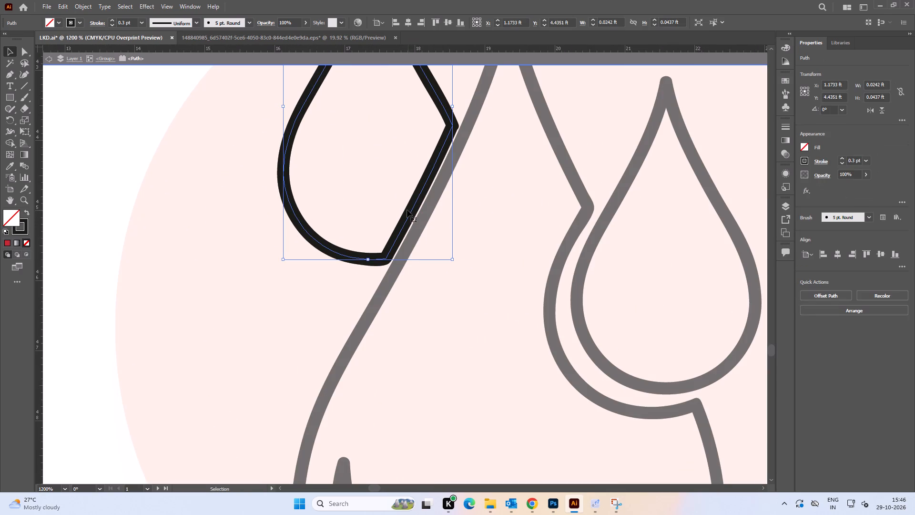
pyautogui.moveTo(407, 210); pyautogui.dragTo(407, 208)
pyautogui.moveTo(410, 212); pyautogui.dragTo(402, 208)
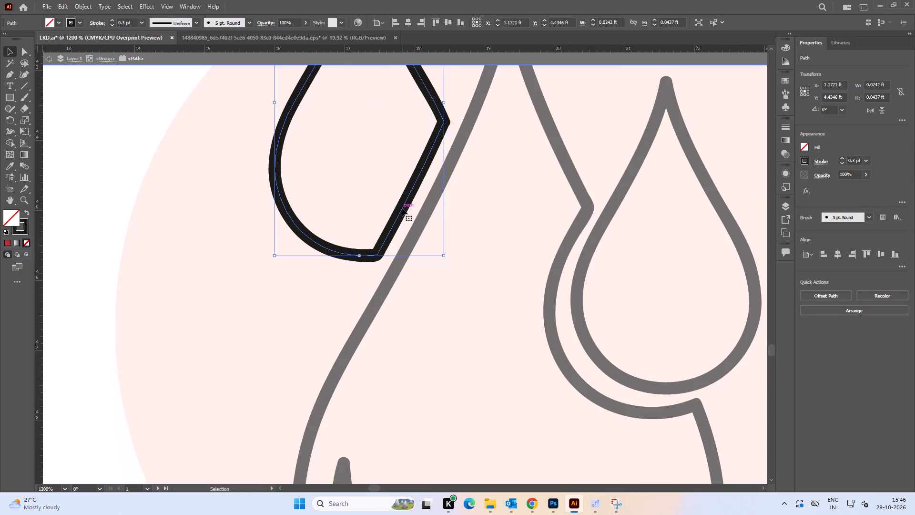
pyautogui.click(402, 209)
pyautogui.keyDown('alt'); pyautogui.scroll(-5, 399, 207); pyautogui.keyUp('alt')
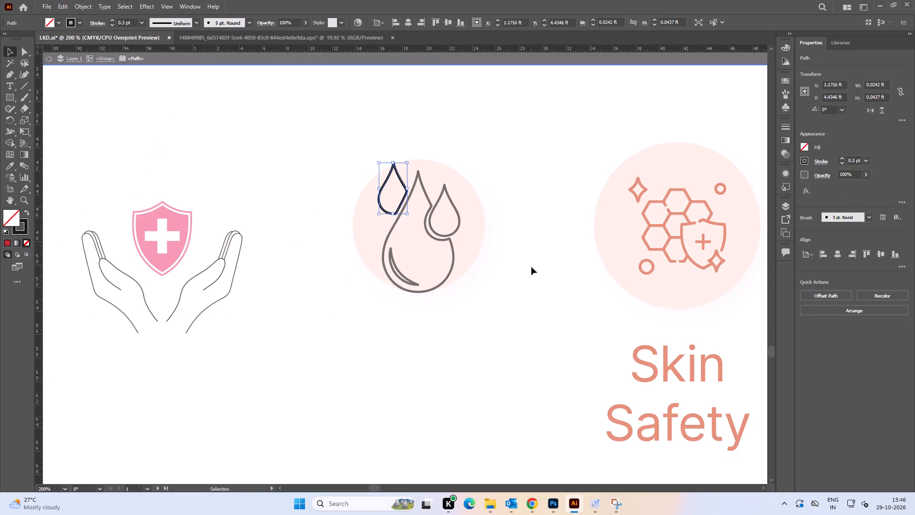
pyautogui.doubleClick(532, 267)
# Isolate the large droplet's compound path and nudge its crescent highlight slightly up and right to about X 1.182 ft, Y 4.501 ft.
pyautogui.press('space')
pyautogui.moveTo(510, 275); pyautogui.dragTo(528, 272)
pyautogui.keyDown('alt'); pyautogui.scroll(7, 414, 276); pyautogui.keyUp('alt')
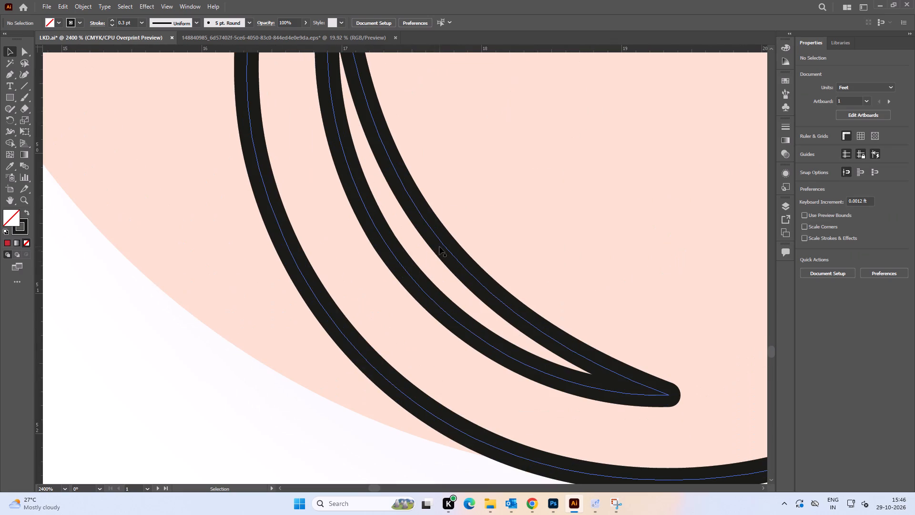
pyautogui.click(439, 246)
pyautogui.keyDown('alt'); pyautogui.scroll(-4, 451, 243); pyautogui.keyUp('alt')
pyautogui.doubleClick(457, 253)
pyautogui.click(455, 254)
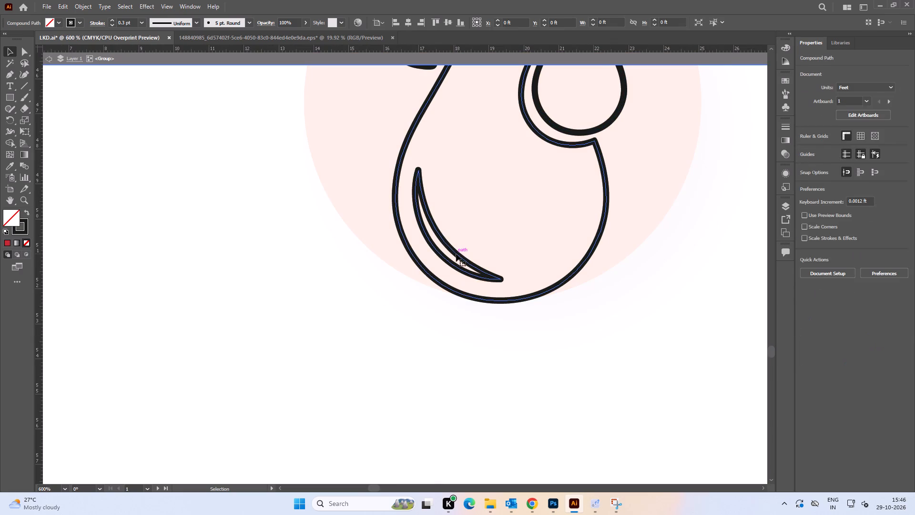
pyautogui.click(456, 254)
pyautogui.hotkey('ctrl', 'z')
pyautogui.doubleClick(454, 252)
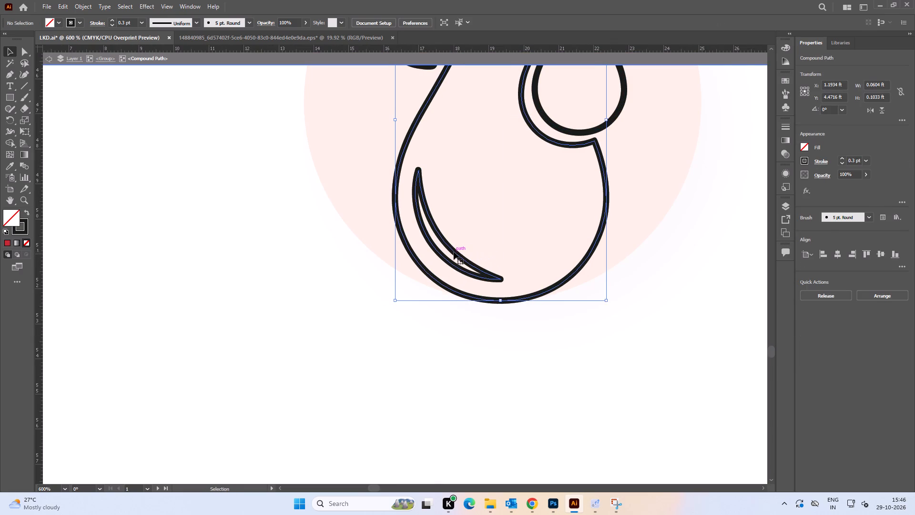
pyautogui.moveTo(454, 252); pyautogui.dragTo(458, 249)
# Reduce the stroke weight of the large droplet and its crescent highlight to 0.25 pt.
pyautogui.keyDown('alt'); pyautogui.scroll(-2, 471, 254); pyautogui.keyUp('alt')
pyautogui.press('space')
pyautogui.press('space')
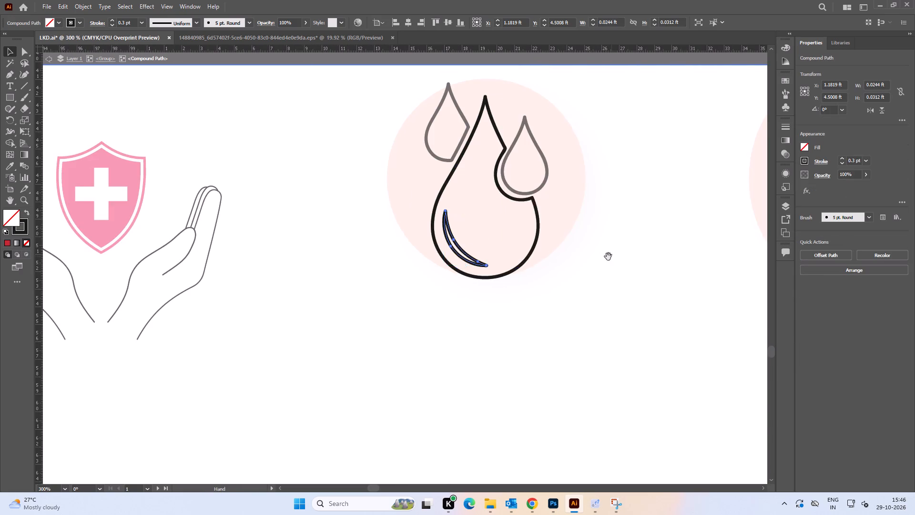
pyautogui.moveTo(610, 256); pyautogui.dragTo(546, 288)
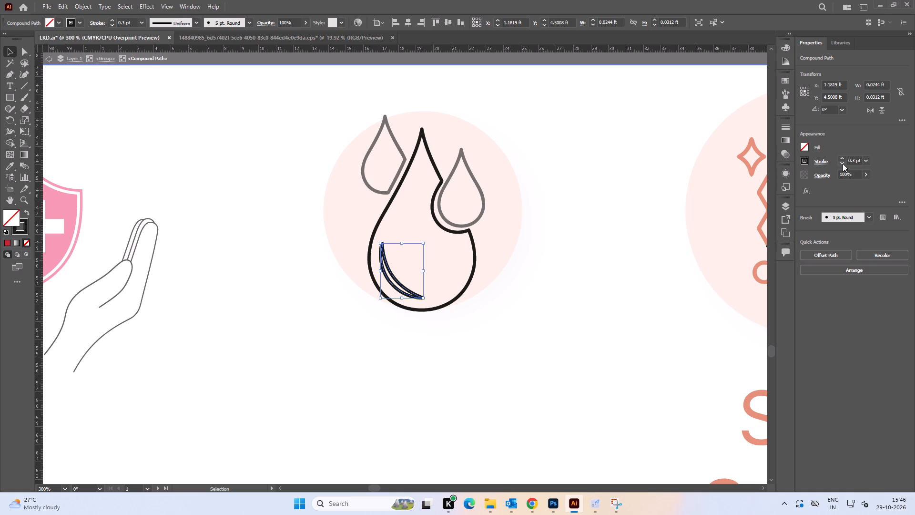
pyautogui.click(843, 163)
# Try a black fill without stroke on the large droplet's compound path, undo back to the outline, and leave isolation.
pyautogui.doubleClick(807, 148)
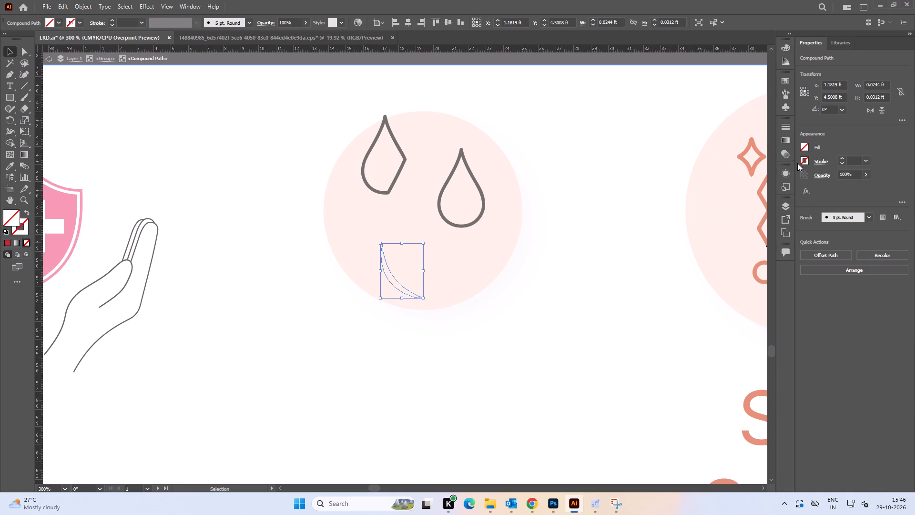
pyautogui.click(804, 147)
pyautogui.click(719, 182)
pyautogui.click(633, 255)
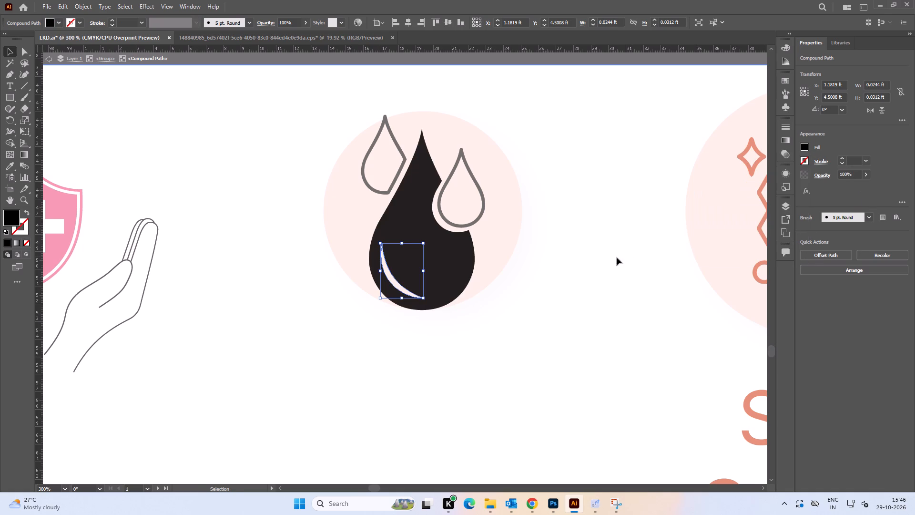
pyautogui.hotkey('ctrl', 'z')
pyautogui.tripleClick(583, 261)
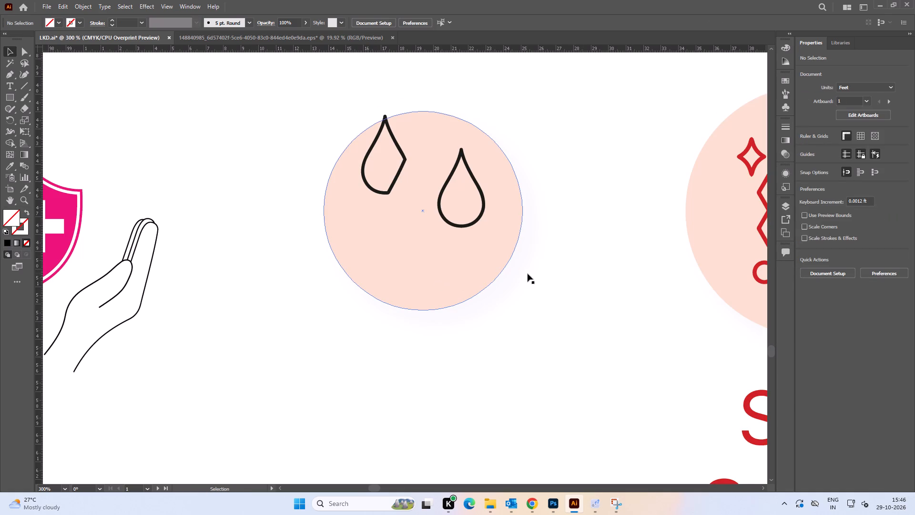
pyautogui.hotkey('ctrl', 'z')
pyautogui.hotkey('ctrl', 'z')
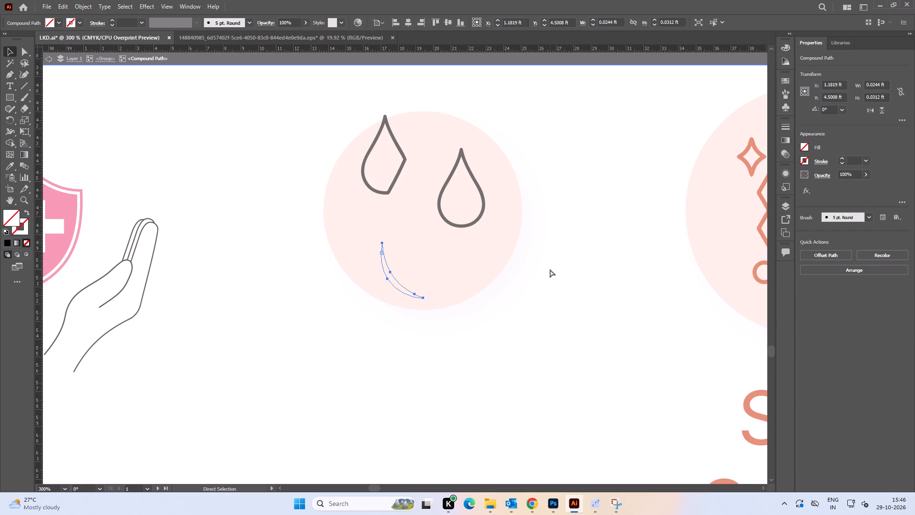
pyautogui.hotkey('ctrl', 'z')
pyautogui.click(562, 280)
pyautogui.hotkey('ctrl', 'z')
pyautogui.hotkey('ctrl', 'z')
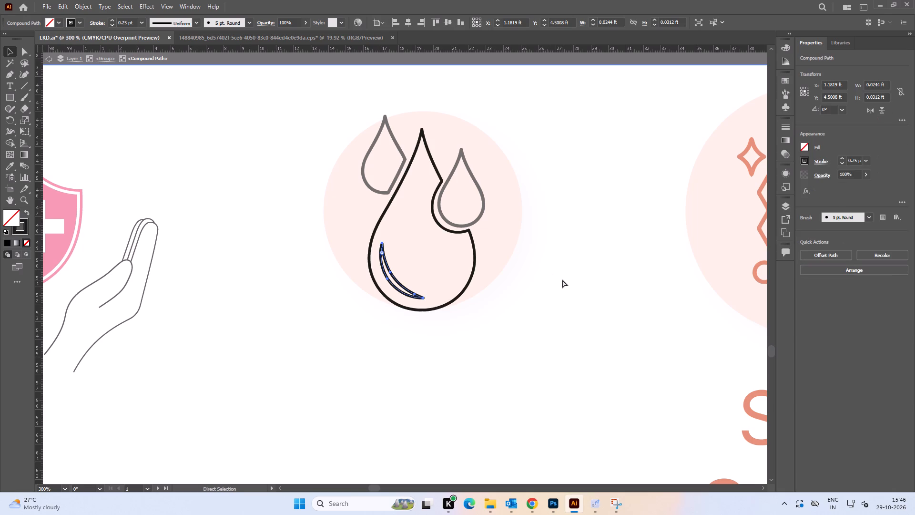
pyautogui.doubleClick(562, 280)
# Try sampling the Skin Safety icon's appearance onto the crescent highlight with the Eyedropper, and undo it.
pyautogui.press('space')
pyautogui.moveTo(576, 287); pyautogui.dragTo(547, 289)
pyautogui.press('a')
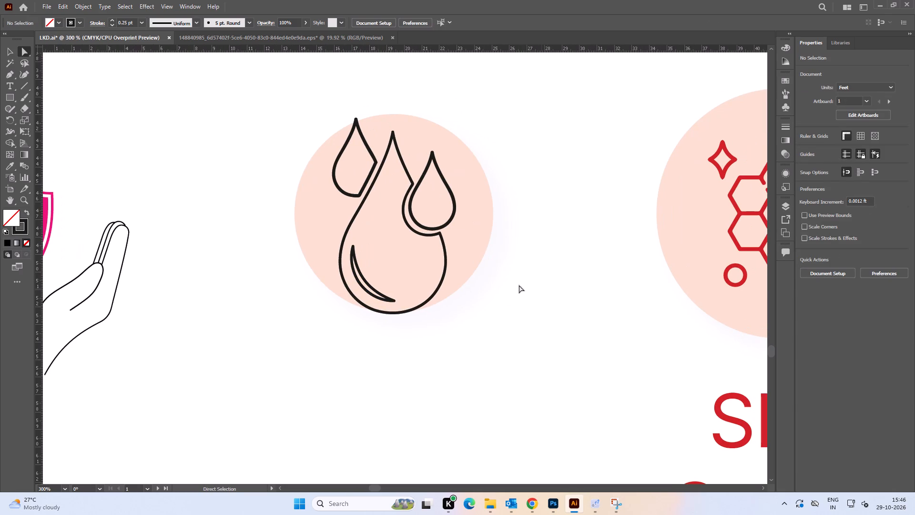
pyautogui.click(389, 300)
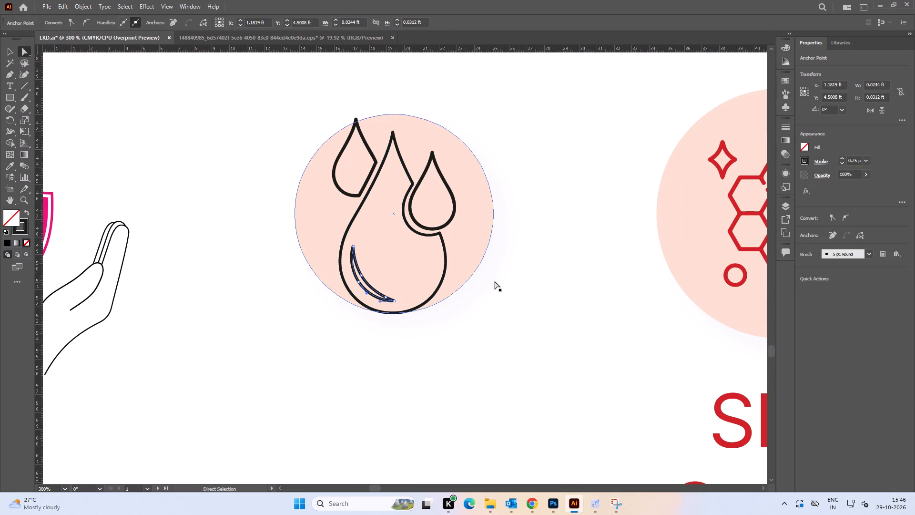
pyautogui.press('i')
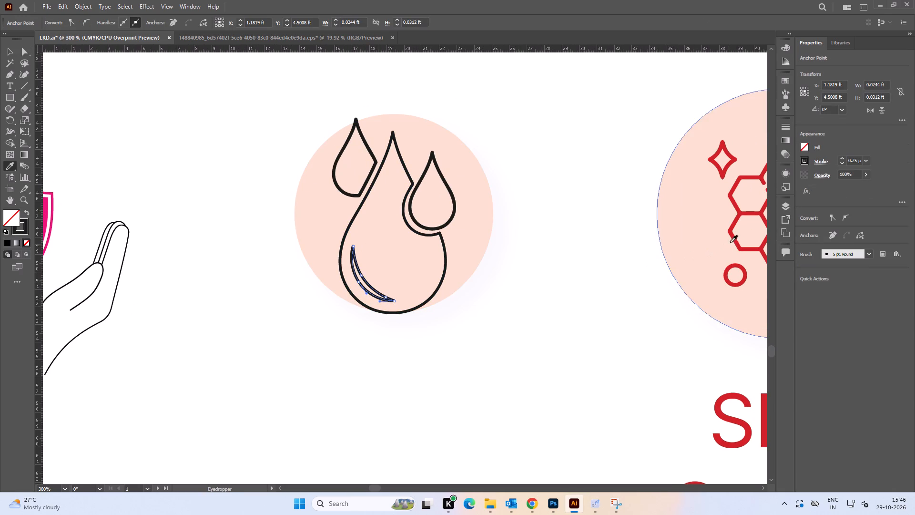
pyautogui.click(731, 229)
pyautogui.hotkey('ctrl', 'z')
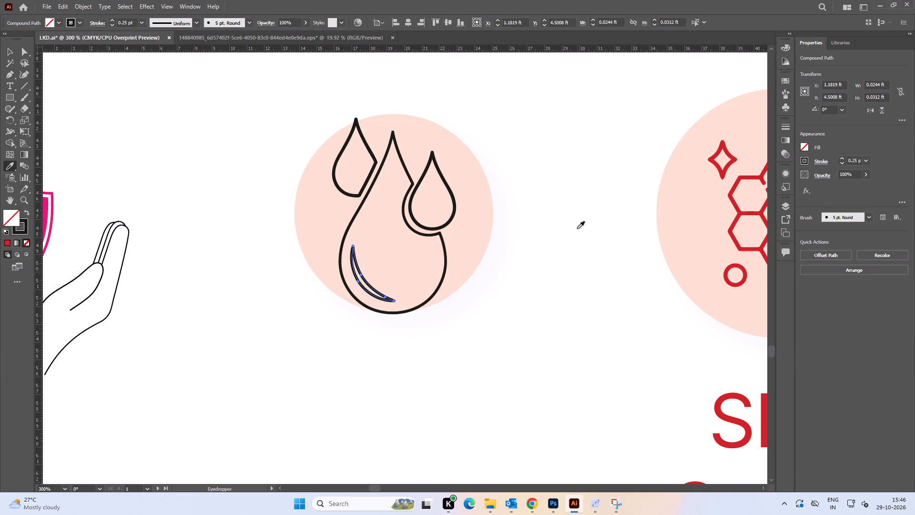
# Ungroup the droplet group.
pyautogui.click(11, 57)
pyautogui.click(152, 166)
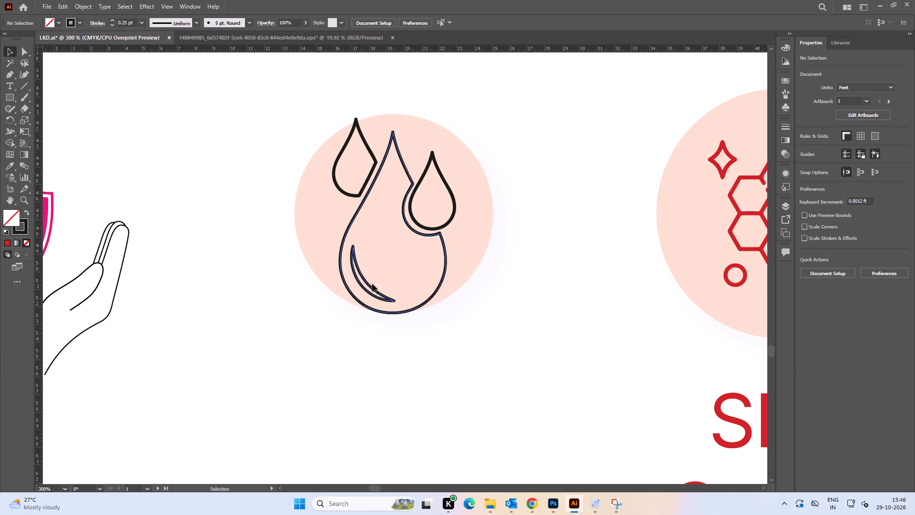
pyautogui.click(367, 285)
pyautogui.moveTo(367, 285); pyautogui.dragTo(372, 283)
pyautogui.hotkey('ctrl', 'z')
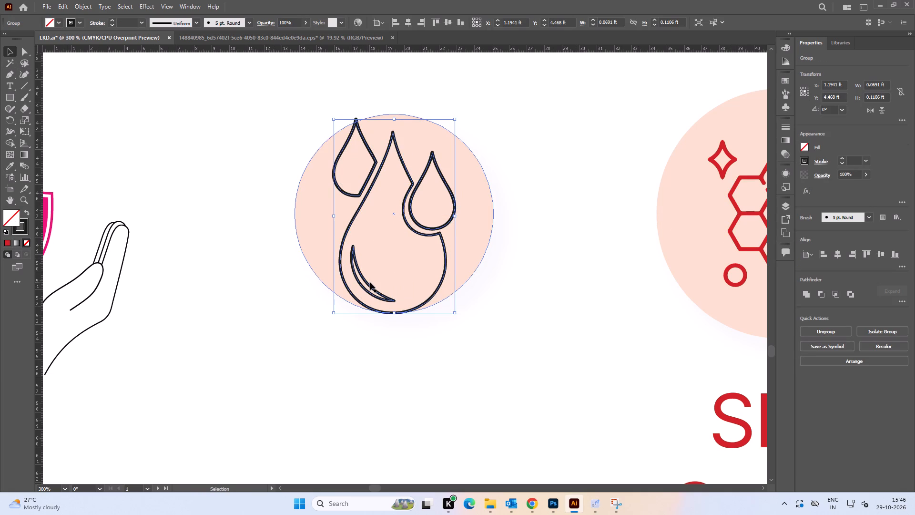
pyautogui.hotkey('ctrl', 'shift', 'g')
pyautogui.click(530, 329)
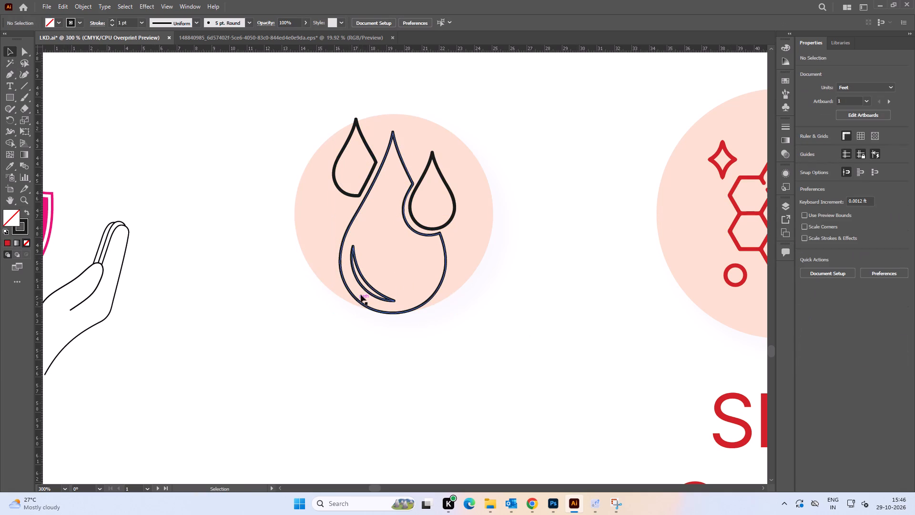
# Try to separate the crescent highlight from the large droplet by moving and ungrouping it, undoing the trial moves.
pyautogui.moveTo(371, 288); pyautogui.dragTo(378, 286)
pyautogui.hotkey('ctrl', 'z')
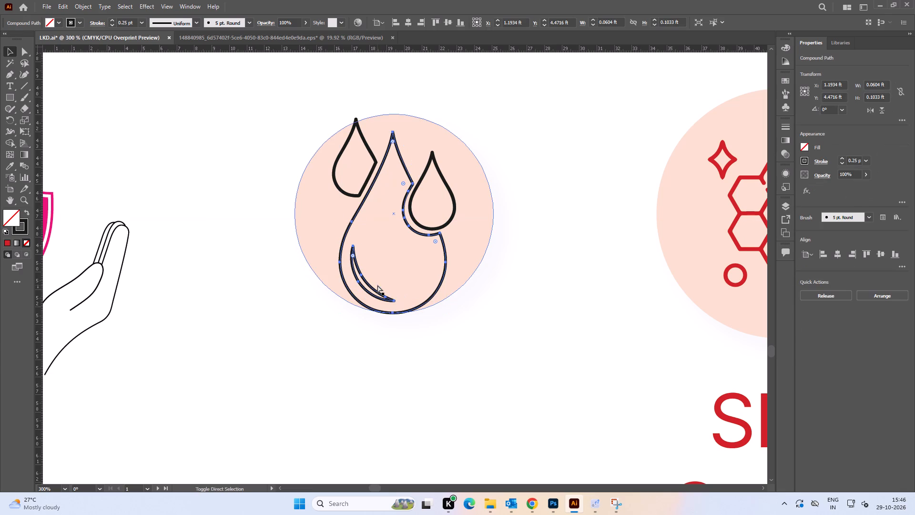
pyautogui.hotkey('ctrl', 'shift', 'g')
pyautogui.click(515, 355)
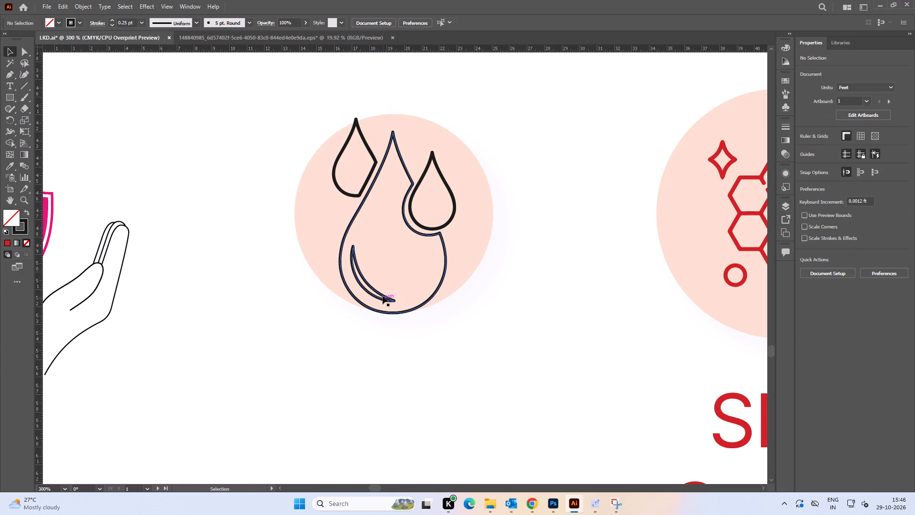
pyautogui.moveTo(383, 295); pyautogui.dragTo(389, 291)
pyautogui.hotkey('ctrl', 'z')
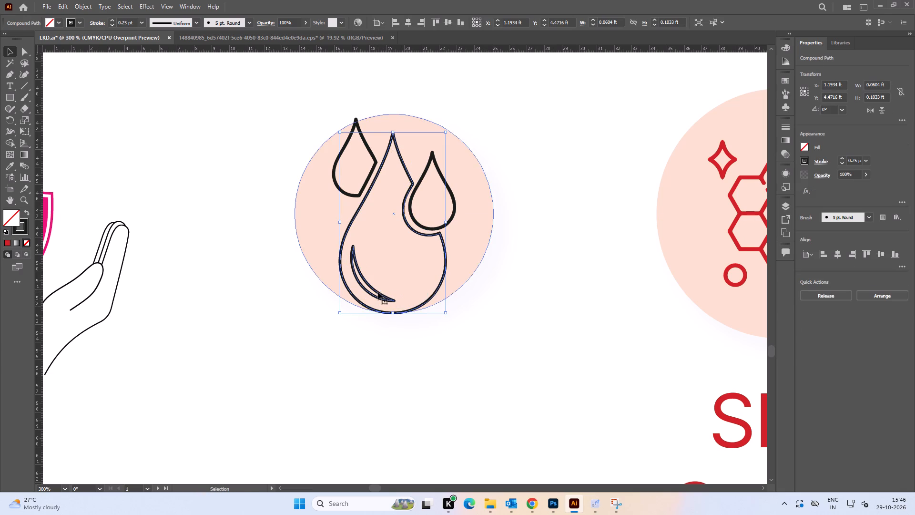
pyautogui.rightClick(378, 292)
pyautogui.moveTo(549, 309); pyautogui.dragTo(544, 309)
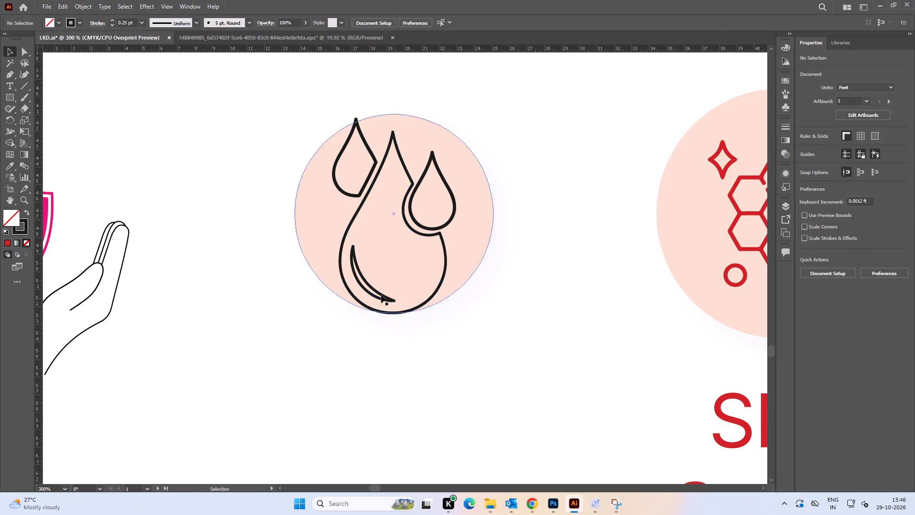
# Isolate the large droplet's compound path and select only its crescent highlight, undoing the trial moves.
pyautogui.keyDown('alt'); pyautogui.scroll(2, 376, 290); pyautogui.keyUp('alt')
pyautogui.doubleClick(376, 289)
pyautogui.moveTo(376, 289); pyautogui.dragTo(384, 286)
pyautogui.hotkey('ctrl', 'z')
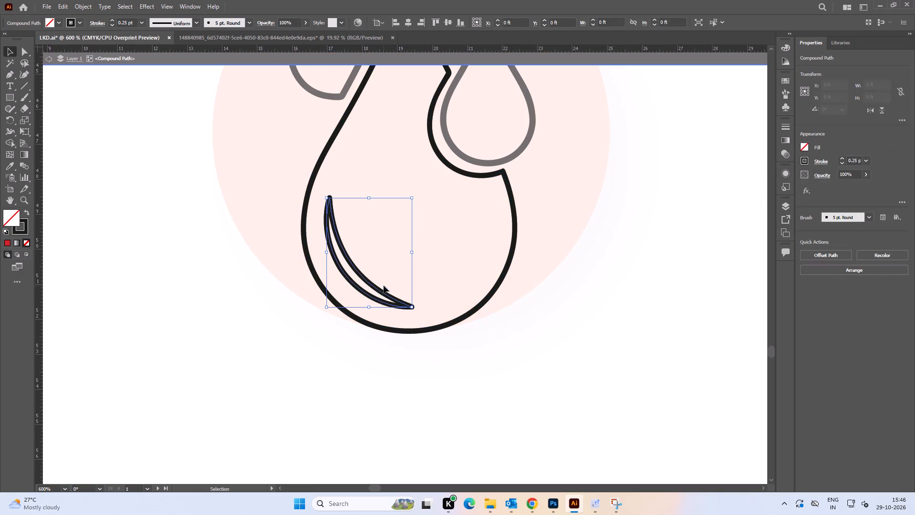
pyautogui.moveTo(379, 290); pyautogui.dragTo(398, 282)
pyautogui.hotkey('ctrl', 'z')
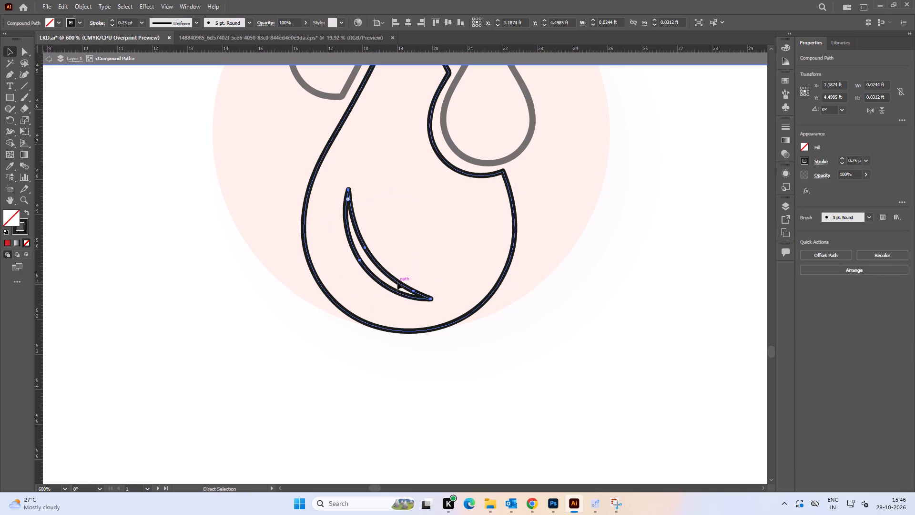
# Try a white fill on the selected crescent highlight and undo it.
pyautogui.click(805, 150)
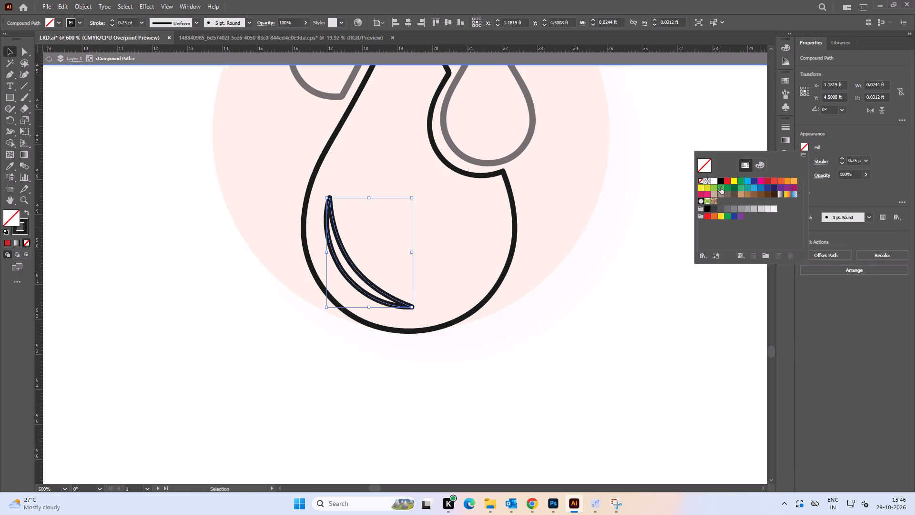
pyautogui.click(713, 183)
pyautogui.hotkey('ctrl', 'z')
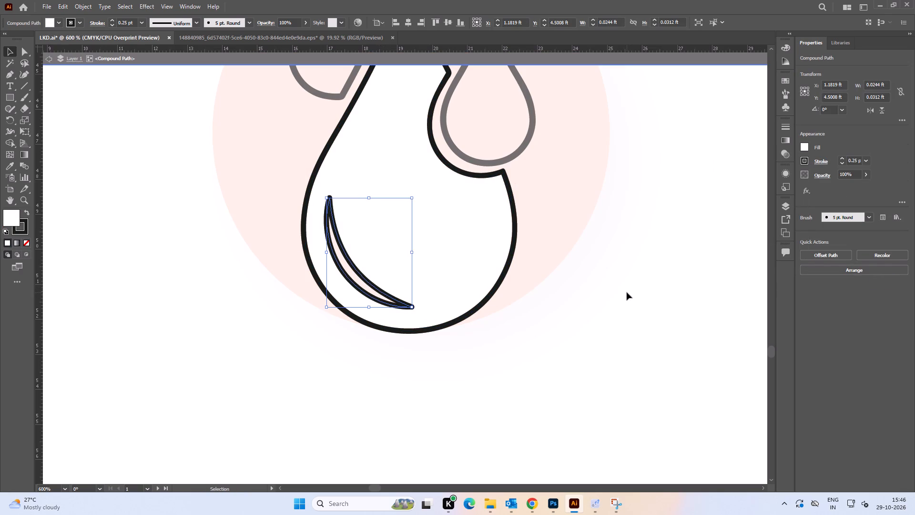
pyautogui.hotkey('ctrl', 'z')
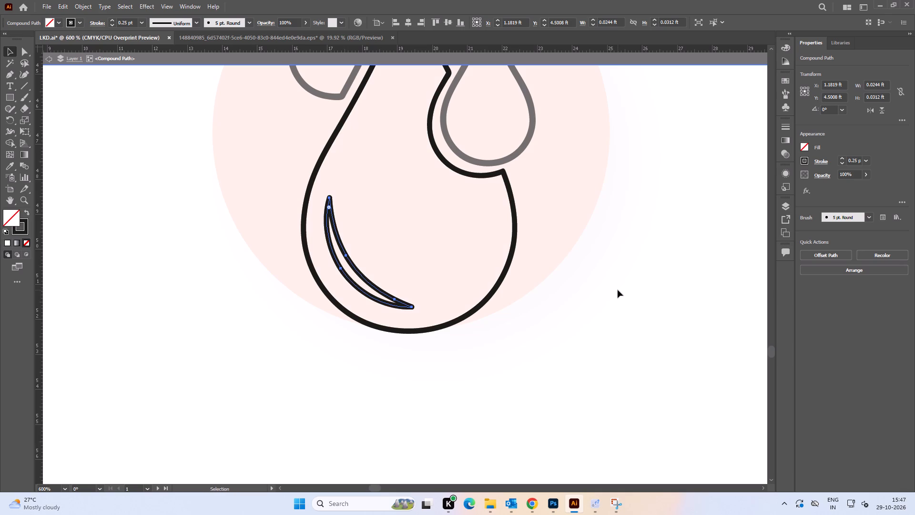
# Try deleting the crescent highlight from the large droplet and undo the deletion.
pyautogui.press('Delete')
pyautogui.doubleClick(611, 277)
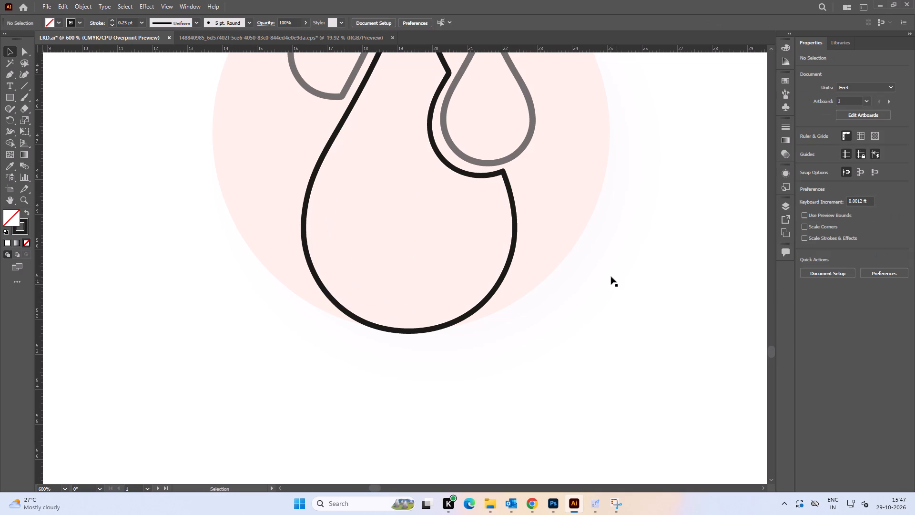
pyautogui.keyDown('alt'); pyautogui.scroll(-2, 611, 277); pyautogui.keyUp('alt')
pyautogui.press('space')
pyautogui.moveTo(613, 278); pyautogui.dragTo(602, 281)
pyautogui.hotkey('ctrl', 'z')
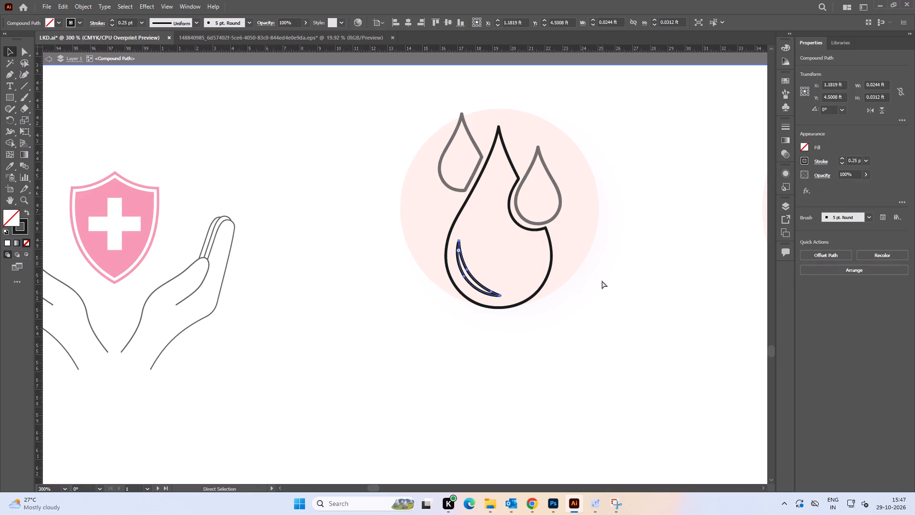
# Copy the crescent highlight, delete it from the large droplet's compound path, and leave isolation.
pyautogui.hotkey('ctrl', 'c')
pyautogui.hotkey('ctrl', 'c')
pyautogui.press('Delete')
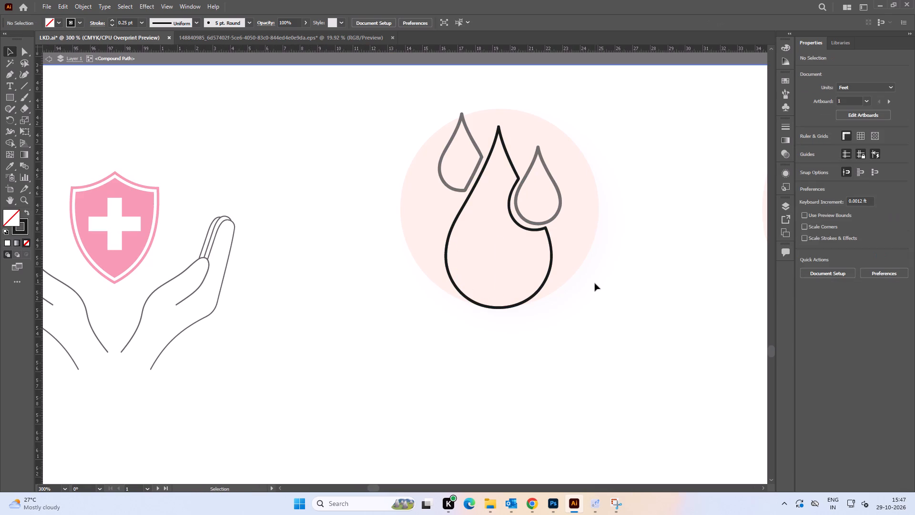
pyautogui.doubleClick(595, 283)
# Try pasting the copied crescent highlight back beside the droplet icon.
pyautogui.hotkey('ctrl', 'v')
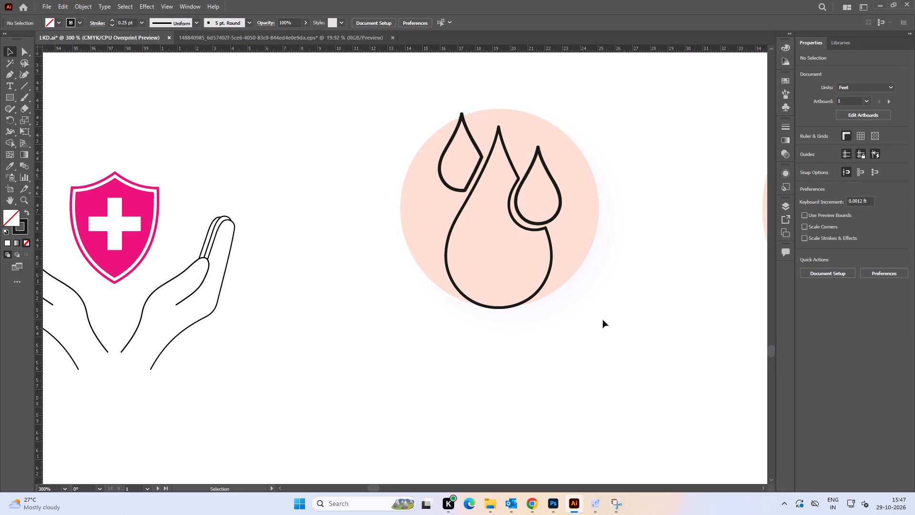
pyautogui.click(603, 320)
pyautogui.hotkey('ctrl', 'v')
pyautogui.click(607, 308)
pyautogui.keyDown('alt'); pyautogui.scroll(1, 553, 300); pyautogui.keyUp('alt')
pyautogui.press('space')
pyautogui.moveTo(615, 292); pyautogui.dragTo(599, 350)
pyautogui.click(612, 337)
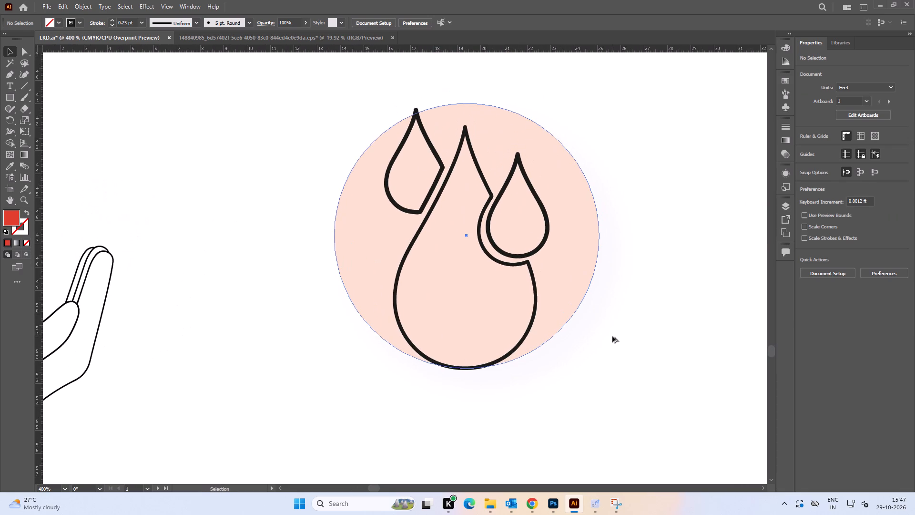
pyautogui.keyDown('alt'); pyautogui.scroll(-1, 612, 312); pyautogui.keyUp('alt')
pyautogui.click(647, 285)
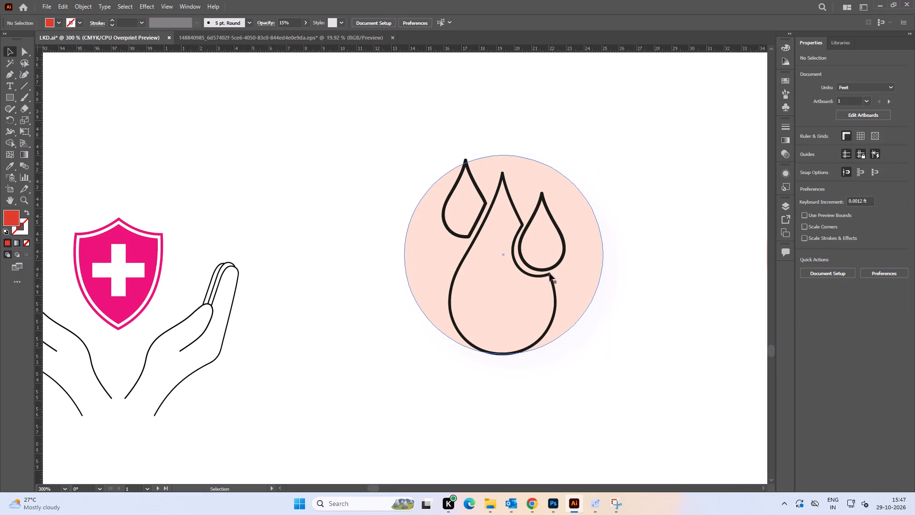
# Isolate the small droplet overlapping the large one's side, nudge it slightly down and left to X 1.2154 ft, Y 4.454 ft, and leave isolation.
pyautogui.keyDown('alt'); pyautogui.scroll(4, 549, 273); pyautogui.keyUp('alt')
pyautogui.doubleClick(498, 248)
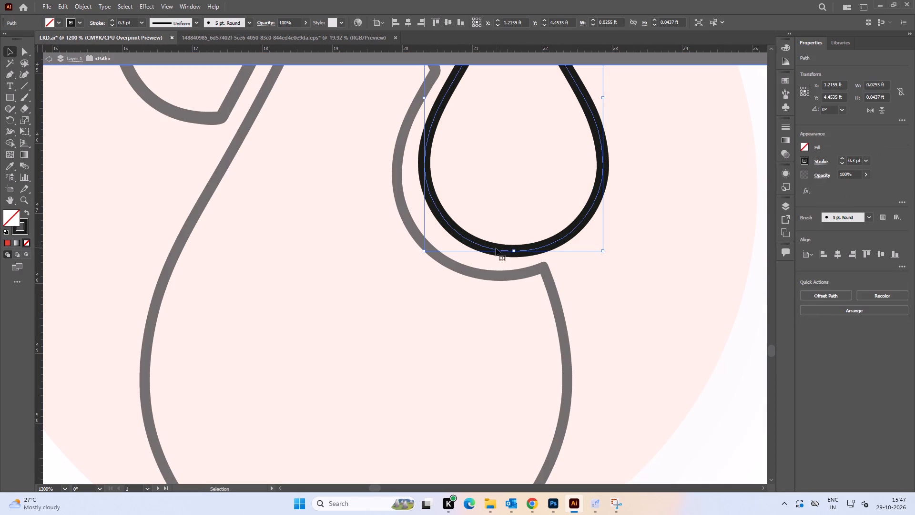
pyautogui.click(495, 249)
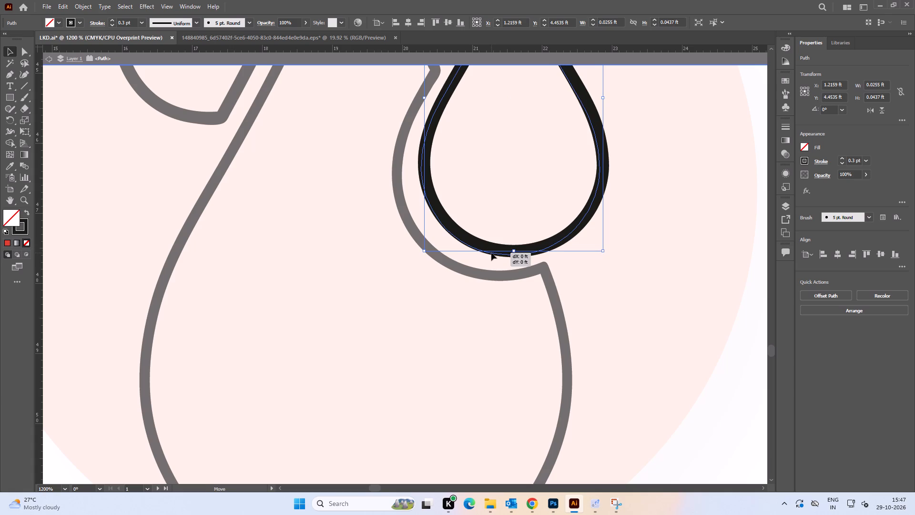
pyautogui.keyDown('alt'); pyautogui.scroll(-3, 532, 271); pyautogui.keyUp('alt')
pyautogui.doubleClick(646, 303)
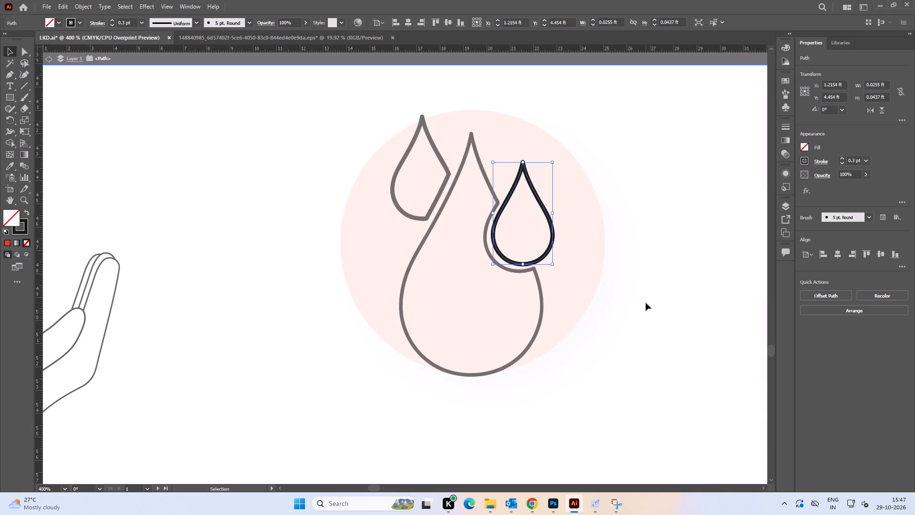
# Group the large droplet with the cut-off small droplet and sample the Skin Safety icon's red stroke onto them with the Eyedropper.
pyautogui.keyDown('alt'); pyautogui.scroll(-2, 608, 268); pyautogui.keyUp('alt')
pyautogui.press('space')
pyautogui.moveTo(638, 277); pyautogui.dragTo(517, 280)
pyautogui.click(459, 259)
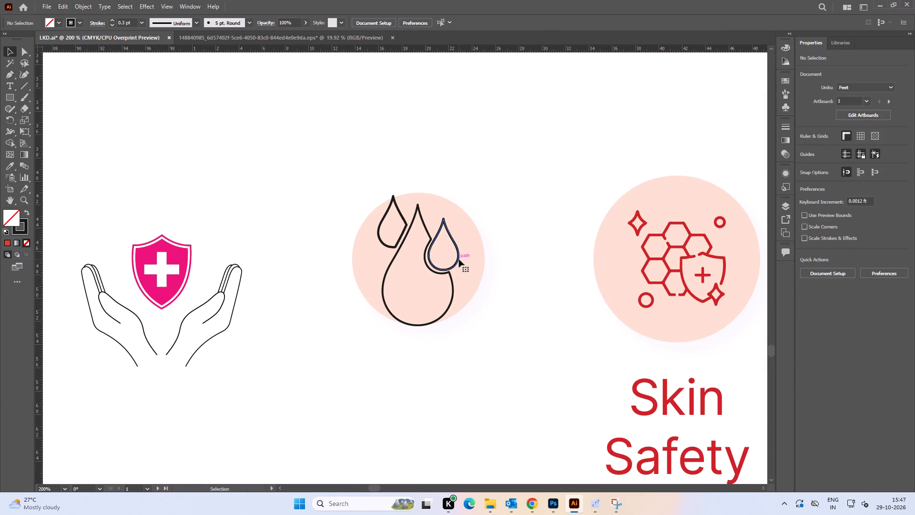
pyautogui.click(451, 281)
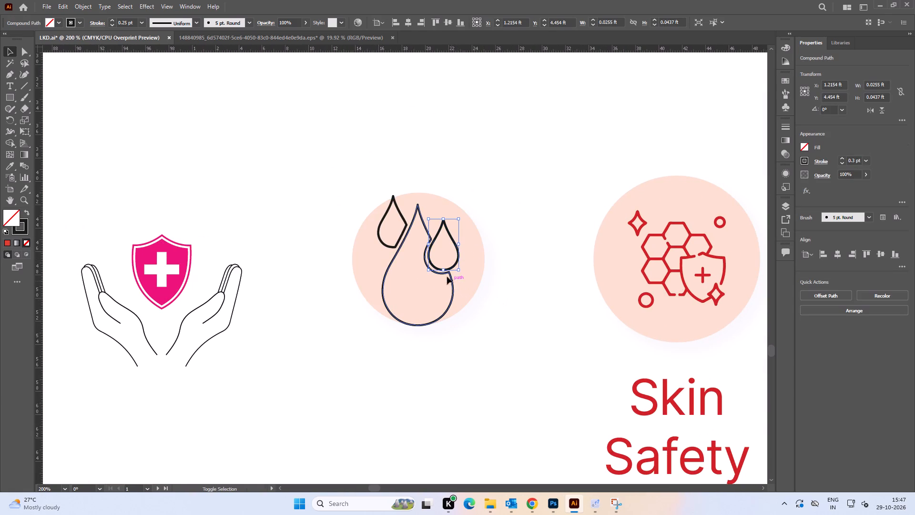
pyautogui.keyDown('shift'); pyautogui.click(397, 244); pyautogui.keyUp('shift')
pyautogui.hotkey('ctrl', 'g')
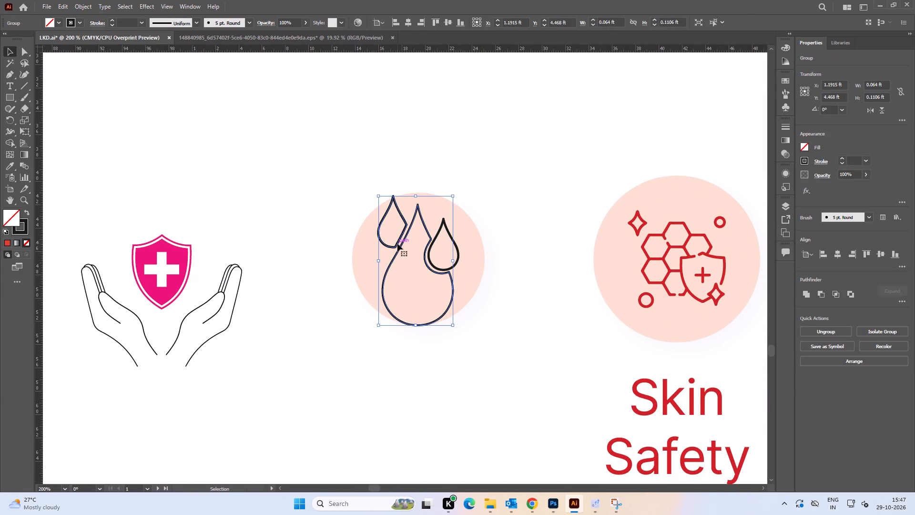
pyautogui.press('i')
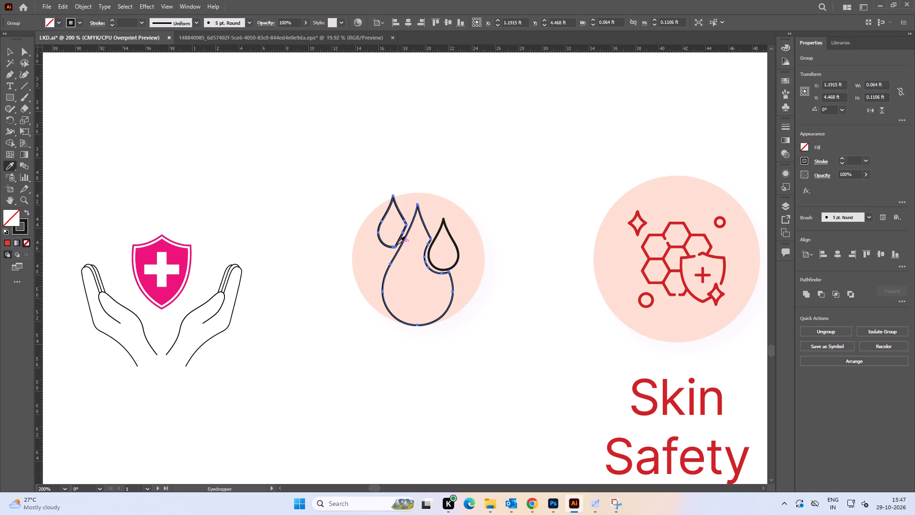
pyautogui.press('x')
pyautogui.keyDown('shift'); pyautogui.click(678, 223); pyautogui.keyUp('shift')
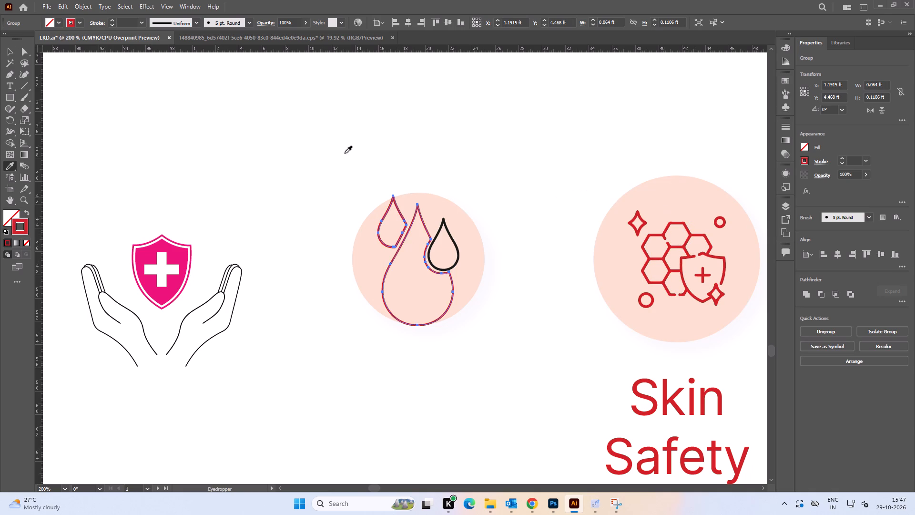
pyautogui.press('v')
pyautogui.click(442, 166)
# Ungroup the two red droplets and group all three droplets together, including the remaining black one.
pyautogui.keyDown('alt'); pyautogui.scroll(1, 441, 225); pyautogui.keyUp('alt')
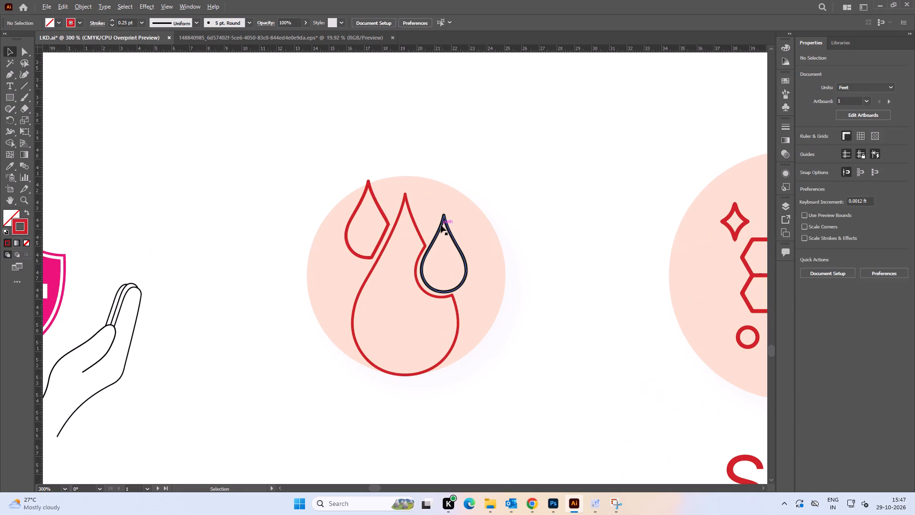
pyautogui.click(442, 225)
pyautogui.click(415, 223)
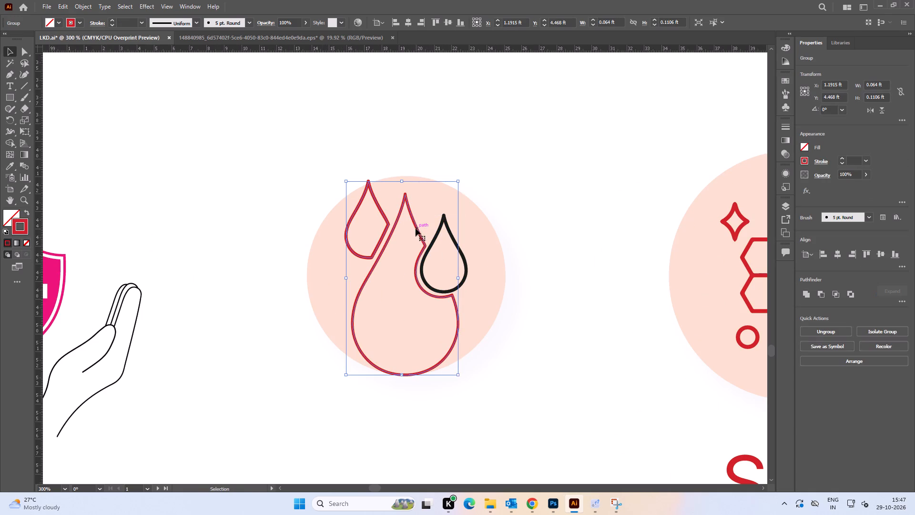
pyautogui.hotkey('ctrl', 'shift', 'g')
pyautogui.click(572, 206)
pyautogui.moveTo(328, 166); pyautogui.dragTo(418, 233)
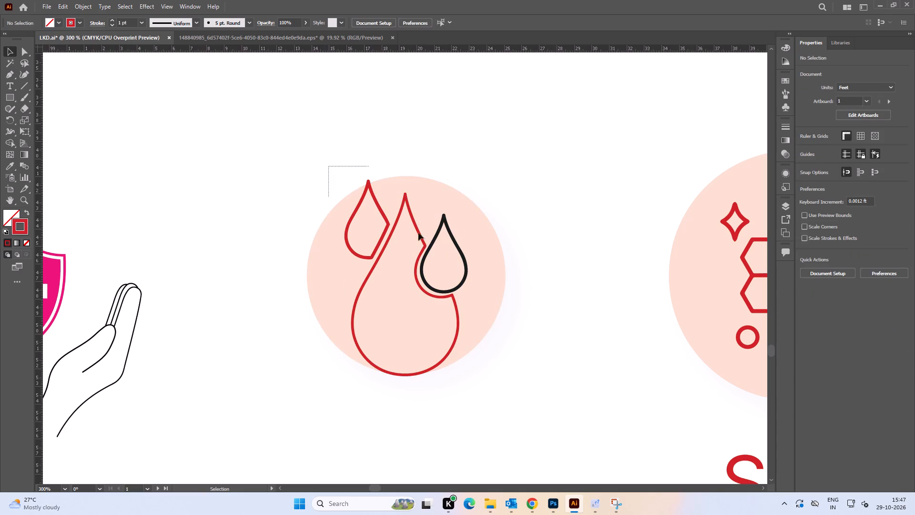
pyautogui.moveTo(418, 233); pyautogui.dragTo(481, 268)
pyautogui.keyDown('shift'); pyautogui.click(486, 275); pyautogui.keyUp('shift')
pyautogui.hotkey('ctrl', 'g')
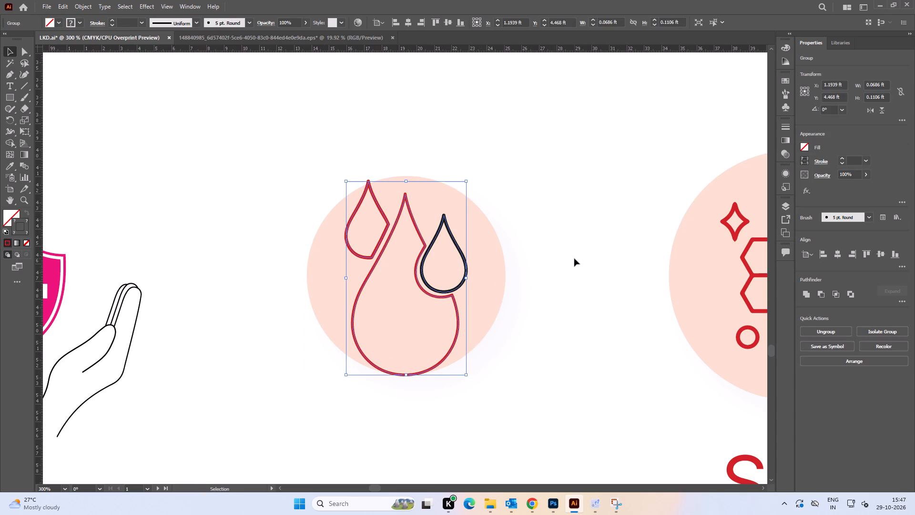
# Apply the Skin Safety icon's red stroke to the whole three-droplet group with the Eyedropper.
pyautogui.press('i')
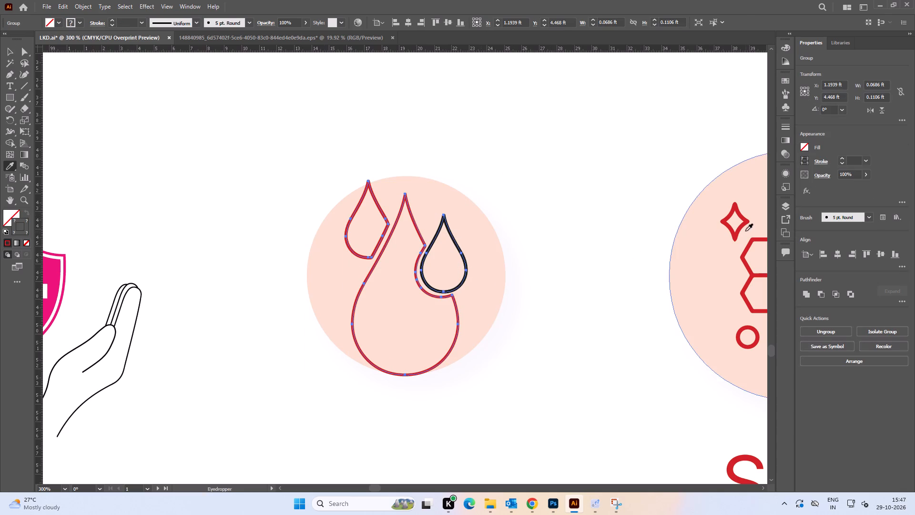
pyautogui.keyDown('shift'); pyautogui.click(743, 226); pyautogui.keyUp('shift')
pyautogui.press('v')
# Align the droplet group to the horizontal and vertical centre of the empty Blood Health circle, using the circle as key object.
pyautogui.scroll(-3, 508, 299)
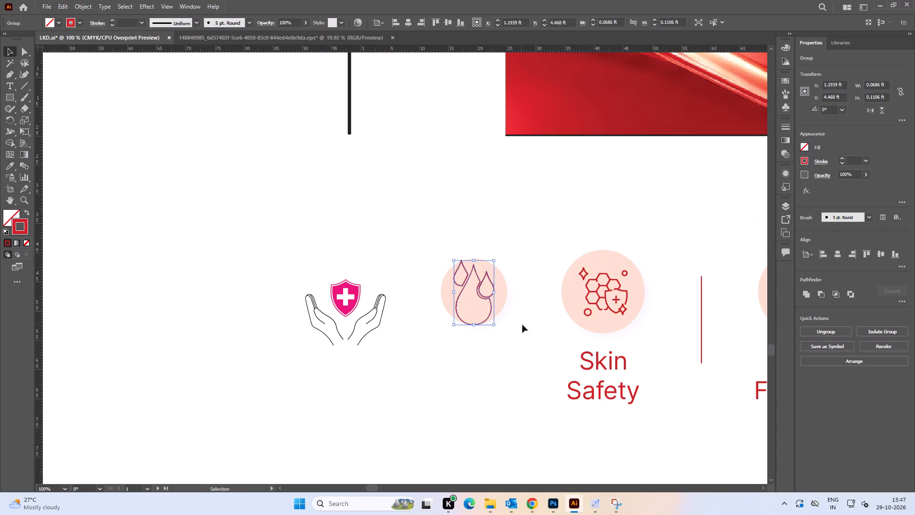
pyautogui.click(522, 325)
pyautogui.press('space')
pyautogui.moveTo(525, 326); pyautogui.dragTo(357, 319)
pyautogui.click(321, 296)
pyautogui.press('space')
pyautogui.press('space')
pyautogui.moveTo(349, 316); pyautogui.dragTo(148, 312)
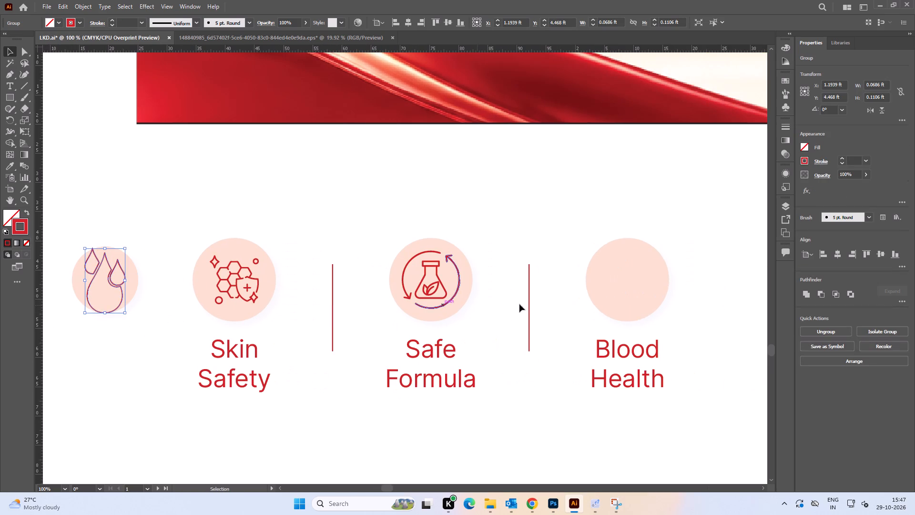
pyautogui.keyDown('shift'); pyautogui.click(638, 278); pyautogui.keyUp('shift')
pyautogui.click(616, 299)
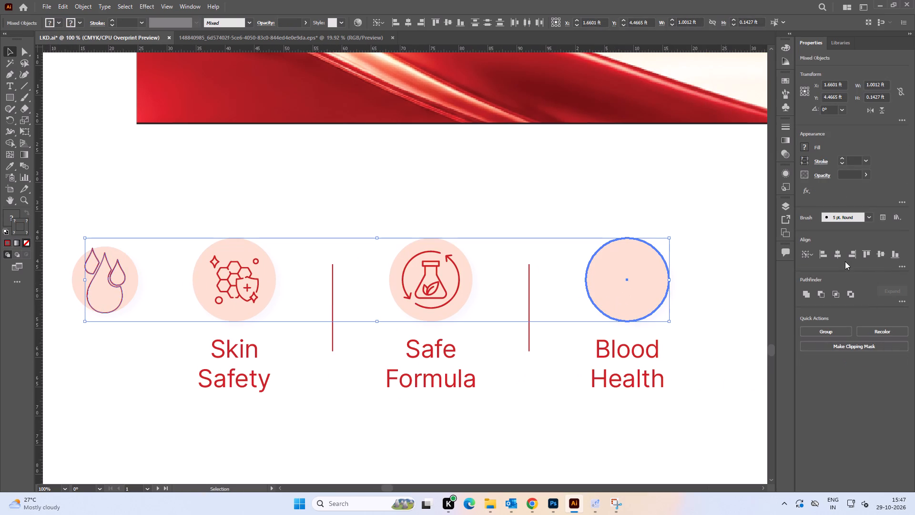
pyautogui.click(841, 257)
pyautogui.click(877, 255)
pyautogui.click(711, 314)
# Scale the Blood Health droplet group down slightly to about 0.068 ft wide and 0.11 ft high.
pyautogui.press('space')
pyautogui.moveTo(714, 317); pyautogui.dragTo(562, 270)
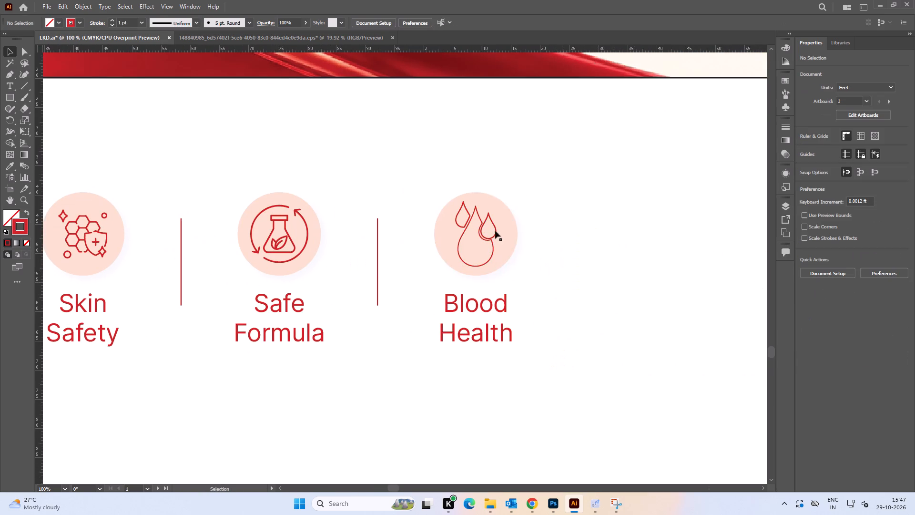
pyautogui.keyDown('alt'); pyautogui.scroll(3, 463, 228); pyautogui.keyUp('alt')
pyautogui.keyDown('alt'); pyautogui.scroll(1, 486, 194); pyautogui.keyUp('alt')
pyautogui.click(489, 205)
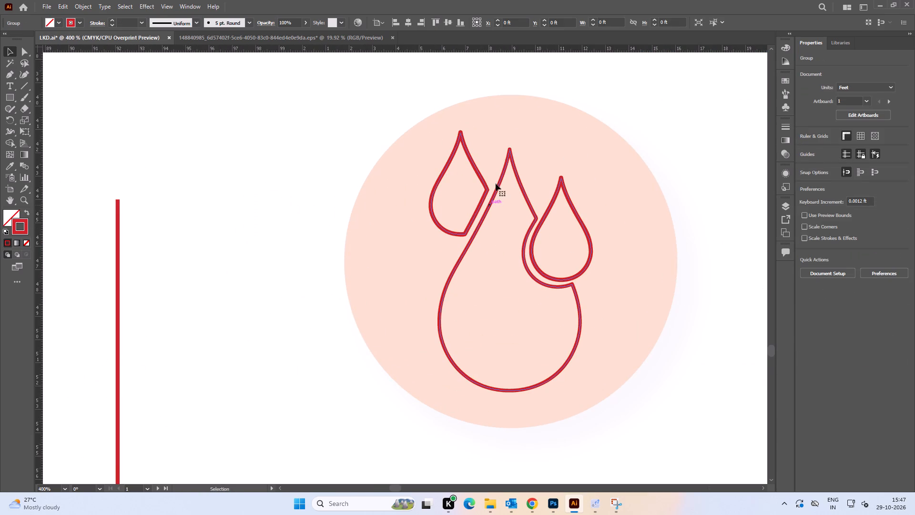
pyautogui.keyDown('shift'); pyautogui.click(510, 133); pyautogui.keyUp('shift')
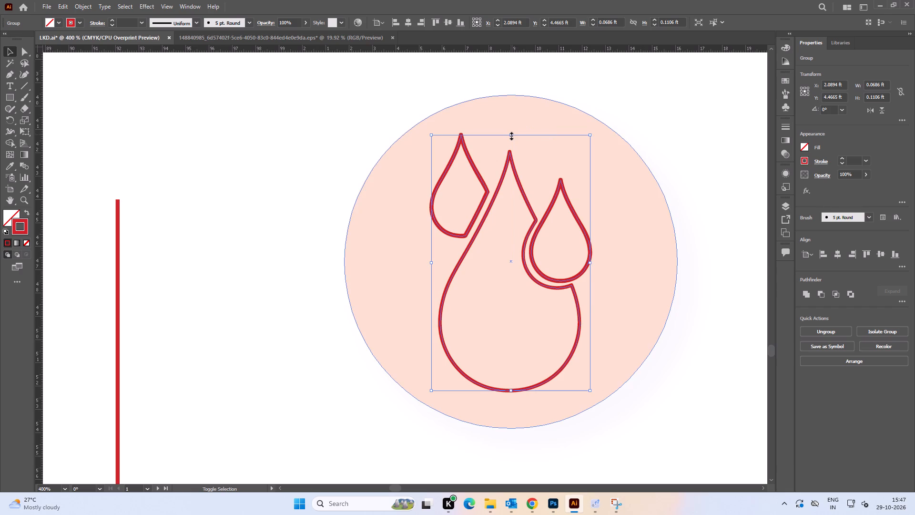
pyautogui.keyDown('shift'); pyautogui.click(511, 134); pyautogui.keyUp('shift')
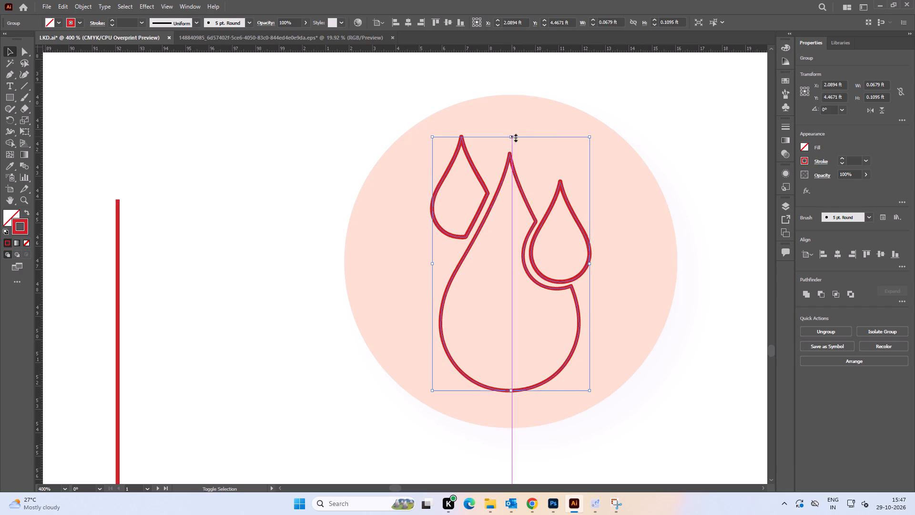
pyautogui.click(612, 121)
# Fit the artboard in the window and save the banner document.
pyautogui.keyDown('alt'); pyautogui.scroll(-4, 651, 202); pyautogui.keyUp('alt')
pyautogui.hotkey('ctrl', '0')
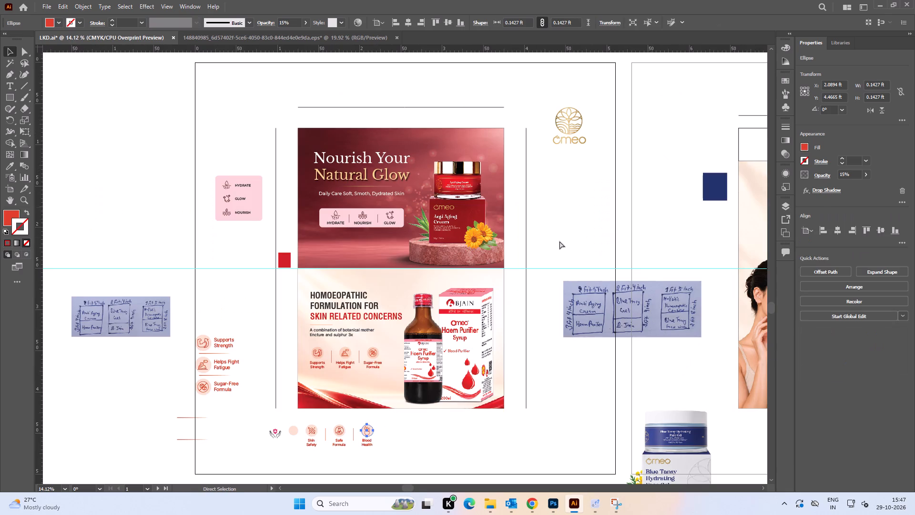
pyautogui.hotkey('ctrl', 's')
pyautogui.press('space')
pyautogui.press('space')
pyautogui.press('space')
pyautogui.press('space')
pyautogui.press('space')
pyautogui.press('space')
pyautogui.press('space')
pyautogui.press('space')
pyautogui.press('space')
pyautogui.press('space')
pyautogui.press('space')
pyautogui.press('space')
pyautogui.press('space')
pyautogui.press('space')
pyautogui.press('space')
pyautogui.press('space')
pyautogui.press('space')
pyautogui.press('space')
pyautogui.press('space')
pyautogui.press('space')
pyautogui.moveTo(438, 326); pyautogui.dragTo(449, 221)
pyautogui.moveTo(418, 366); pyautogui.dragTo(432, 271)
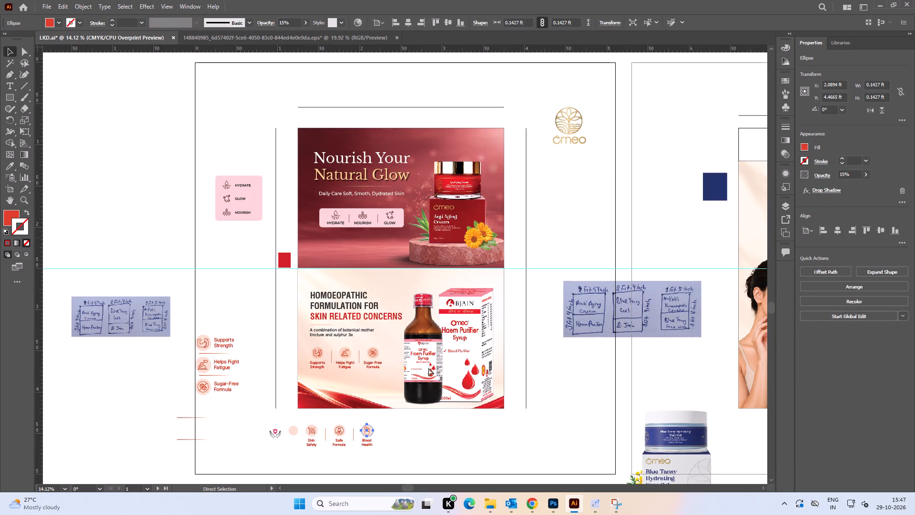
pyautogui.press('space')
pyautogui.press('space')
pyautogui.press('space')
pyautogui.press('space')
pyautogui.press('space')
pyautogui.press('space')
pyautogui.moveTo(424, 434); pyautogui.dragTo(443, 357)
pyautogui.click(523, 510)
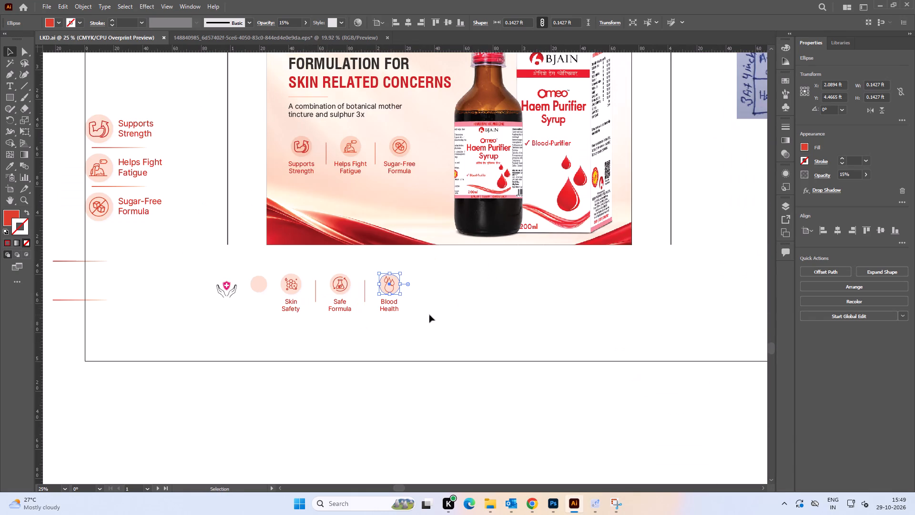
pyautogui.click(437, 315)
pyautogui.moveTo(438, 321); pyautogui.dragTo(282, 273)
pyautogui.hotkey('ctrl', 'g')
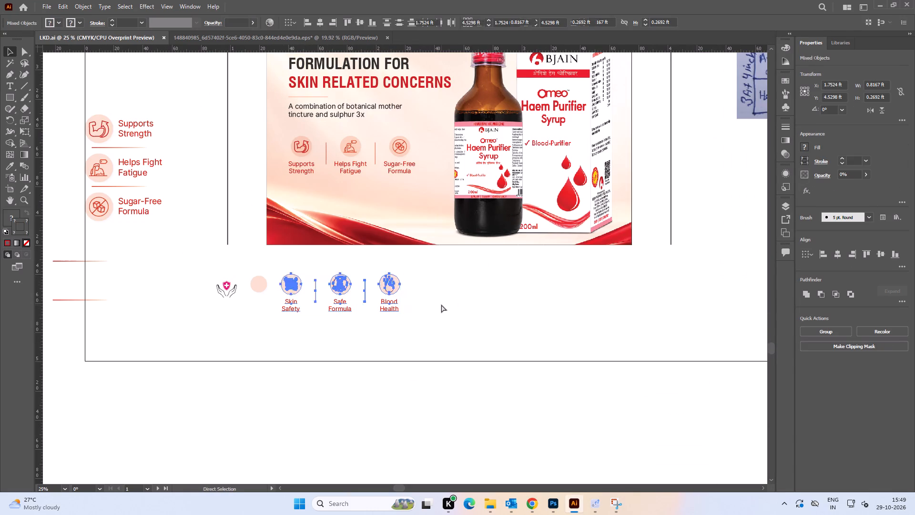
# Move the new icon row onto the banner and align it to the left and top of the old icon row as key object.
pyautogui.moveTo(387, 302); pyautogui.dragTo(403, 195)
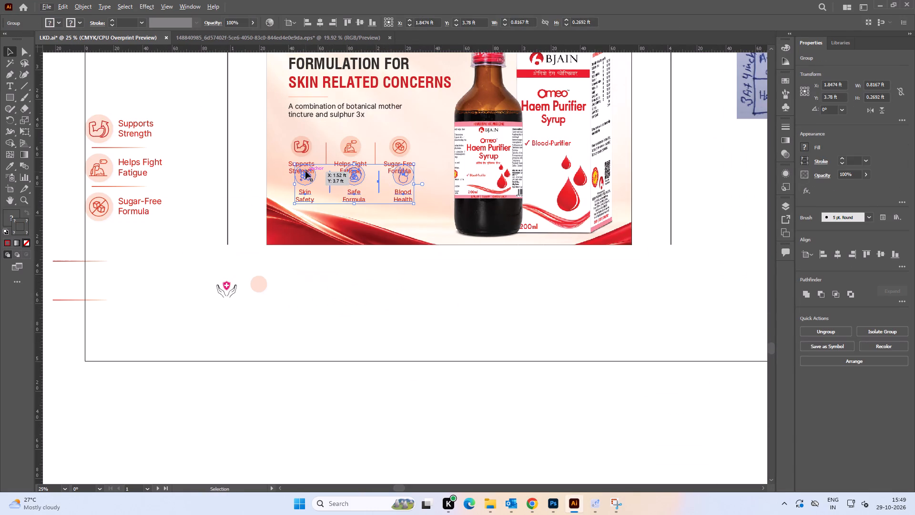
pyautogui.keyDown('shift'); pyautogui.click(301, 145); pyautogui.keyUp('shift')
pyautogui.click(300, 150)
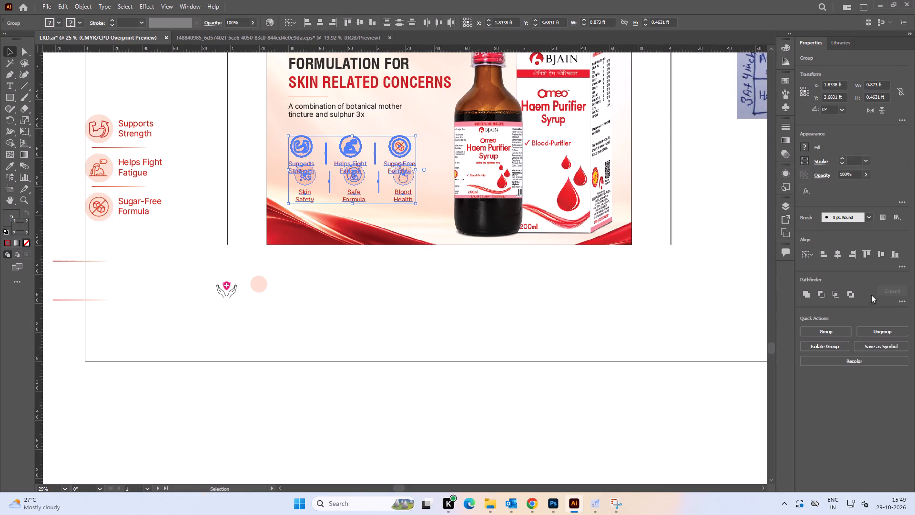
pyautogui.moveTo(822, 254); pyautogui.dragTo(826, 254)
pyautogui.click(867, 256)
pyautogui.click(537, 340)
# Pull the old Supports Strength, Helps Fight Fatigue and Sugar-Free Formula row out from under the new icons and delete it.
pyautogui.keyDown('alt'); pyautogui.scroll(3, 374, 175); pyautogui.keyUp('alt')
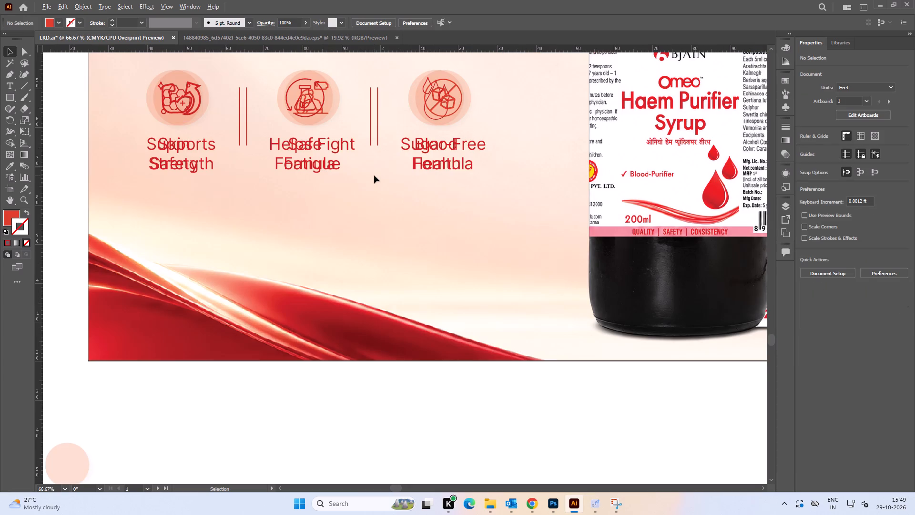
pyautogui.press('space')
pyautogui.moveTo(382, 153); pyautogui.dragTo(409, 165)
pyautogui.moveTo(380, 156); pyautogui.dragTo(398, 246)
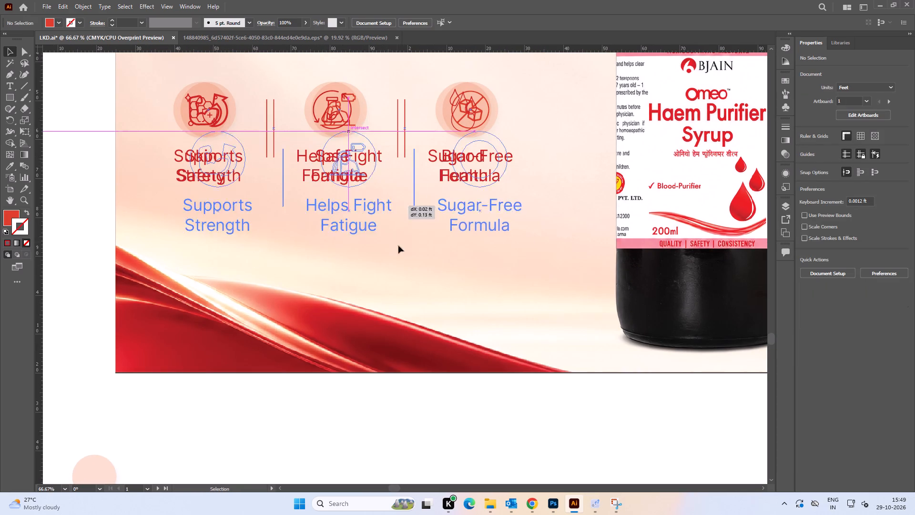
pyautogui.moveTo(398, 246); pyautogui.dragTo(400, 257)
pyautogui.press('Delete')
# Shift the headline, divider line, subtext and icon row together about 0.03 ft to the right on the syrup banner.
pyautogui.keyDown('alt'); pyautogui.scroll(-2, 441, 227); pyautogui.keyUp('alt')
pyautogui.press('space')
pyautogui.moveTo(437, 245); pyautogui.dragTo(433, 295)
pyautogui.click(437, 365)
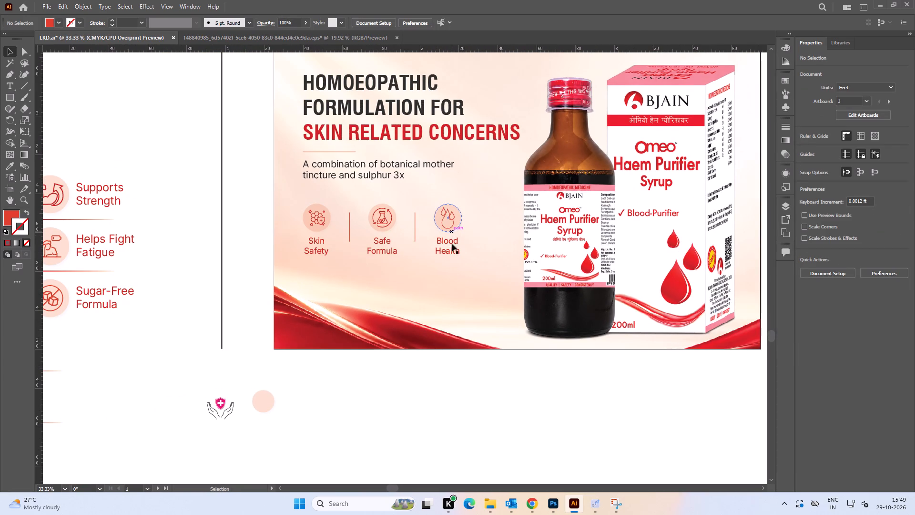
pyautogui.press('space')
pyautogui.click(512, 407)
pyautogui.keyDown('alt'); pyautogui.scroll(-1, 454, 329); pyautogui.keyUp('alt')
pyautogui.press('space')
pyautogui.moveTo(409, 331); pyautogui.dragTo(426, 328)
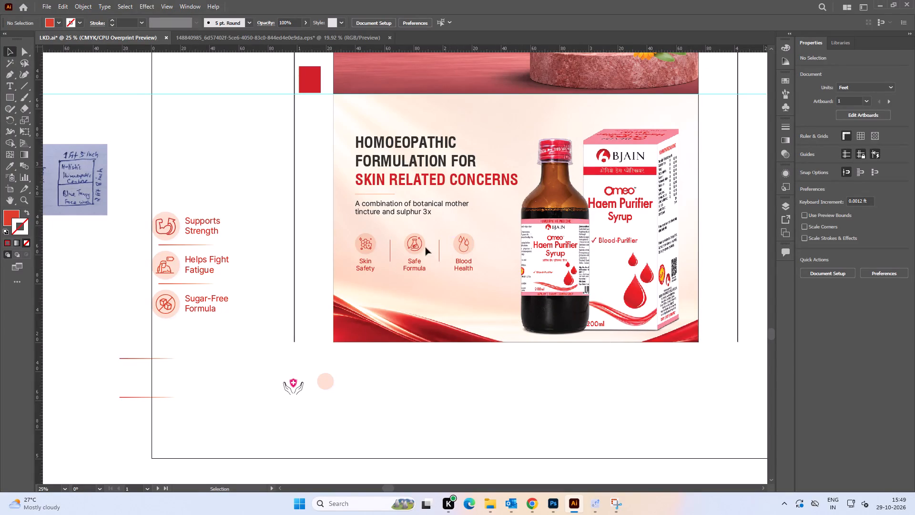
pyautogui.click(360, 158)
pyautogui.click(316, 155)
pyautogui.moveTo(315, 141); pyautogui.dragTo(443, 296)
pyautogui.keyDown('alt'); pyautogui.scroll(1, 415, 190); pyautogui.keyUp('alt')
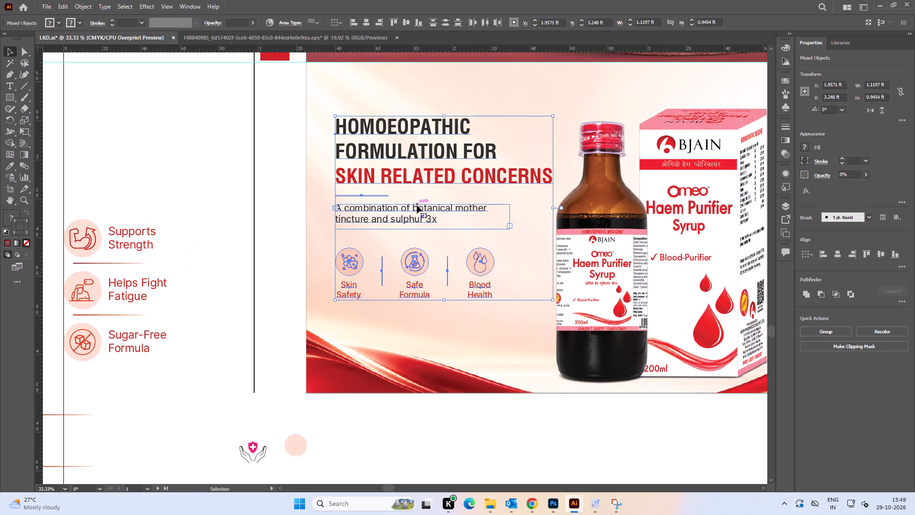
pyautogui.moveTo(417, 207); pyautogui.dragTo(422, 206)
# Scale the bottle and carton image down slightly to about 1.477 ft square and nudge it about 0.02 ft to the right.
pyautogui.keyDown('alt'); pyautogui.scroll(-1, 419, 206); pyautogui.keyUp('alt')
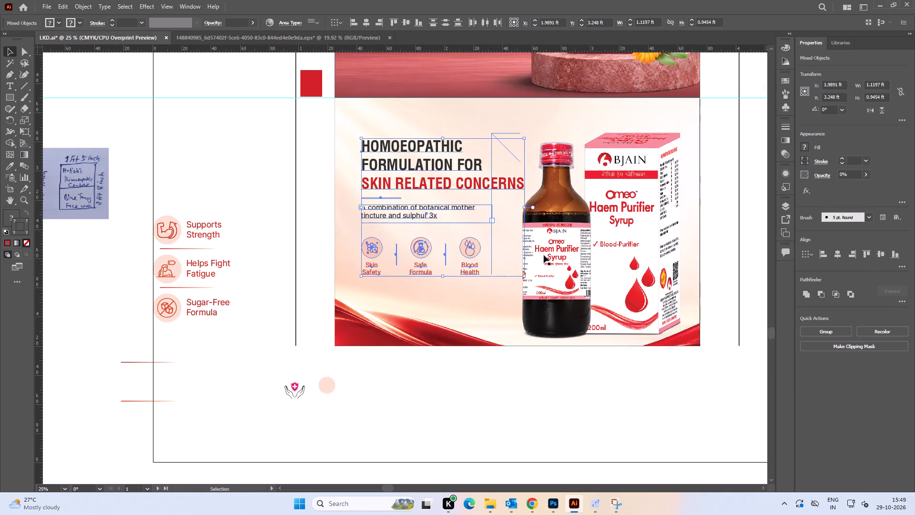
pyautogui.click(600, 258)
pyautogui.keyDown('shift'); pyautogui.moveTo(492, 243); pyautogui.dragTo(496, 242); pyautogui.keyUp('shift')
pyautogui.press('space')
pyautogui.moveTo(640, 246); pyautogui.dragTo(573, 245)
pyautogui.click(572, 251)
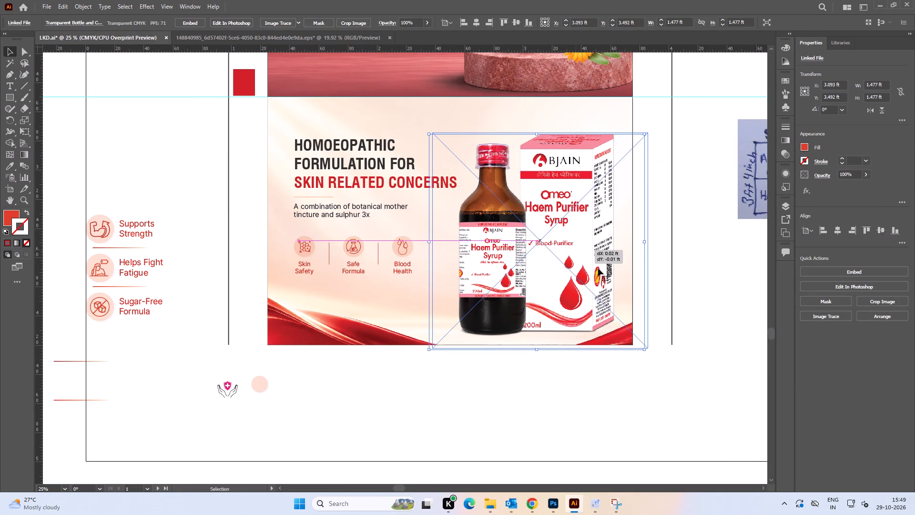
pyautogui.click(699, 288)
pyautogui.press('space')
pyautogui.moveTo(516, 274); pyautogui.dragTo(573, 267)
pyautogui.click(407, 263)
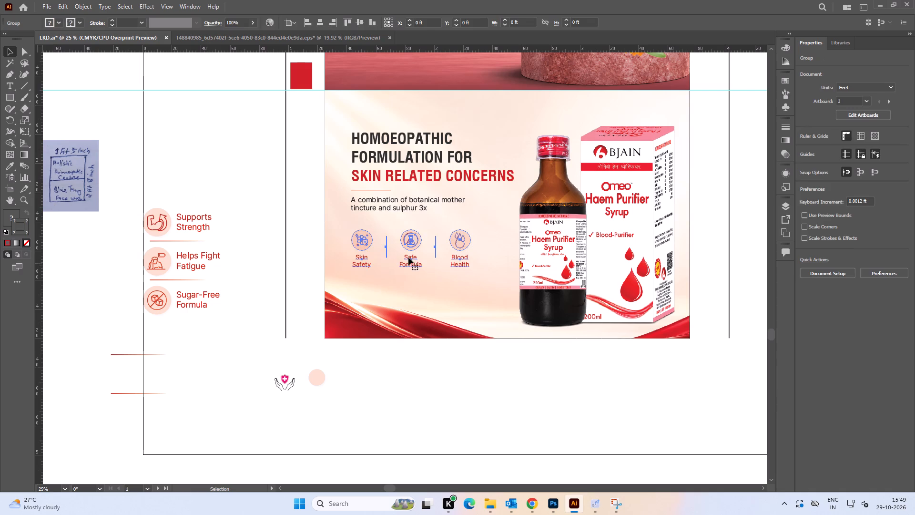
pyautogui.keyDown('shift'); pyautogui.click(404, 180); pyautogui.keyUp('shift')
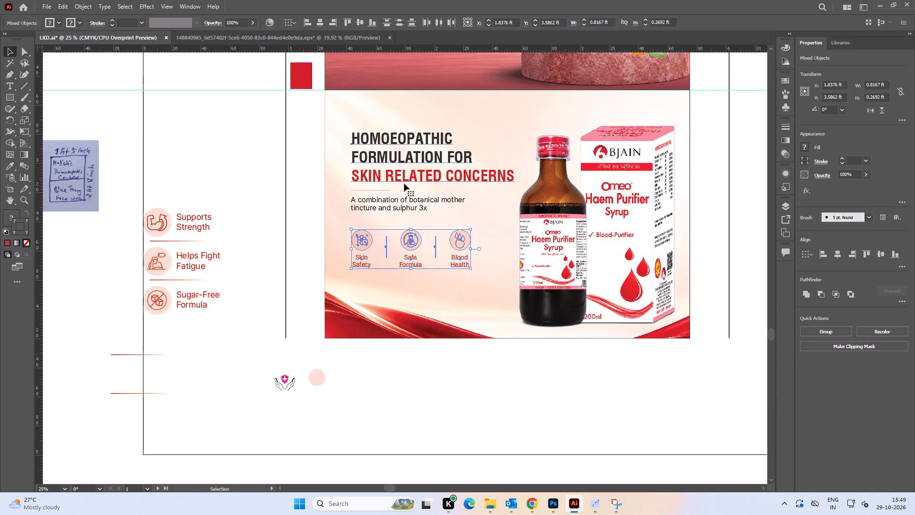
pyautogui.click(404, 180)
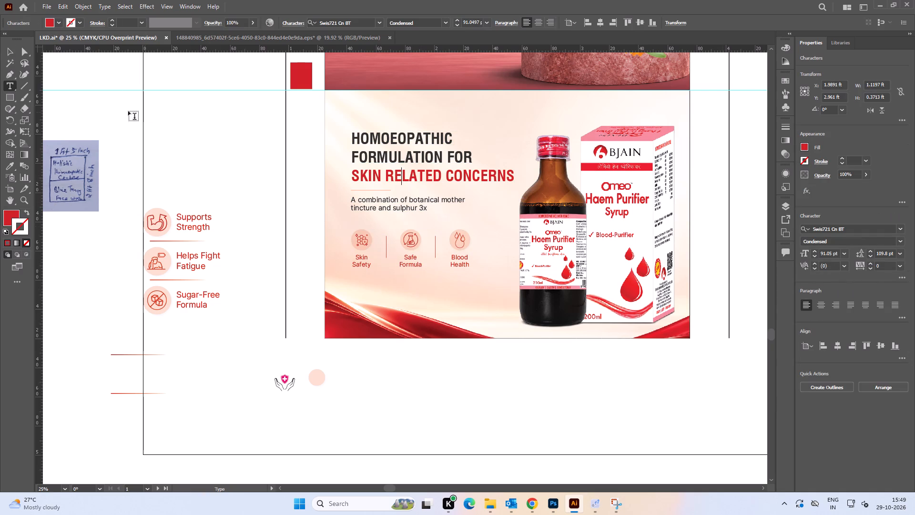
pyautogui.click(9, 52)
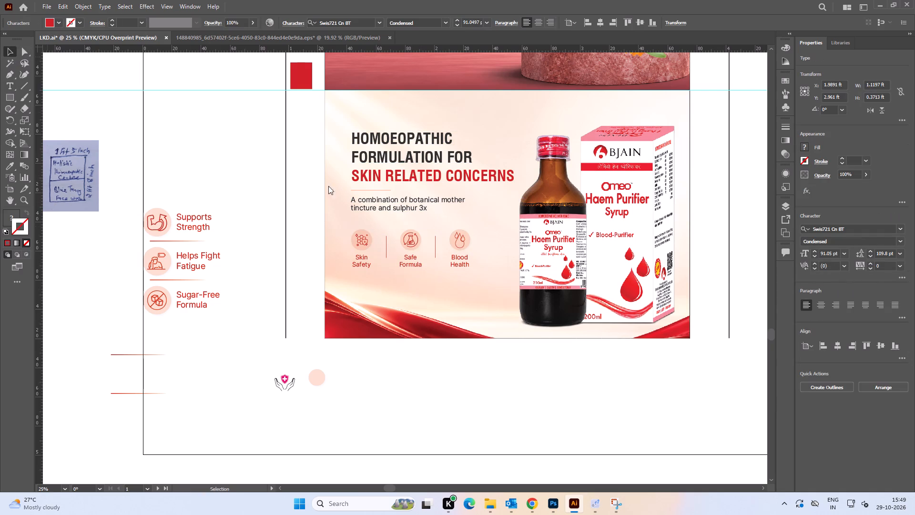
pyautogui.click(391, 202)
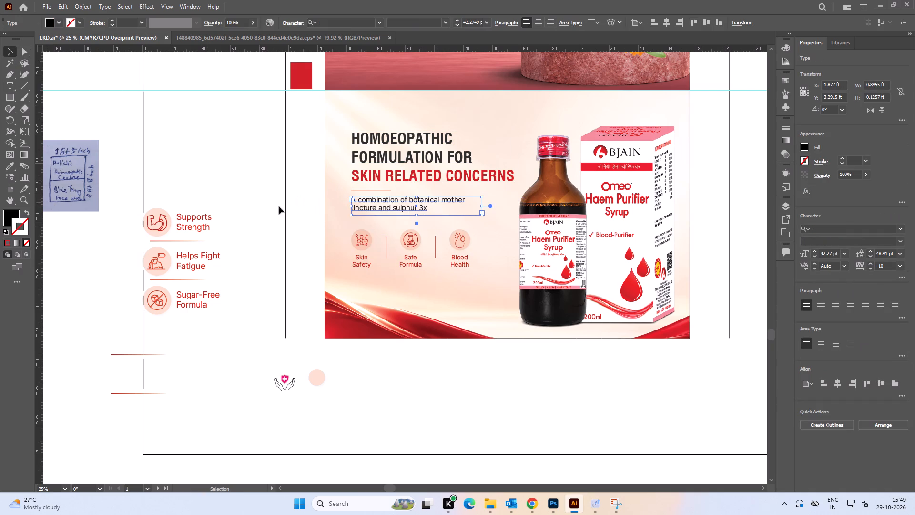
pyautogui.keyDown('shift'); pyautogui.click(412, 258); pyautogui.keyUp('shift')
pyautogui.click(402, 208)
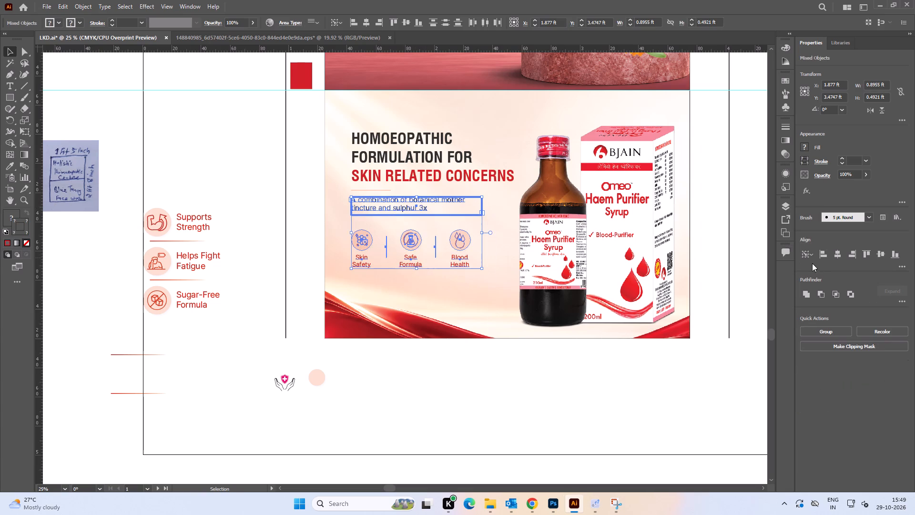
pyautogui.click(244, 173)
# Group the headline, divider line and subtext on the syrup banner into one object.
pyautogui.moveTo(345, 126); pyautogui.dragTo(370, 209)
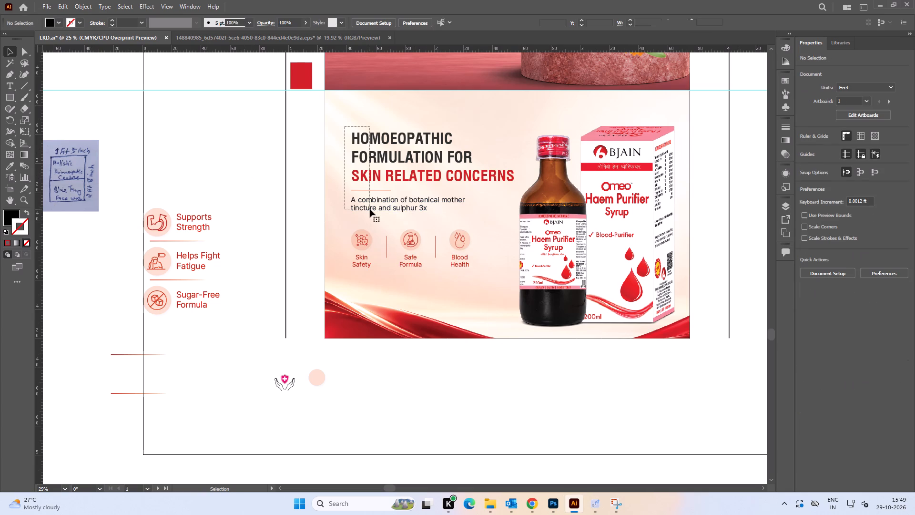
pyautogui.hotkey('ctrl', 'g')
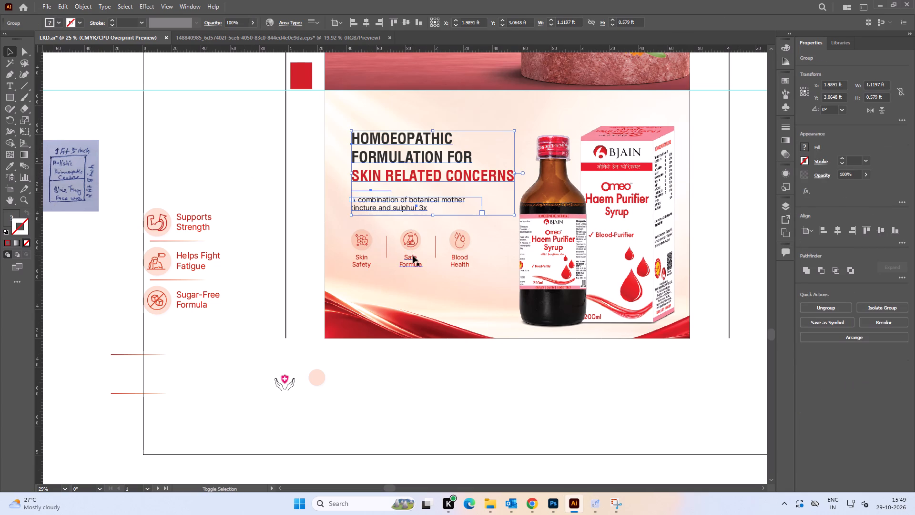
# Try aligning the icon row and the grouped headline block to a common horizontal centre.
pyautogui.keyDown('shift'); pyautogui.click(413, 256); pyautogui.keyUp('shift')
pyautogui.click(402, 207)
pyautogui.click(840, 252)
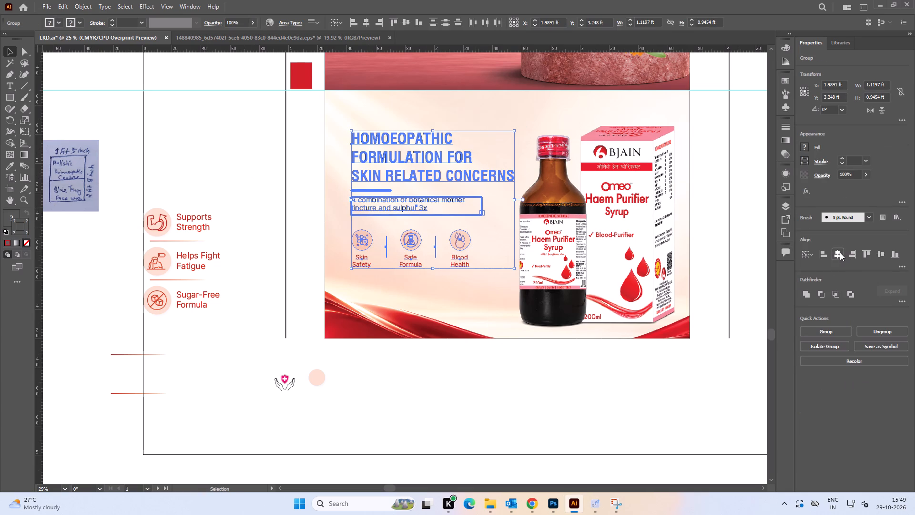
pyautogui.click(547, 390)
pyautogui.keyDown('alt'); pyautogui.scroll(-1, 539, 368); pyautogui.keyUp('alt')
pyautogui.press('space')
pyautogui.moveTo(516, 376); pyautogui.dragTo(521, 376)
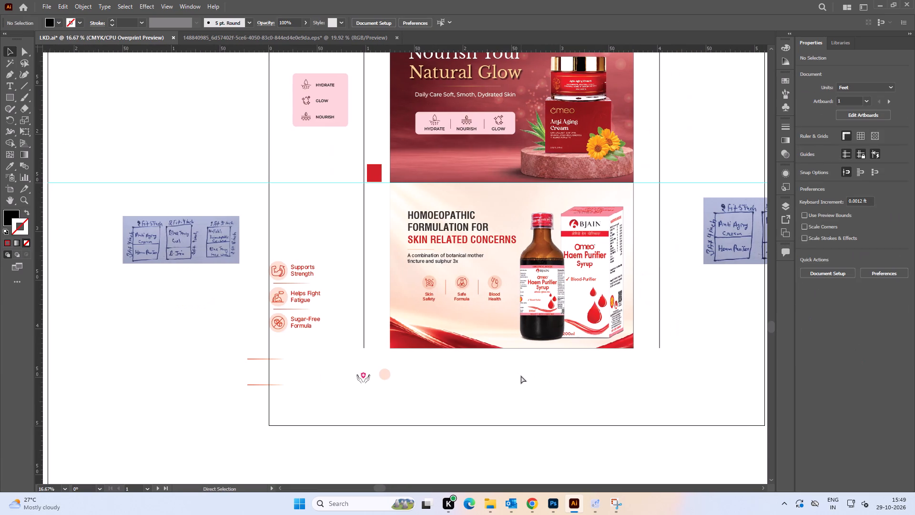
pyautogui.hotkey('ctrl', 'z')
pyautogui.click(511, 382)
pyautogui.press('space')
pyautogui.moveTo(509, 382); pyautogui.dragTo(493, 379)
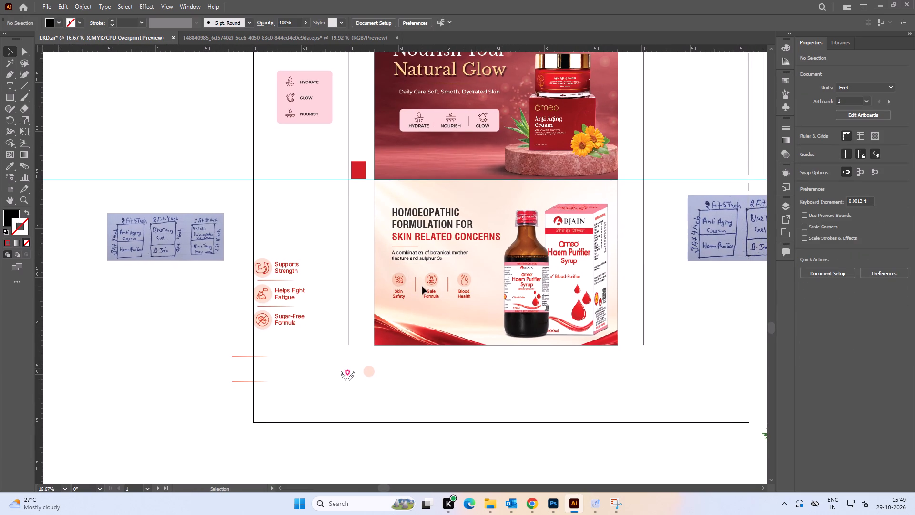
# Inspect the Skin Safety, Safe Formula and Blood Health icon row up close and against the banner.
pyautogui.keyDown('alt'); pyautogui.scroll(4, 422, 286); pyautogui.keyUp('alt')
pyautogui.press('space')
pyautogui.moveTo(469, 373); pyautogui.dragTo(474, 308)
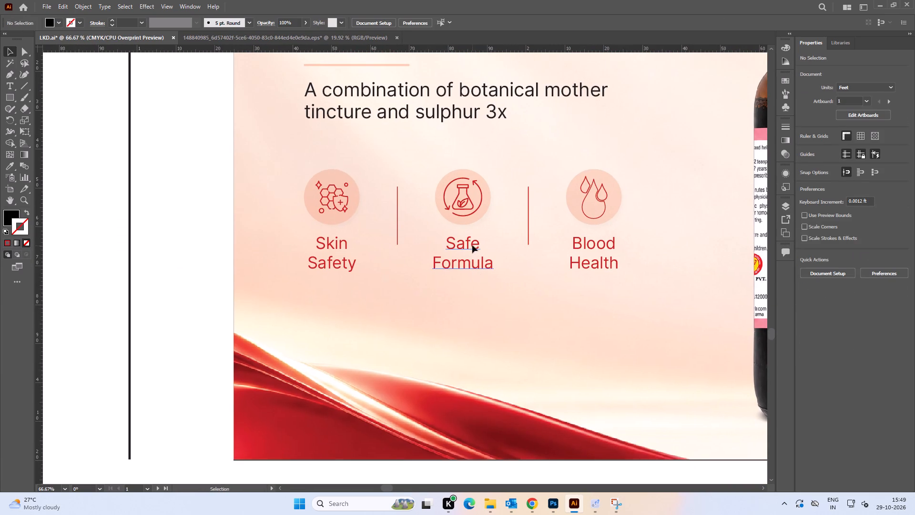
pyautogui.click(472, 246)
pyautogui.click(497, 314)
pyautogui.keyDown('alt'); pyautogui.scroll(-2, 502, 316); pyautogui.keyUp('alt')
pyautogui.press('space')
pyautogui.moveTo(537, 343); pyautogui.dragTo(468, 325)
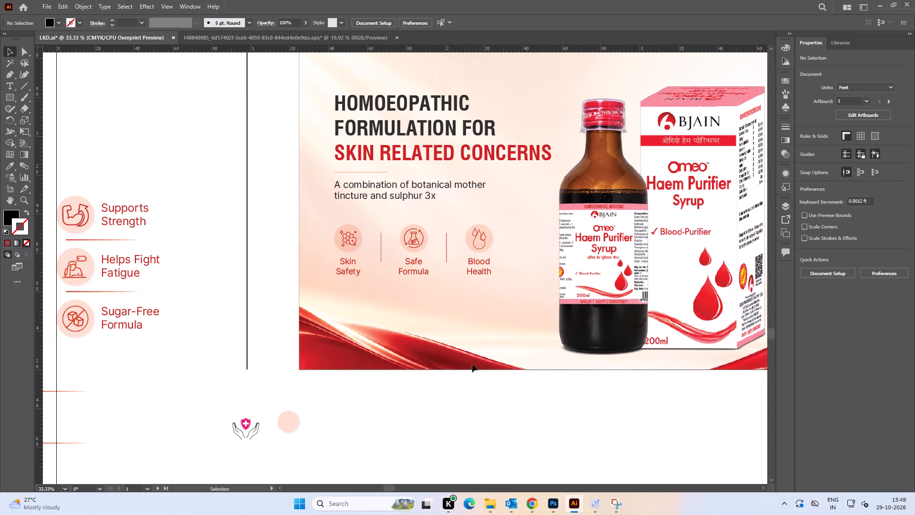
# Resize the droplets inside the Blood Health circle to about 0.098 ft high and reposition them near the circle's middle.
pyautogui.keyDown('alt'); pyautogui.scroll(4, 386, 265); pyautogui.keyUp('alt')
pyautogui.keyDown('alt'); pyautogui.scroll(-4, 486, 283); pyautogui.keyUp('alt')
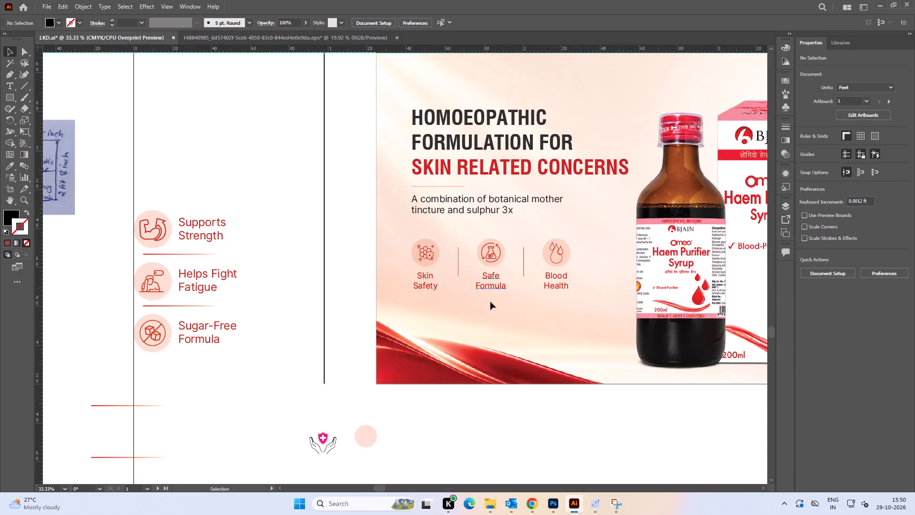
pyautogui.press('space')
pyautogui.moveTo(547, 317); pyautogui.dragTo(465, 309)
pyautogui.keyDown('alt'); pyautogui.scroll(3, 478, 259); pyautogui.keyUp('alt')
pyautogui.keyDown('alt'); pyautogui.scroll(3, 470, 204); pyautogui.keyUp('alt')
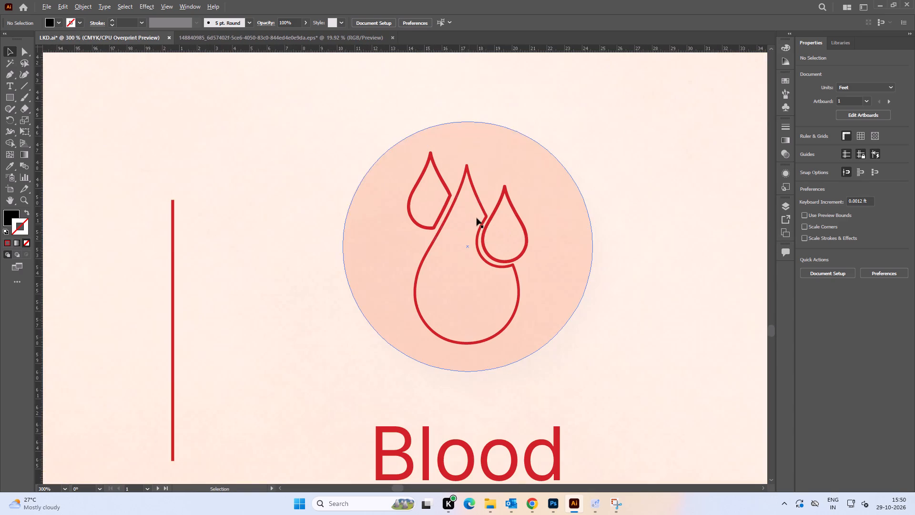
pyautogui.click(484, 235)
pyautogui.tripleClick(484, 233)
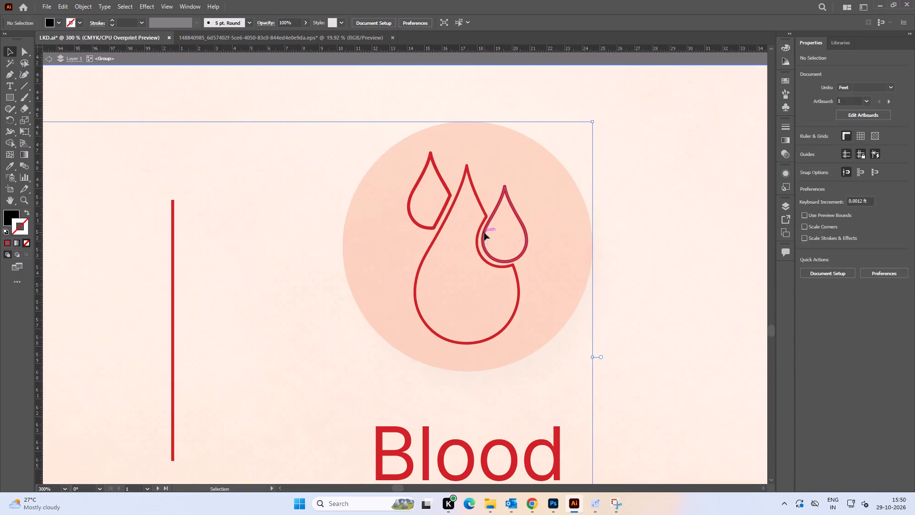
pyautogui.moveTo(467, 155); pyautogui.dragTo(470, 183)
pyautogui.moveTo(488, 268); pyautogui.dragTo(489, 259)
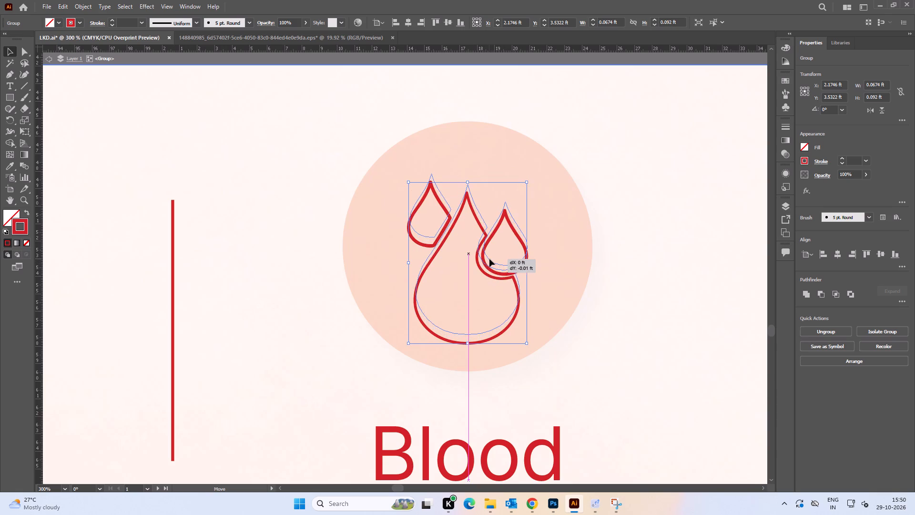
pyautogui.moveTo(489, 259); pyautogui.dragTo(492, 259)
pyautogui.moveTo(471, 175); pyautogui.dragTo(470, 167)
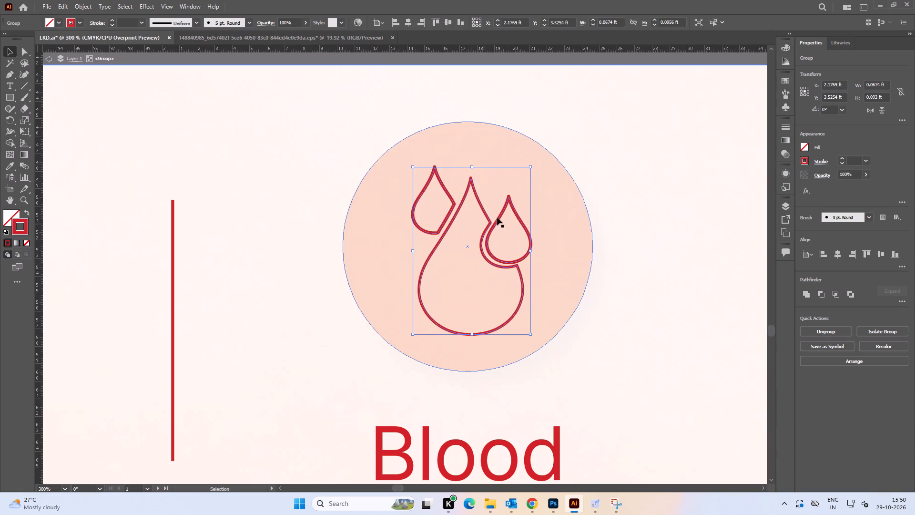
pyautogui.moveTo(471, 168); pyautogui.dragTo(472, 162)
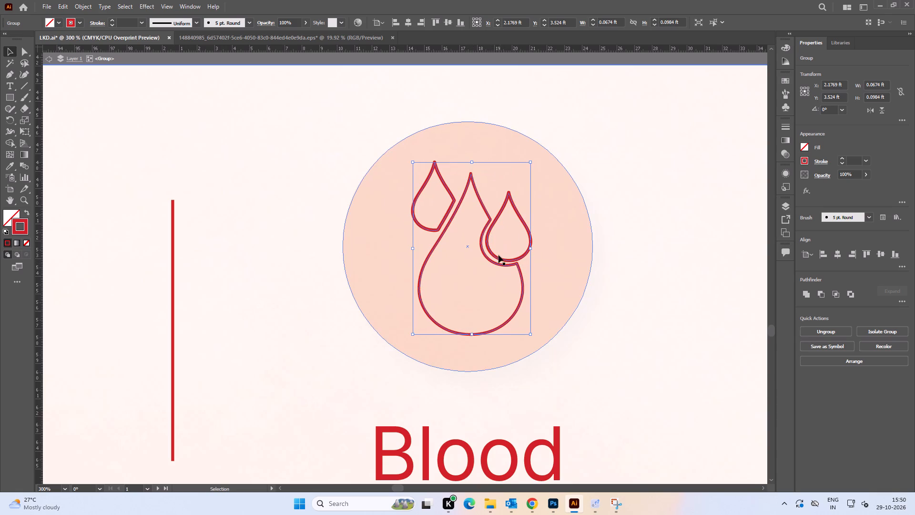
# Centre the Blood Health droplets horizontally on their circle as key object and leave the group's isolation.
pyautogui.keyDown('shift'); pyautogui.click(560, 261); pyautogui.keyUp('shift')
pyautogui.click(556, 266)
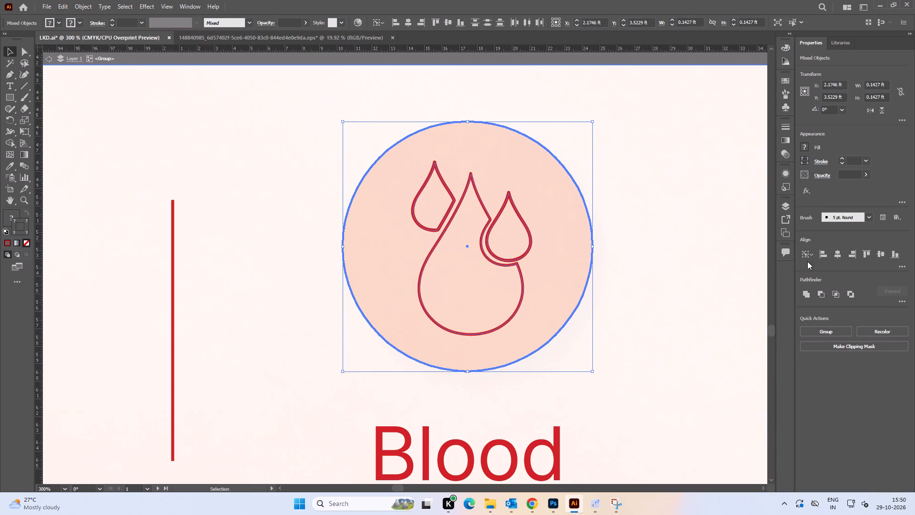
pyautogui.click(835, 255)
pyautogui.keyDown('alt'); pyautogui.scroll(-3, 526, 239); pyautogui.keyUp('alt')
pyautogui.click(594, 292)
pyautogui.keyDown('alt'); pyautogui.scroll(-3, 584, 285); pyautogui.keyUp('alt')
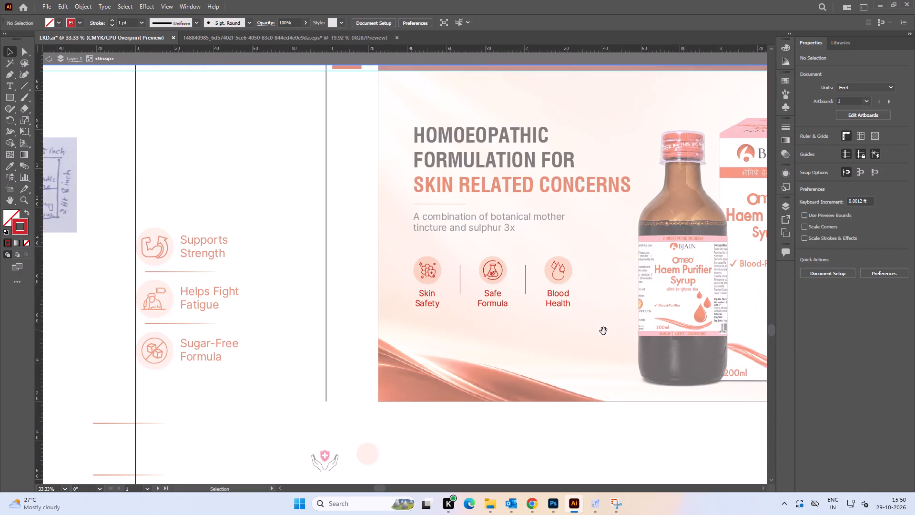
pyautogui.press('space')
pyautogui.moveTo(603, 331); pyautogui.dragTo(475, 292)
pyautogui.doubleClick(558, 419)
# Review the syrup banner's overall layout, examining the icon row and its divider lines up close.
pyautogui.keyDown('alt'); pyautogui.scroll(-1, 503, 385); pyautogui.keyUp('alt')
pyautogui.press('space')
pyautogui.moveTo(508, 402); pyautogui.dragTo(515, 392)
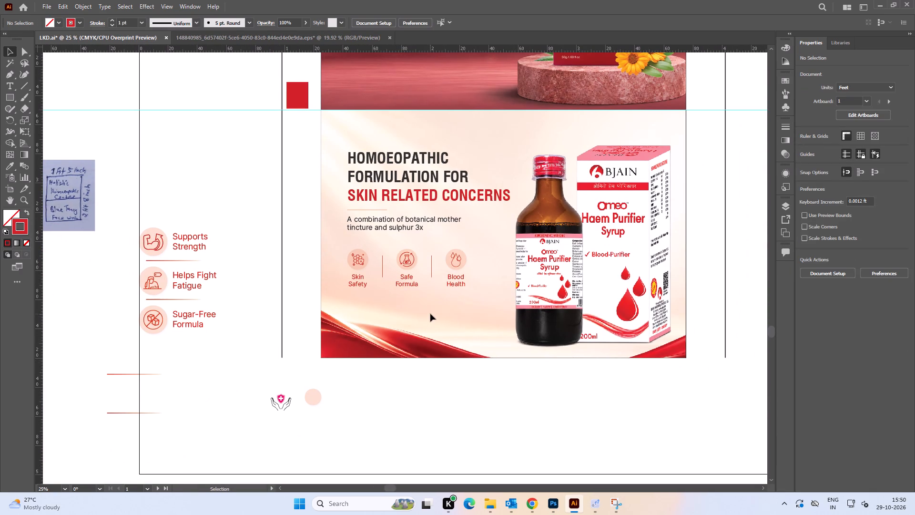
pyautogui.press('space')
pyautogui.press('space')
pyautogui.press('space')
pyautogui.press('space')
pyautogui.press('space')
pyautogui.press('space')
pyautogui.press('space')
pyautogui.moveTo(241, 296); pyautogui.dragTo(328, 303)
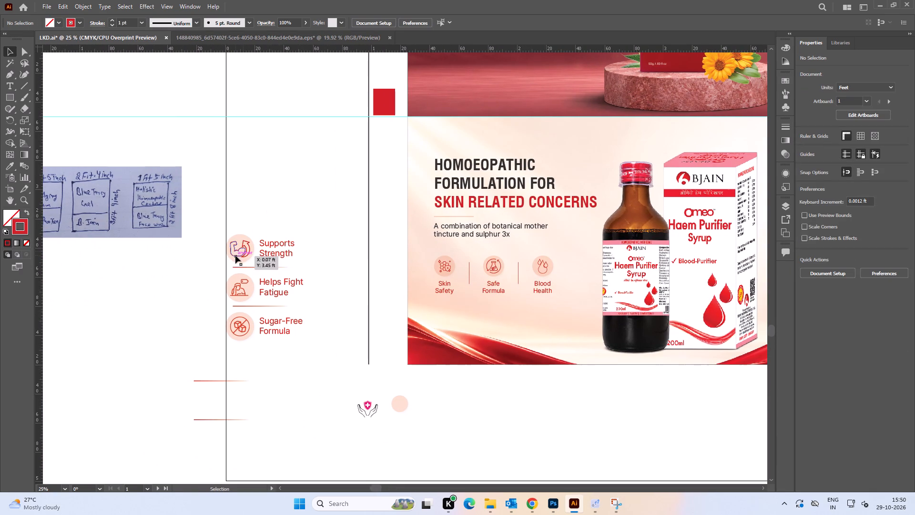
pyautogui.press('space')
pyautogui.moveTo(329, 334); pyautogui.dragTo(282, 326)
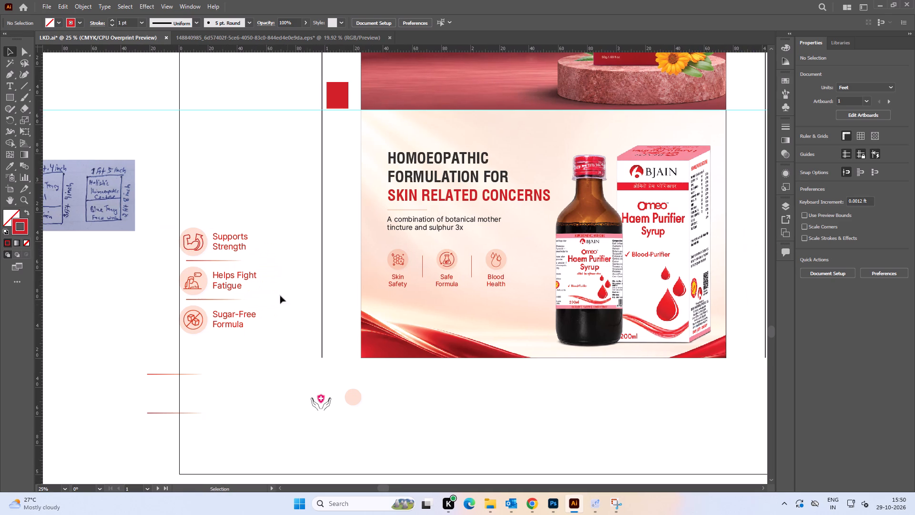
pyautogui.keyDown('alt'); pyautogui.scroll(4, 411, 267); pyautogui.keyUp('alt')
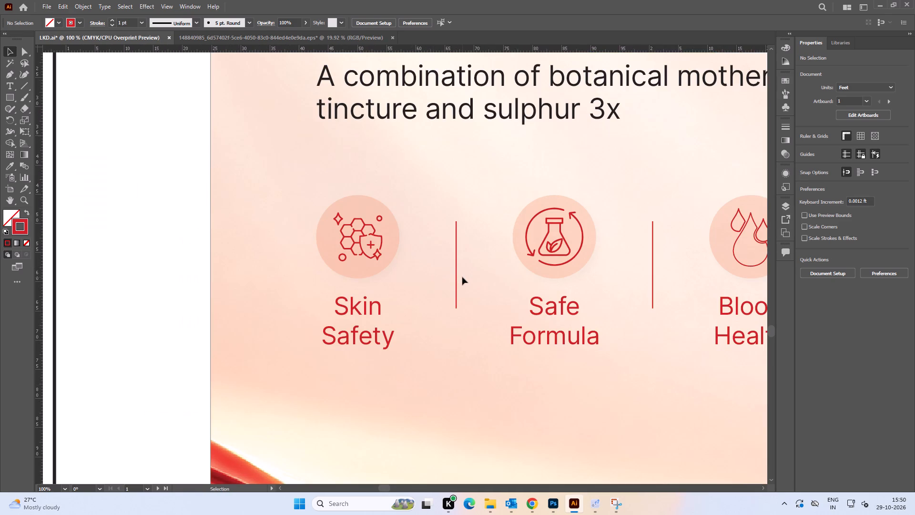
pyautogui.click(458, 277)
pyautogui.click(483, 271)
pyautogui.keyDown('alt'); pyautogui.scroll(-2, 481, 267); pyautogui.keyUp('alt')
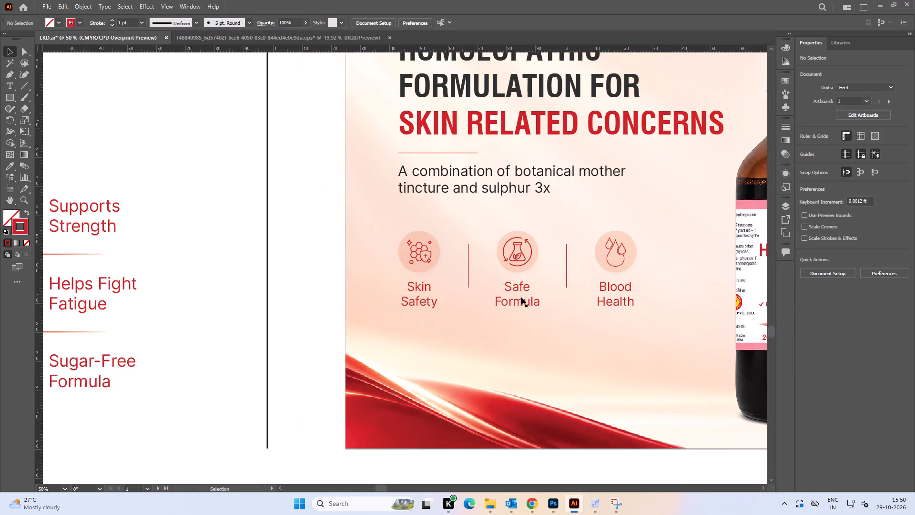
pyautogui.press('space')
pyautogui.moveTo(549, 306); pyautogui.dragTo(458, 312)
pyautogui.keyDown('alt'); pyautogui.scroll(-2, 479, 347); pyautogui.keyUp('alt')
pyautogui.press('space')
pyautogui.moveTo(460, 362); pyautogui.dragTo(494, 351)
pyautogui.press('space')
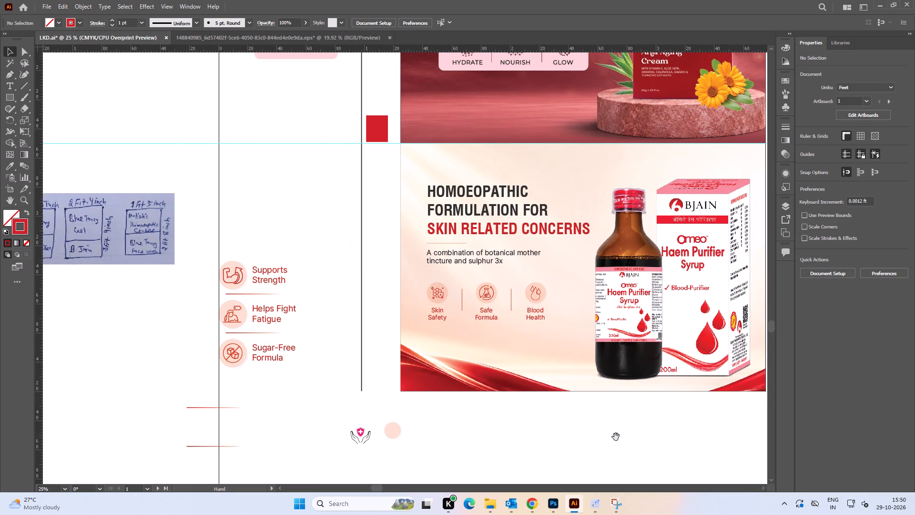
pyautogui.moveTo(621, 437); pyautogui.dragTo(559, 433)
# Move the red square down beside the headline, just outside the syrup banner's left edge.
pyautogui.moveTo(321, 134); pyautogui.dragTo(324, 149)
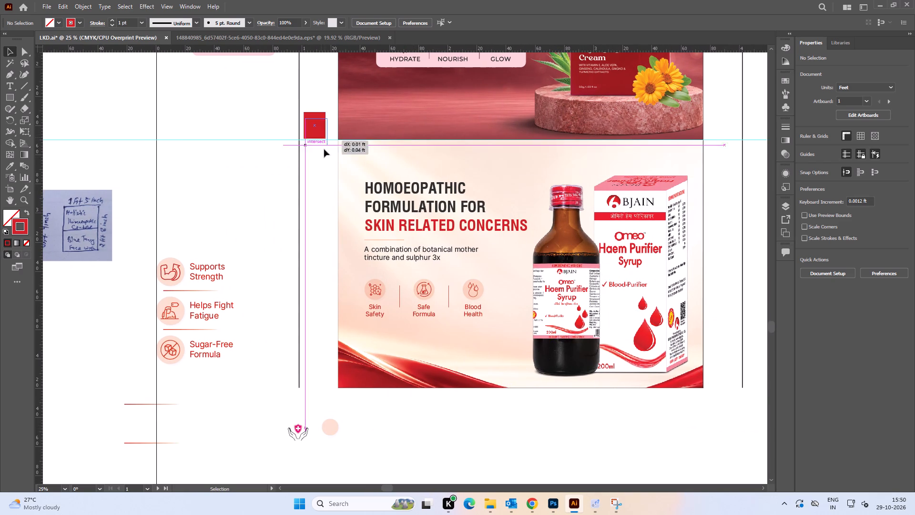
pyautogui.moveTo(324, 149); pyautogui.dragTo(330, 201)
pyautogui.click(322, 284)
pyautogui.keyDown('alt'); pyautogui.scroll(1, 323, 194); pyautogui.keyUp('alt')
pyautogui.moveTo(314, 191); pyautogui.dragTo(324, 192)
pyautogui.click(322, 252)
pyautogui.keyDown('alt'); pyautogui.scroll(1, 332, 287); pyautogui.keyUp('alt')
pyautogui.keyDown('alt'); pyautogui.scroll(-2, 332, 287); pyautogui.keyUp('alt')
pyautogui.press('space')
pyautogui.moveTo(559, 313); pyautogui.dragTo(343, 309)
pyautogui.click(538, 305)
pyautogui.keyDown('alt'); pyautogui.scroll(-2, 571, 322); pyautogui.keyUp('alt')
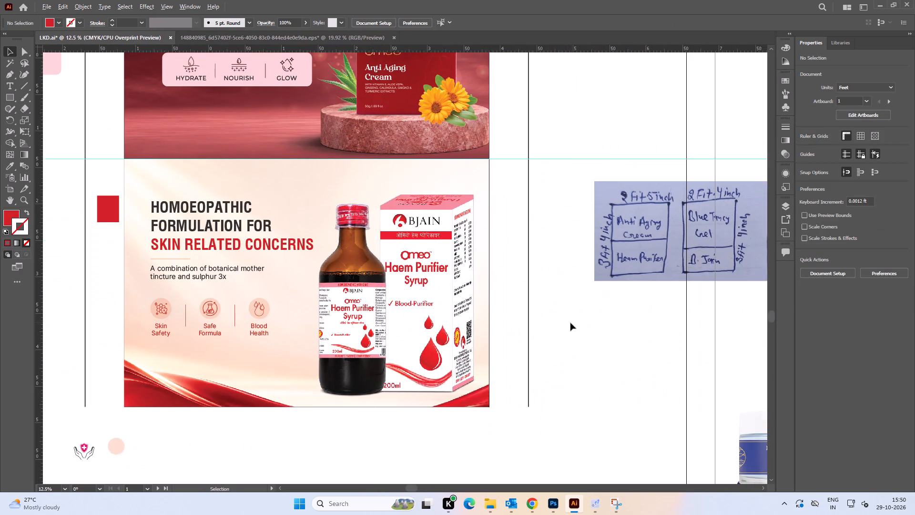
pyautogui.press('space')
pyautogui.moveTo(575, 324); pyautogui.dragTo(586, 324)
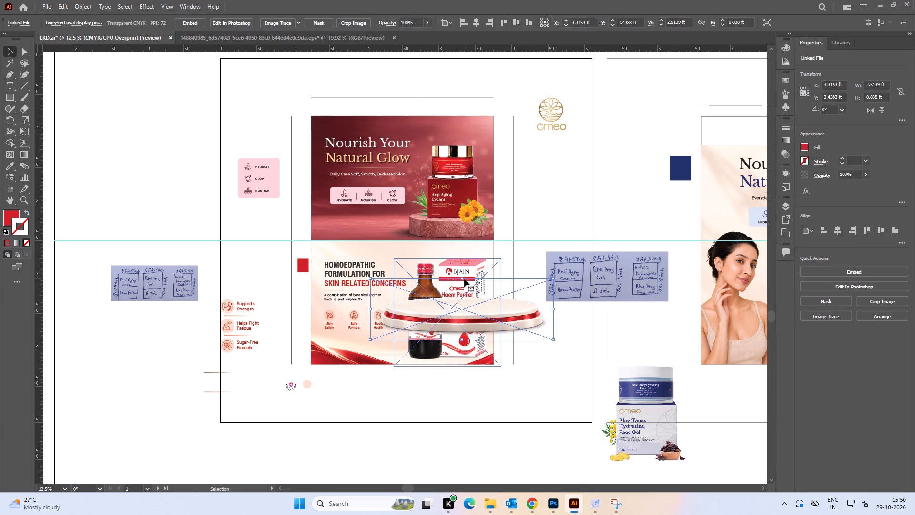
pyautogui.keyDown('shift'); pyautogui.moveTo(463, 278); pyautogui.dragTo(464, 309); pyautogui.keyUp('shift')
pyautogui.moveTo(466, 323); pyautogui.dragTo(455, 354)
pyautogui.click(519, 353)
# Embed the linked podium image in the document.
pyautogui.press('space')
pyautogui.moveTo(522, 368); pyautogui.dragTo(531, 313)
pyautogui.keyDown('alt'); pyautogui.scroll(3, 460, 309); pyautogui.keyUp('alt')
pyautogui.click(459, 307)
pyautogui.click(840, 272)
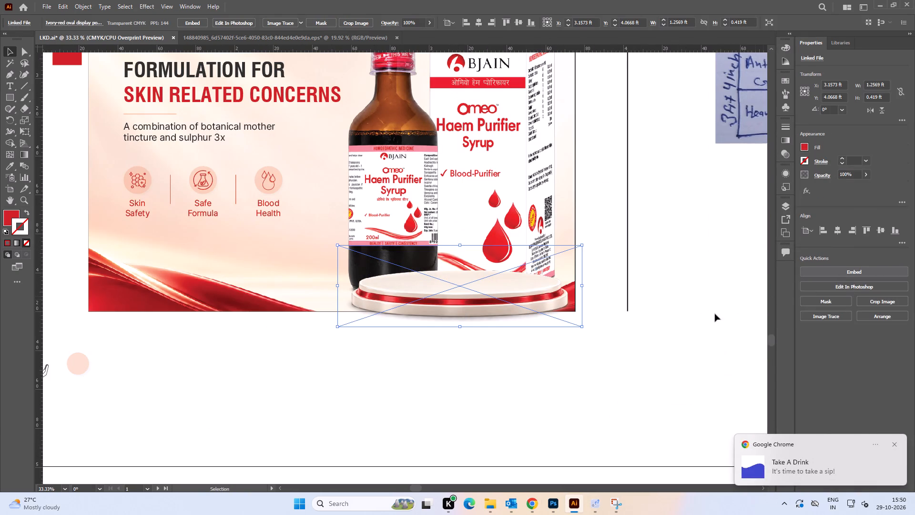
pyautogui.click(615, 349)
# Bring the bottle and carton image to the front so it stands over the podium.
pyautogui.click(487, 200)
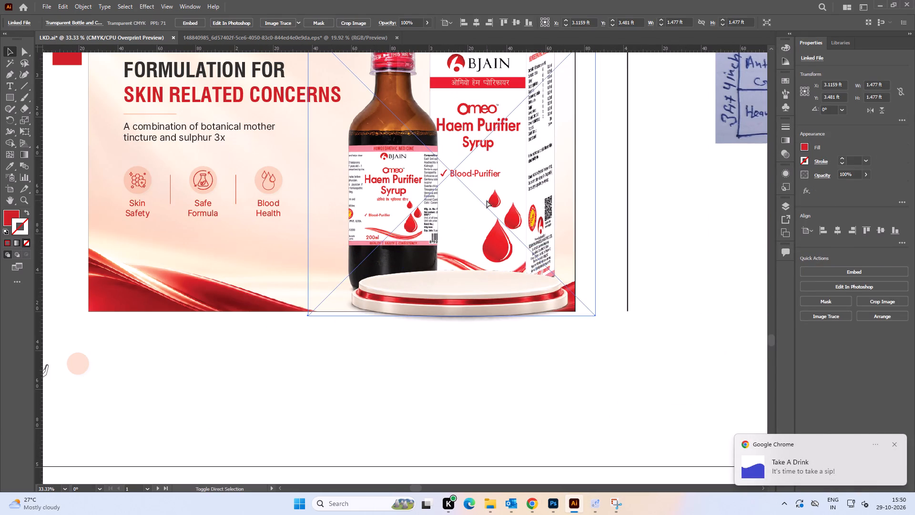
pyautogui.hotkey('ctrl', 'shift', ']')
pyautogui.click(675, 355)
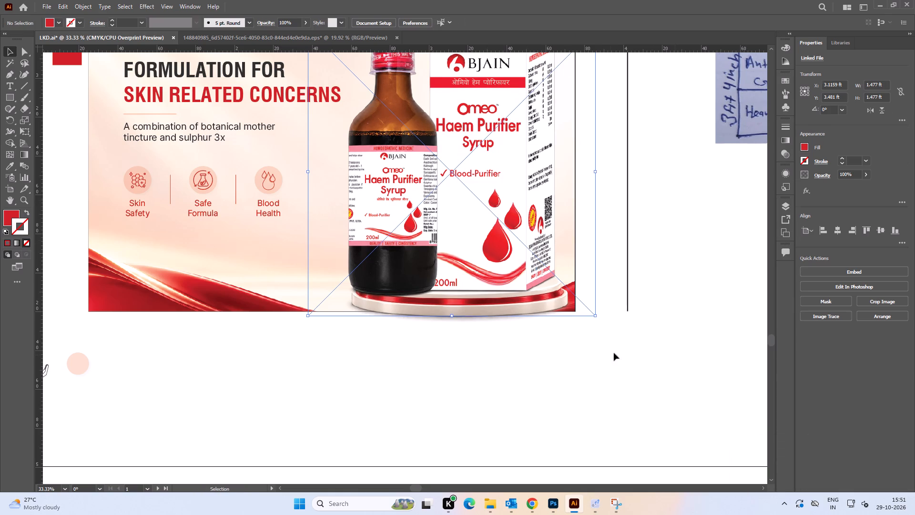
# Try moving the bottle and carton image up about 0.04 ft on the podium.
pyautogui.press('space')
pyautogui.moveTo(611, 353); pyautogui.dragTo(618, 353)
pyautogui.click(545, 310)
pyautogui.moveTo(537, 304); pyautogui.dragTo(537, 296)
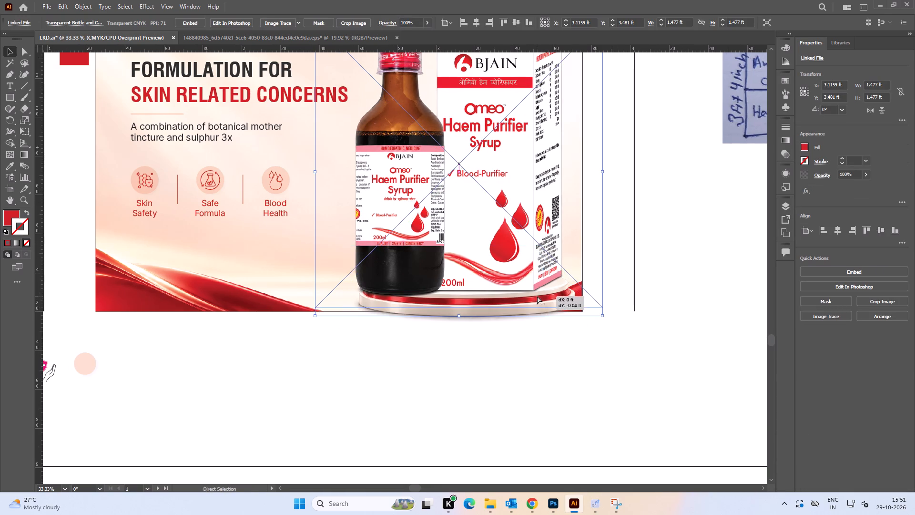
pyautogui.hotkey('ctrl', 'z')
# Switch the document view from Overprint Preview to normal Preview.
pyautogui.hotkey('ctrl', 'e')
pyautogui.click(518, 354)
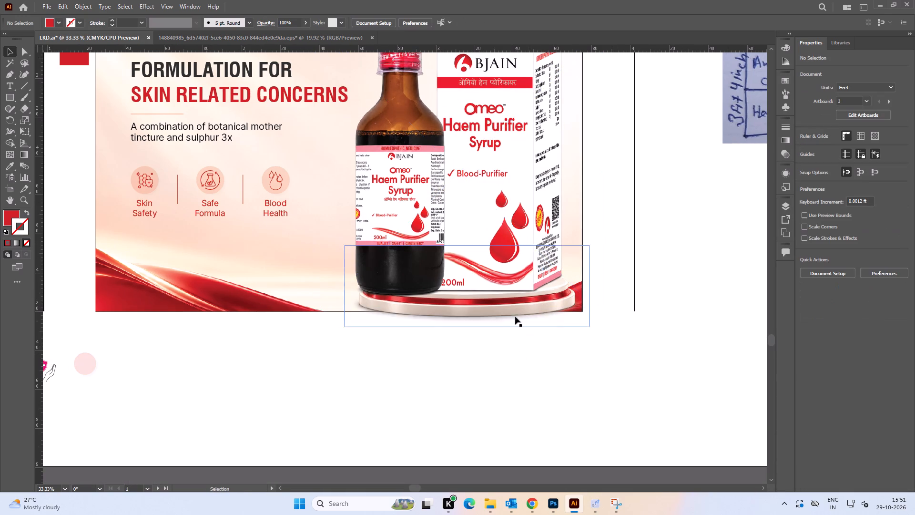
# Look over the full set of banner artboards together with the Haem Purifier Syrup layout.
pyautogui.keyDown('alt'); pyautogui.scroll(-5, 507, 335); pyautogui.keyUp('alt')
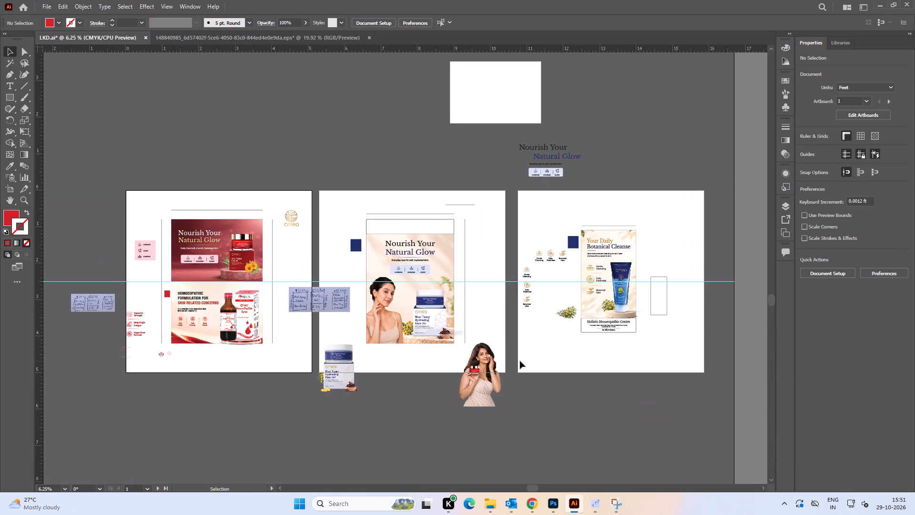
pyautogui.press('space')
pyautogui.press('space')
pyautogui.press('space')
pyautogui.press('space')
pyautogui.press('space')
pyautogui.press('space')
pyautogui.press('space')
pyautogui.press('space')
pyautogui.press('space')
pyautogui.press('space')
pyautogui.press('space')
pyautogui.press('space')
pyautogui.press('space')
pyautogui.press('space')
pyautogui.press('space')
pyautogui.press('space')
pyautogui.press('space')
pyautogui.moveTo(513, 364); pyautogui.dragTo(523, 366)
pyautogui.moveTo(427, 345); pyautogui.dragTo(555, 332)
pyautogui.keyDown('alt'); pyautogui.scroll(3, 354, 353); pyautogui.keyUp('alt')
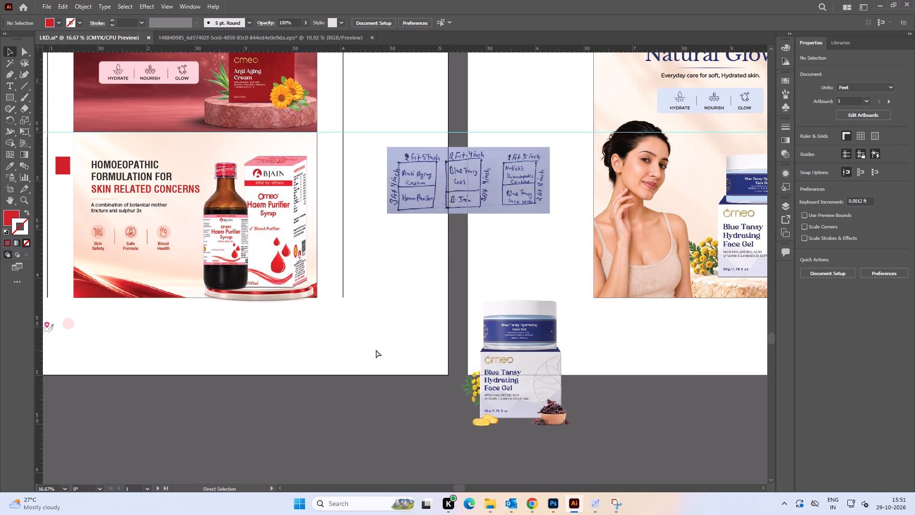
pyautogui.hotkey('ctrl', 'q')
pyautogui.click(549, 265)
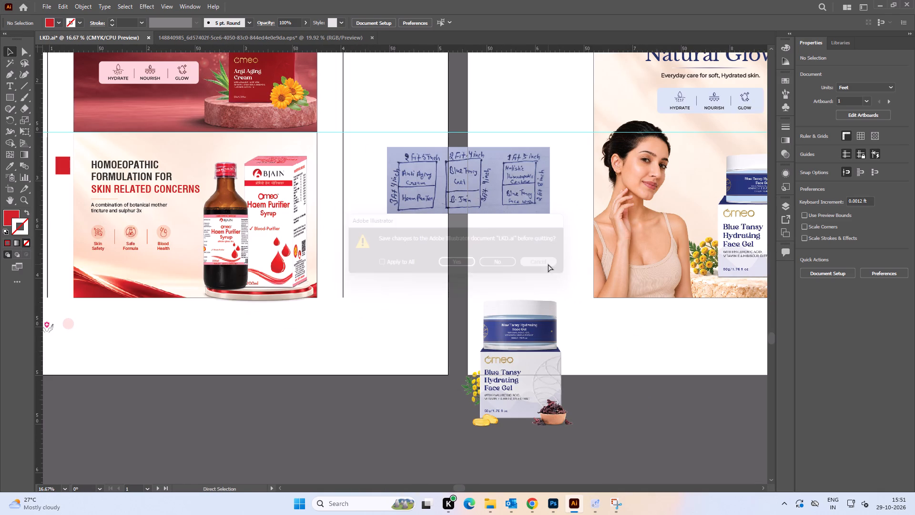
# Lock the bottle and carton image in place over the podium.
pyautogui.press('space')
pyautogui.moveTo(193, 334); pyautogui.dragTo(344, 340)
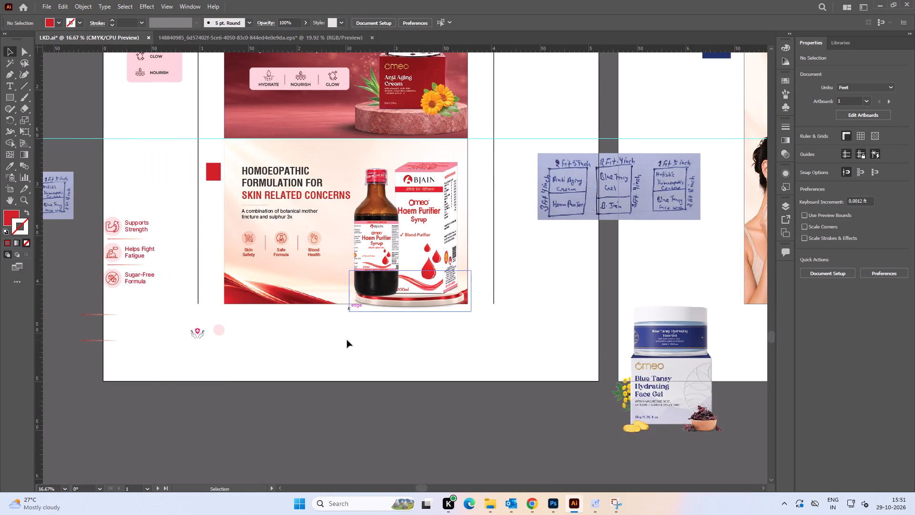
pyautogui.keyDown('alt'); pyautogui.scroll(-1, 445, 314); pyautogui.keyUp('alt')
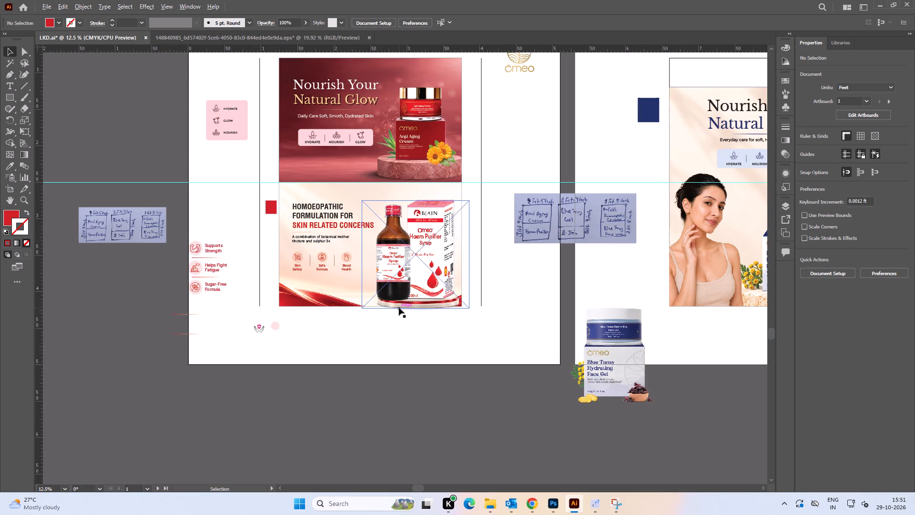
pyautogui.keyDown('alt'); pyautogui.scroll(3, 399, 308); pyautogui.keyUp('alt')
pyautogui.click(427, 301)
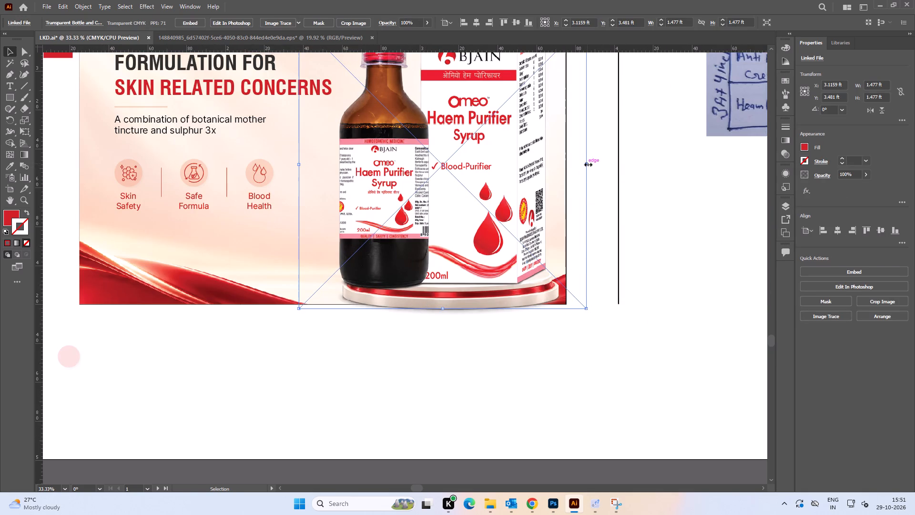
pyautogui.keyDown('shift'); pyautogui.moveTo(587, 164); pyautogui.dragTo(603, 162); pyautogui.keyUp('shift')
pyautogui.hotkey('ctrl', 'z')
pyautogui.hotkey('ctrl', '2')
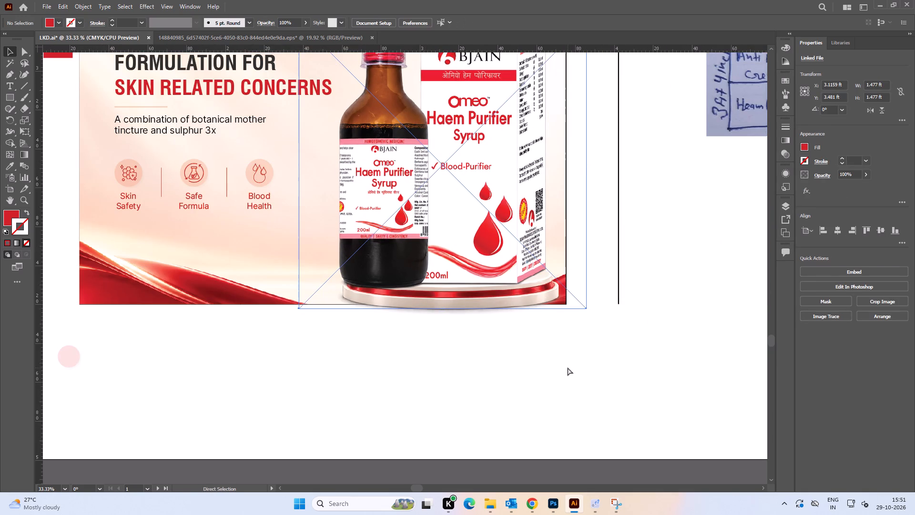
# Move the podium image down about 0.1 ft under the bottle and carton.
pyautogui.moveTo(497, 296); pyautogui.dragTo(496, 315)
pyautogui.hotkey('ctrl', '1')
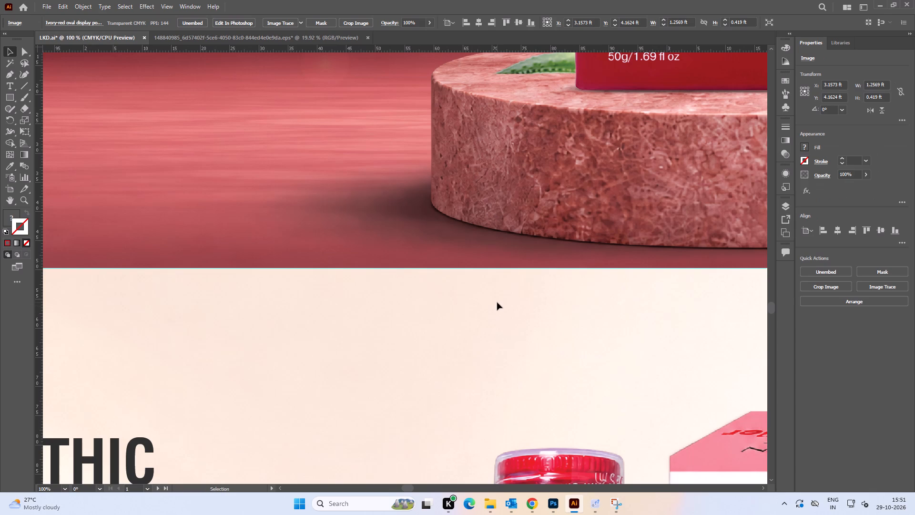
pyautogui.keyDown('alt'); pyautogui.scroll(-4, 499, 295); pyautogui.keyUp('alt')
pyautogui.press('space')
pyautogui.press('space')
pyautogui.press('space')
pyautogui.press('space')
pyautogui.press('space')
pyautogui.press('space')
pyautogui.press('space')
pyautogui.press('space')
pyautogui.press('space')
pyautogui.press('space')
pyautogui.press('space')
pyautogui.press('space')
pyautogui.moveTo(505, 374); pyautogui.dragTo(455, 178)
pyautogui.moveTo(508, 304); pyautogui.dragTo(482, 203)
pyautogui.click(505, 305)
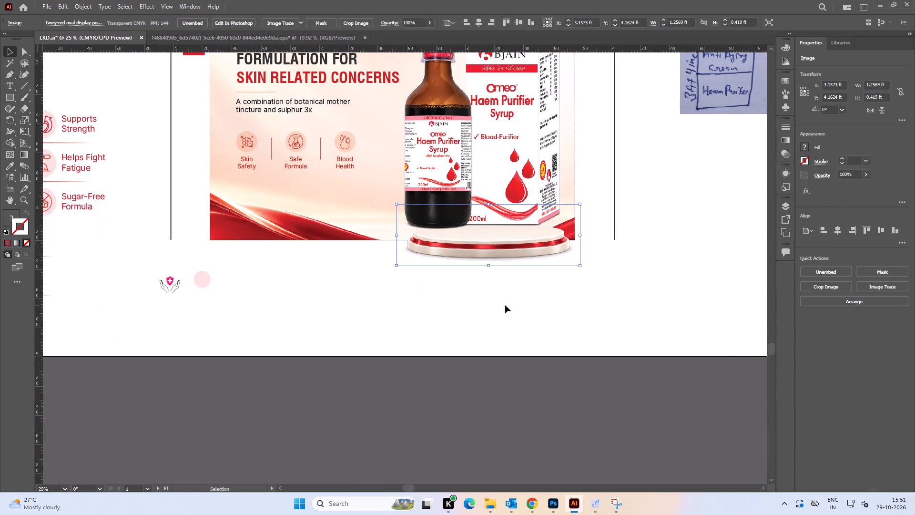
pyautogui.hotkey('ctrl', 'Tab')
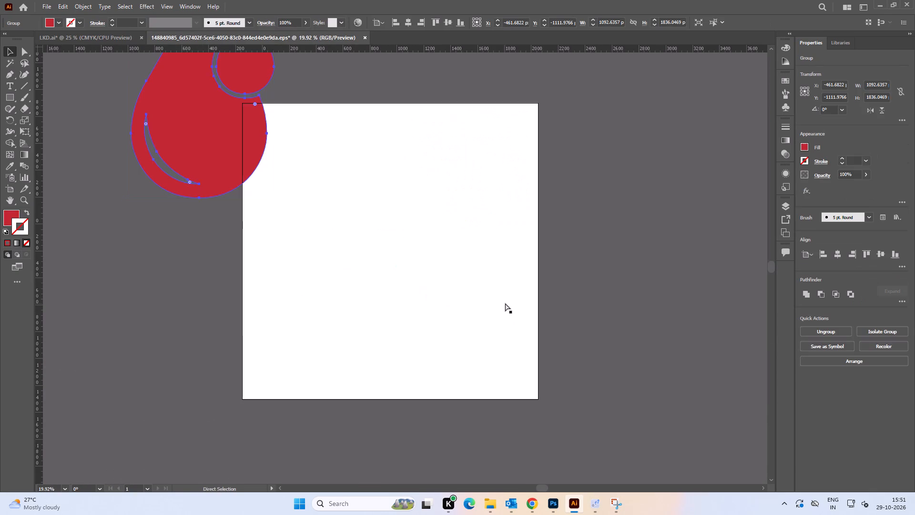
pyautogui.hotkey('ctrl', 'Tab')
# Enlarge the podium image proportionally to about 1.73 ft wide and 0.58 ft high and center it beneath the bottle and carton.
pyautogui.click(472, 251)
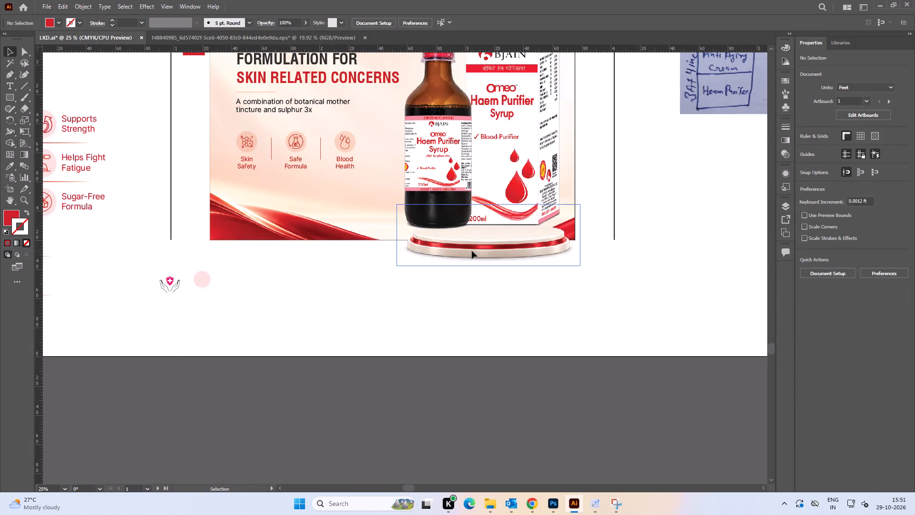
pyautogui.keyDown('shift'); pyautogui.moveTo(397, 236); pyautogui.dragTo(311, 242); pyautogui.keyUp('shift')
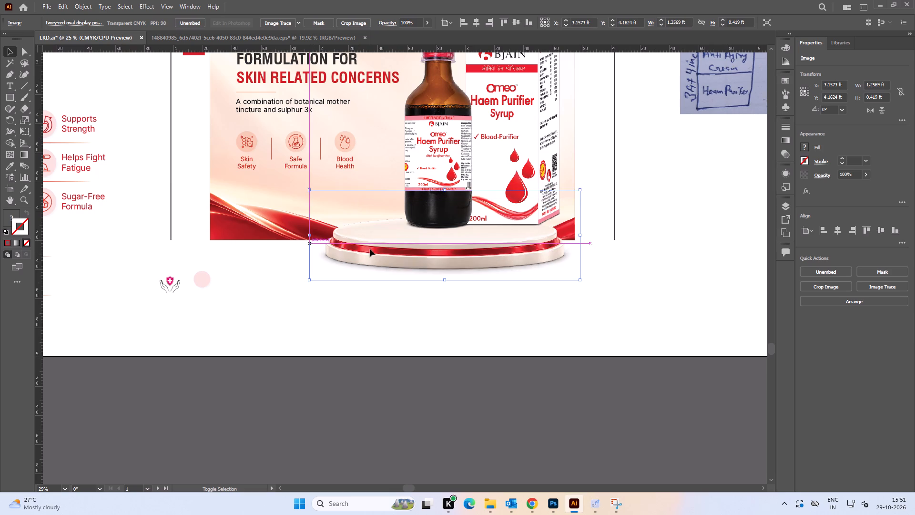
pyautogui.moveTo(461, 251); pyautogui.dragTo(497, 234)
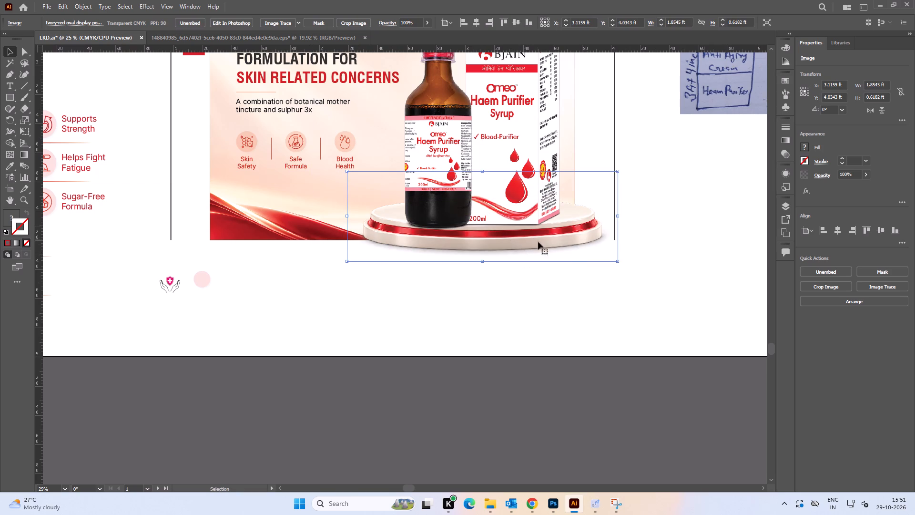
pyautogui.keyDown('shift'); pyautogui.moveTo(347, 216); pyautogui.dragTo(365, 217); pyautogui.keyUp('shift')
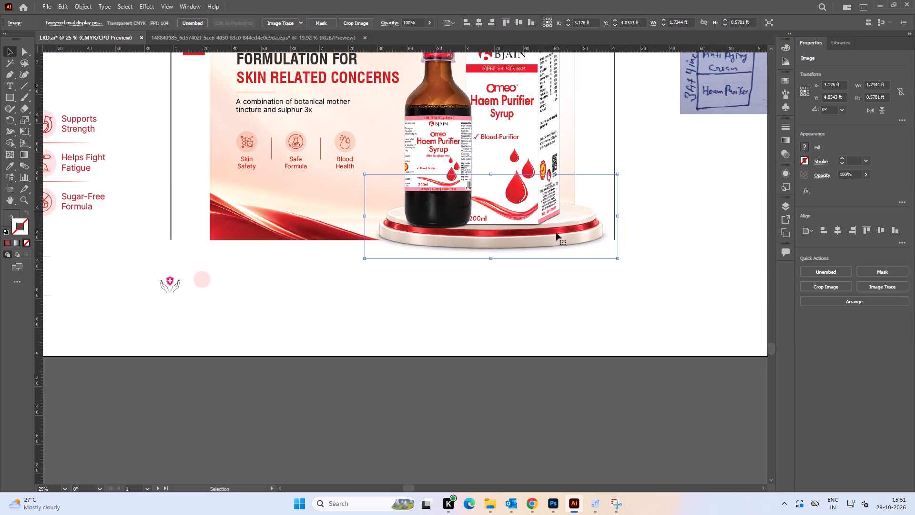
pyautogui.moveTo(556, 233); pyautogui.dragTo(546, 233)
pyautogui.click(553, 289)
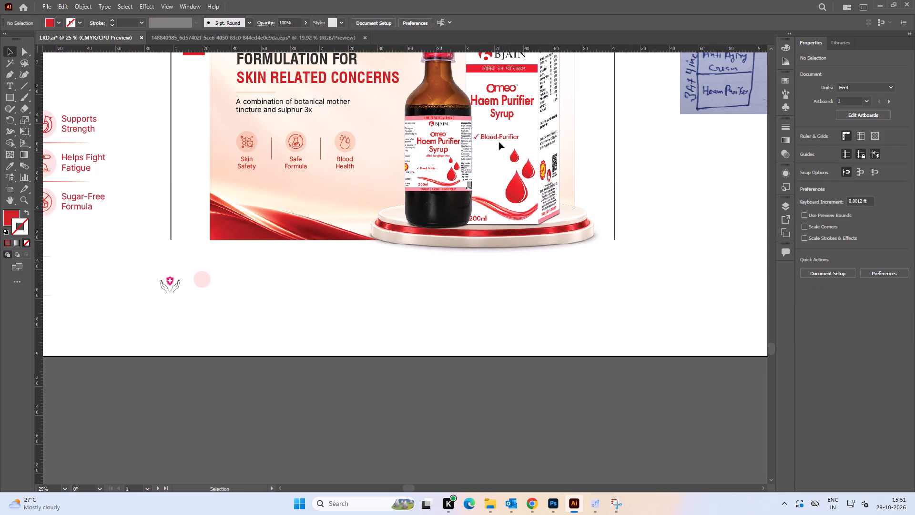
# Unlock all locked objects so the bottle and carton image can be moved again.
pyautogui.press('space')
pyautogui.moveTo(501, 154); pyautogui.dragTo(491, 283)
pyautogui.moveTo(494, 275); pyautogui.dragTo(494, 262)
pyautogui.moveTo(510, 278); pyautogui.dragTo(511, 269)
pyautogui.click(512, 262)
pyautogui.hotkey('ctrl', 'alt', '2')
pyautogui.click(670, 313)
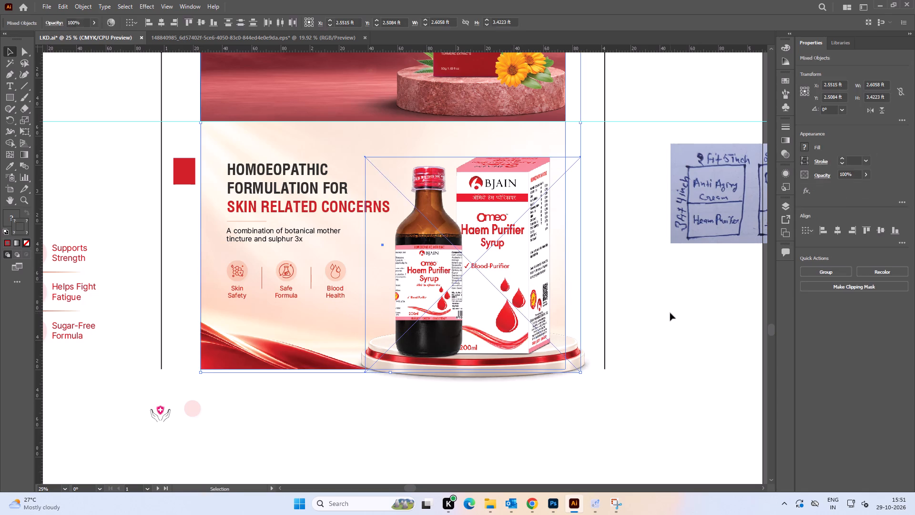
# Move the bottle and carton image up about 0.07 ft and slightly right on the podium.
pyautogui.press('space')
pyautogui.moveTo(678, 324); pyautogui.dragTo(661, 302)
pyautogui.moveTo(488, 284); pyautogui.dragTo(490, 274)
pyautogui.click(637, 340)
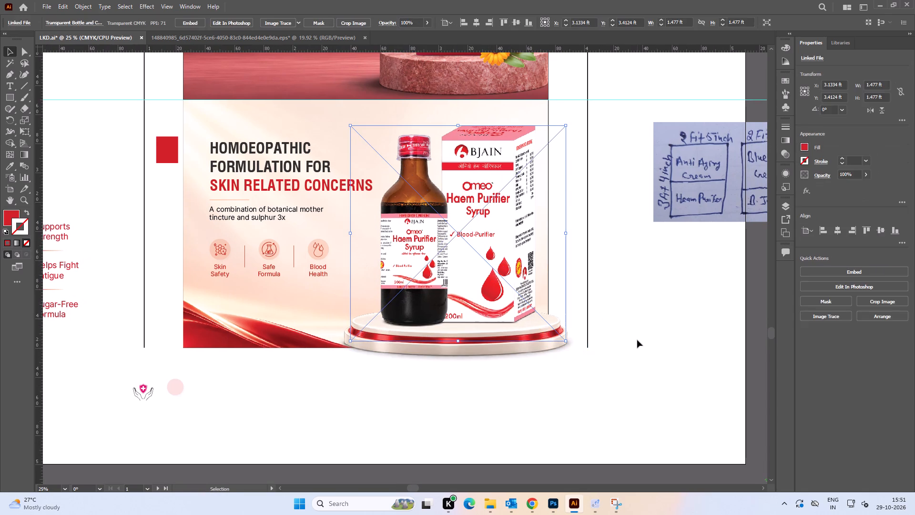
# Scale the podium image down to about 1.56 ft wide and 0.52 ft high and move it up to the banner's bottom edge.
pyautogui.keyDown('alt'); pyautogui.scroll(2, 481, 337); pyautogui.keyUp('alt')
pyautogui.click(502, 368)
pyautogui.keyDown('shift'); pyautogui.moveTo(683, 311); pyautogui.dragTo(655, 311); pyautogui.keyUp('shift')
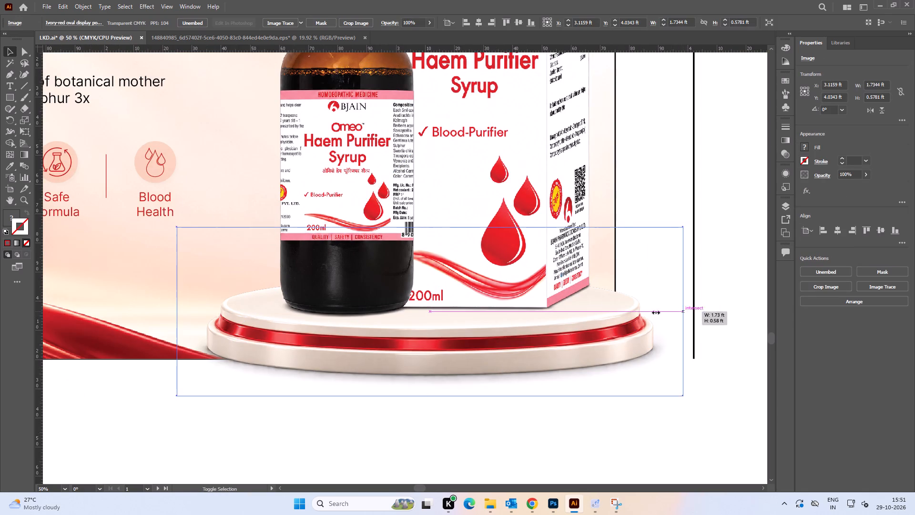
pyautogui.keyDown('shift'); pyautogui.moveTo(655, 311); pyautogui.dragTo(632, 311); pyautogui.keyUp('shift')
pyautogui.moveTo(543, 357); pyautogui.dragTo(549, 346)
# Shift the bottle and carton image left about 0.02 ft and nudge the podium slightly left.
pyautogui.moveTo(533, 346); pyautogui.dragTo(526, 344)
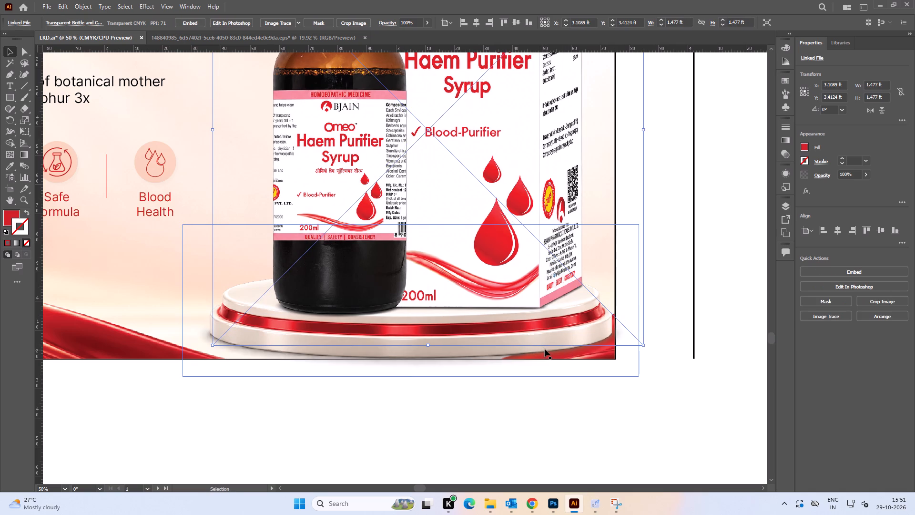
pyautogui.click(540, 351)
pyautogui.click(540, 406)
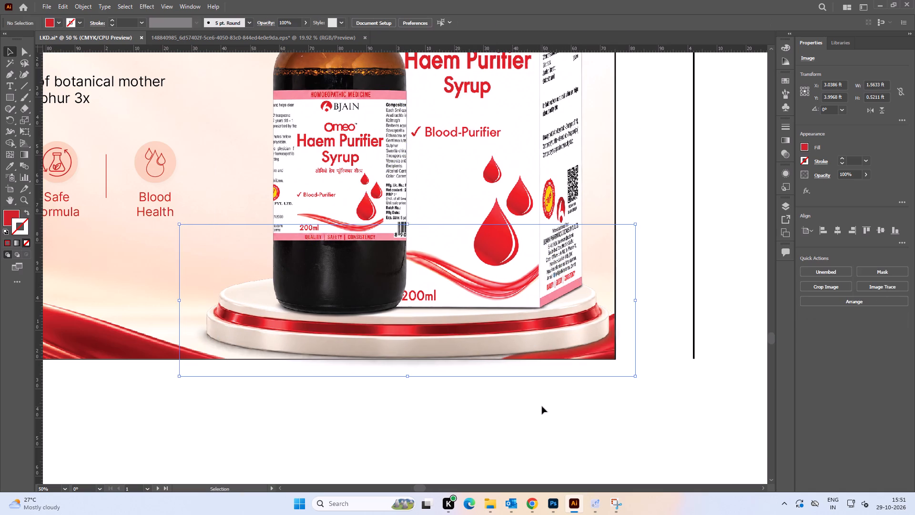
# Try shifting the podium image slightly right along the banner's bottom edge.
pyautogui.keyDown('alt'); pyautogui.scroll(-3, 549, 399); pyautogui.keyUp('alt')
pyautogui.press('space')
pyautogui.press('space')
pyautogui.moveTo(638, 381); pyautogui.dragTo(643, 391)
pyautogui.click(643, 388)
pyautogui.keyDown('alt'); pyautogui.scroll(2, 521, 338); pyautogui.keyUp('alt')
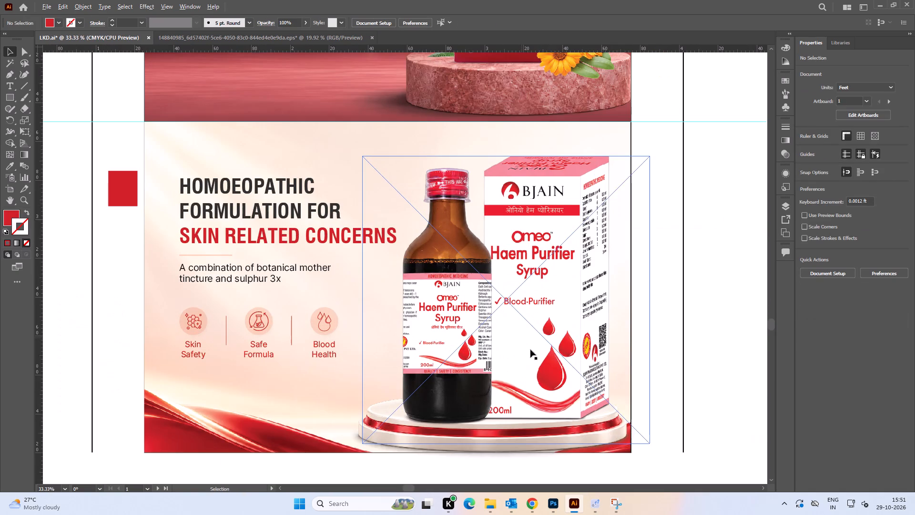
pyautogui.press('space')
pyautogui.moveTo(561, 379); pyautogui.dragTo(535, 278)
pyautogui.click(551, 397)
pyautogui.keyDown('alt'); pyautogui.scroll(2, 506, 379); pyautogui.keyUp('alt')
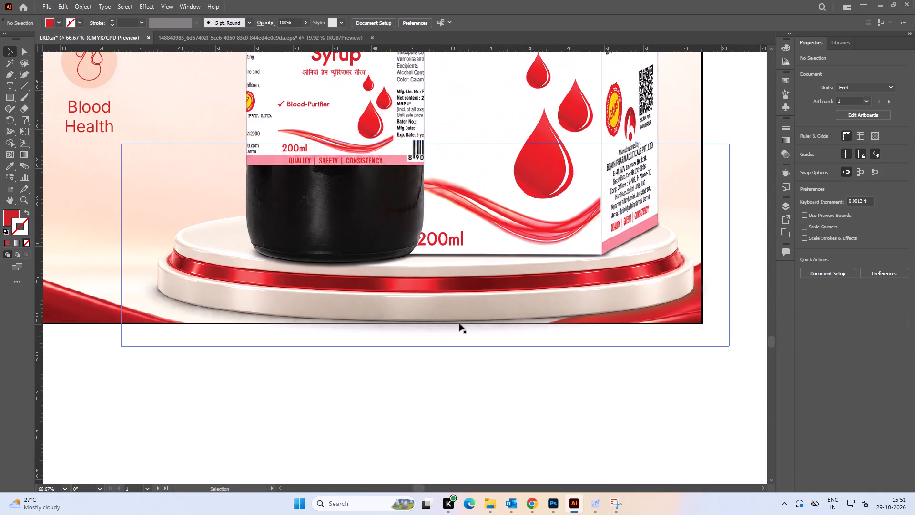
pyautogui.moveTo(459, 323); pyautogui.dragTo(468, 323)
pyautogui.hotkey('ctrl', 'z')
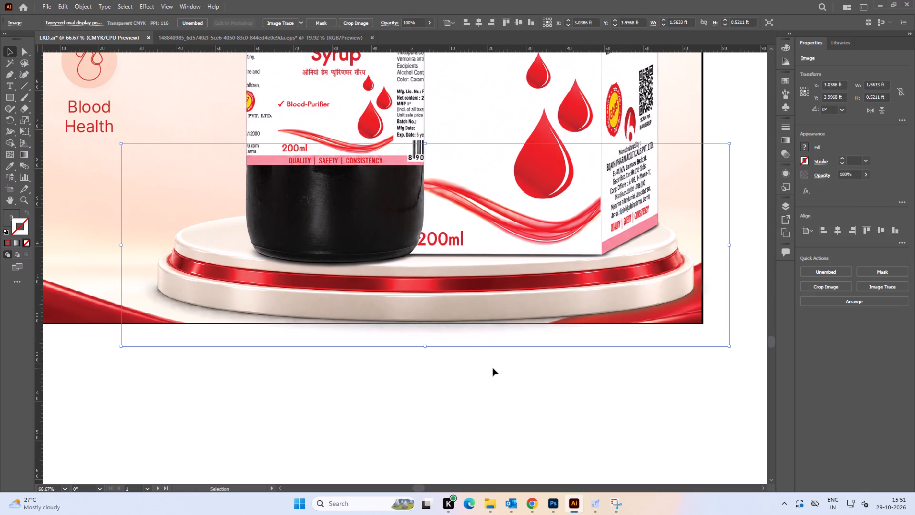
# Move the podium image right about 0.02 ft and scale it down to about 1.49 ft wide and 0.5 ft high.
pyautogui.keyDown('alt'); pyautogui.scroll(1, 479, 339); pyautogui.keyUp('alt')
pyautogui.moveTo(482, 310); pyautogui.dragTo(492, 309)
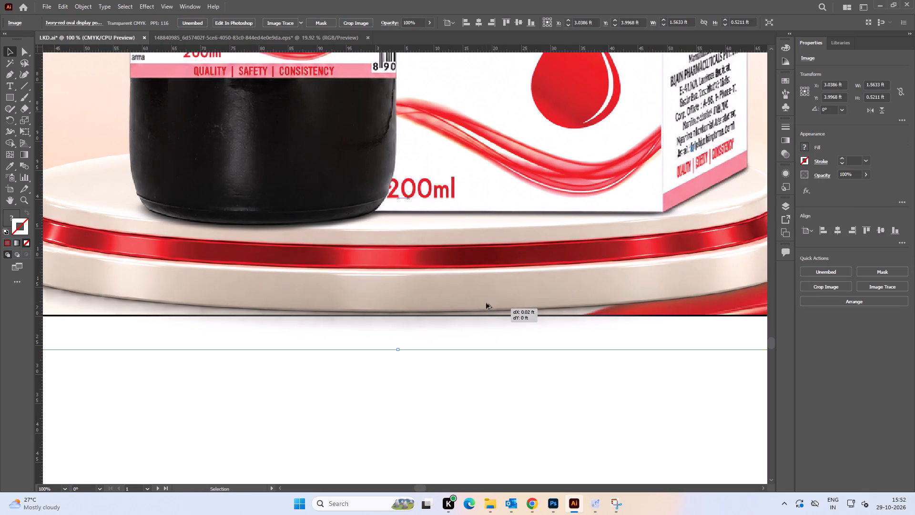
pyautogui.keyDown('alt'); pyautogui.scroll(-2, 486, 303); pyautogui.keyUp('alt')
pyautogui.press('space')
pyautogui.moveTo(523, 363); pyautogui.dragTo(508, 370)
pyautogui.keyDown('shift'); pyautogui.moveTo(431, 330); pyautogui.dragTo(431, 324); pyautogui.keyUp('shift')
# Lift the bottle and carton image about 0.13 ft clear of the podium.
pyautogui.moveTo(484, 299); pyautogui.dragTo(490, 302)
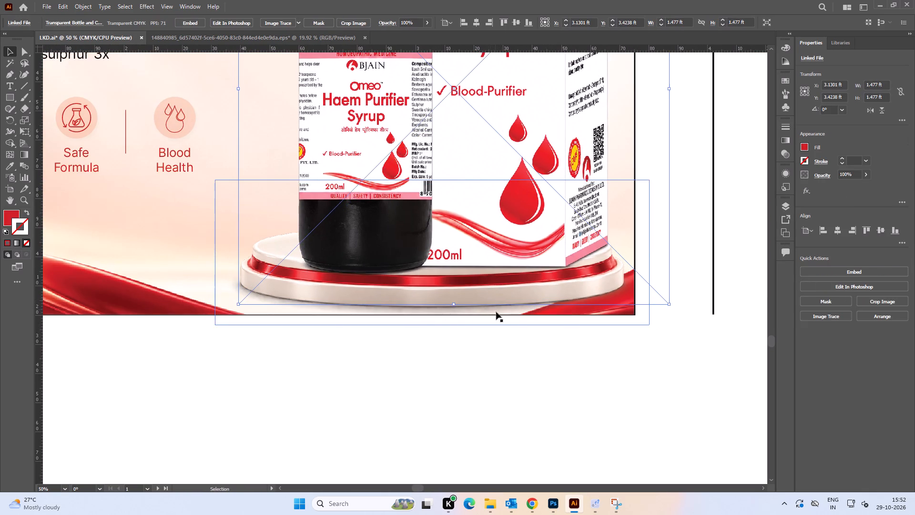
pyautogui.hotkey('ctrl', 'z')
pyautogui.moveTo(490, 263); pyautogui.dragTo(492, 224)
# Position the podium image against the banner's bottom edge at about X 3.09 ft, Y 4.01 ft.
pyautogui.moveTo(478, 297); pyautogui.dragTo(485, 299)
pyautogui.click(486, 299)
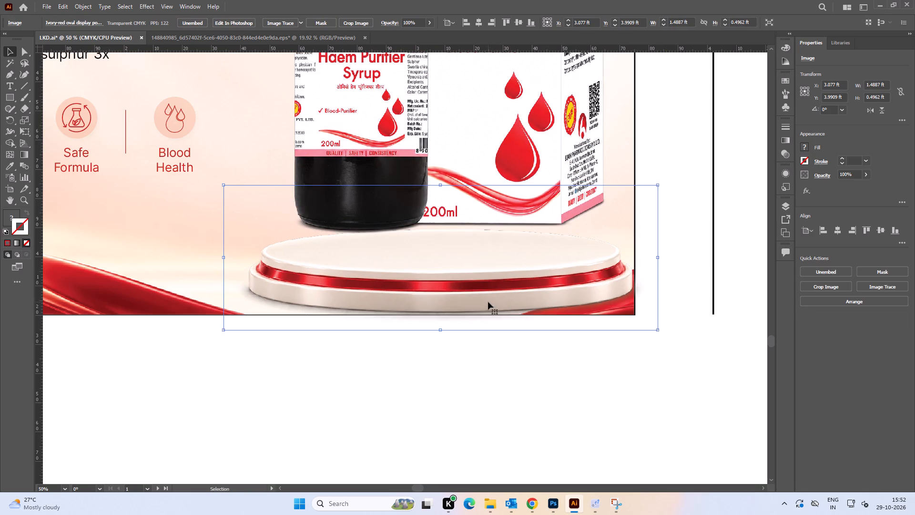
pyautogui.doubleClick(546, 372)
pyautogui.keyDown('alt'); pyautogui.scroll(-2, 543, 364); pyautogui.keyUp('alt')
pyautogui.keyDown('alt'); pyautogui.scroll(3, 498, 350); pyautogui.keyUp('alt')
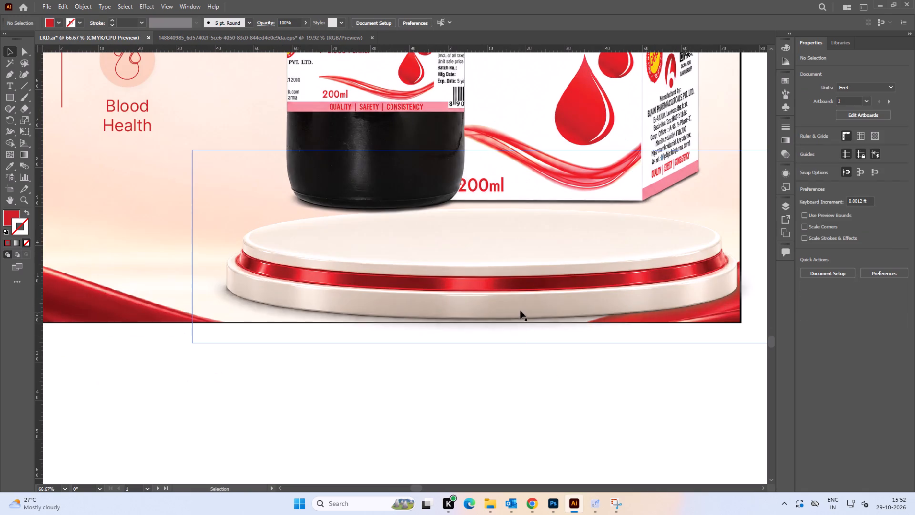
pyautogui.click(520, 307)
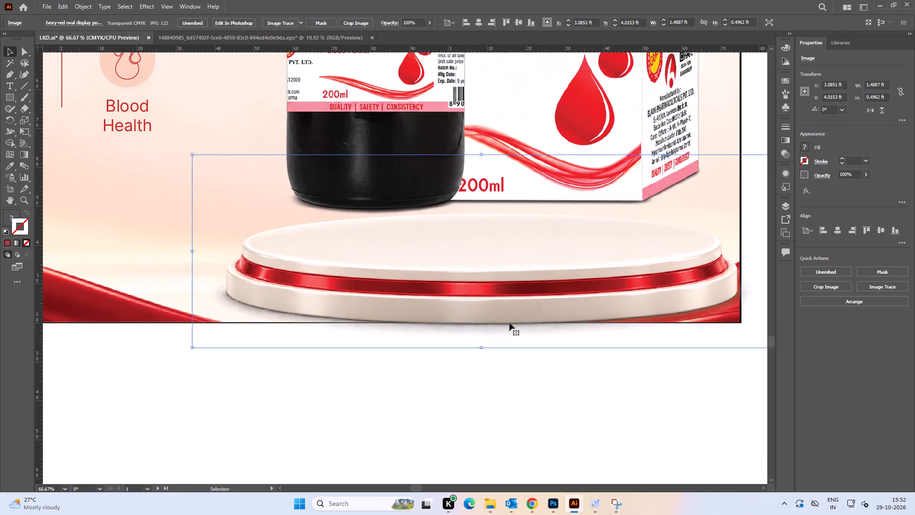
pyautogui.keyDown('alt'); pyautogui.scroll(2, 510, 324); pyautogui.keyUp('alt')
pyautogui.click(514, 309)
pyautogui.keyDown('alt'); pyautogui.scroll(-3, 513, 336); pyautogui.keyUp('alt')
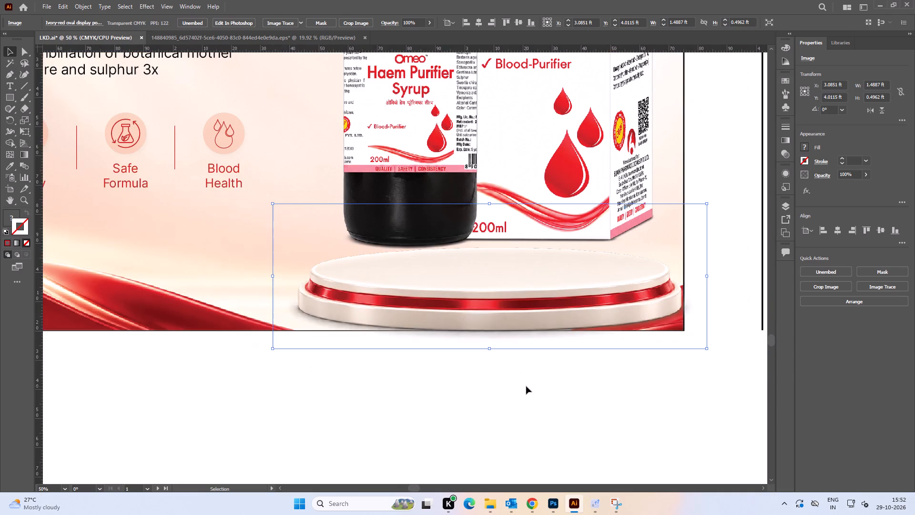
pyautogui.doubleClick(526, 386)
# Set the bottle and carton image back down on the podium, centered over it at about X 3.09 ft, Y 3.4 ft.
pyautogui.press('space')
pyautogui.moveTo(559, 381); pyautogui.dragTo(557, 436)
pyautogui.moveTo(559, 216); pyautogui.dragTo(555, 253)
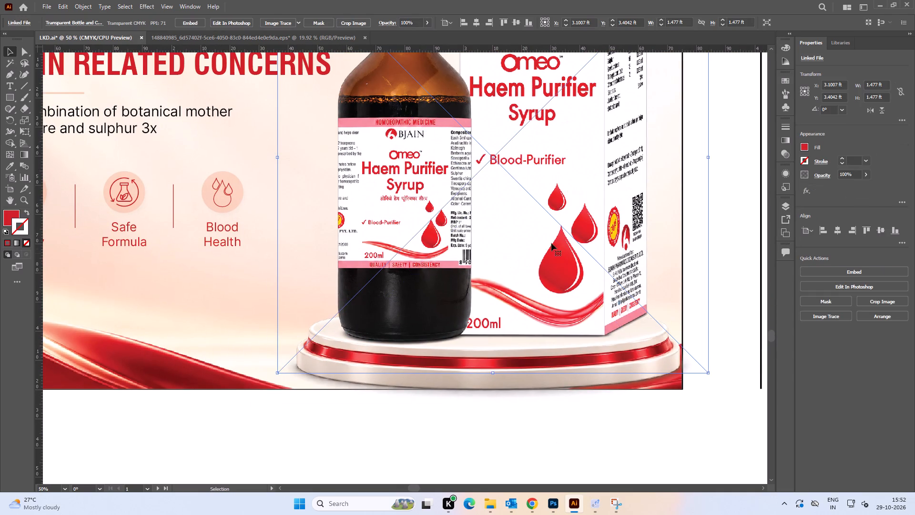
pyautogui.moveTo(561, 277); pyautogui.dragTo(557, 277)
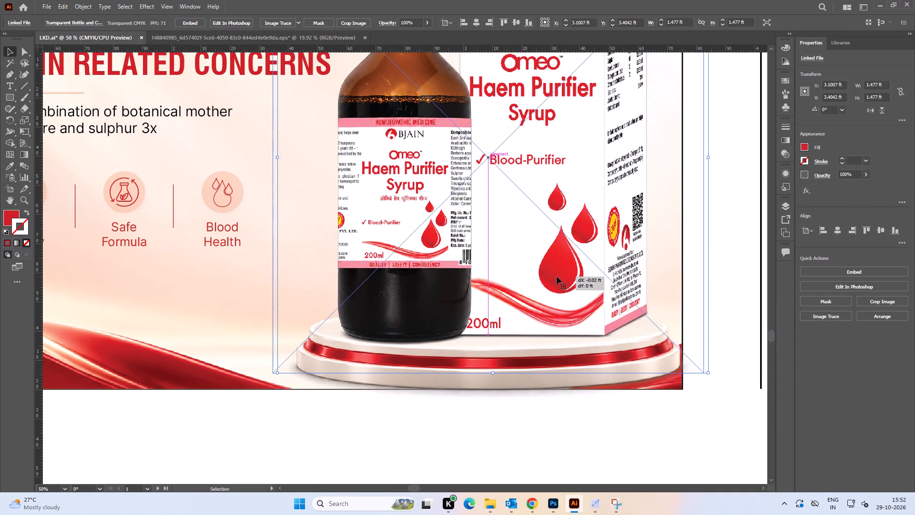
pyautogui.keyDown('alt'); pyautogui.scroll(-2, 559, 256); pyautogui.keyUp('alt')
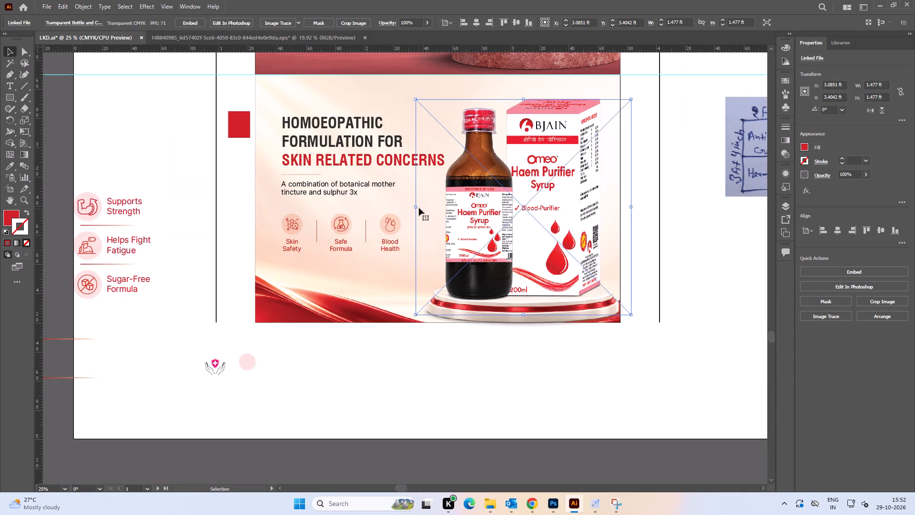
pyautogui.click(672, 336)
# Move the podium image right to about X 3.1 ft and enlarge it proportionally to about 1.5 ft wide and 0.5 ft high.
pyautogui.keyDown('alt'); pyautogui.scroll(2, 611, 321); pyautogui.keyUp('alt')
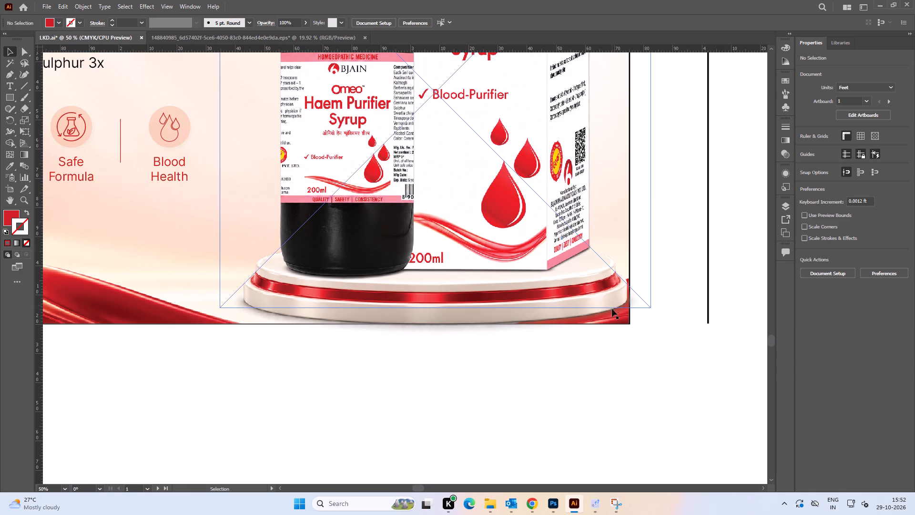
pyautogui.moveTo(612, 313); pyautogui.dragTo(618, 313)
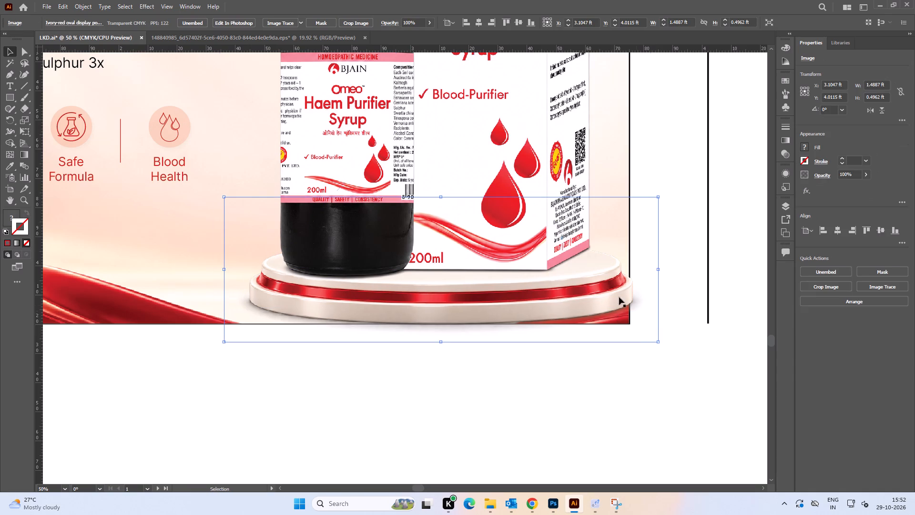
pyautogui.keyDown('shift'); pyautogui.click(223, 270); pyautogui.keyUp('shift')
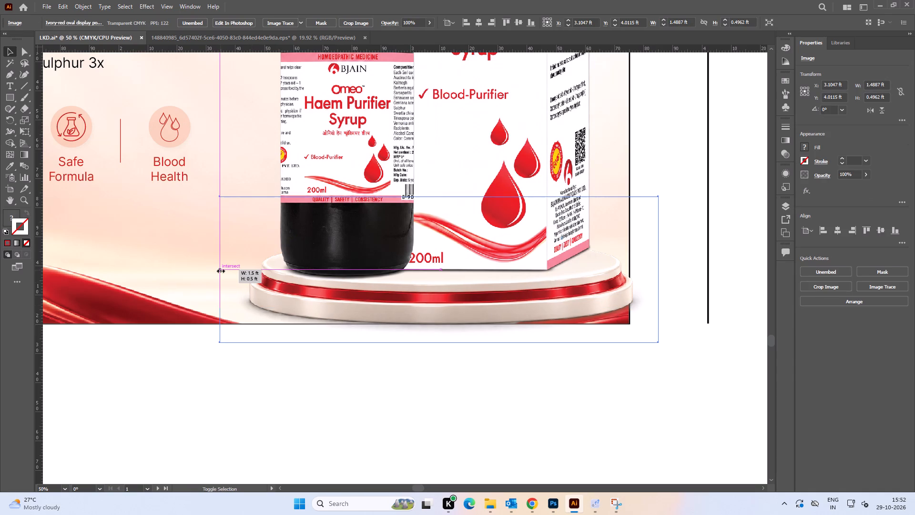
pyautogui.click(534, 401)
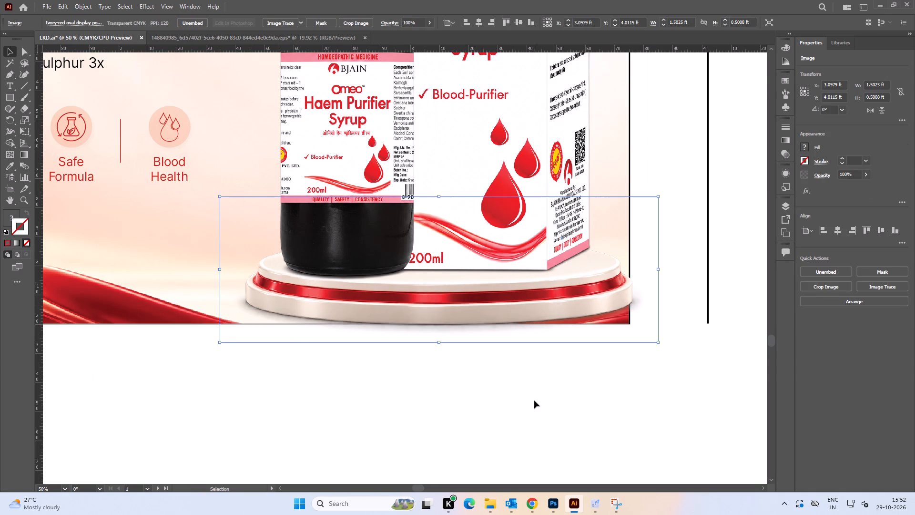
# Enlarge the podium image slightly more, extending it proportionally toward the banner text.
pyautogui.press('space')
pyautogui.moveTo(606, 398); pyautogui.dragTo(512, 402)
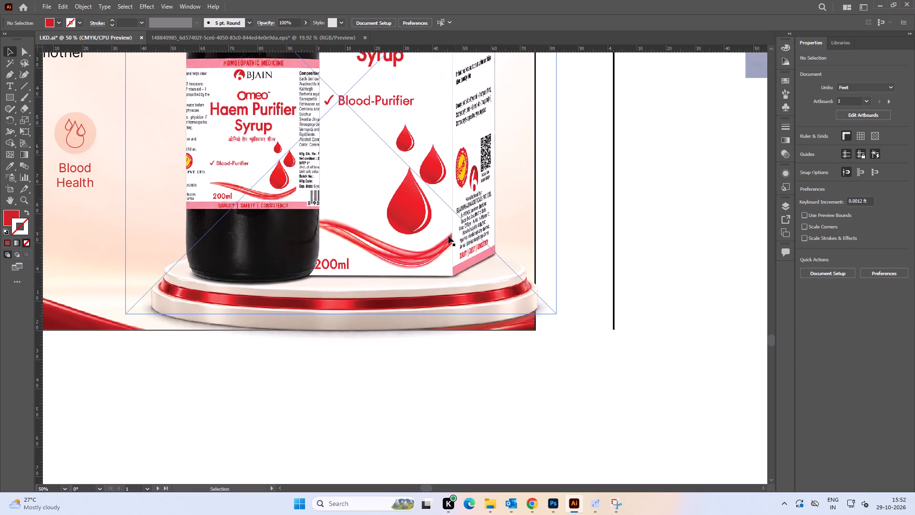
pyautogui.click(336, 383)
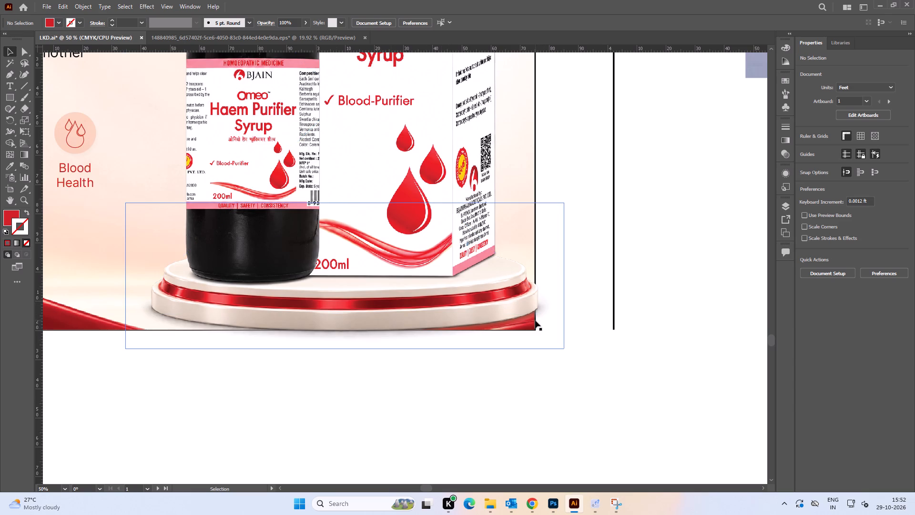
pyautogui.click(535, 321)
pyautogui.keyDown('shift'); pyautogui.moveTo(125, 275); pyautogui.dragTo(112, 277); pyautogui.keyUp('shift')
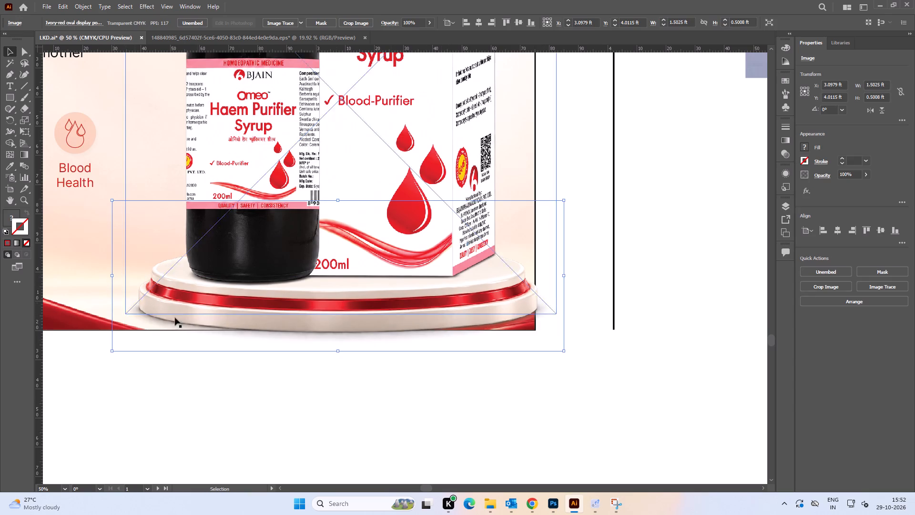
pyautogui.doubleClick(360, 397)
# Reposition the bottle and carton image on the podium at about X 3.06 ft, Y 3.41 ft.
pyautogui.press('space')
pyautogui.moveTo(326, 290); pyautogui.dragTo(333, 320)
pyautogui.moveTo(432, 172); pyautogui.dragTo(432, 173)
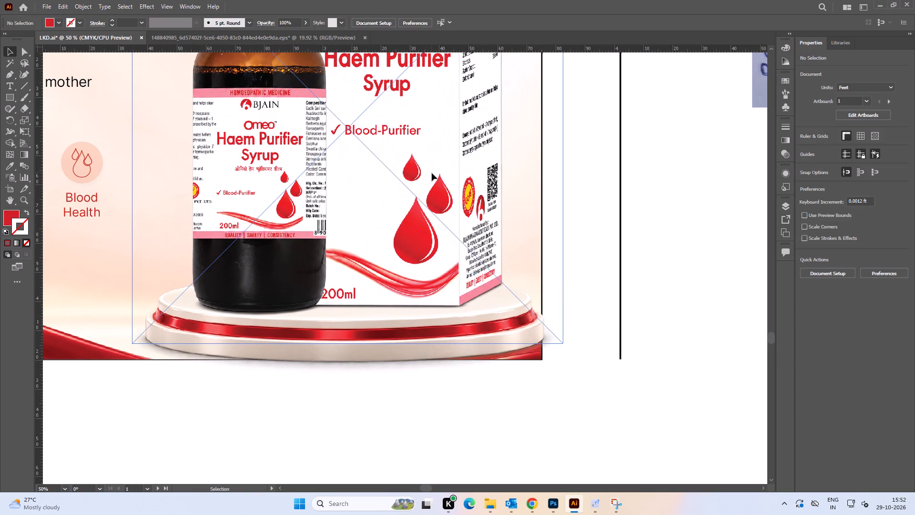
pyautogui.moveTo(432, 173); pyautogui.dragTo(427, 175)
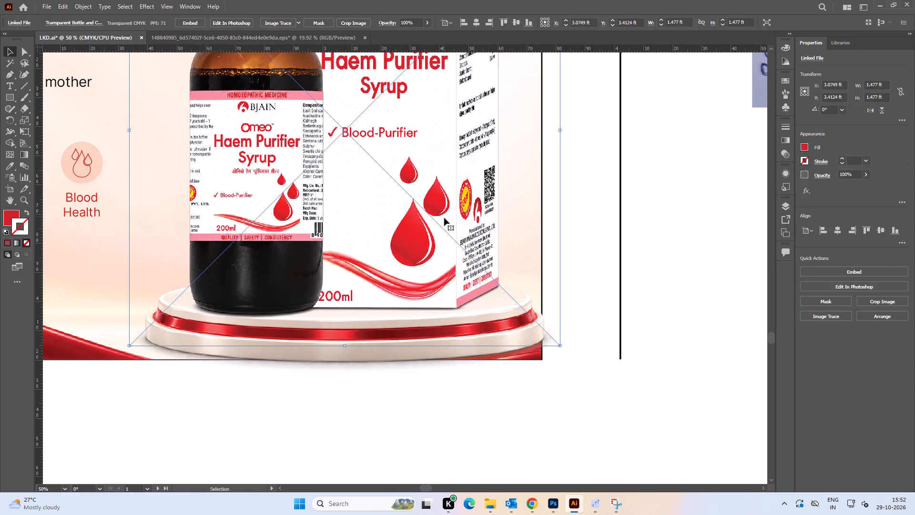
pyautogui.moveTo(442, 205); pyautogui.dragTo(435, 205)
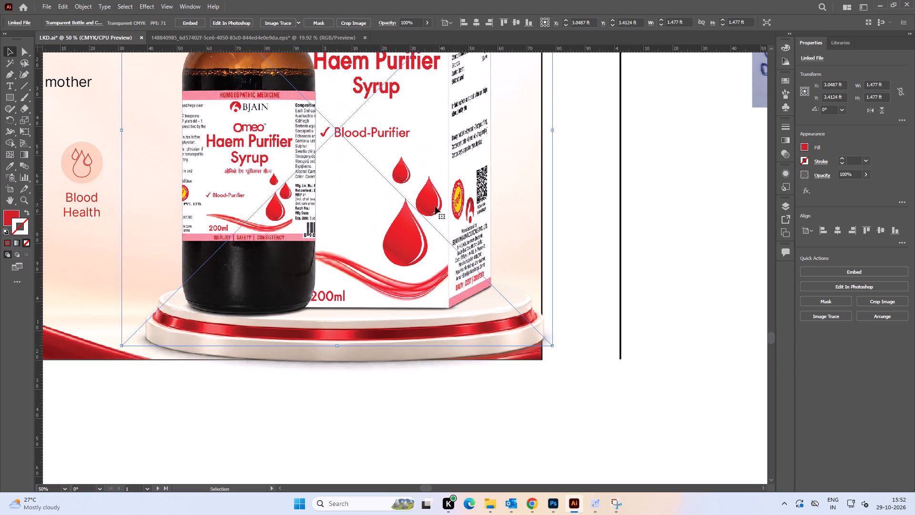
pyautogui.click(433, 208)
pyautogui.keyDown('alt'); pyautogui.scroll(-2, 470, 260); pyautogui.keyUp('alt')
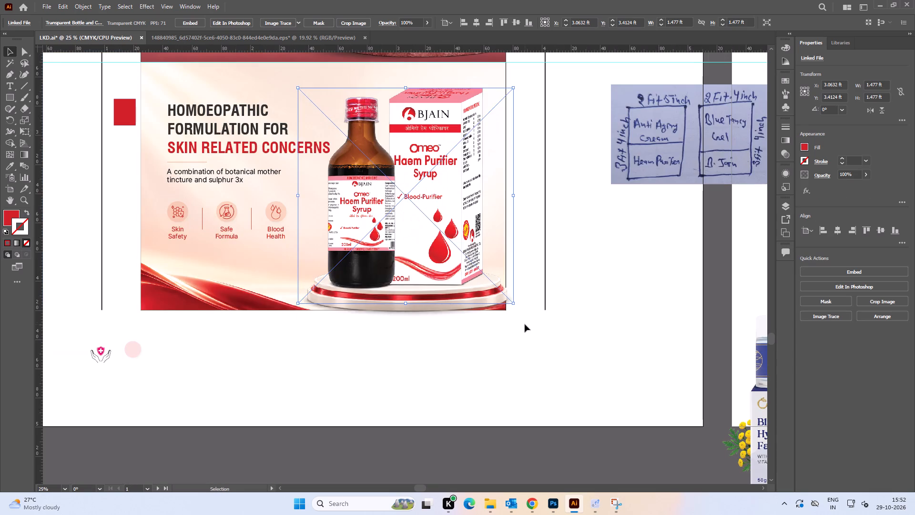
pyautogui.click(525, 324)
# Scale the bottle and carton image down proportionally to about 1.37 ft wide and high.
pyautogui.keyDown('alt'); pyautogui.scroll(-1, 427, 187); pyautogui.keyUp('alt')
pyautogui.click(414, 306)
pyautogui.click(373, 173)
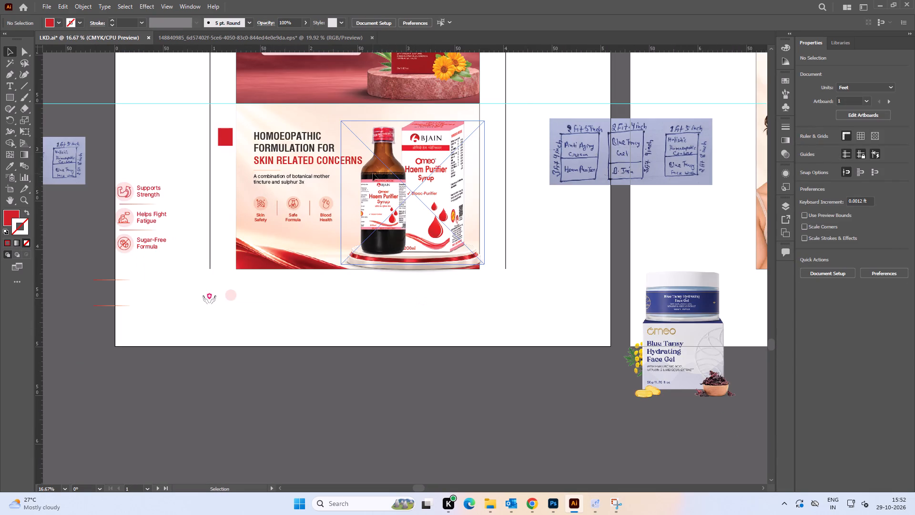
pyautogui.keyDown('shift'); pyautogui.moveTo(341, 120); pyautogui.dragTo(345, 124); pyautogui.keyUp('shift')
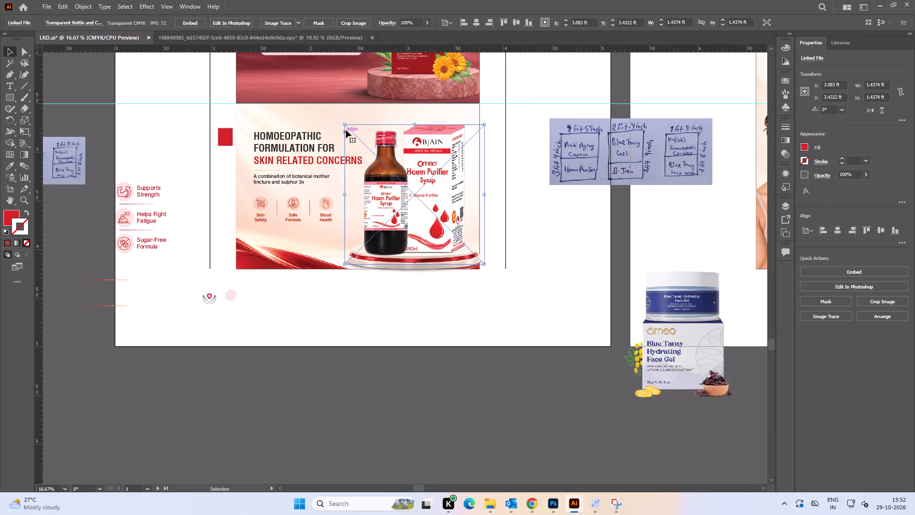
pyautogui.keyDown('shift'); pyautogui.moveTo(346, 125); pyautogui.dragTo(350, 131); pyautogui.keyUp('shift')
pyautogui.click(459, 322)
# Move the bottle and carton image left on the podium to about X 3.075 ft, Y 3.464 ft.
pyautogui.press('space')
pyautogui.moveTo(441, 307); pyautogui.dragTo(460, 309)
pyautogui.keyDown('alt'); pyautogui.scroll(2, 428, 234); pyautogui.keyUp('alt')
pyautogui.click(459, 238)
pyautogui.click(475, 238)
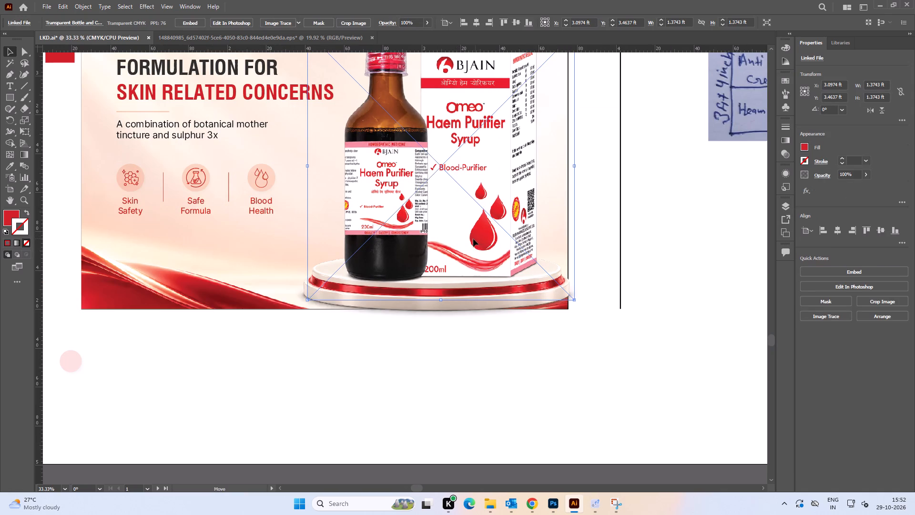
pyautogui.click(444, 363)
# Examine the whole Haem Purifier banner together with the Anti Aging Cream banner above it.
pyautogui.keyDown('alt'); pyautogui.scroll(-2, 435, 343); pyautogui.keyUp('alt')
pyautogui.press('space')
pyautogui.moveTo(406, 358); pyautogui.dragTo(444, 361)
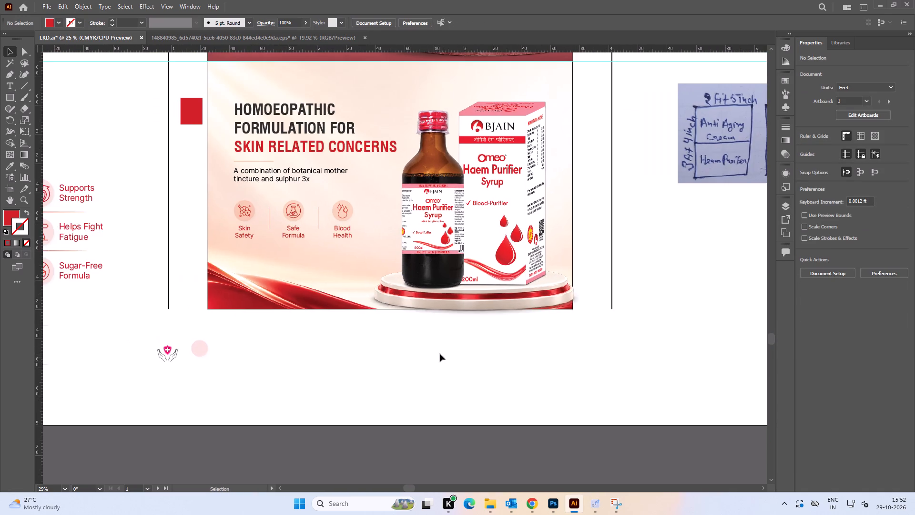
pyautogui.keyDown('alt'); pyautogui.scroll(-1, 440, 354); pyautogui.keyUp('alt')
pyautogui.press('space')
pyautogui.moveTo(454, 353); pyautogui.dragTo(447, 362)
pyautogui.click(540, 354)
pyautogui.press('space')
pyautogui.click(576, 349)
pyautogui.click(576, 340)
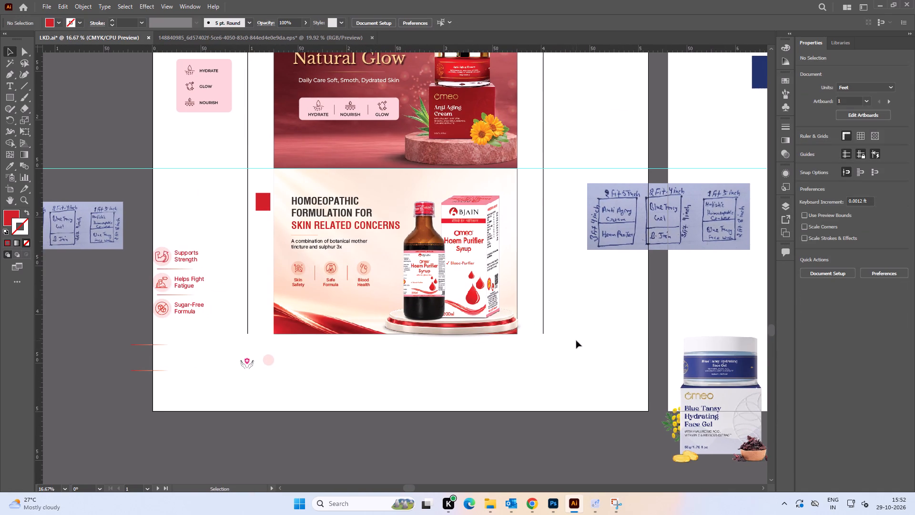
# Nudge the bottle and carton image up and right on the podium to about X 3.086 ft, Y 3.456 ft.
pyautogui.keyDown('alt'); pyautogui.scroll(1, 426, 270); pyautogui.keyUp('alt')
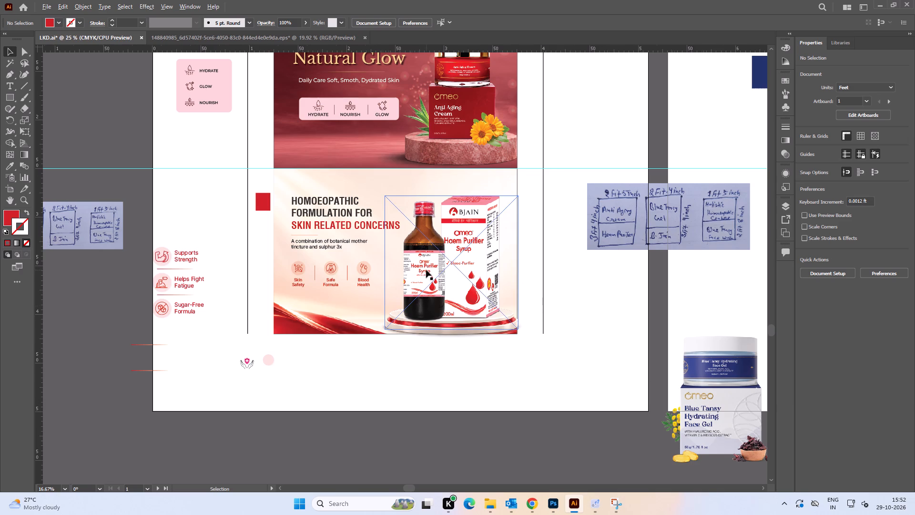
pyautogui.keyDown('alt'); pyautogui.scroll(1, 426, 270); pyautogui.keyUp('alt')
pyautogui.click(423, 266)
pyautogui.keyDown('alt'); pyautogui.scroll(2, 501, 319); pyautogui.keyUp('alt')
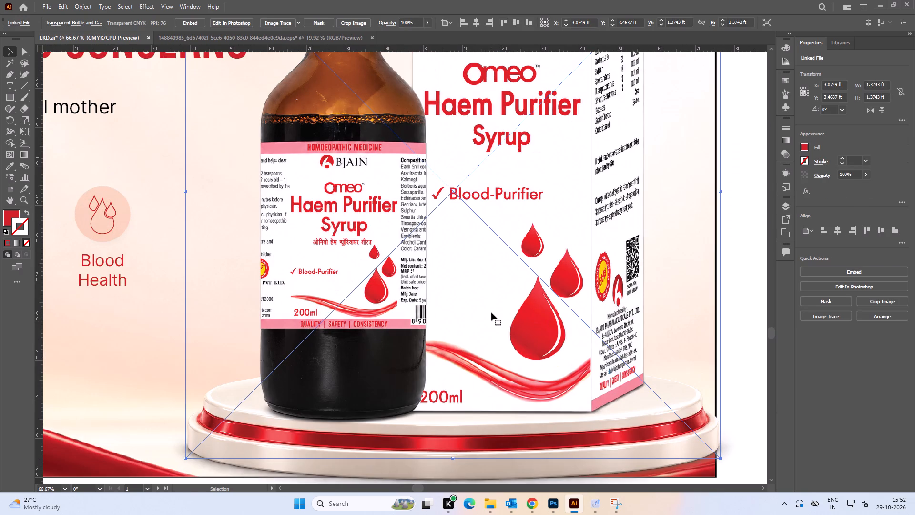
pyautogui.click(491, 313)
pyautogui.keyDown('alt'); pyautogui.scroll(1, 482, 373); pyautogui.keyUp('alt')
pyautogui.moveTo(485, 370); pyautogui.dragTo(486, 362)
pyautogui.moveTo(482, 359); pyautogui.dragTo(488, 362)
# Scale the bottle and carton image down to about 1.35 ft wide and high and place it at about X 3.081 ft.
pyautogui.keyDown('alt'); pyautogui.scroll(-2, 492, 360); pyautogui.keyUp('alt')
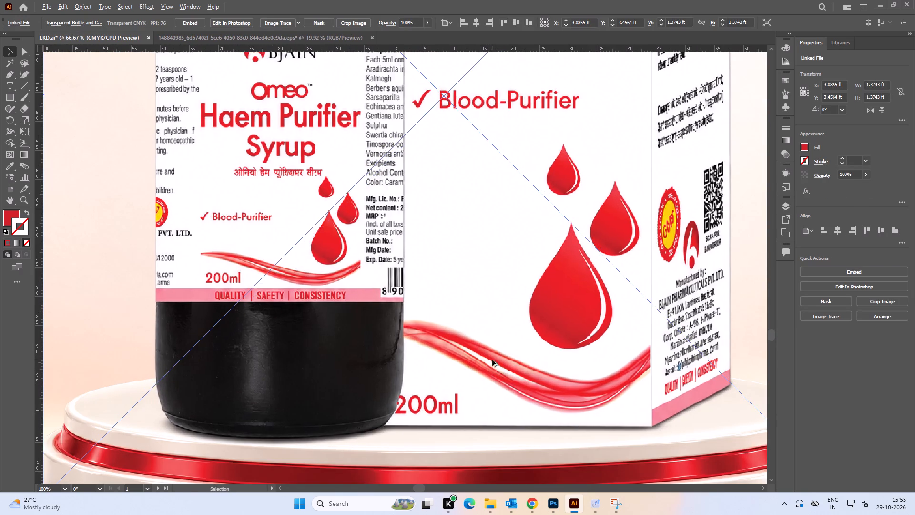
pyautogui.keyDown('alt'); pyautogui.scroll(-1, 492, 360); pyautogui.keyUp('alt')
pyautogui.keyDown('shift'); pyautogui.click(608, 273); pyautogui.keyUp('shift')
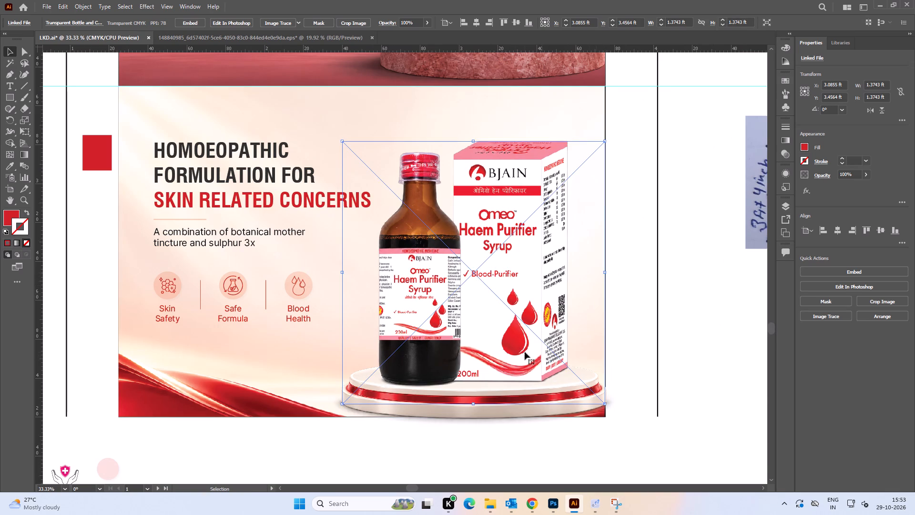
pyautogui.keyDown('alt'); pyautogui.scroll(3, 489, 373); pyautogui.keyUp('alt')
pyautogui.moveTo(489, 371); pyautogui.dragTo(494, 371)
pyautogui.keyDown('alt'); pyautogui.scroll(-1, 494, 369); pyautogui.keyUp('alt')
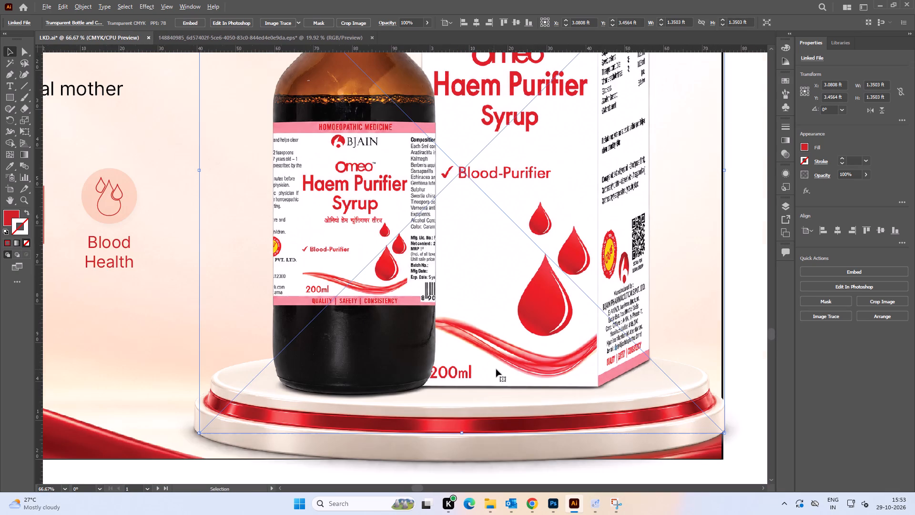
pyautogui.keyDown('alt'); pyautogui.scroll(-3, 508, 371); pyautogui.keyUp('alt')
pyautogui.click(593, 421)
# Shift the bottle and carton image right on the podium to about X 3.092 ft.
pyautogui.press('space')
pyautogui.moveTo(565, 454); pyautogui.dragTo(572, 443)
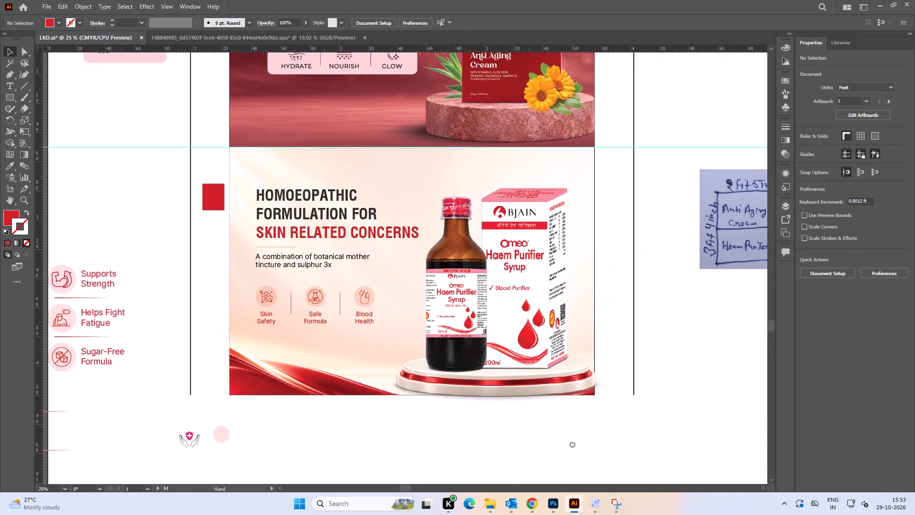
pyautogui.moveTo(572, 443); pyautogui.dragTo(572, 443)
pyautogui.keyDown('alt'); pyautogui.scroll(3, 539, 345); pyautogui.keyUp('alt')
pyautogui.moveTo(562, 338); pyautogui.dragTo(566, 338)
pyautogui.keyDown('alt'); pyautogui.scroll(-3, 560, 342); pyautogui.keyUp('alt')
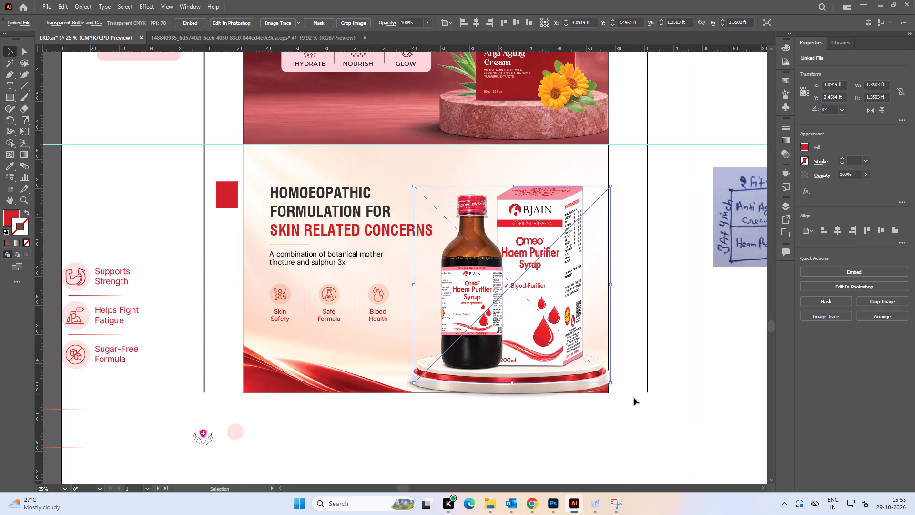
pyautogui.click(634, 398)
# Move the podium image about 0.02 ft right, keeping its vertical position.
pyautogui.keyDown('alt'); pyautogui.scroll(3, 573, 398); pyautogui.keyUp('alt')
pyautogui.moveTo(528, 393); pyautogui.dragTo(534, 392)
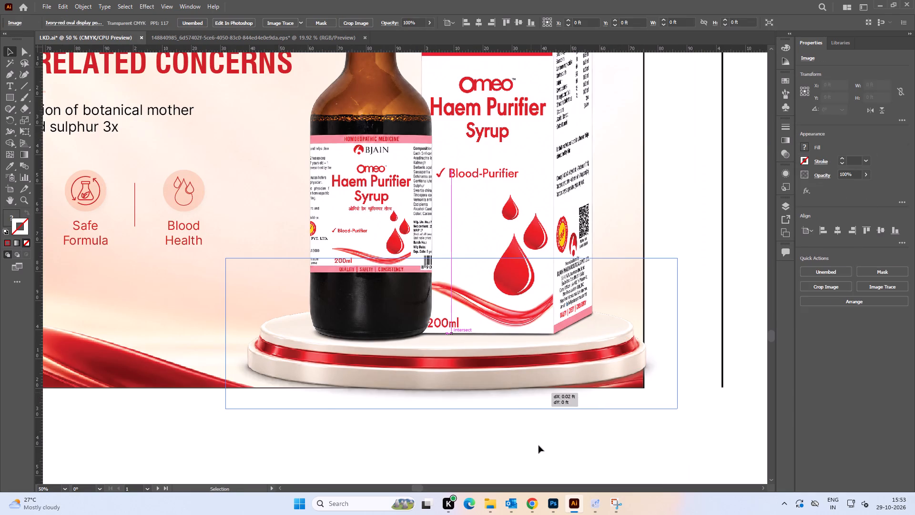
pyautogui.click(545, 438)
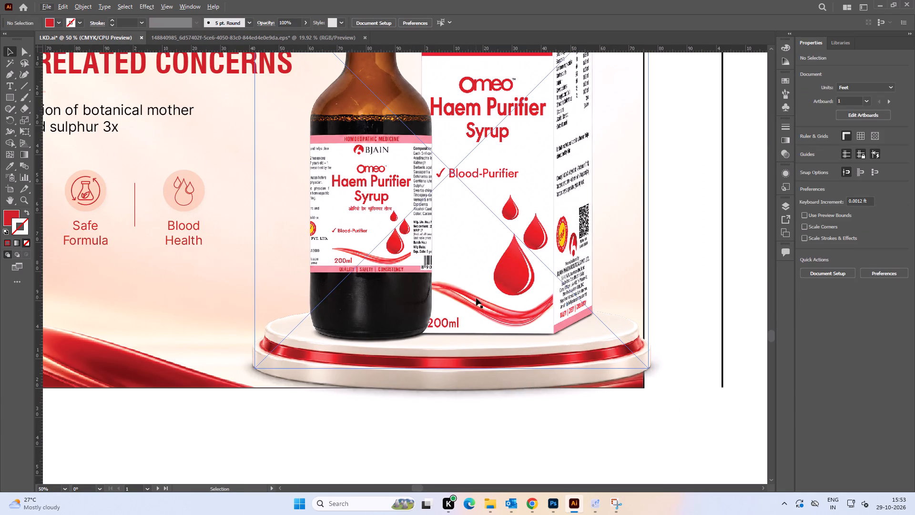
# Move the bottle and carton image about 0.01 ft right on the podium.
pyautogui.keyDown('alt'); pyautogui.scroll(1, 472, 298); pyautogui.keyUp('alt')
pyautogui.click(475, 297)
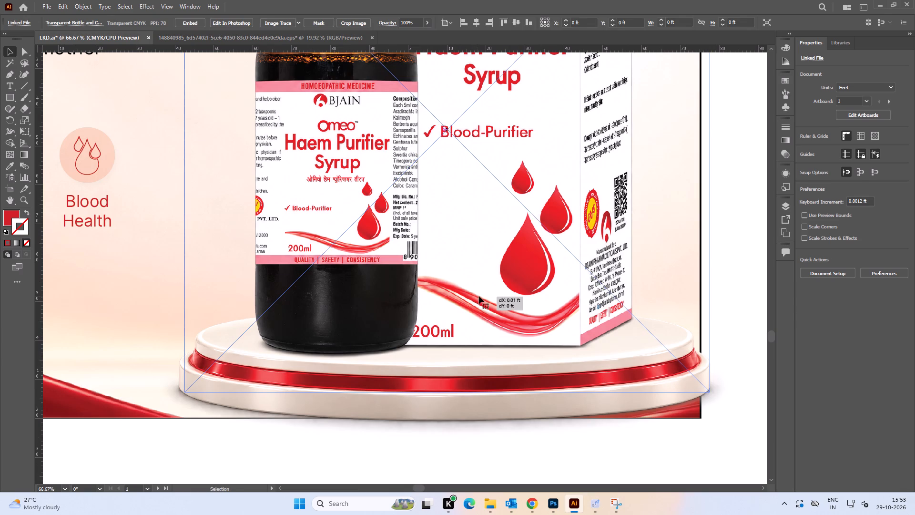
pyautogui.keyDown('alt'); pyautogui.scroll(-3, 479, 296); pyautogui.keyUp('alt')
pyautogui.click(502, 381)
# Embed the linked background image inside the Haem Purifier banner's clip group and leave isolation mode.
pyautogui.press('space')
pyautogui.moveTo(450, 371); pyautogui.dragTo(513, 374)
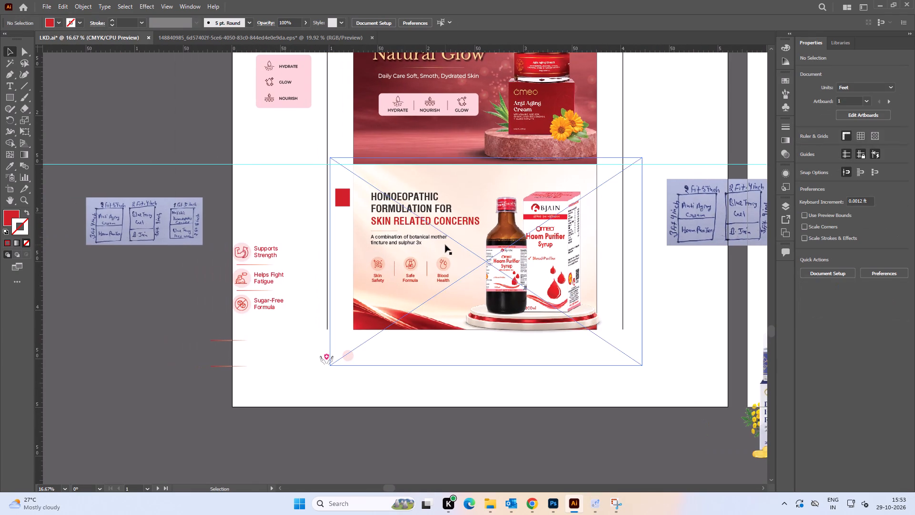
pyautogui.click(379, 296)
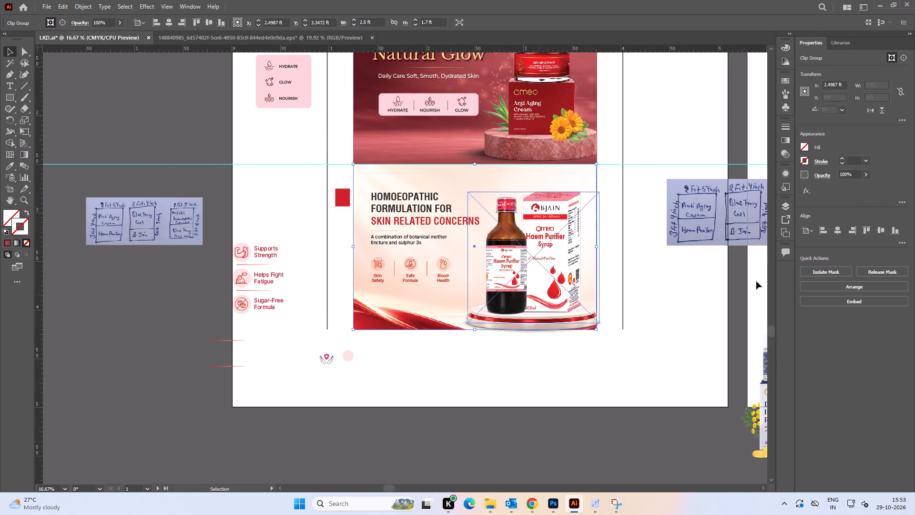
pyautogui.tripleClick(366, 293)
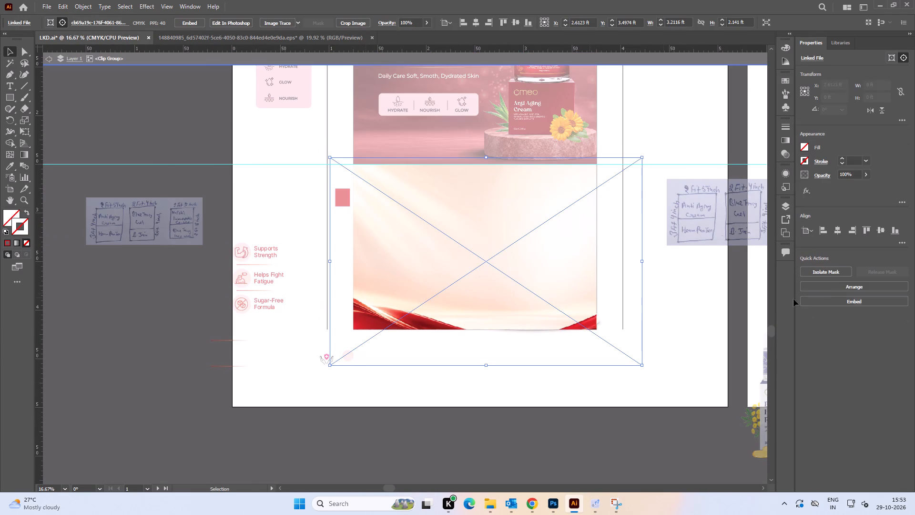
pyautogui.click(844, 301)
pyautogui.doubleClick(514, 401)
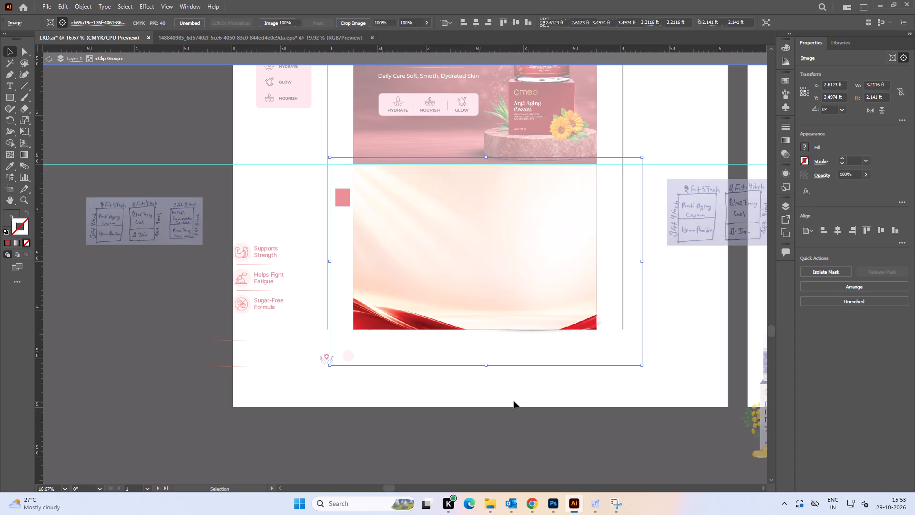
pyautogui.click(442, 369)
# Examine the banner's background and the placement of the text, podium, bottle and carton.
pyautogui.press('space')
pyautogui.moveTo(409, 368); pyautogui.dragTo(420, 371)
pyautogui.click(376, 320)
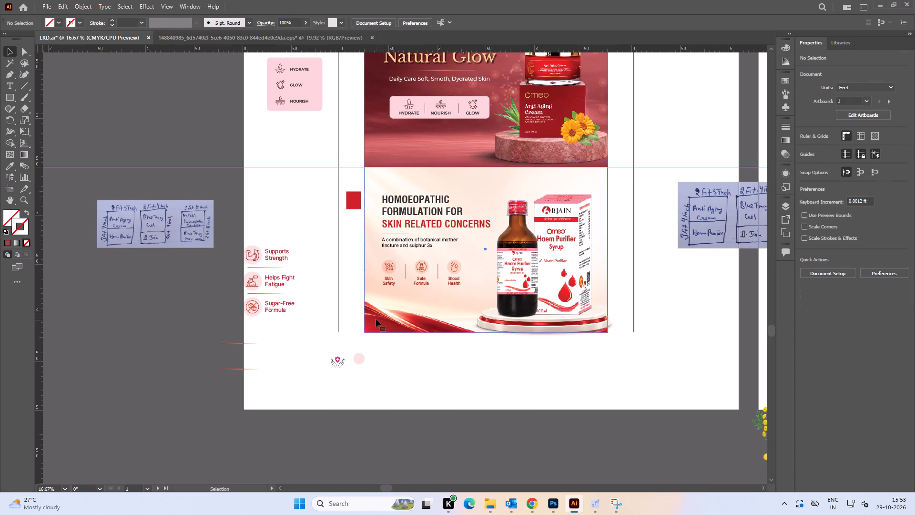
pyautogui.press('space')
pyautogui.keyDown('alt'); pyautogui.scroll(4, 374, 326); pyautogui.keyUp('alt')
pyautogui.keyDown('alt'); pyautogui.scroll(-3, 377, 320); pyautogui.keyUp('alt')
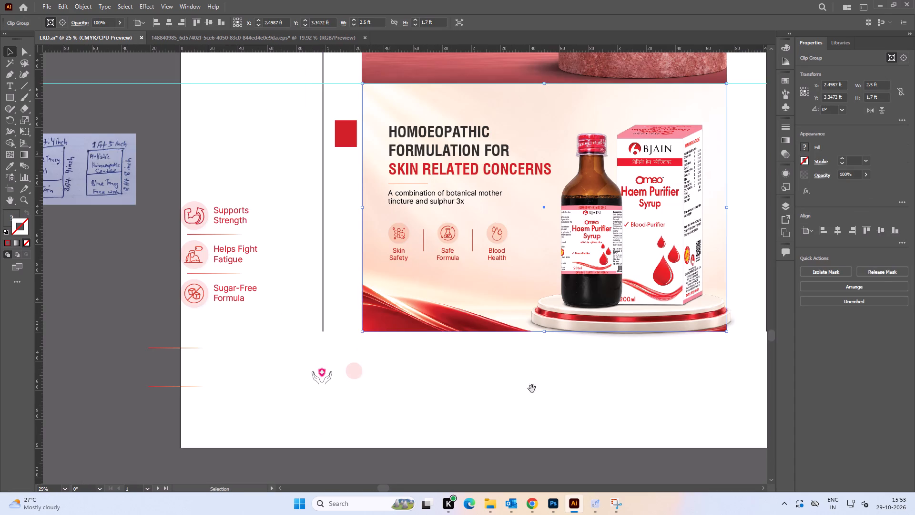
pyautogui.press('space')
pyautogui.moveTo(522, 390); pyautogui.dragTo(477, 393)
pyautogui.click(620, 371)
pyautogui.press('space')
pyautogui.moveTo(706, 358); pyautogui.dragTo(574, 369)
pyautogui.click(668, 334)
# Shift the bottle and carton image right on the podium to about X 3.109 ft, keeping Y at 3.456 ft.
pyautogui.keyDown('alt'); pyautogui.scroll(3, 486, 294); pyautogui.keyUp('alt')
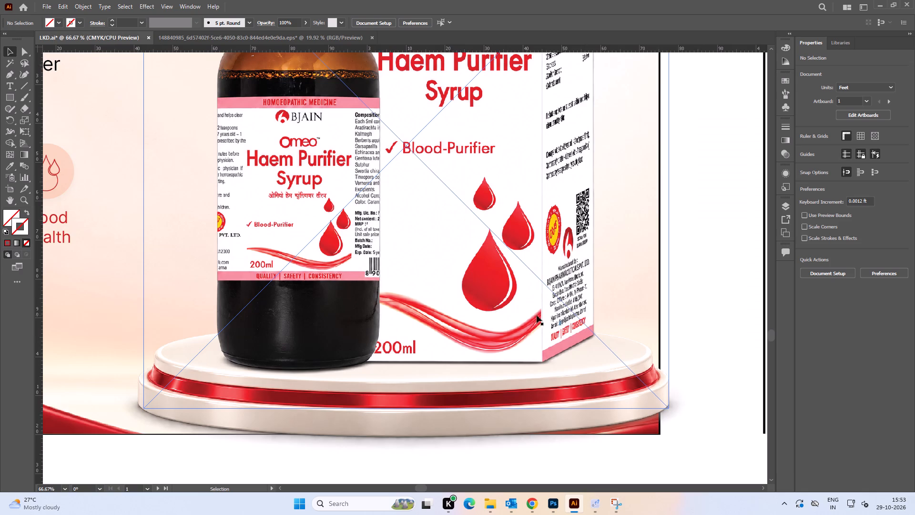
pyautogui.press('space')
pyautogui.moveTo(548, 313); pyautogui.dragTo(514, 308)
pyautogui.click(504, 307)
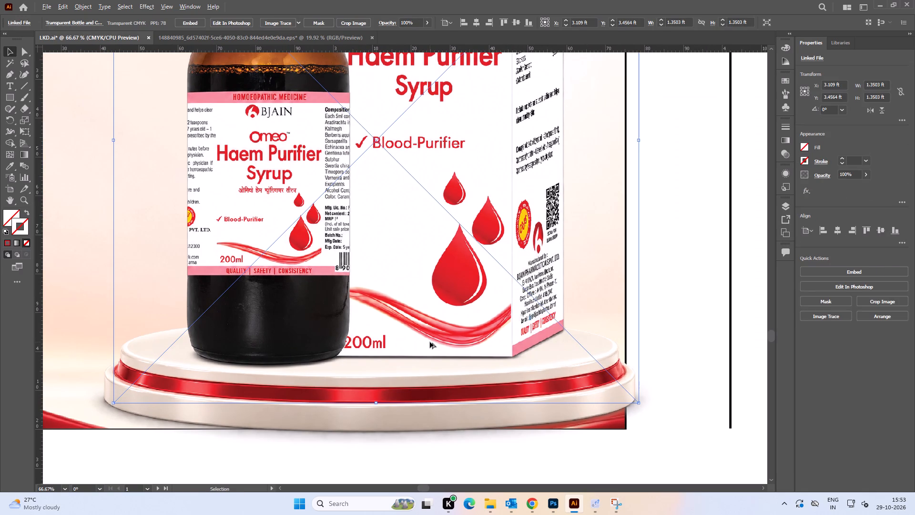
pyautogui.keyDown('alt'); pyautogui.scroll(1, 419, 338); pyautogui.keyUp('alt')
pyautogui.press('space')
pyautogui.moveTo(387, 327); pyautogui.dragTo(405, 325)
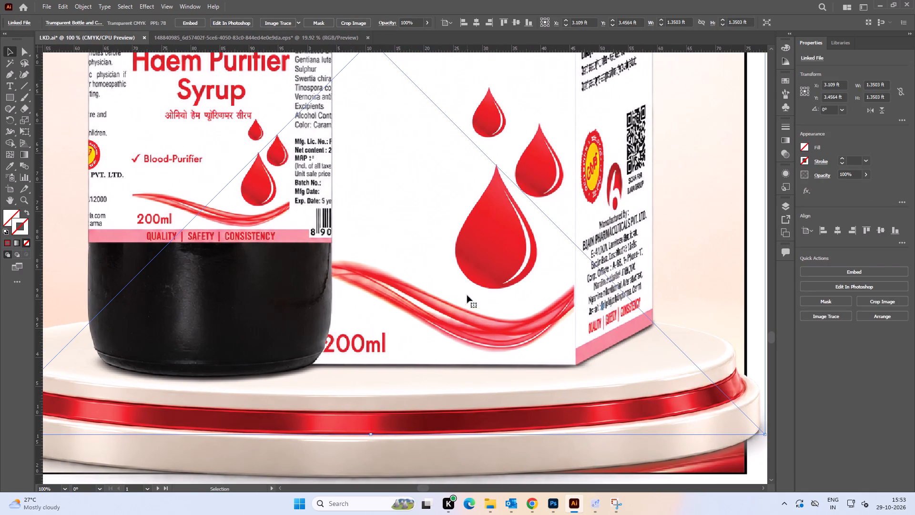
# Lower the bottle and carton image slightly on the podium to about Y 3.461 ft, keeping X at 3.109 ft.
pyautogui.click(468, 287)
pyautogui.keyDown('alt'); pyautogui.scroll(-4, 466, 288); pyautogui.keyUp('alt')
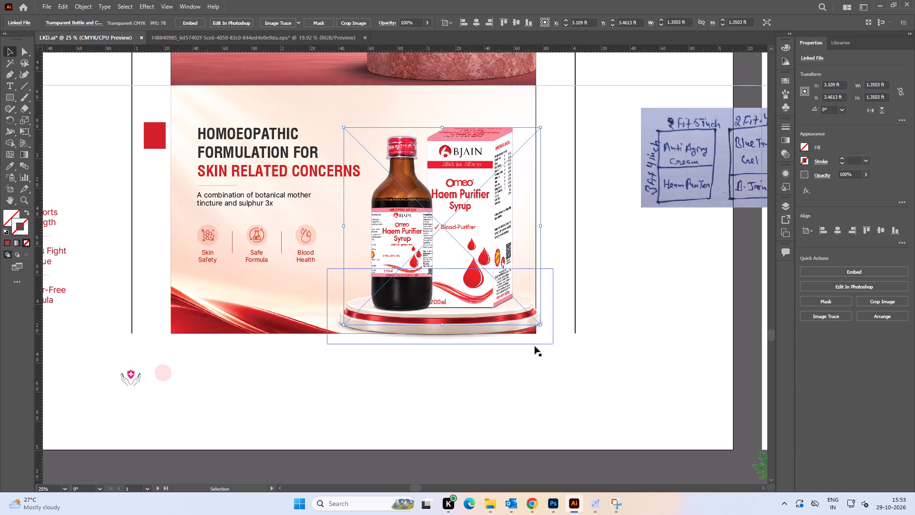
pyautogui.doubleClick(608, 361)
# Lock the 2.5 by 1.7 ft background clip group of the Haem Purifier banner.
pyautogui.press('space')
pyautogui.moveTo(601, 340); pyautogui.dragTo(633, 346)
pyautogui.press('space')
pyautogui.moveTo(412, 237); pyautogui.dragTo(522, 239)
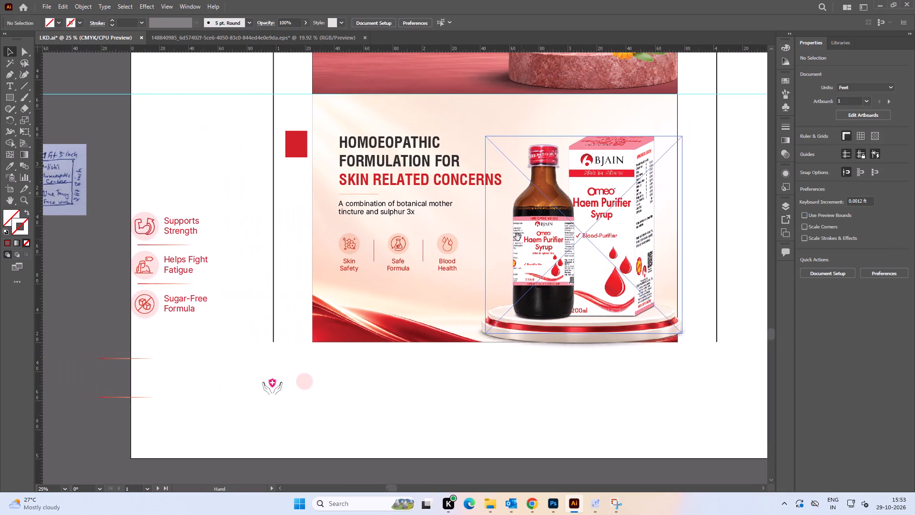
pyautogui.click(352, 113)
pyautogui.click(297, 101)
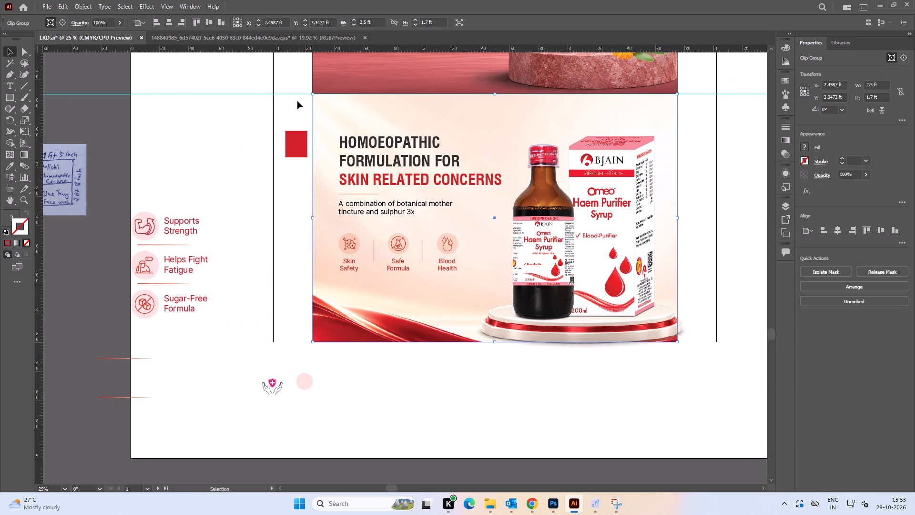
pyautogui.moveTo(298, 101); pyautogui.dragTo(323, 109)
pyautogui.hotkey('ctrl', '2')
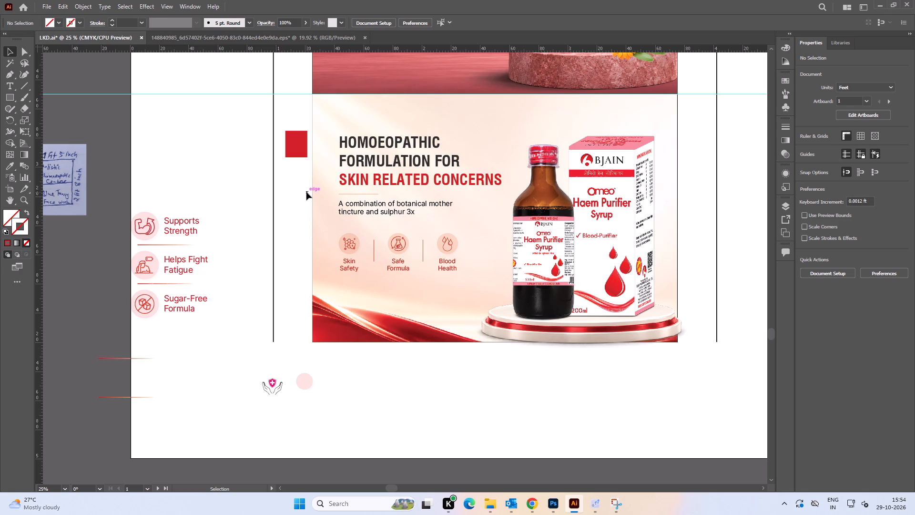
# Examine how the bottle and carton sit on the podium, and the Haem Purifier banner within the whole artboard.
pyautogui.press('space')
pyautogui.moveTo(540, 381); pyautogui.dragTo(484, 379)
pyautogui.click(484, 379)
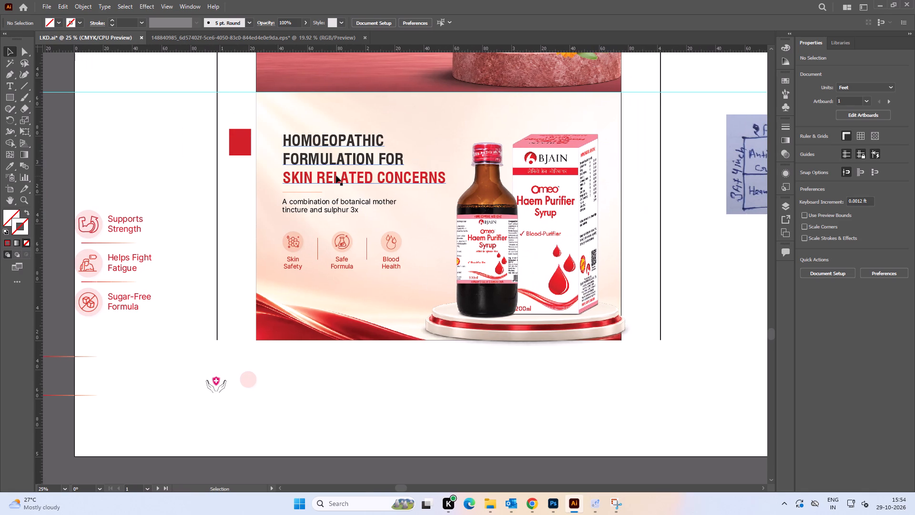
pyautogui.press('space')
pyautogui.moveTo(390, 253); pyautogui.dragTo(360, 227)
pyautogui.press('space')
pyautogui.moveTo(678, 252); pyautogui.dragTo(660, 256)
pyautogui.click(660, 256)
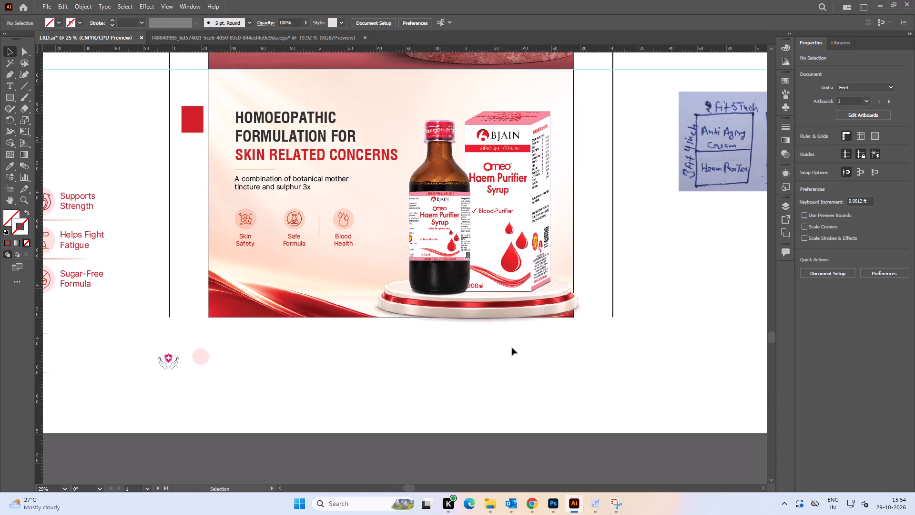
pyautogui.press('space')
pyautogui.moveTo(531, 353); pyautogui.dragTo(510, 358)
pyautogui.keyDown('alt'); pyautogui.scroll(2, 525, 330); pyautogui.keyUp('alt')
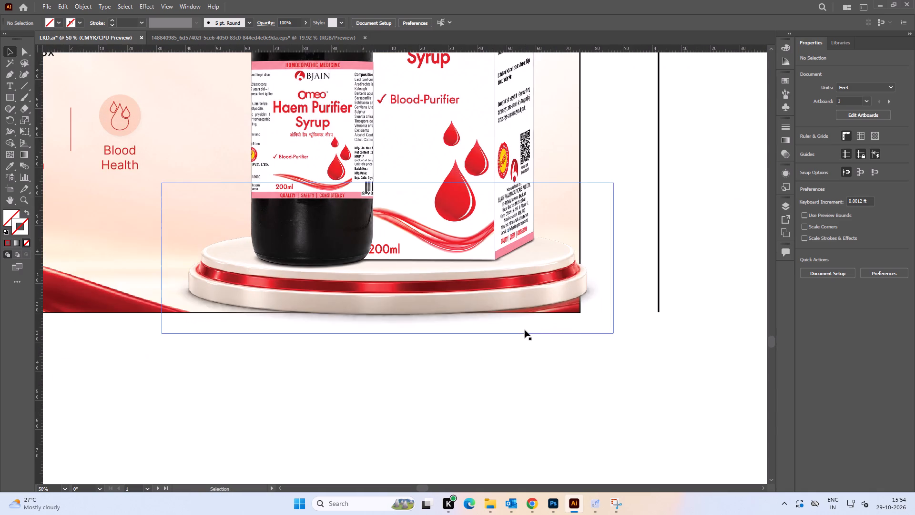
pyautogui.keyDown('alt'); pyautogui.scroll(-2, 513, 344); pyautogui.keyUp('alt')
pyautogui.press('space')
pyautogui.moveTo(538, 366); pyautogui.dragTo(524, 381)
pyautogui.click(632, 325)
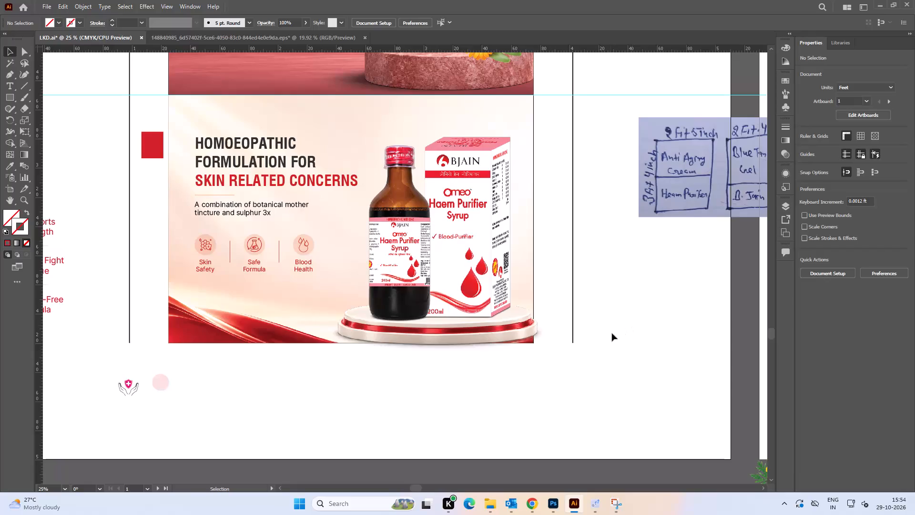
pyautogui.keyDown('alt'); pyautogui.scroll(2, 488, 329); pyautogui.keyUp('alt')
pyautogui.keyDown('alt'); pyautogui.scroll(2, 460, 273); pyautogui.keyUp('alt')
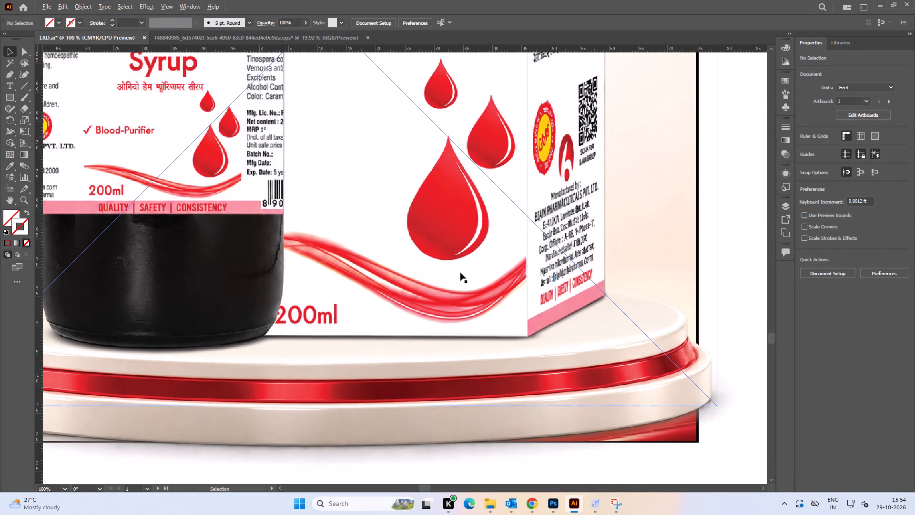
pyautogui.keyDown('alt'); pyautogui.scroll(-4, 460, 273); pyautogui.keyUp('alt')
pyautogui.hotkey('ctrl', '0')
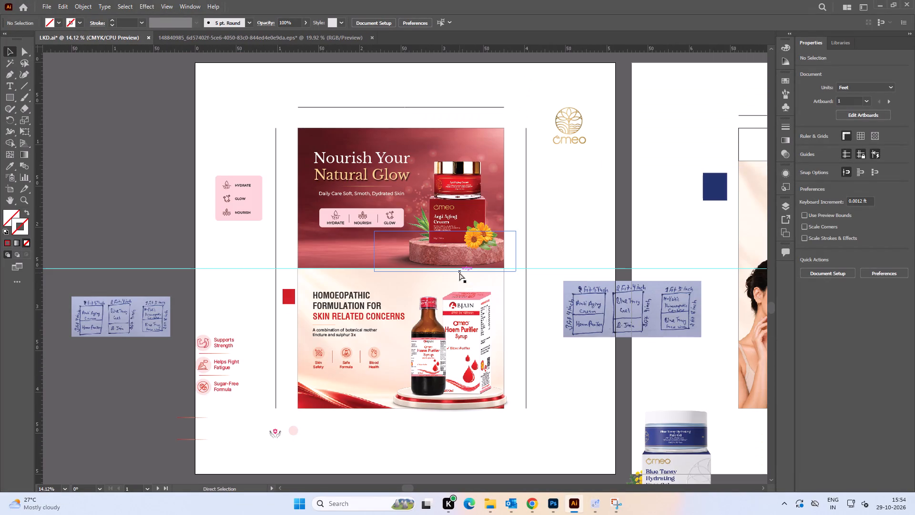
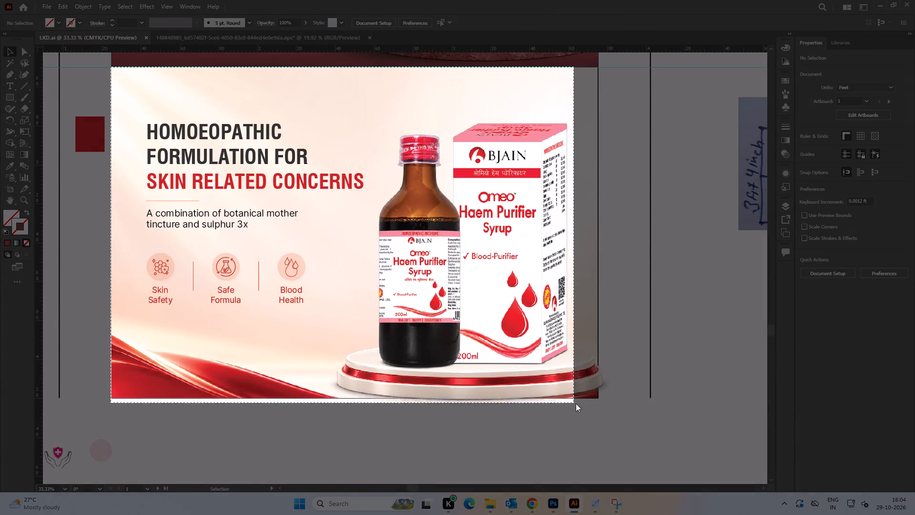
pyautogui.moveTo(576, 403); pyautogui.dragTo(598, 397)
pyautogui.click(752, 359)
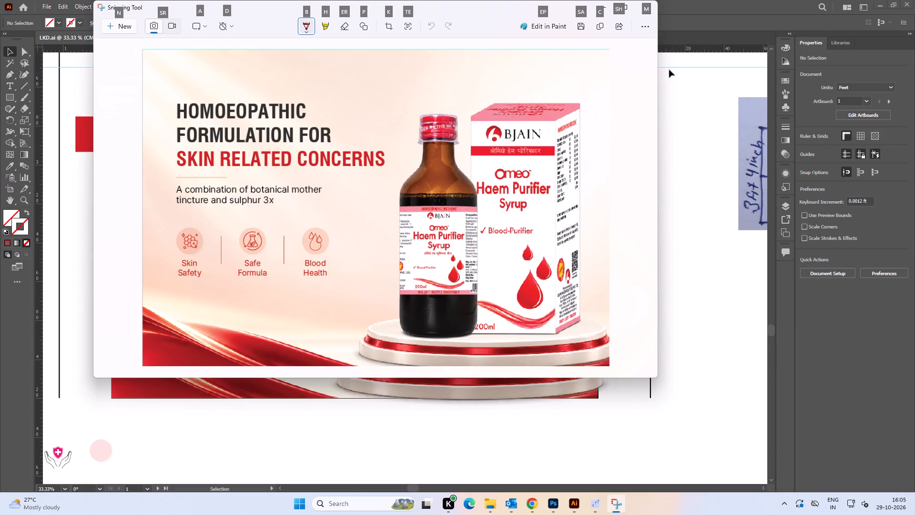
pyautogui.click(691, 103)
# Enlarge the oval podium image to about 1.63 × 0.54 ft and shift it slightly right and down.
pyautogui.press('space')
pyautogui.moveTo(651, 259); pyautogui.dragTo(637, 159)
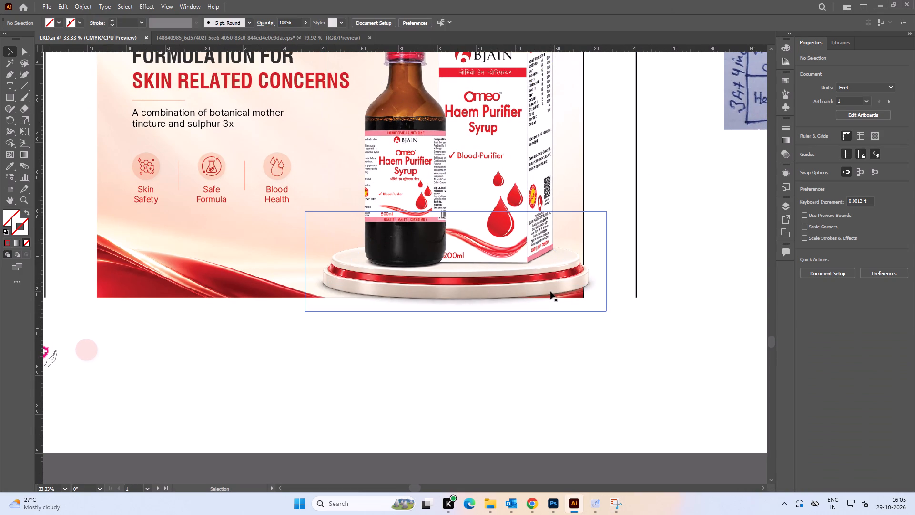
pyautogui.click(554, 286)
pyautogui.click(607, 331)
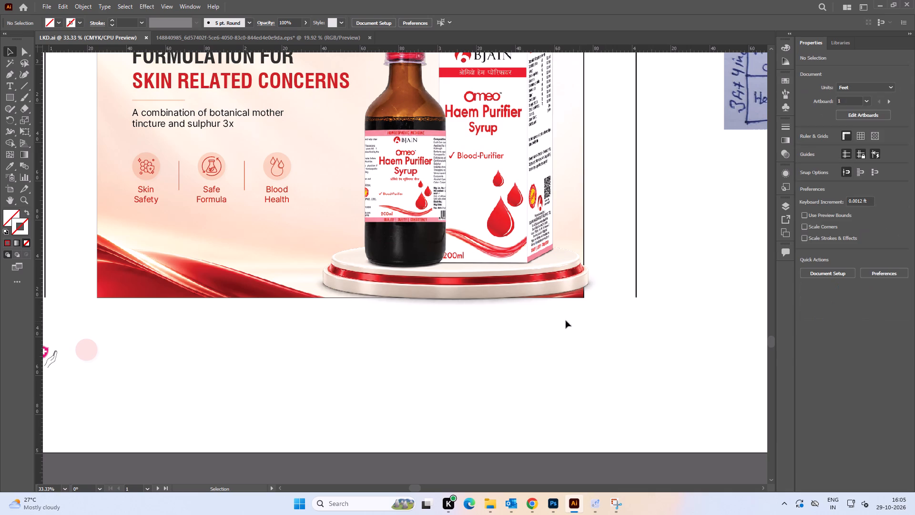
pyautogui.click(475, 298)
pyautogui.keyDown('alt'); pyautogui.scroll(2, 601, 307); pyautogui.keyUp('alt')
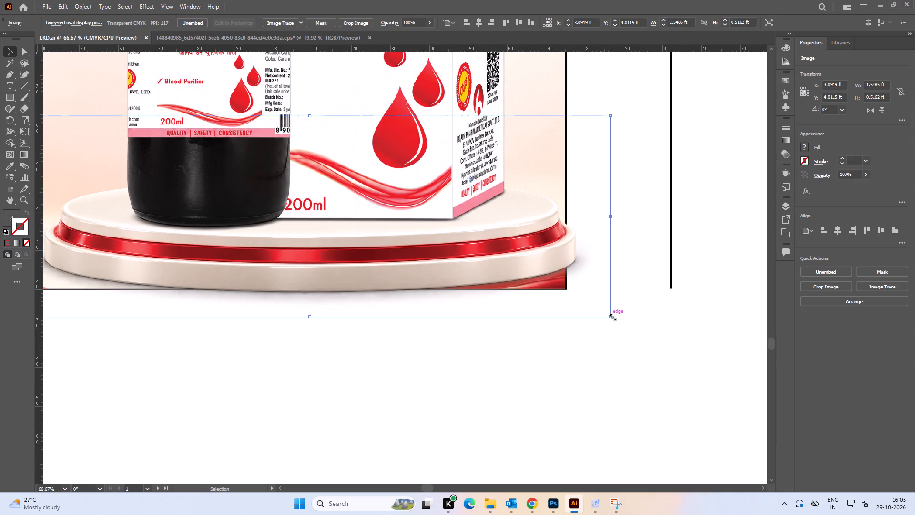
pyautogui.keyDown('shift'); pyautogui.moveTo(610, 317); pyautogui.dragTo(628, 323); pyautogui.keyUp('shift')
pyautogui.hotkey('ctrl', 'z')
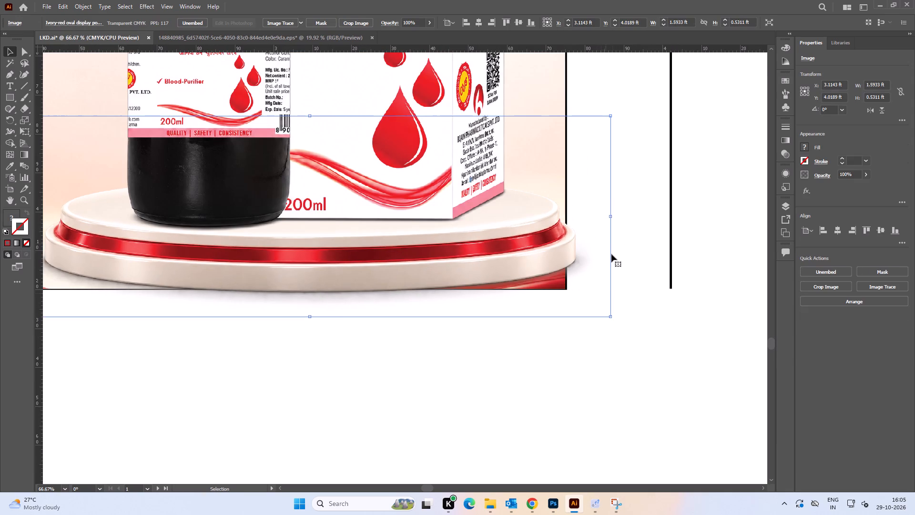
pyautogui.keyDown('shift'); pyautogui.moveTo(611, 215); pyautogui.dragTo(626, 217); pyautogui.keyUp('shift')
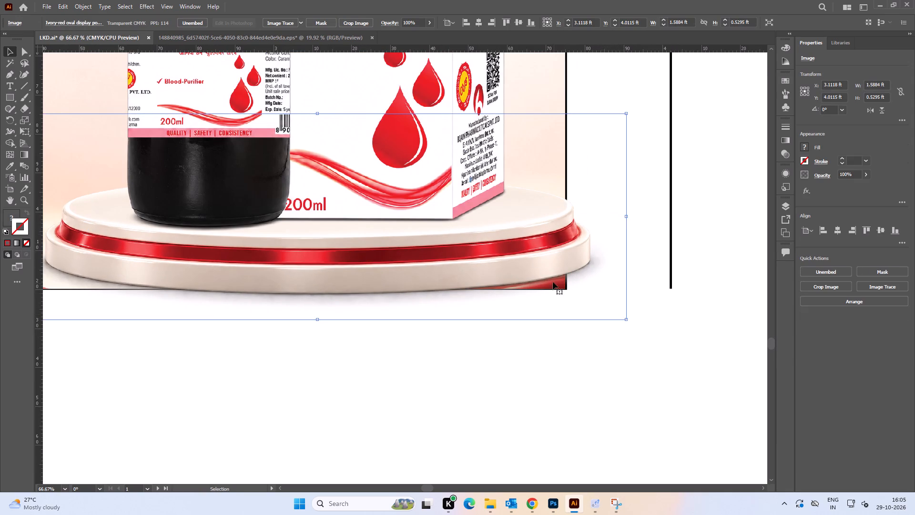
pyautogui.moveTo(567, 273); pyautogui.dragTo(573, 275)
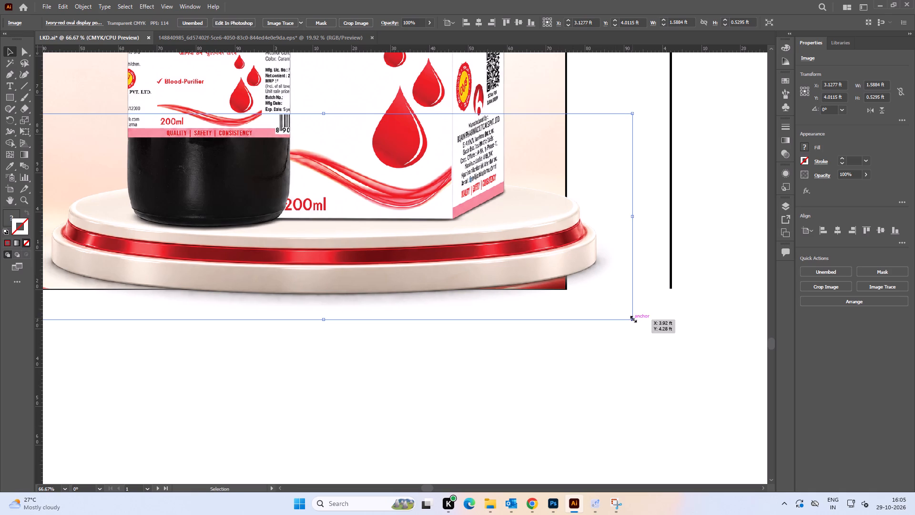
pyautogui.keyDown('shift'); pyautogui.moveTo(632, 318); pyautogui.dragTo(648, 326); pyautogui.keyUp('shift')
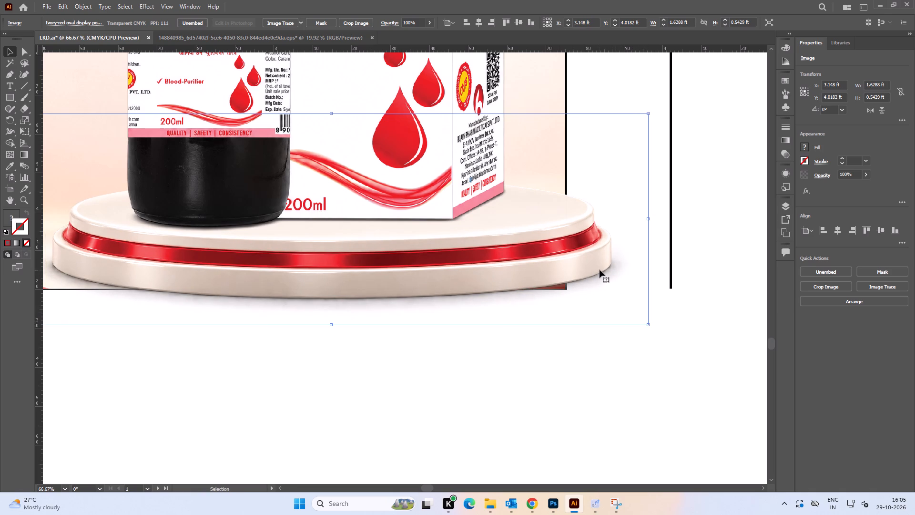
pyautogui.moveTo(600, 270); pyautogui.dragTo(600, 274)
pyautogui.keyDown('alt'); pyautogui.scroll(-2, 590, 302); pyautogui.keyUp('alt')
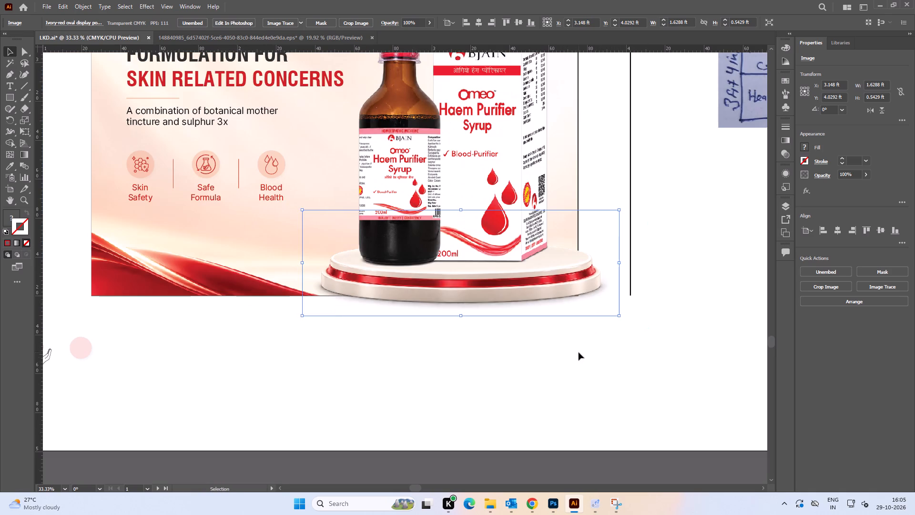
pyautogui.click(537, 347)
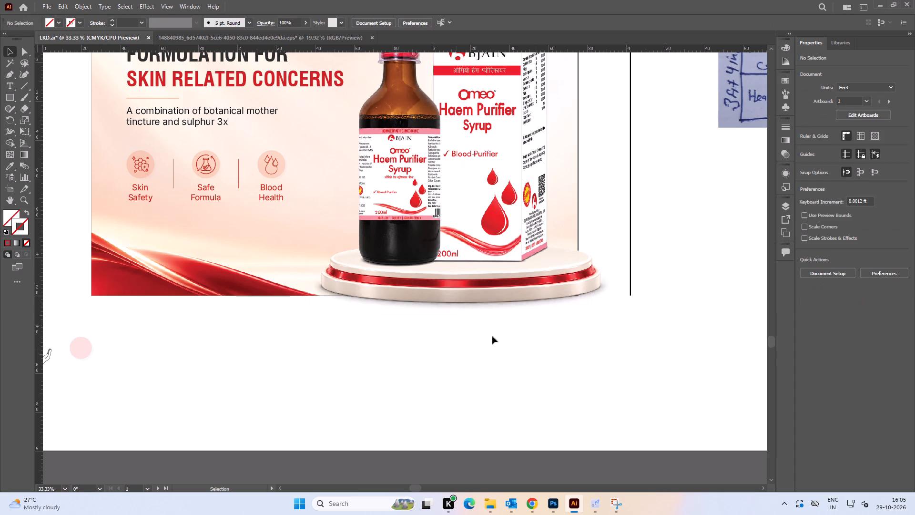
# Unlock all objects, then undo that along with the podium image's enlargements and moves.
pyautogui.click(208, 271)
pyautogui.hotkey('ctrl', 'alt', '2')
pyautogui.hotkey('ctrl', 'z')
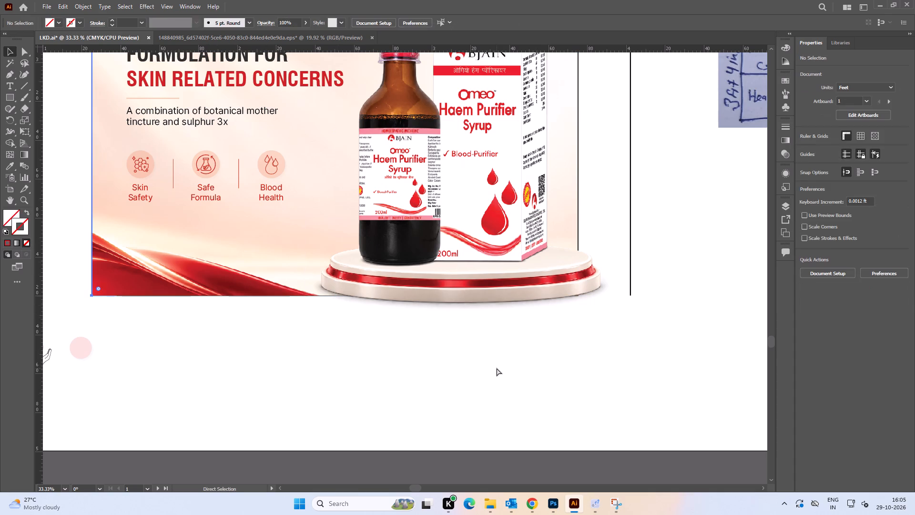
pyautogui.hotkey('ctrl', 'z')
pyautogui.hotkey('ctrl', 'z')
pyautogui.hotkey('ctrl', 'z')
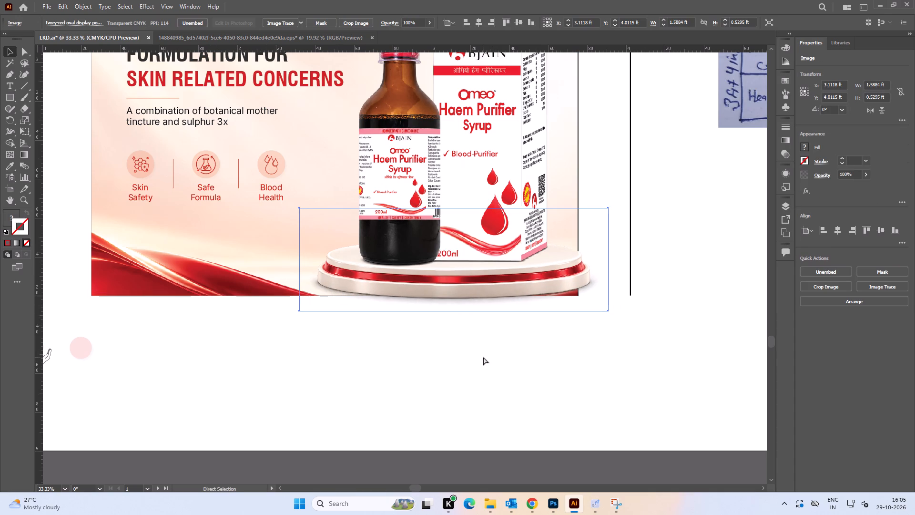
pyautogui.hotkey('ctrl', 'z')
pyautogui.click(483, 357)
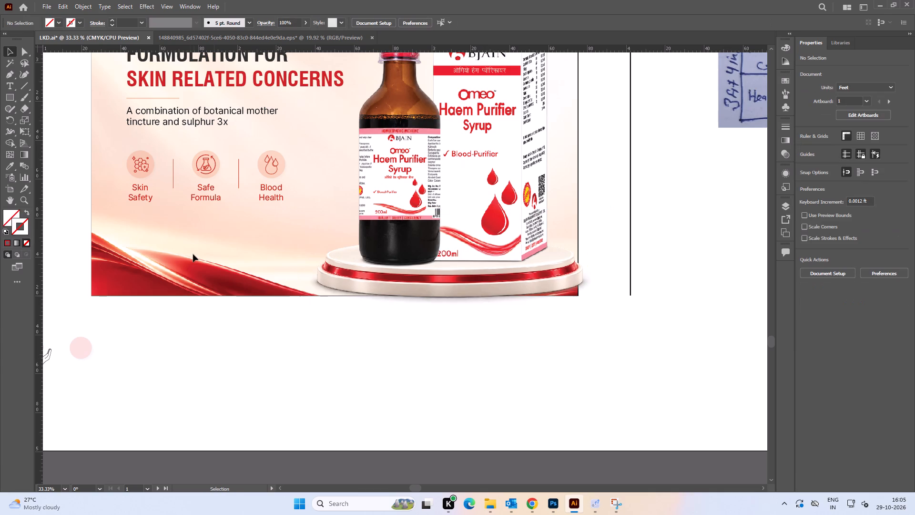
# Unlock all objects and isolate the banner background's clip group for editing.
pyautogui.hotkey('ctrl', 'alt', '2')
pyautogui.click(249, 355)
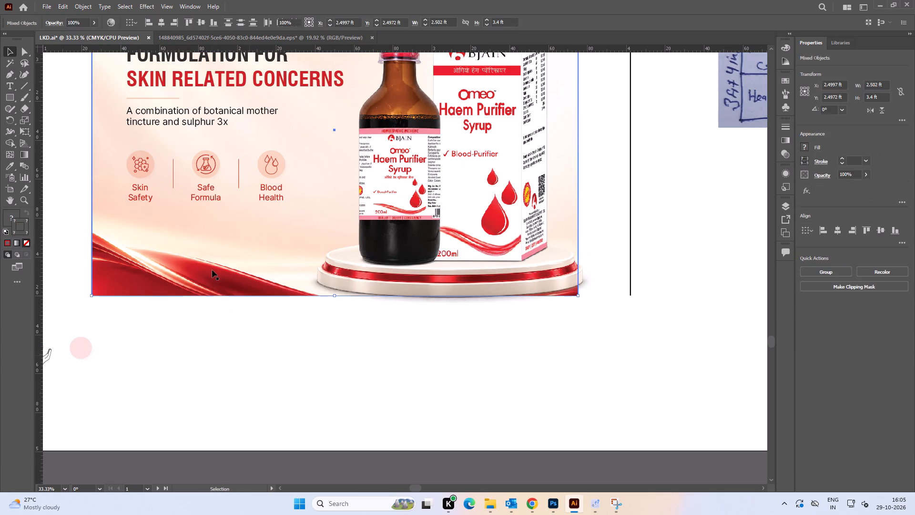
pyautogui.click(212, 268)
pyautogui.doubleClick(212, 268)
# Reposition the background image inside the clip group at about X 2.67 ft, Y 3.56 ft.
pyautogui.press('space')
pyautogui.press('space')
pyautogui.press('space')
pyautogui.moveTo(491, 394); pyautogui.dragTo(430, 344)
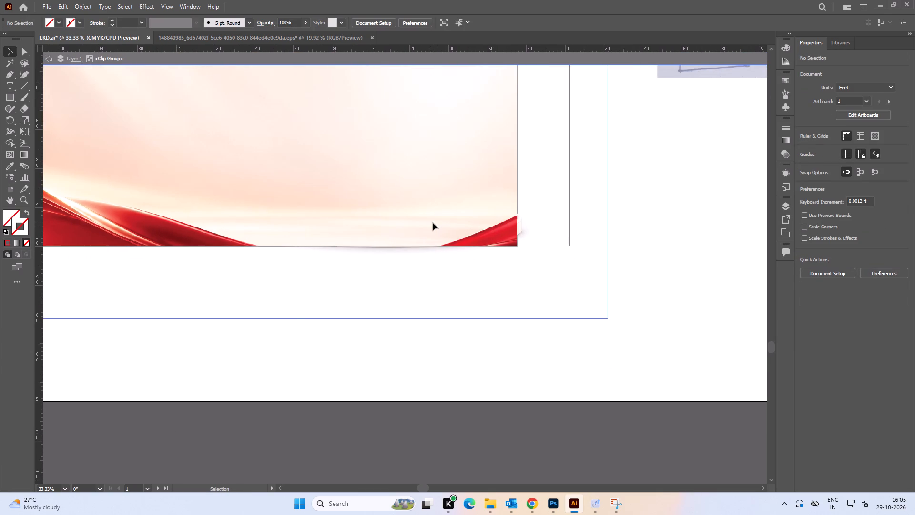
pyautogui.click(433, 223)
pyautogui.press('space')
pyautogui.press('space')
pyautogui.press('space')
pyautogui.press('space')
pyautogui.press('space')
pyautogui.press('space')
pyautogui.press('space')
pyautogui.moveTo(287, 163); pyautogui.dragTo(388, 201)
pyautogui.moveTo(396, 201); pyautogui.dragTo(412, 209)
pyautogui.moveTo(429, 211); pyautogui.dragTo(423, 212)
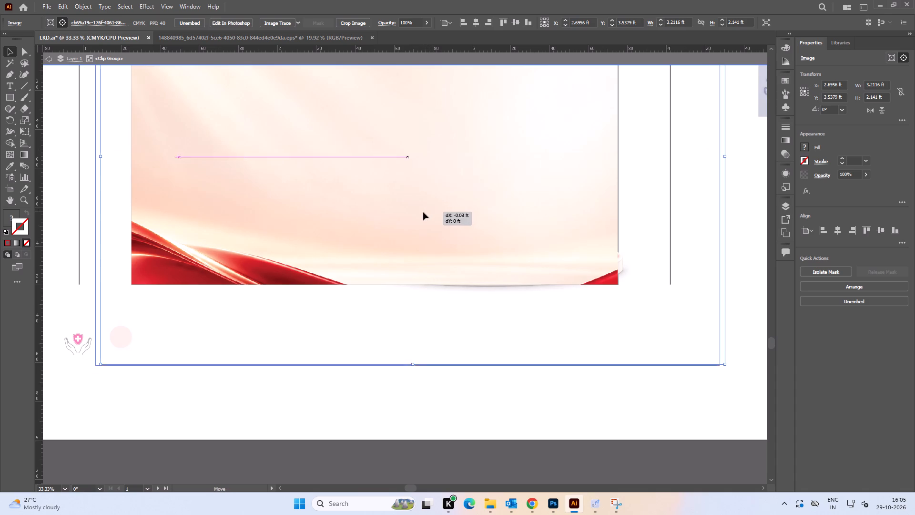
pyautogui.moveTo(423, 212); pyautogui.dragTo(422, 213)
pyautogui.click(434, 214)
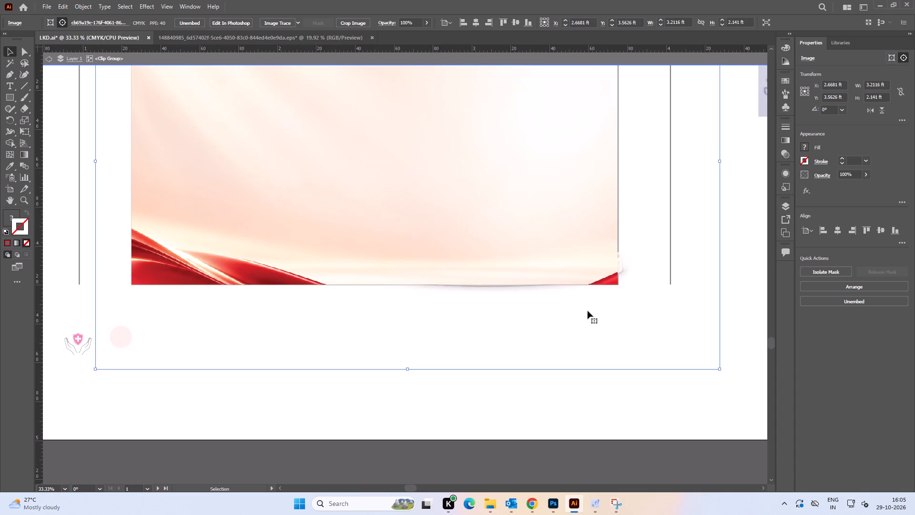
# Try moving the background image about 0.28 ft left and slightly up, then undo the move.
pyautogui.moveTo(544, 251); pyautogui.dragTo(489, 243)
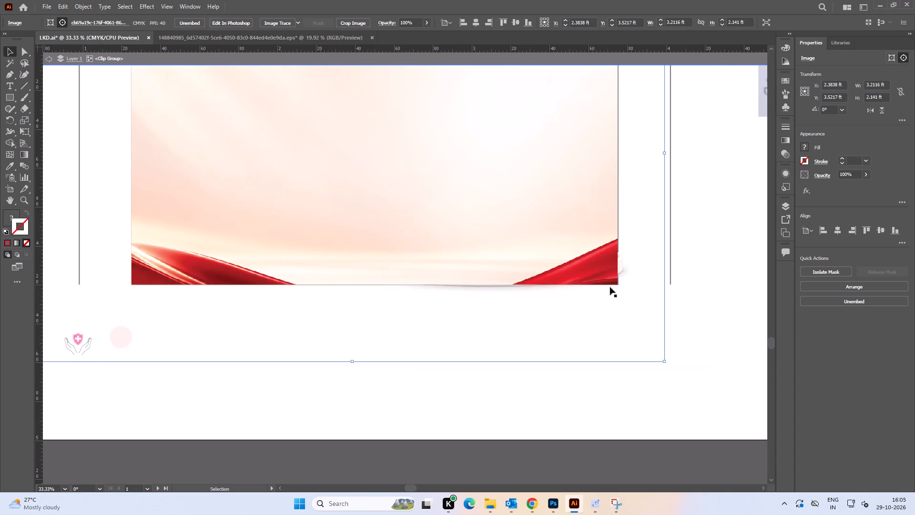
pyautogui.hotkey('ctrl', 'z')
# Enlarge the background image to about 3.27 × 2.18 ft and reposition it inside the clip group.
pyautogui.press('space')
pyautogui.moveTo(617, 334); pyautogui.dragTo(554, 282)
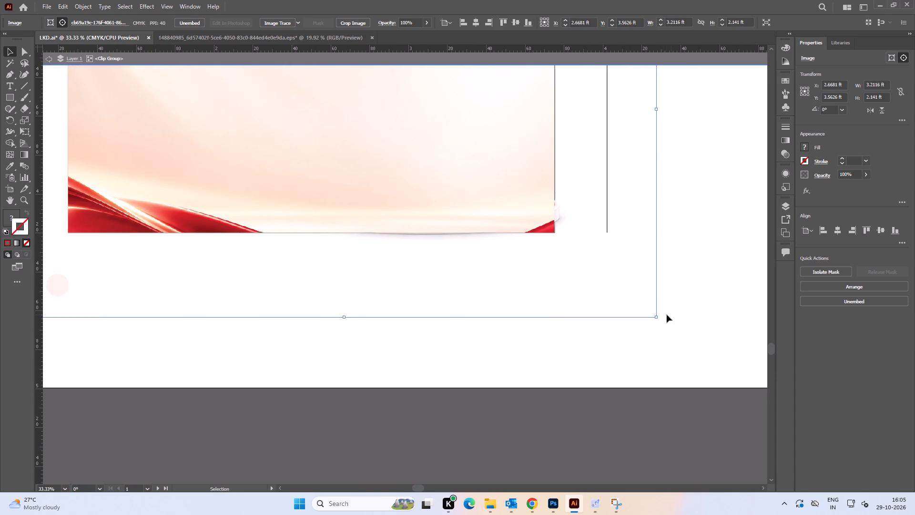
pyautogui.keyDown('shift'); pyautogui.moveTo(658, 317); pyautogui.dragTo(668, 326); pyautogui.keyUp('shift')
pyautogui.press('space')
pyautogui.moveTo(469, 207); pyautogui.dragTo(491, 218)
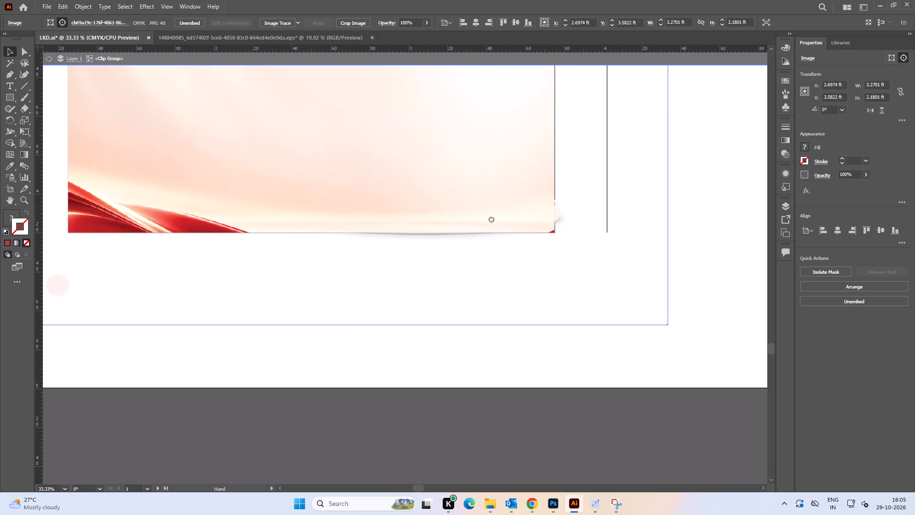
pyautogui.moveTo(491, 218); pyautogui.dragTo(518, 237)
pyautogui.moveTo(472, 229); pyautogui.dragTo(474, 220)
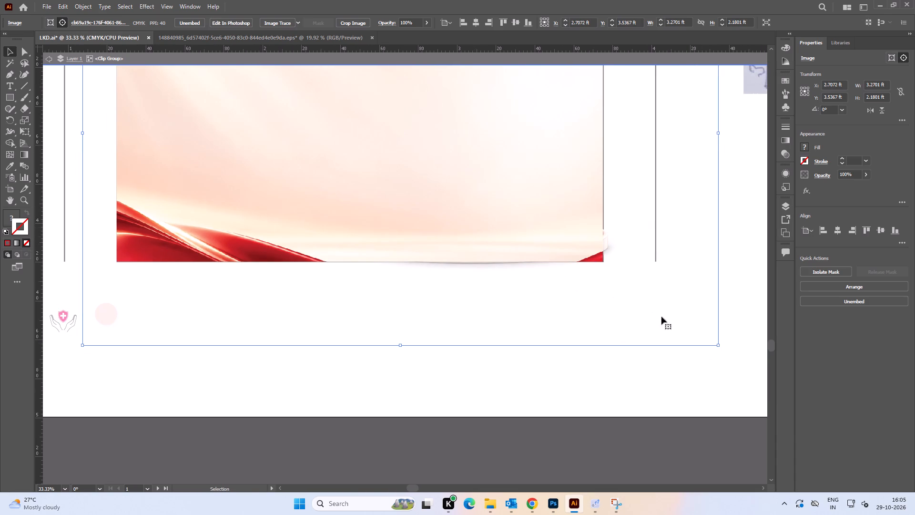
# Enlarge the background image to about 3.31 × 2.20 ft, shift it to hide the right red wave, and exit isolation.
pyautogui.moveTo(719, 346); pyautogui.dragTo(724, 347)
pyautogui.hotkey('ctrl', 'z')
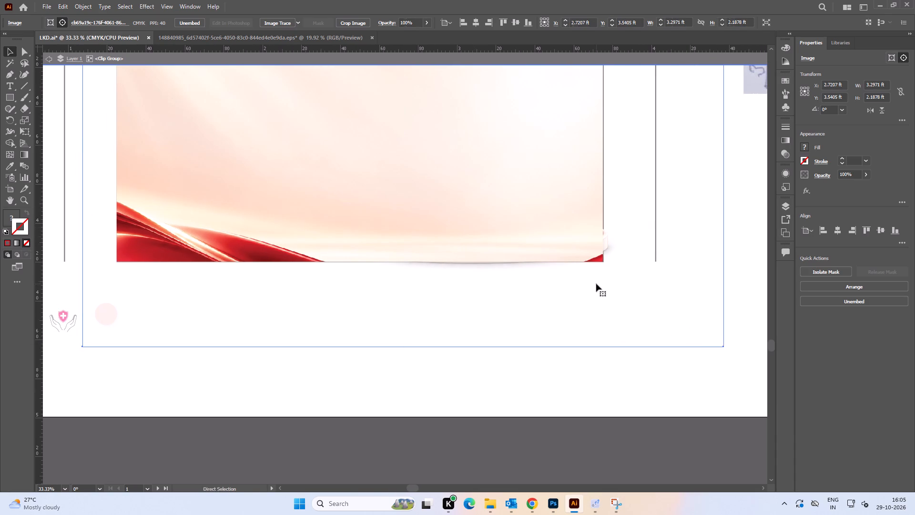
pyautogui.keyDown('shift'); pyautogui.moveTo(718, 345); pyautogui.dragTo(729, 350); pyautogui.keyUp('shift')
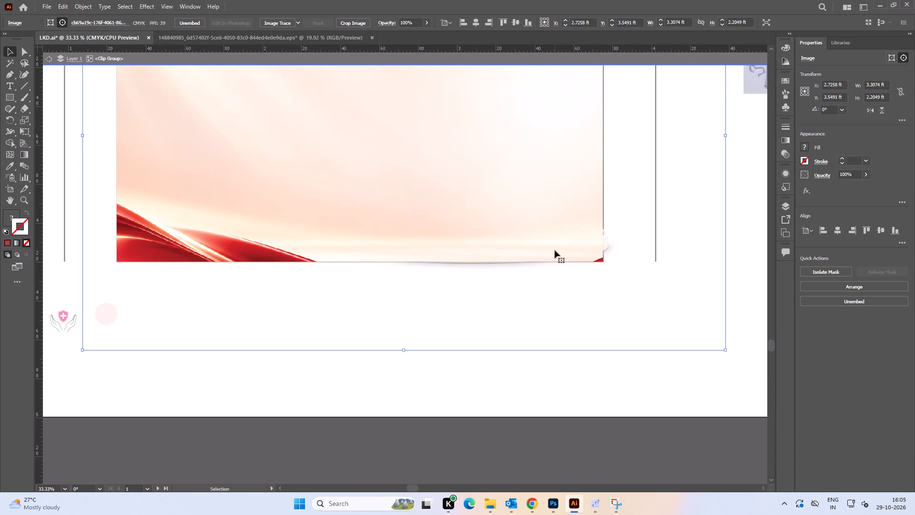
pyautogui.click(587, 237)
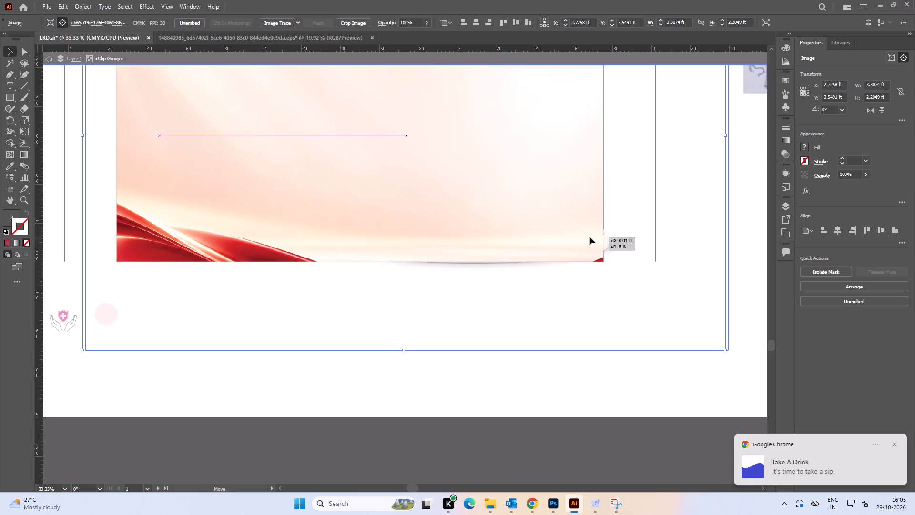
pyautogui.moveTo(551, 230); pyautogui.dragTo(556, 233)
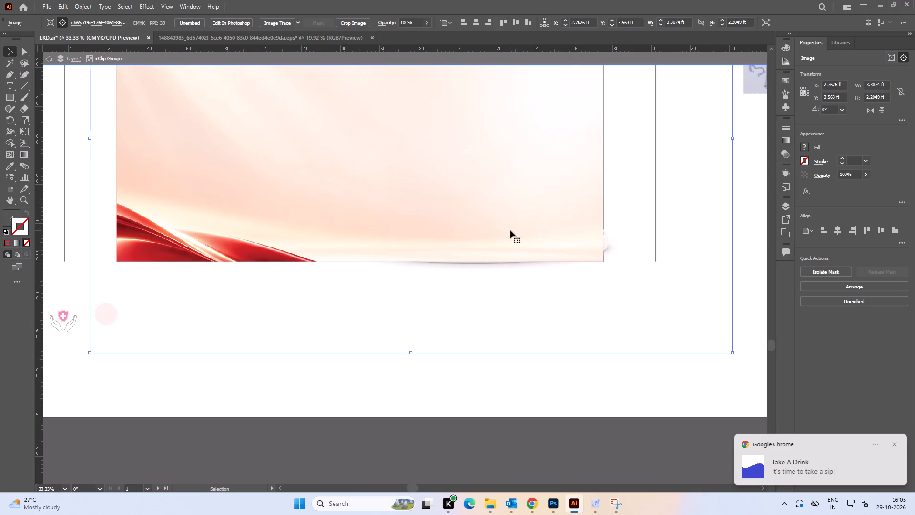
pyautogui.keyDown('alt'); pyautogui.scroll(-1, 475, 272); pyautogui.keyUp('alt')
pyautogui.doubleClick(493, 357)
# Examine how the adjusted background and the podium fit the banner's lower right corner.
pyautogui.press('space')
pyautogui.moveTo(493, 335); pyautogui.dragTo(448, 345)
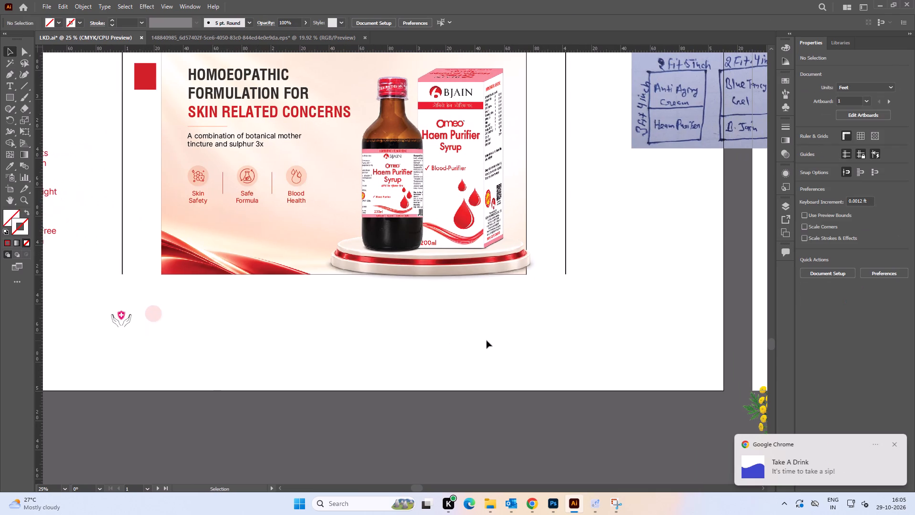
pyautogui.keyDown('alt'); pyautogui.scroll(2, 437, 268); pyautogui.keyUp('alt')
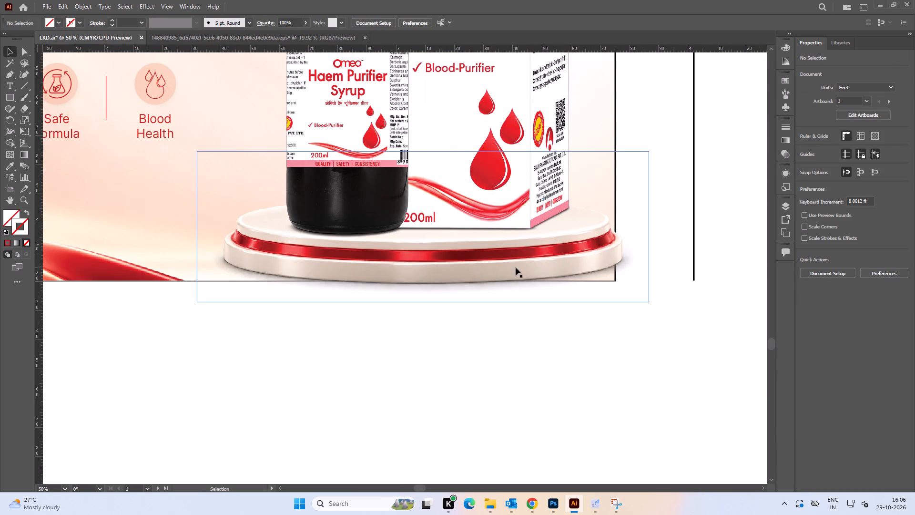
pyautogui.keyDown('alt'); pyautogui.scroll(-2, 521, 261); pyautogui.keyUp('alt')
pyautogui.press('space')
pyautogui.press('space')
pyautogui.press('space')
pyautogui.moveTo(484, 327); pyautogui.dragTo(494, 340)
pyautogui.click(493, 340)
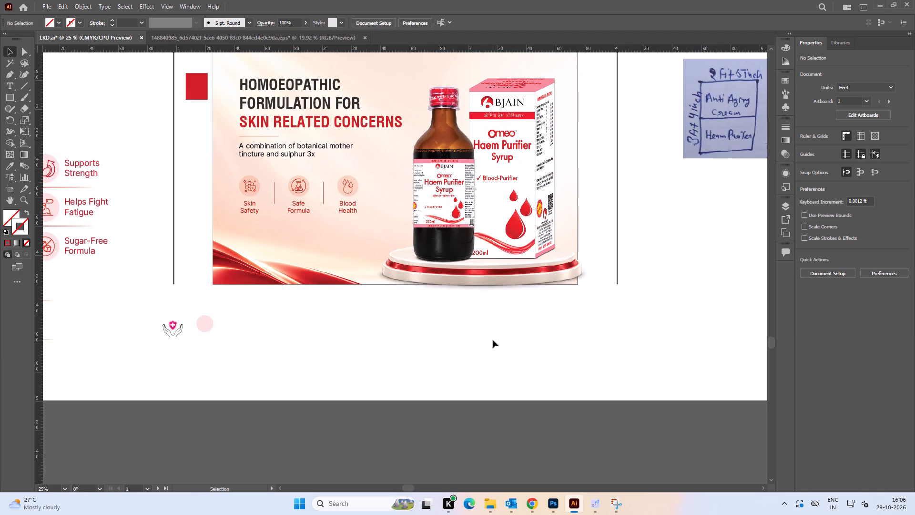
pyautogui.keyDown('alt'); pyautogui.scroll(-1, 517, 335); pyautogui.keyUp('alt')
pyautogui.press('space')
pyautogui.moveTo(539, 345); pyautogui.dragTo(493, 351)
pyautogui.click(584, 314)
# Shift the Haem Purifier product image slightly right on the podium, to X about 3.134 ft.
pyautogui.keyDown('alt'); pyautogui.scroll(2, 467, 245); pyautogui.keyUp('alt')
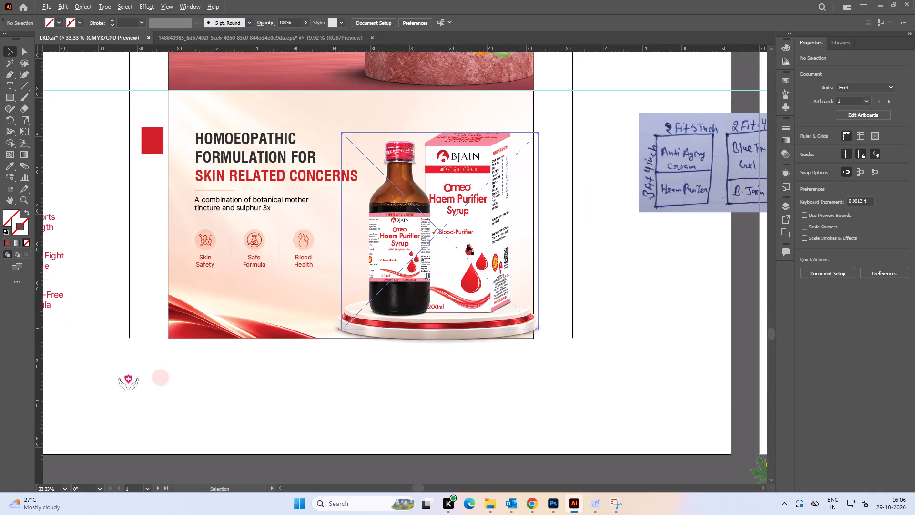
pyautogui.click(462, 248)
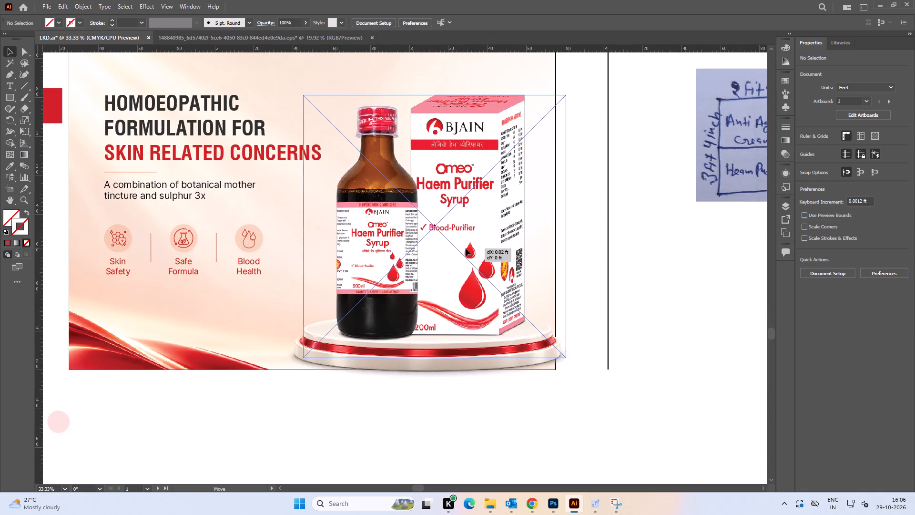
pyautogui.click(654, 310)
pyautogui.keyDown('alt'); pyautogui.scroll(3, 422, 316); pyautogui.keyUp('alt')
pyautogui.press('space')
pyautogui.moveTo(305, 336); pyautogui.dragTo(321, 335)
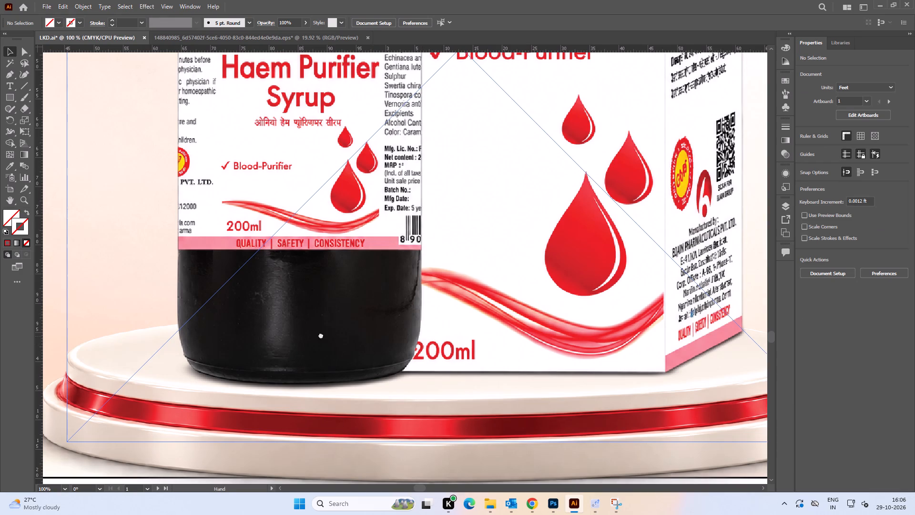
pyautogui.moveTo(321, 335); pyautogui.dragTo(343, 334)
pyautogui.click(351, 332)
pyautogui.keyDown('alt'); pyautogui.scroll(-3, 346, 327); pyautogui.keyUp('alt')
pyautogui.press('space')
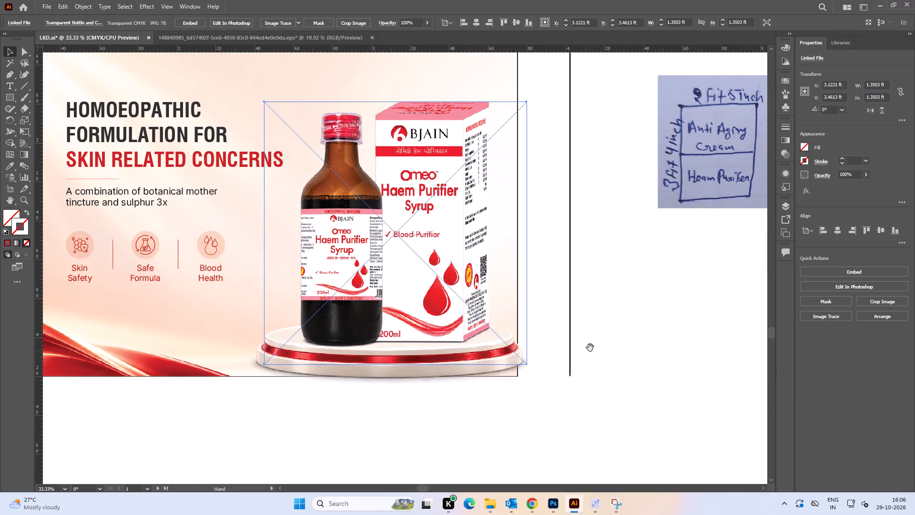
pyautogui.keyDown('alt'); pyautogui.scroll(1, 490, 254); pyautogui.keyUp('alt')
pyautogui.hotkey('shift', 'Right')
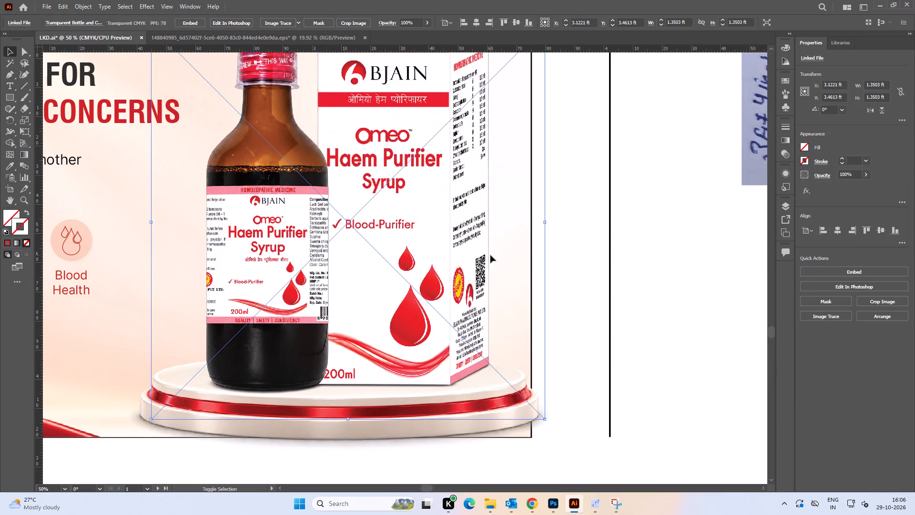
pyautogui.click(654, 299)
# Nudge the product image one increment left, to X 3.1325 ft, and dismiss the e-mail notification.
pyautogui.keyDown('alt'); pyautogui.scroll(-2, 648, 298); pyautogui.keyUp('alt')
pyautogui.press('space')
pyautogui.moveTo(661, 297); pyautogui.dragTo(651, 297)
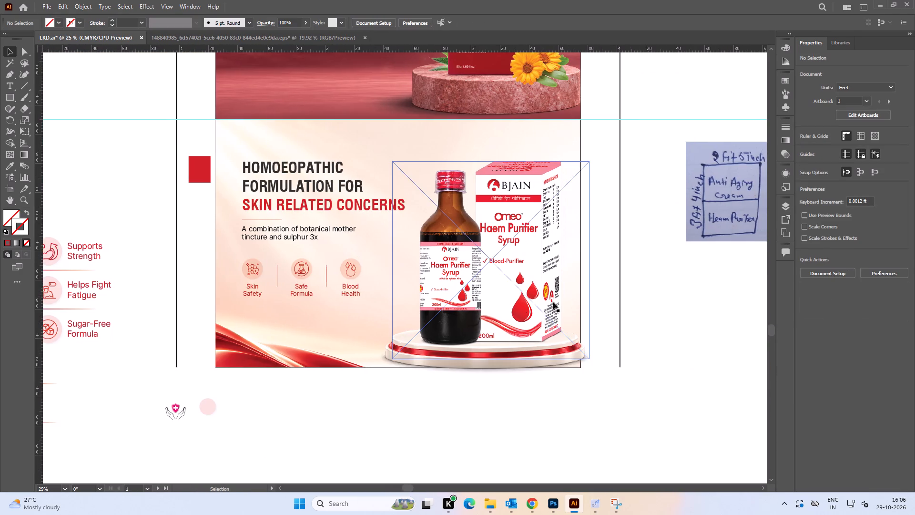
pyautogui.keyDown('alt'); pyautogui.scroll(2, 478, 333); pyautogui.keyUp('alt')
pyautogui.click(515, 312)
pyautogui.press('Left')
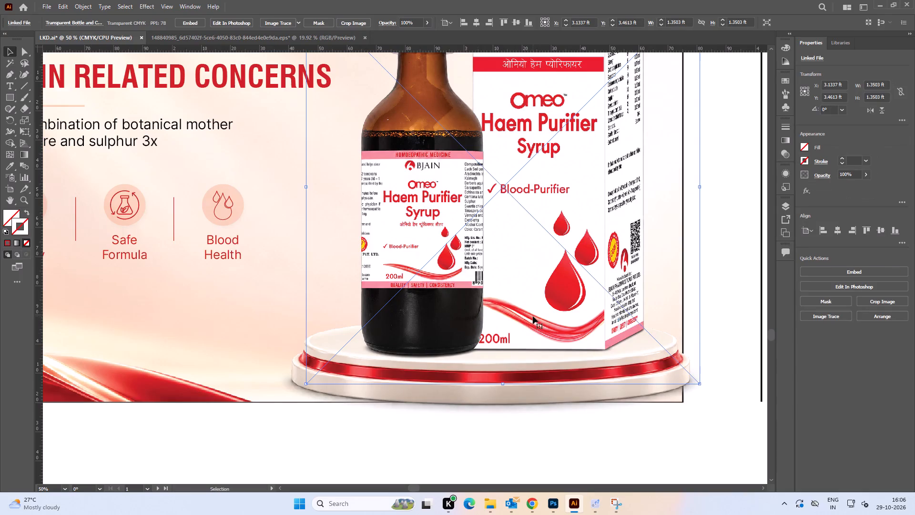
pyautogui.click(655, 440)
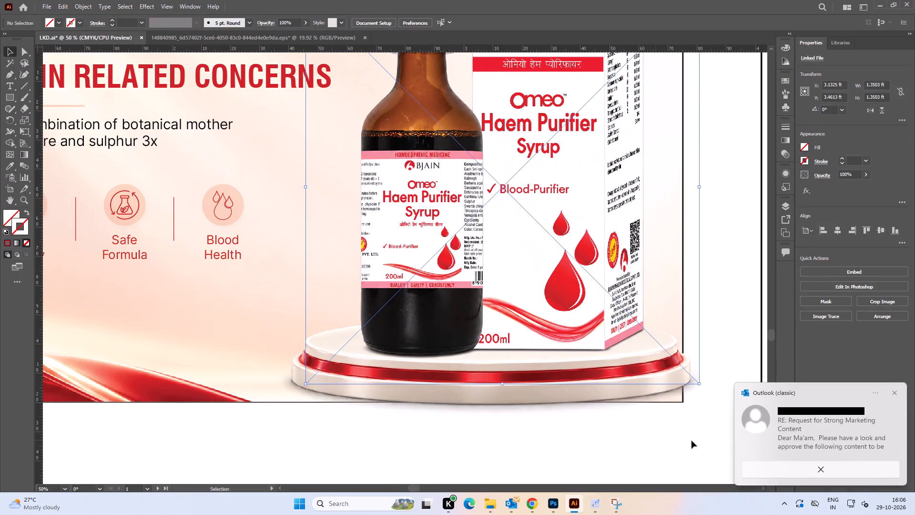
pyautogui.click(898, 394)
# Capture a screenshot of the whole Haem Purifier banner and view it in Snipping Tool before returning to Illustrator.
pyautogui.keyDown('alt'); pyautogui.scroll(-2, 624, 394); pyautogui.keyUp('alt')
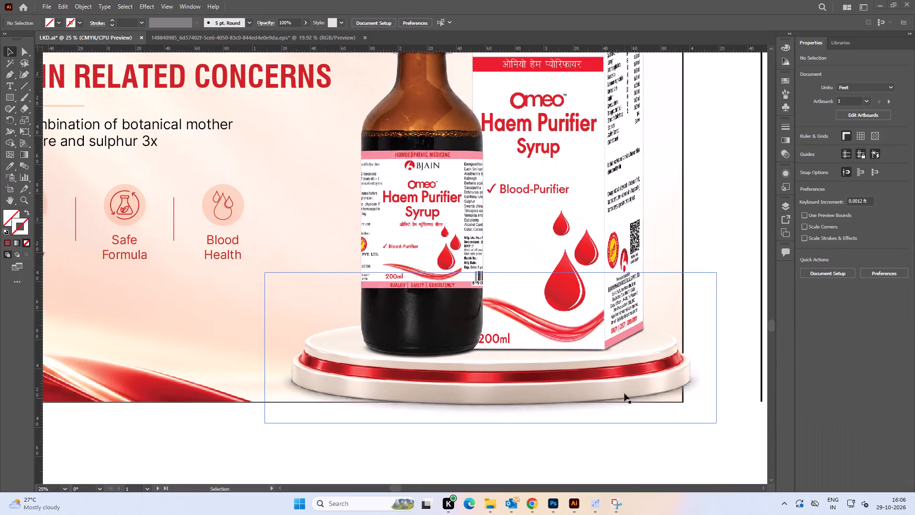
pyautogui.press('space')
pyautogui.moveTo(667, 412); pyautogui.dragTo(553, 408)
pyautogui.click(651, 351)
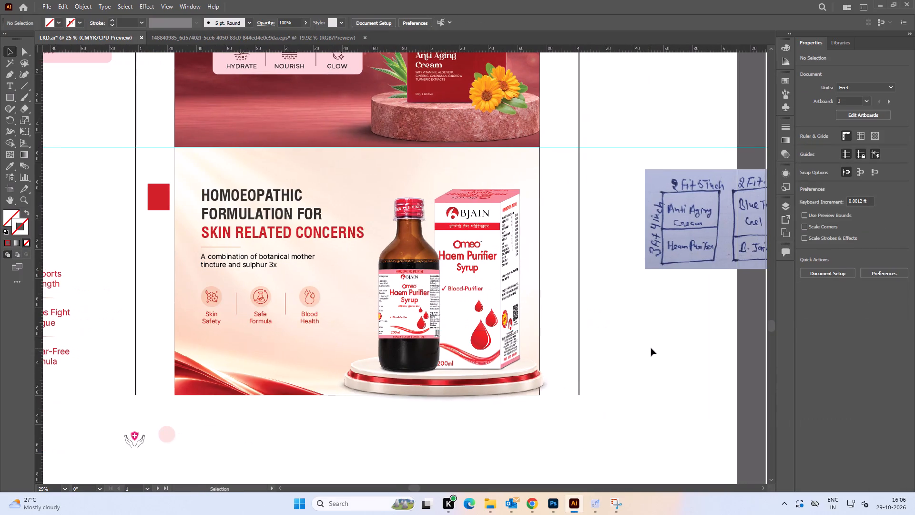
pyautogui.press('shift+super+s')
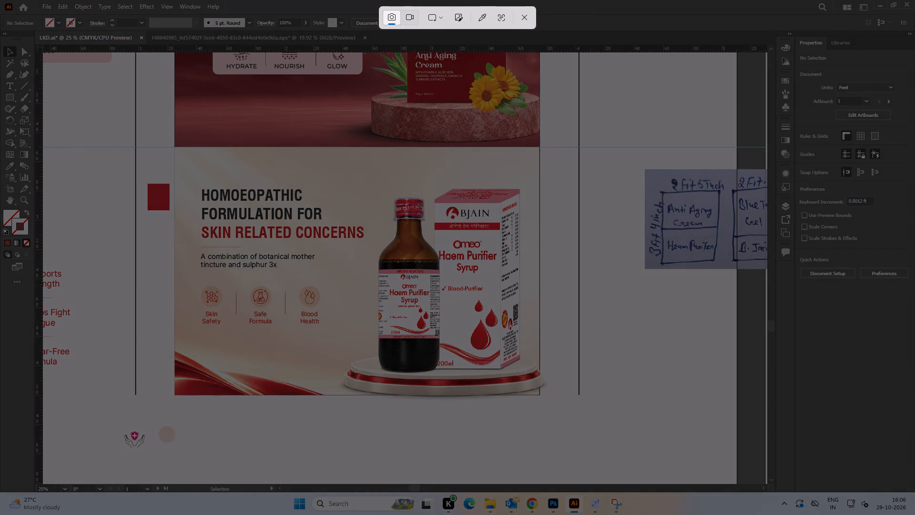
pyautogui.moveTo(176, 147); pyautogui.dragTo(352, 290)
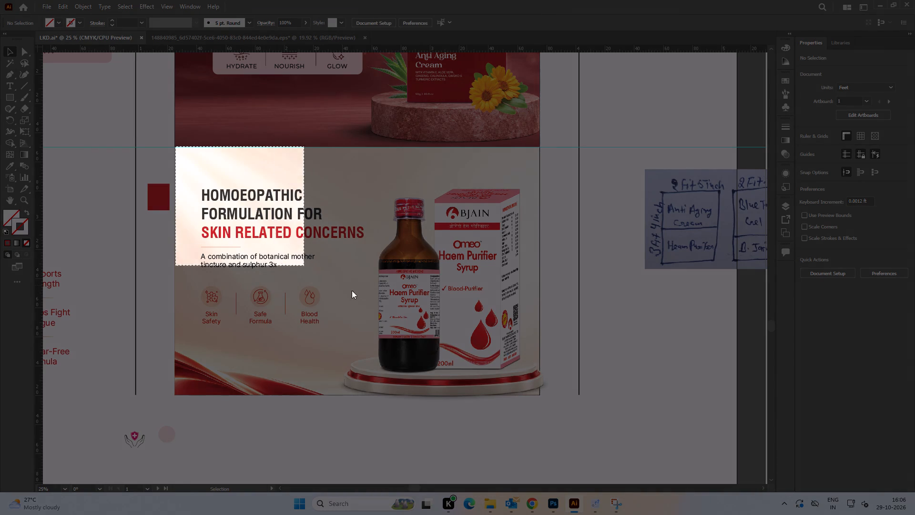
pyautogui.moveTo(352, 290); pyautogui.dragTo(538, 393)
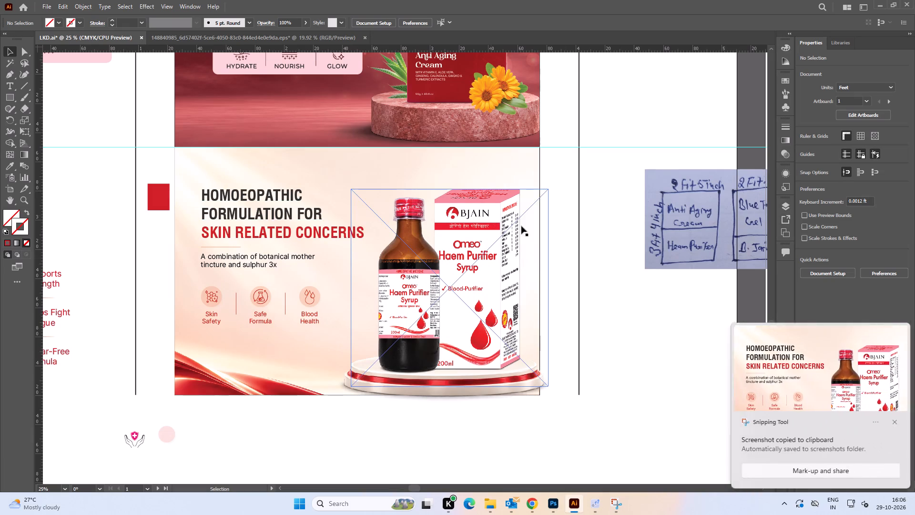
pyautogui.click(856, 384)
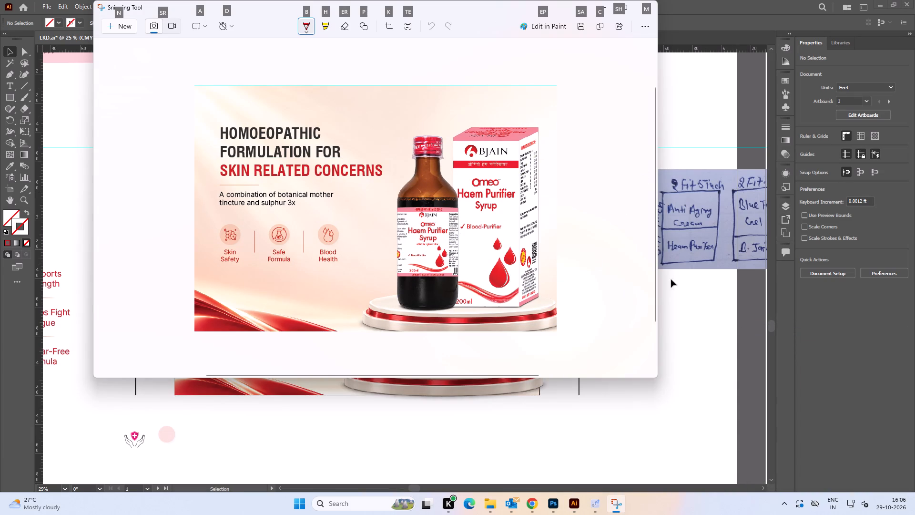
pyautogui.click(674, 92)
# Scale the podium and product image together to about 1.53 × 1.46 ft and move them about 0.02 ft left.
pyautogui.press('space')
pyautogui.press('space')
pyautogui.moveTo(611, 297); pyautogui.dragTo(601, 196)
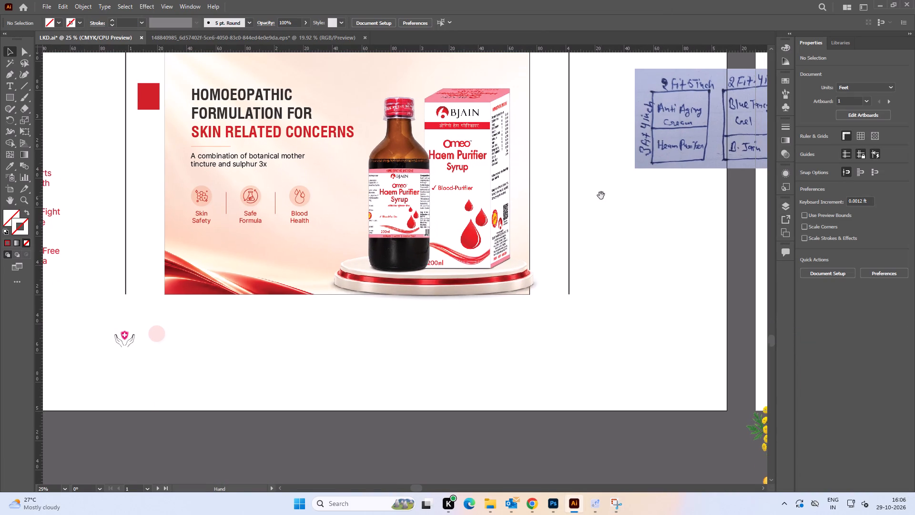
pyautogui.click(485, 288)
pyautogui.keyDown('alt'); pyautogui.scroll(2, 446, 301); pyautogui.keyUp('alt')
pyautogui.keyDown('shift'); pyautogui.click(468, 119); pyautogui.keyUp('shift')
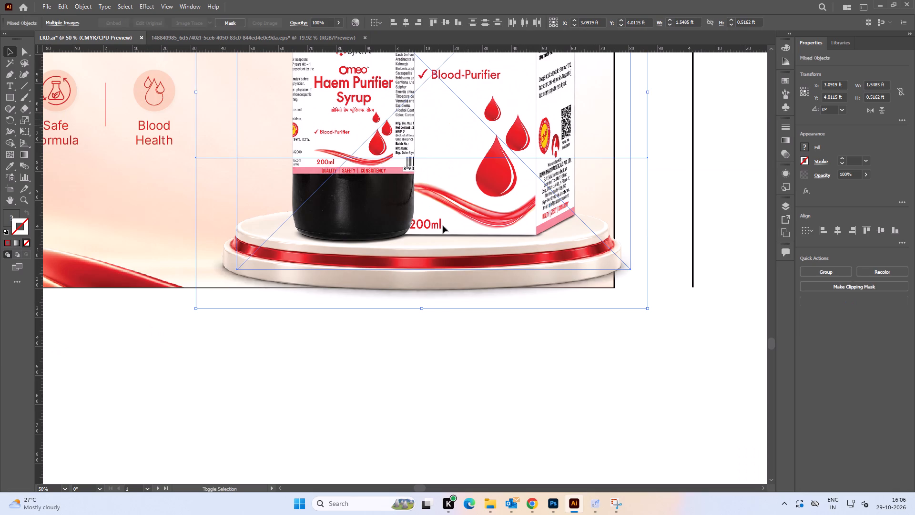
pyautogui.keyDown('shift'); pyautogui.moveTo(422, 310); pyautogui.dragTo(421, 302); pyautogui.keyUp('shift')
pyautogui.moveTo(505, 250); pyautogui.dragTo(505, 250)
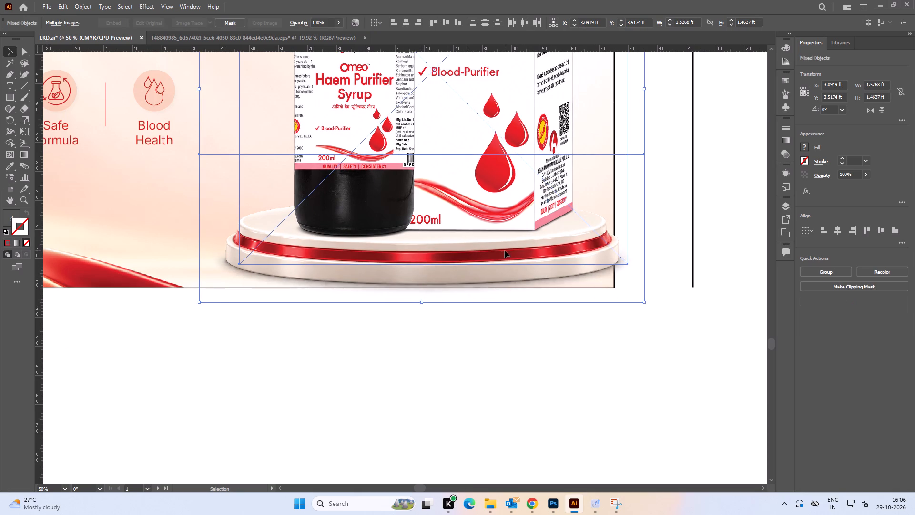
pyautogui.moveTo(505, 250); pyautogui.dragTo(499, 251)
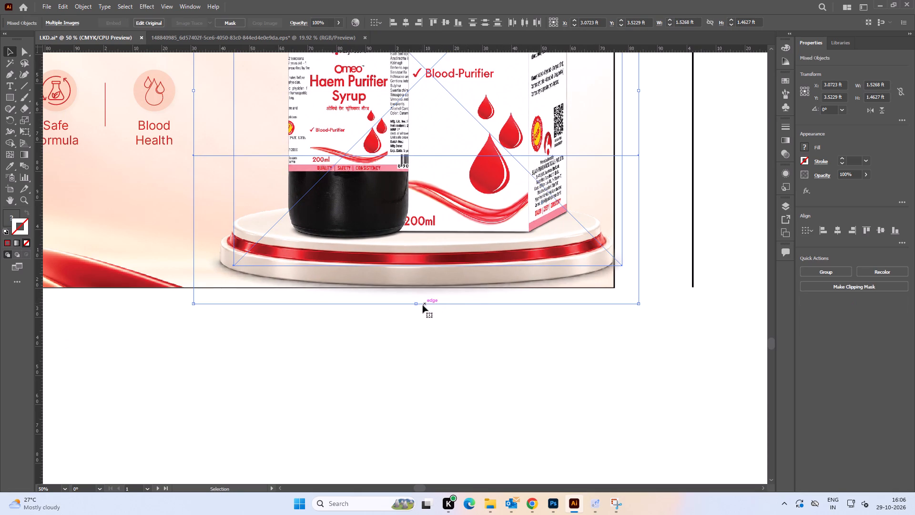
pyautogui.keyDown('shift'); pyautogui.click(417, 304); pyautogui.keyUp('shift')
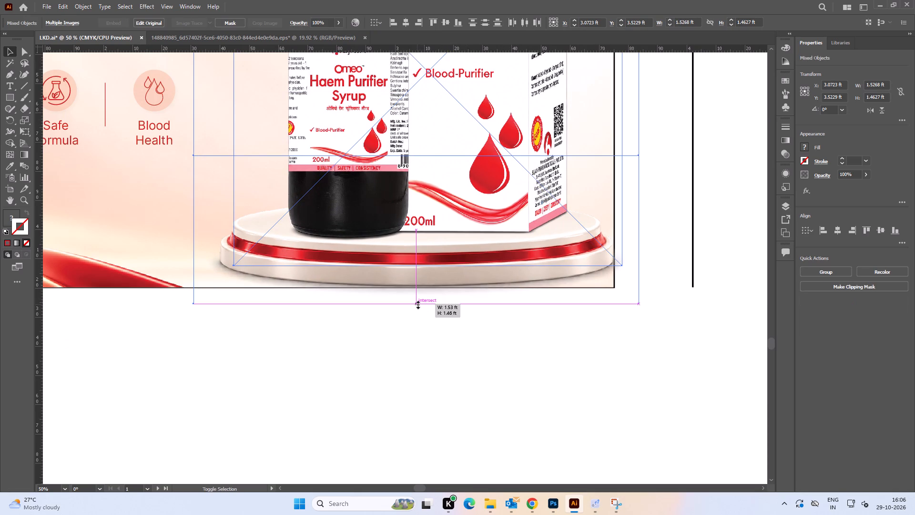
pyautogui.click(467, 357)
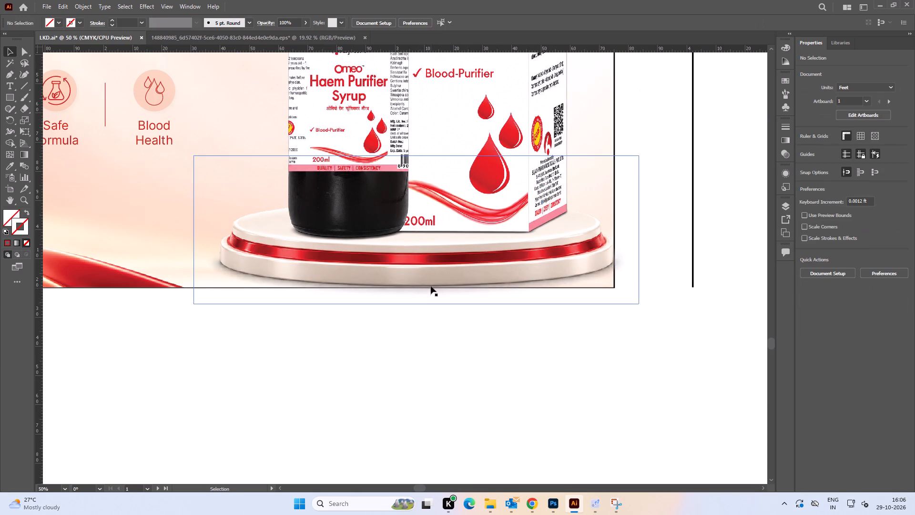
# Scale the podium image alone down slightly by its lower edge.
pyautogui.click(430, 278)
pyautogui.keyDown('alt'); pyautogui.scroll(3, 435, 322); pyautogui.keyUp('alt')
pyautogui.keyDown('shift'); pyautogui.moveTo(379, 267); pyautogui.dragTo(379, 266); pyautogui.keyUp('shift')
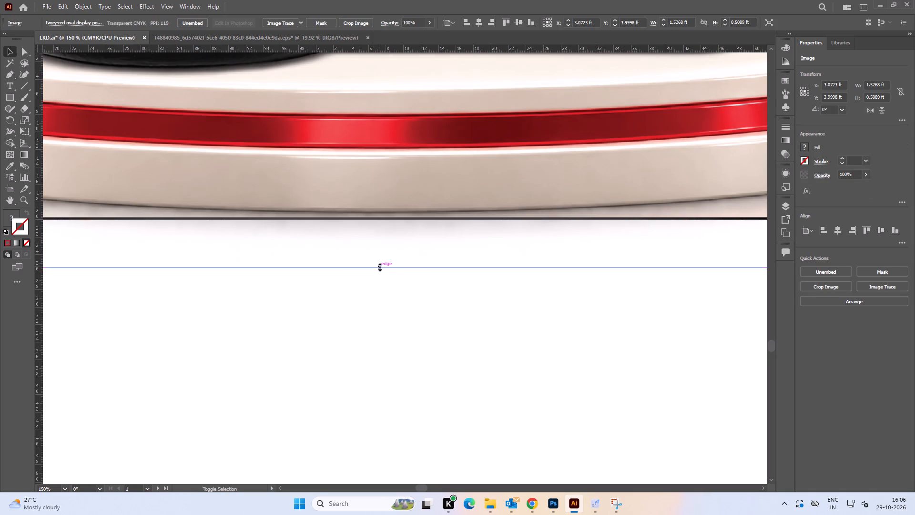
pyautogui.keyDown('shift'); pyautogui.moveTo(379, 266); pyautogui.dragTo(379, 262); pyautogui.keyUp('shift')
pyautogui.keyDown('alt'); pyautogui.scroll(-4, 415, 258); pyautogui.keyUp('alt')
pyautogui.click(522, 305)
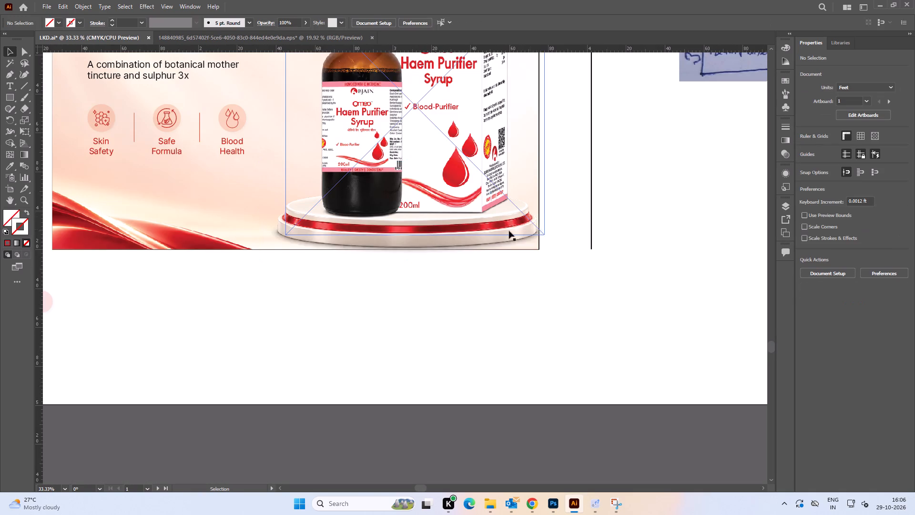
# Move the product image slightly left to align it with the resized podium.
pyautogui.press('space')
pyautogui.press('space')
pyautogui.press('space')
pyautogui.press('space')
pyautogui.press('space')
pyautogui.press('space')
pyautogui.press('space')
pyautogui.press('space')
pyautogui.press('space')
pyautogui.press('space')
pyautogui.press('space')
pyautogui.press('space')
pyautogui.press('space')
pyautogui.press('space')
pyautogui.press('space')
pyautogui.moveTo(642, 233); pyautogui.dragTo(643, 322)
pyautogui.moveTo(677, 274); pyautogui.dragTo(701, 313)
pyautogui.click(457, 288)
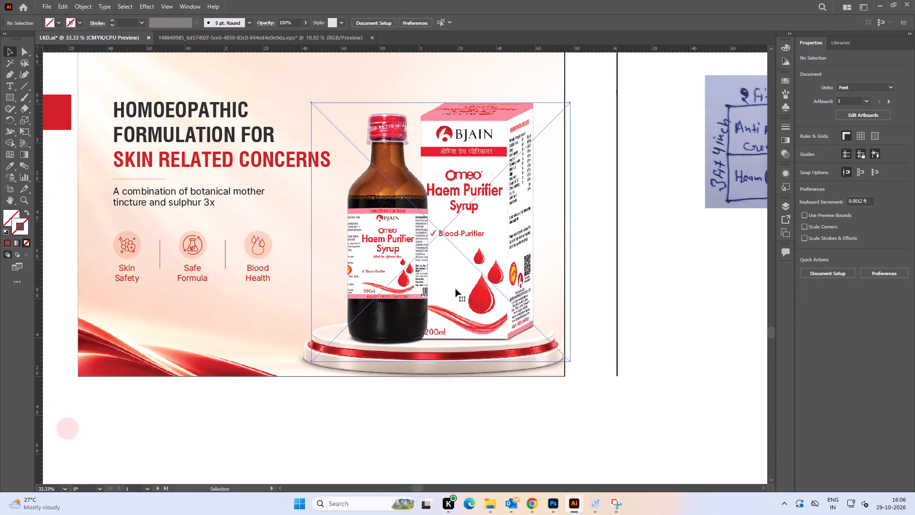
pyautogui.keyDown('alt'); pyautogui.scroll(2, 447, 305); pyautogui.keyUp('alt')
pyautogui.moveTo(477, 302); pyautogui.dragTo(474, 302)
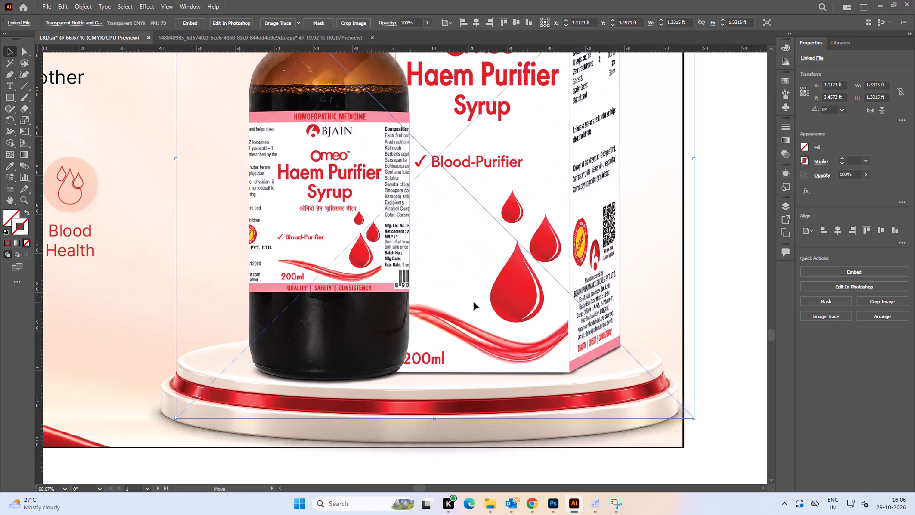
pyautogui.moveTo(474, 302); pyautogui.dragTo(471, 302)
pyautogui.keyDown('alt'); pyautogui.scroll(-4, 468, 301); pyautogui.keyUp('alt')
pyautogui.click(626, 315)
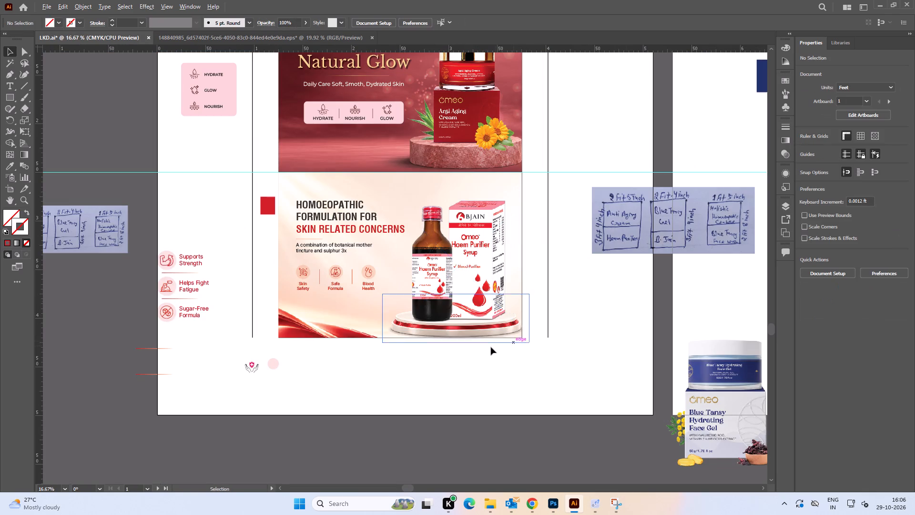
# Move the podium image about 0.02 ft right along the banner's bottom edge.
pyautogui.keyDown('alt'); pyautogui.scroll(4, 490, 347); pyautogui.keyUp('alt')
pyautogui.moveTo(497, 294); pyautogui.dragTo(504, 294)
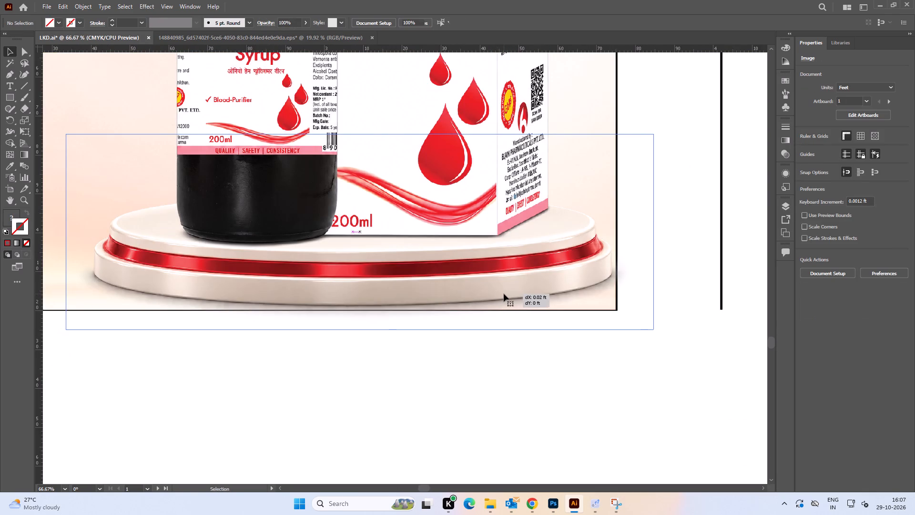
pyautogui.keyDown('alt'); pyautogui.scroll(-1, 500, 293); pyautogui.keyUp('alt')
pyautogui.click(546, 365)
# Move the product image right to X about 3.12 ft so that it sits centred on the podium.
pyautogui.press('space')
pyautogui.moveTo(608, 323); pyautogui.dragTo(631, 413)
pyautogui.scroll(1, 473, 283)
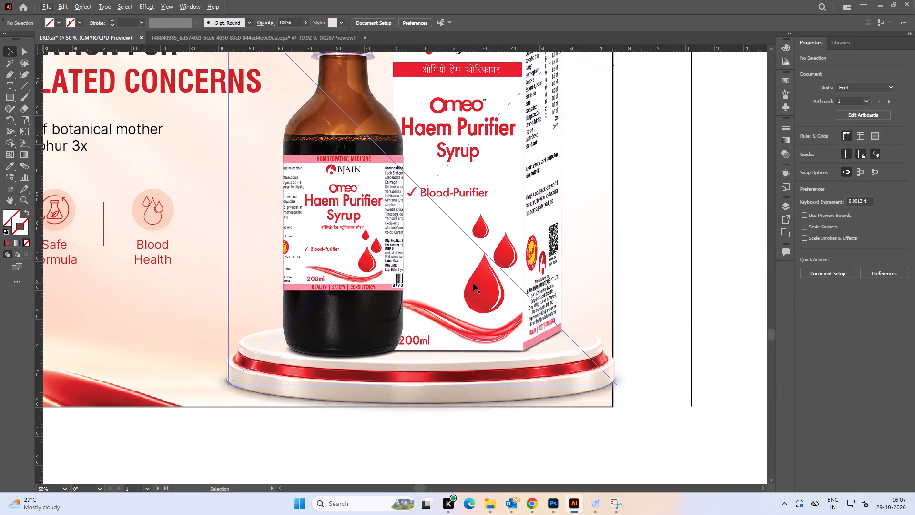
pyautogui.click(474, 283)
pyautogui.keyDown('alt'); pyautogui.scroll(2, 466, 325); pyautogui.keyUp('alt')
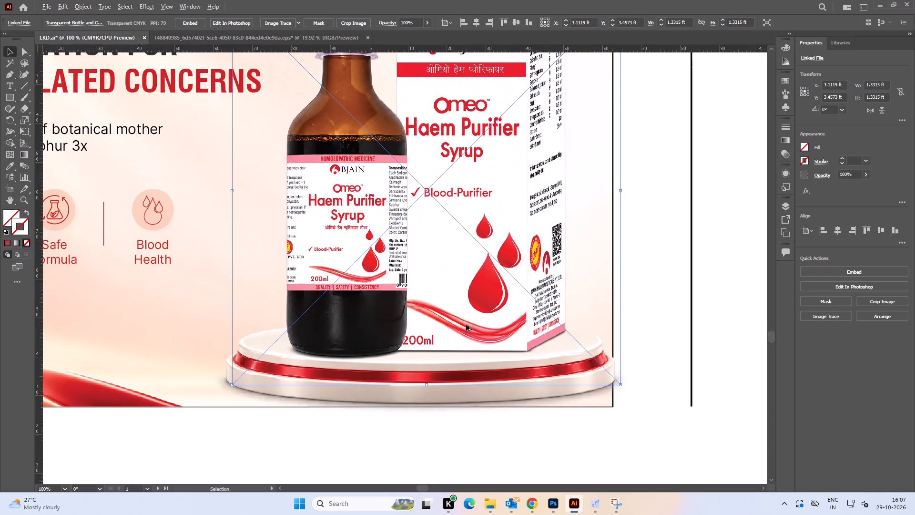
pyautogui.moveTo(465, 314); pyautogui.dragTo(469, 314)
pyautogui.keyDown('alt'); pyautogui.scroll(-3, 433, 299); pyautogui.keyUp('alt')
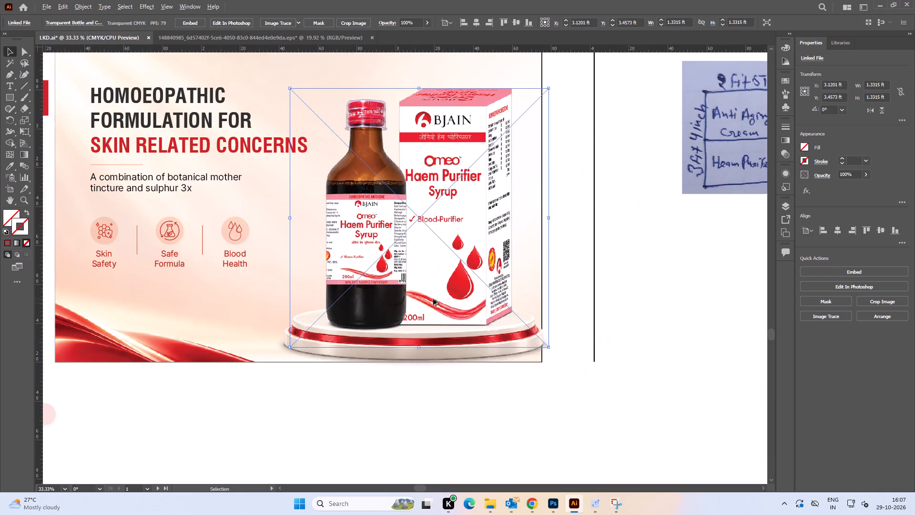
pyautogui.click(675, 330)
# Enlarge the product image slightly by raising its top edge.
pyautogui.press('space')
pyautogui.moveTo(648, 284); pyautogui.dragTo(666, 334)
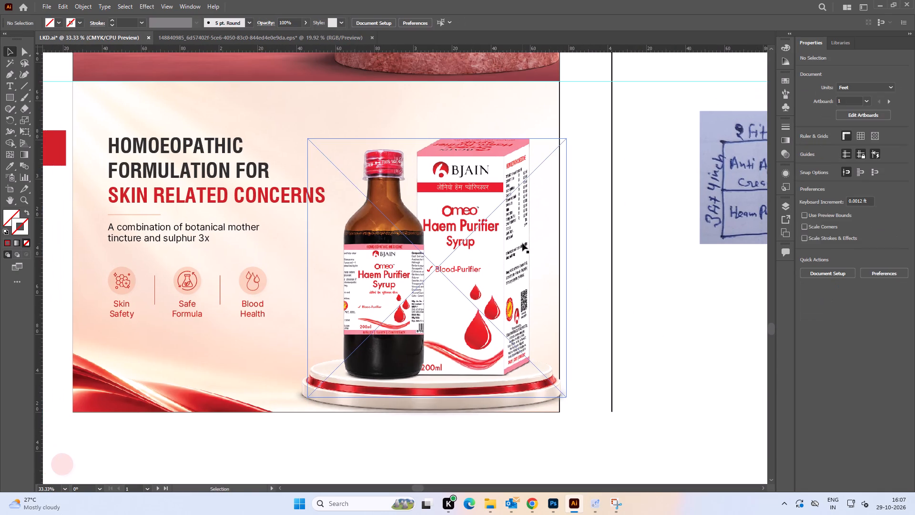
pyautogui.click(469, 215)
pyautogui.keyDown('shift'); pyautogui.moveTo(437, 137); pyautogui.dragTo(437, 133); pyautogui.keyUp('shift')
pyautogui.press('space')
pyautogui.press('space')
pyautogui.moveTo(471, 304); pyautogui.dragTo(500, 224)
pyautogui.click(553, 372)
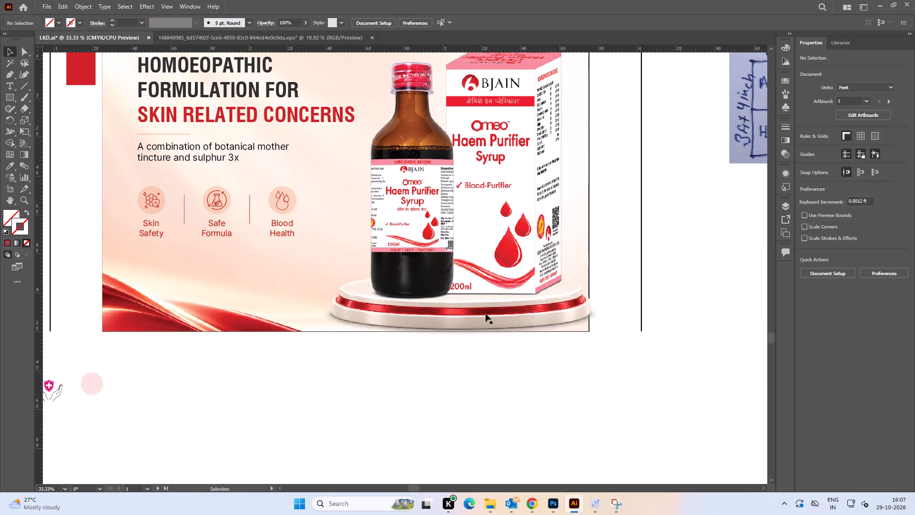
# Examine how the bottle and box sit on the podium and within the banner's right and bottom edges.
pyautogui.keyDown('alt'); pyautogui.scroll(3, 441, 277); pyautogui.keyUp('alt')
pyautogui.press('space')
pyautogui.press('space')
pyautogui.press('space')
pyautogui.press('space')
pyautogui.press('space')
pyautogui.press('space')
pyautogui.press('space')
pyautogui.press('space')
pyautogui.moveTo(632, 291); pyautogui.dragTo(349, 314)
pyautogui.keyDown('alt'); pyautogui.scroll(-4, 377, 297); pyautogui.keyUp('alt')
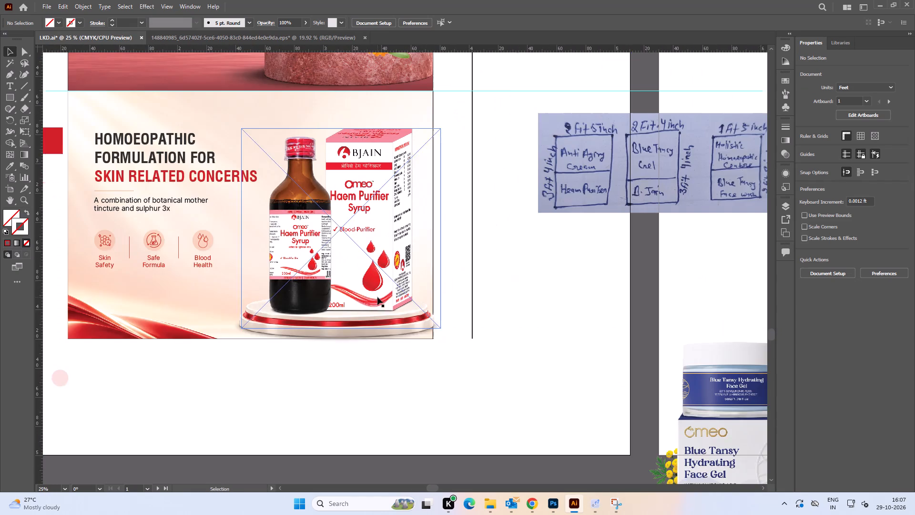
pyautogui.press('space')
pyautogui.moveTo(320, 355); pyautogui.dragTo(359, 355)
# Fit the whole artboard in view and save the LKD document.
pyautogui.click(565, 323)
pyautogui.hotkey('ctrl', '0')
pyautogui.hotkey('ctrl', 's')
pyautogui.hotkey('ctrl', 's')
pyautogui.hotkey('ctrl', 's')
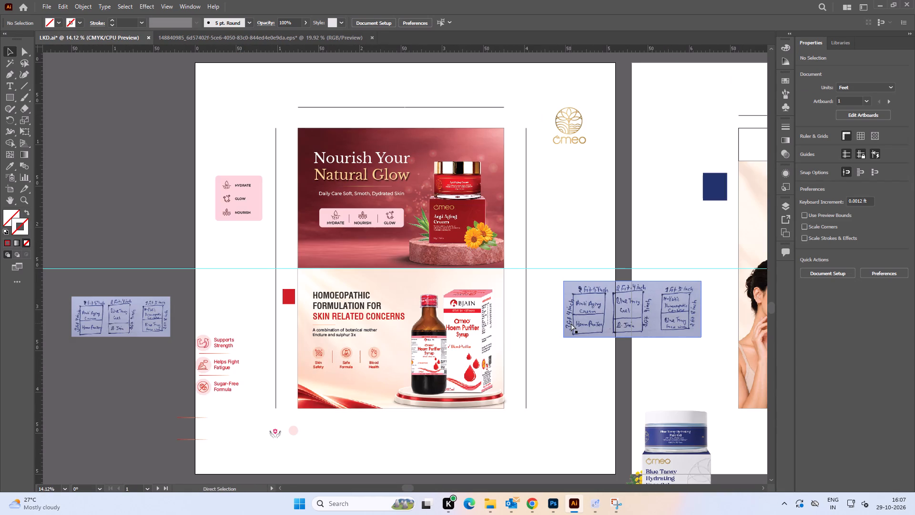
pyautogui.hotkey('ctrl', 's')
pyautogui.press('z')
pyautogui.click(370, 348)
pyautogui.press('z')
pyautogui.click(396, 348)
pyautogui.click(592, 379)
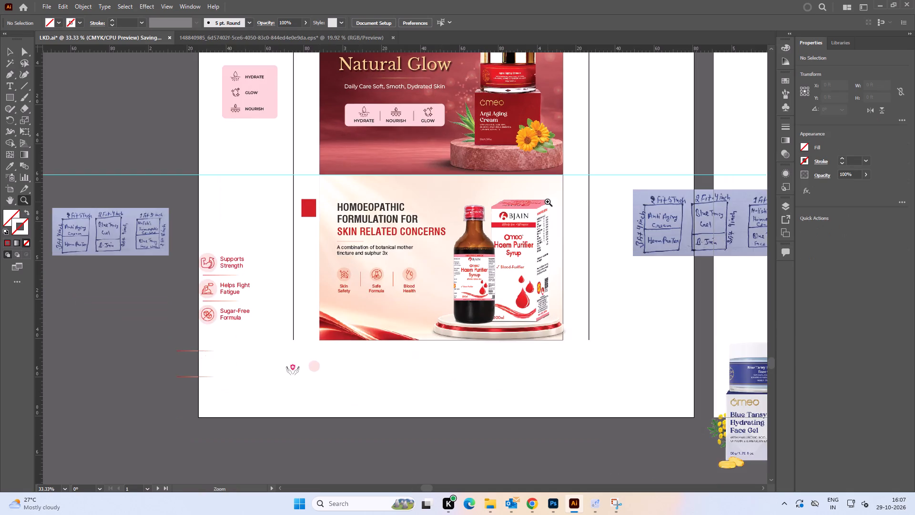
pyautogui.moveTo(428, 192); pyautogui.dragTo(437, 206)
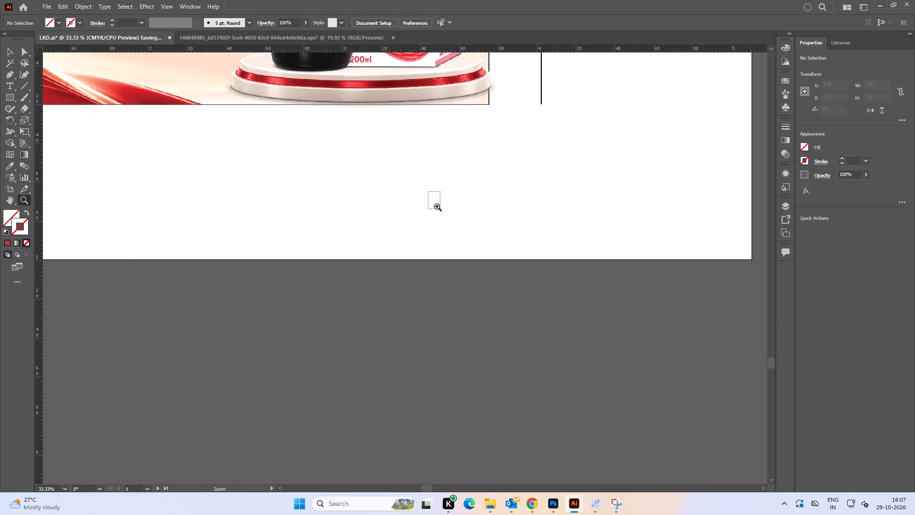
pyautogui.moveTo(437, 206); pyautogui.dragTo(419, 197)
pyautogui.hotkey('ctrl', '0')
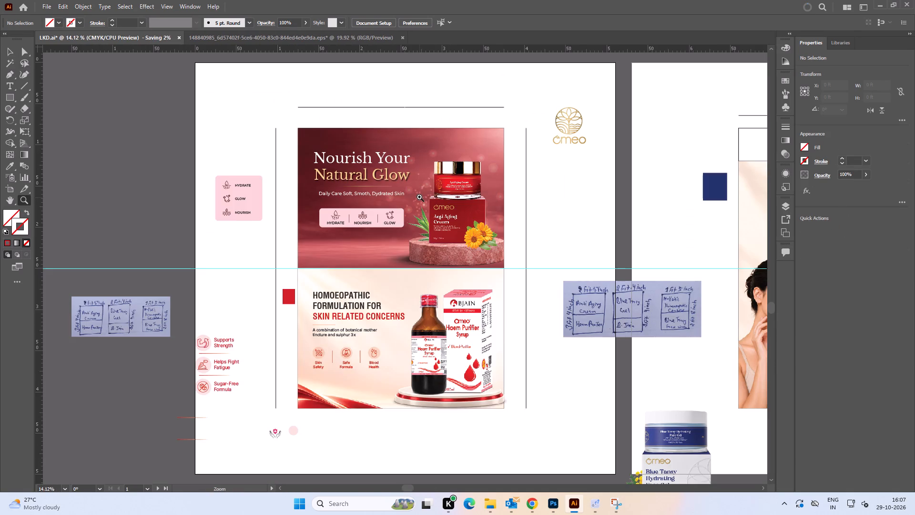
pyautogui.moveTo(293, 266); pyautogui.dragTo(515, 414)
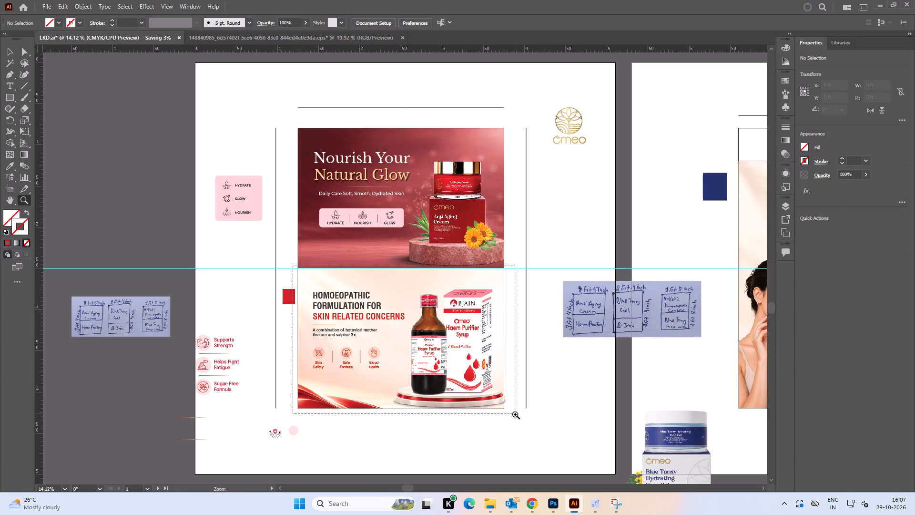
pyautogui.moveTo(515, 414); pyautogui.dragTo(510, 409)
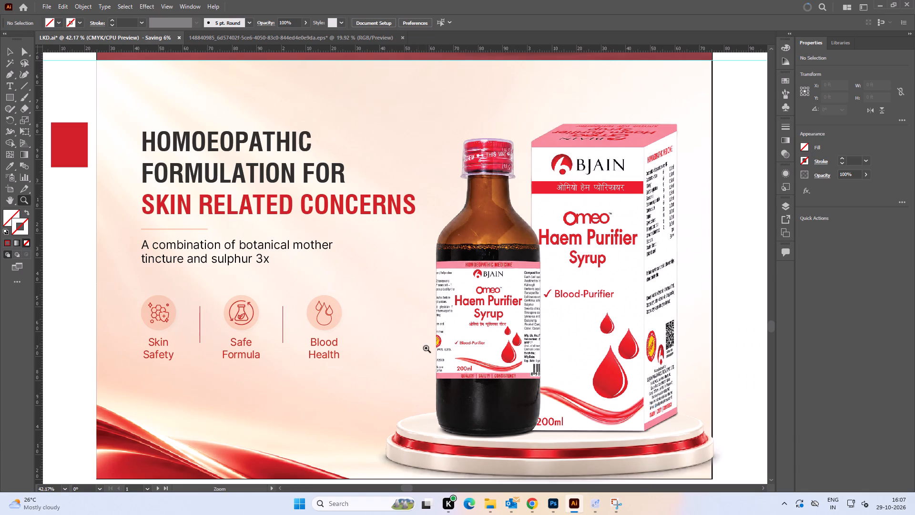
pyautogui.press('shift+super+s')
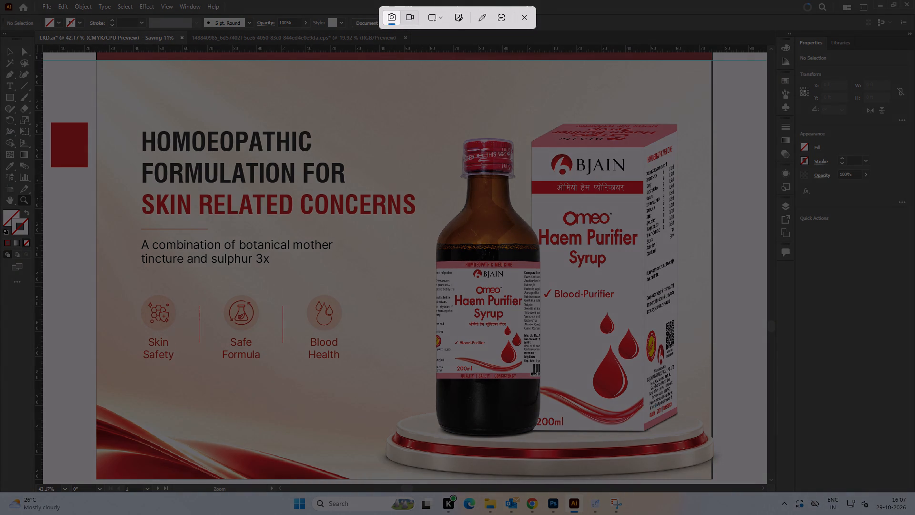
pyautogui.moveTo(97, 60); pyautogui.dragTo(523, 429)
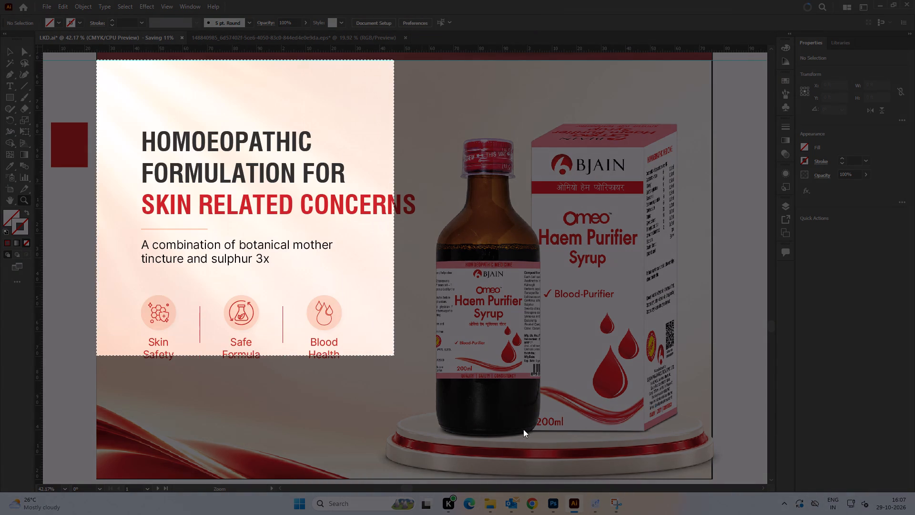
pyautogui.moveTo(523, 429); pyautogui.dragTo(710, 478)
pyautogui.click(825, 391)
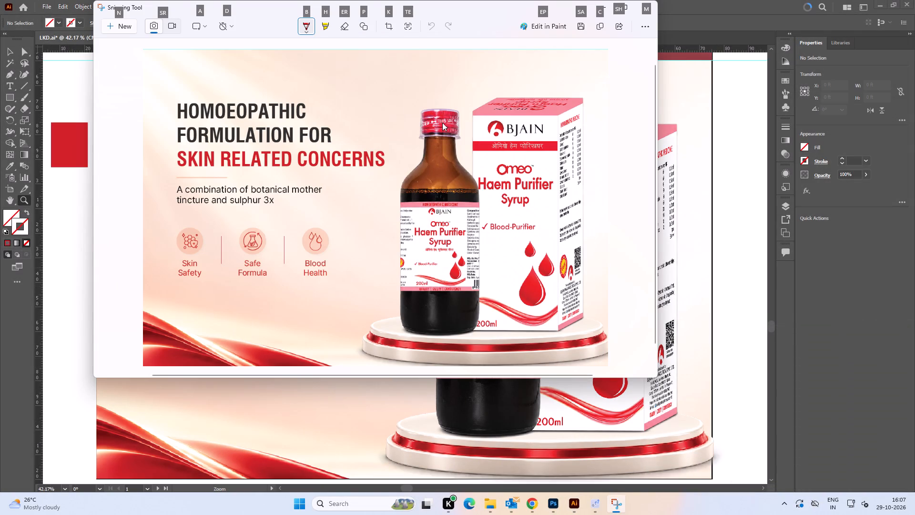